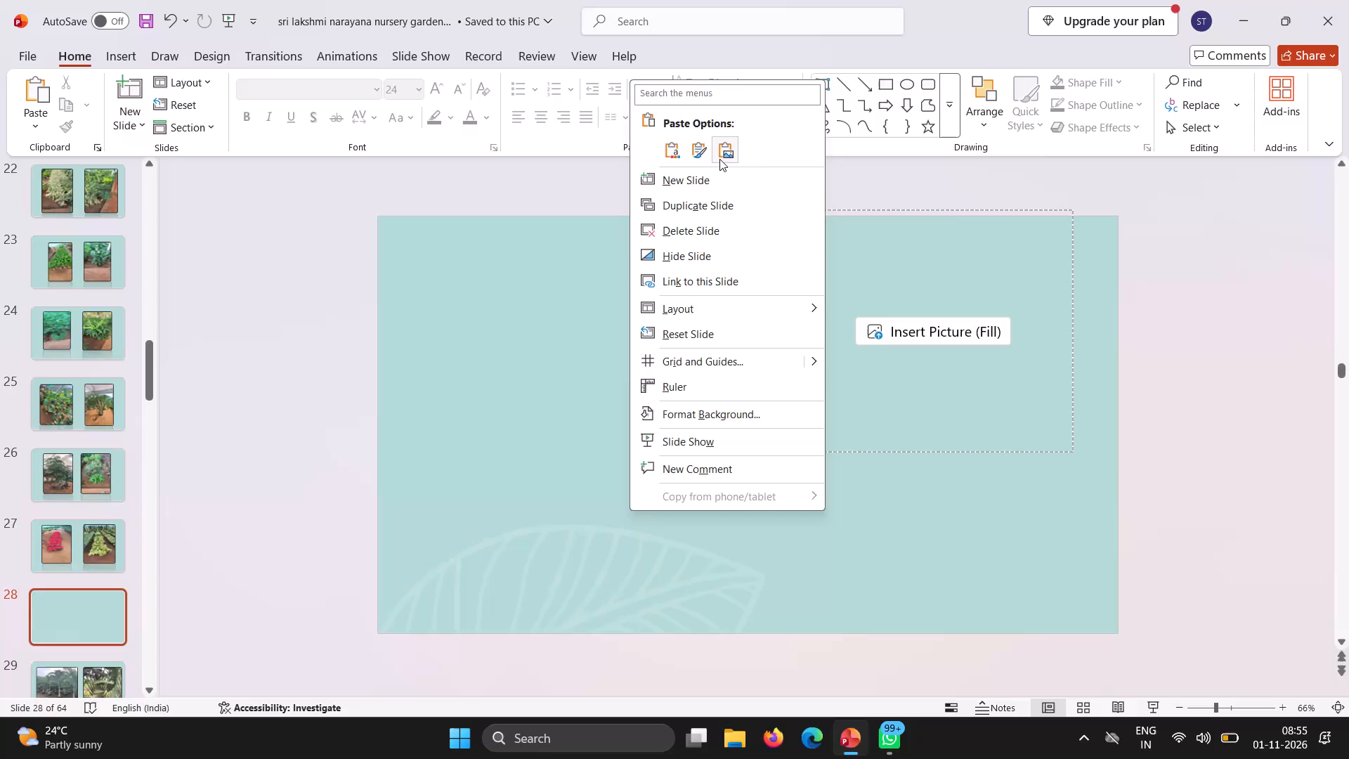
Paste the copied plant photo as a picture onto the empty slide 28.
{"action": "double_click", "coordinate": [719, 155]}
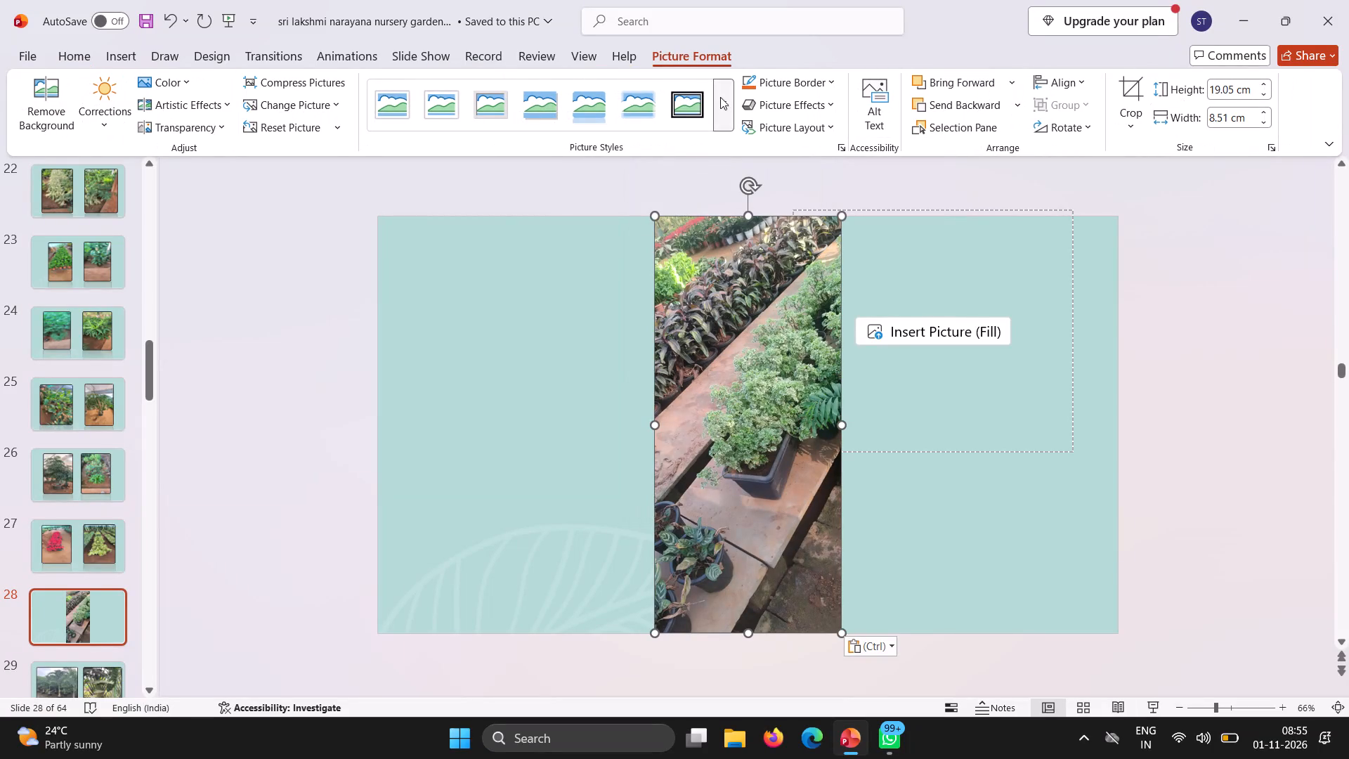
Apply the black-framed picture style with a reflection below to the pasted plant photo.
{"action": "left_click", "coordinate": [717, 87]}
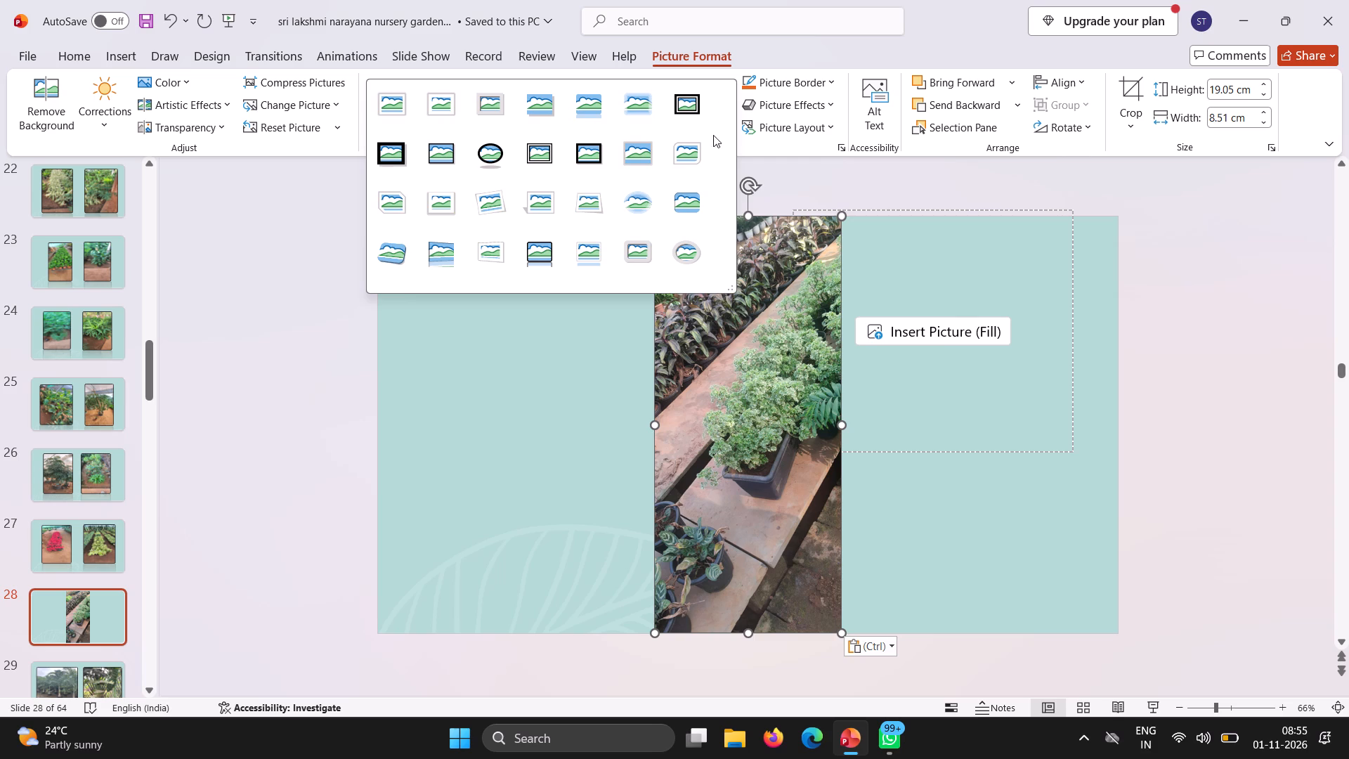
{"action": "left_click", "coordinate": [540, 259]}
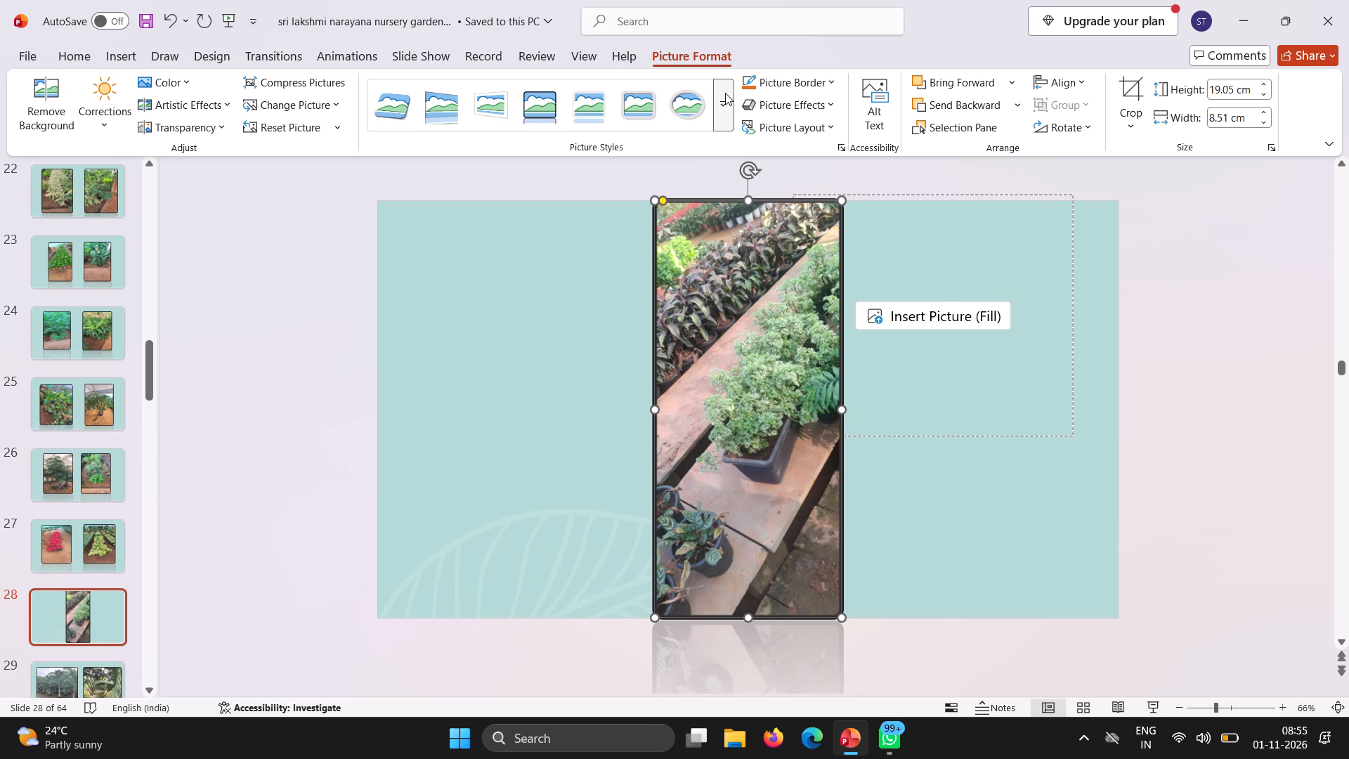
{"action": "left_click", "coordinate": [726, 91]}
{"action": "left_click", "coordinate": [545, 249]}
Place the framed photo in the slide's left half and resize it to about 14.85 cm high by 10.07 cm wide.
{"action": "left_click_drag", "start_coordinate": [750, 207], "coordinate": [607, 262]}
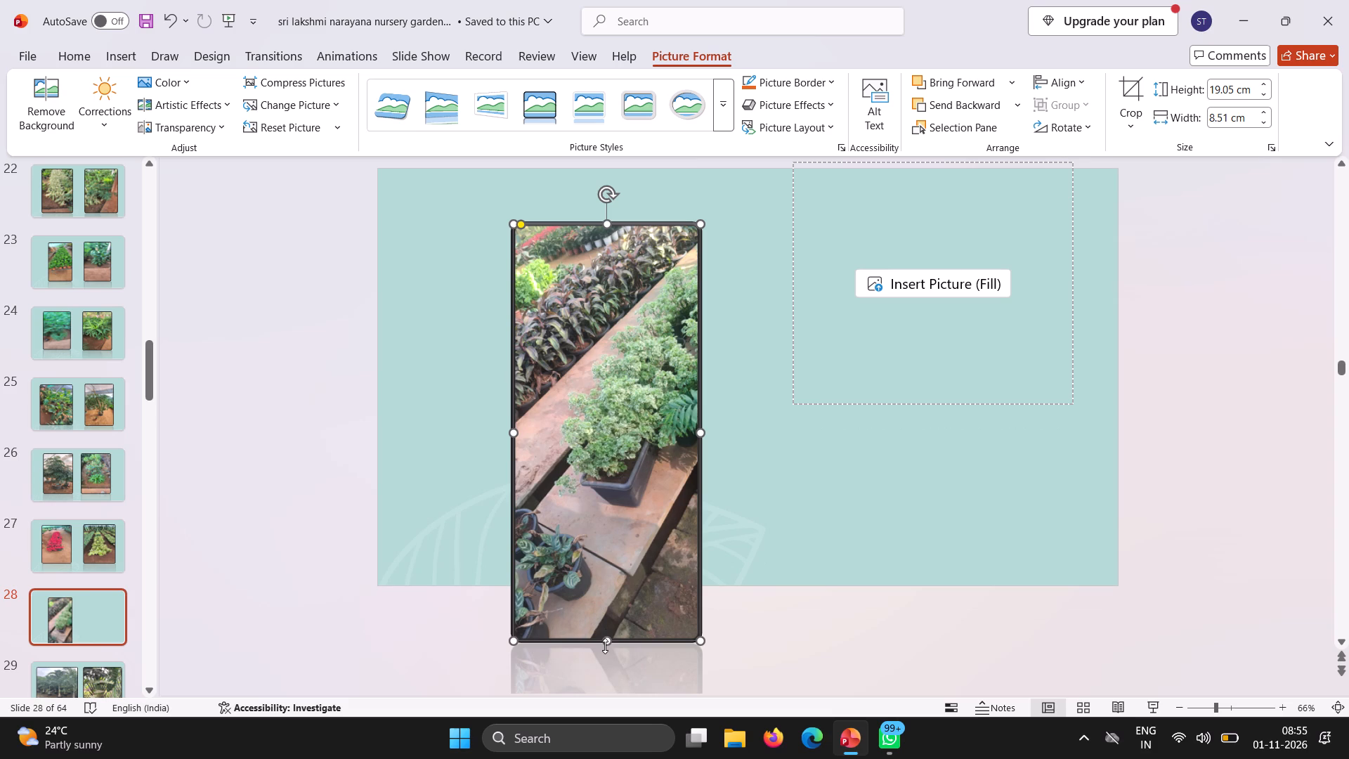
{"action": "left_click_drag", "start_coordinate": [605, 646], "coordinate": [606, 549]}
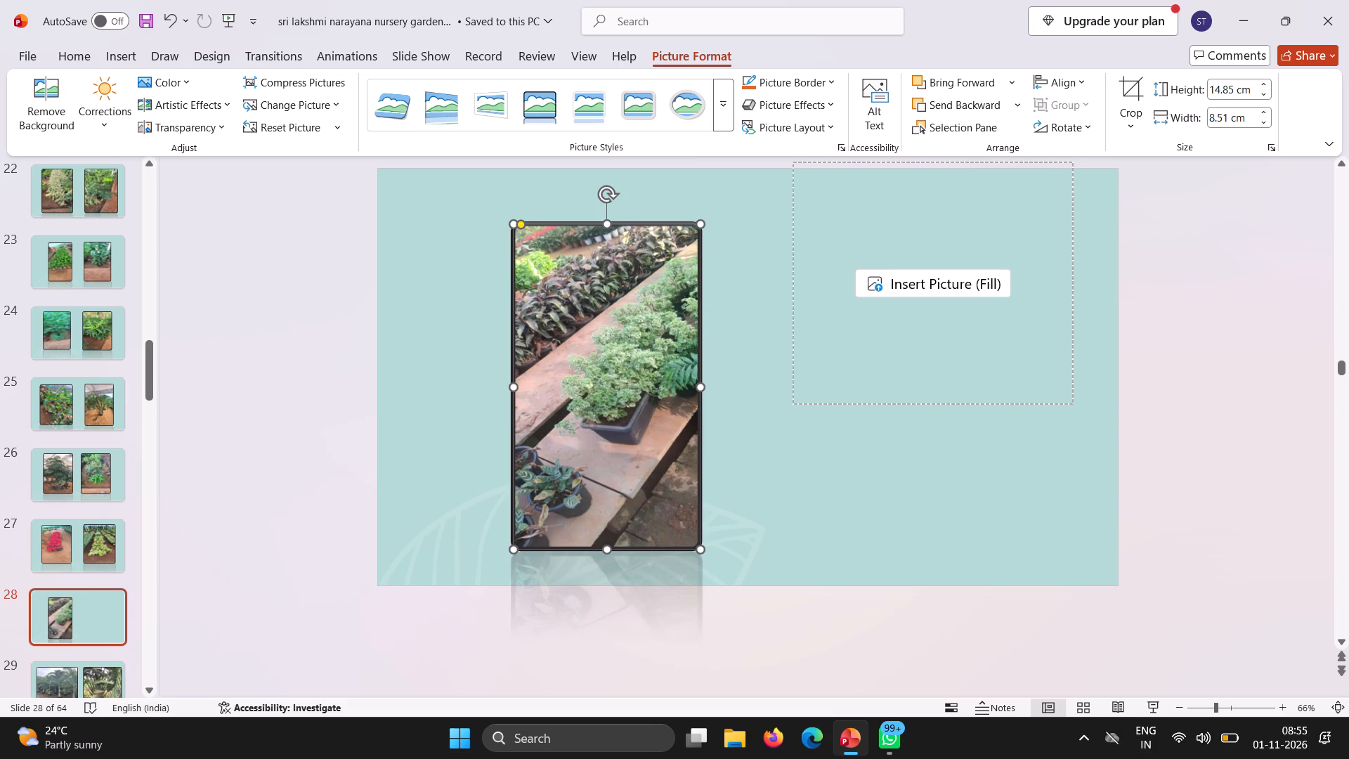
{"action": "left_click_drag", "start_coordinate": [630, 372], "coordinate": [575, 342]}
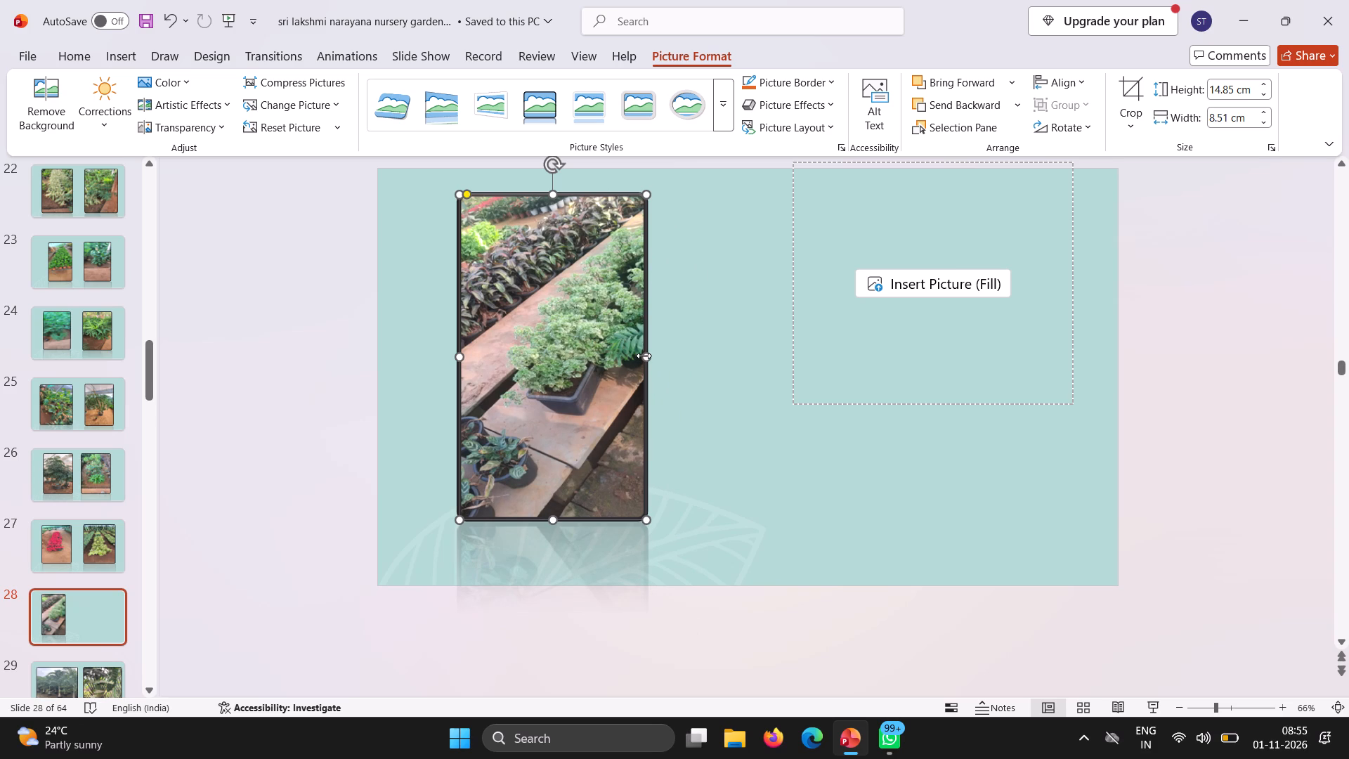
{"action": "left_click_drag", "start_coordinate": [644, 356], "coordinate": [679, 358]}
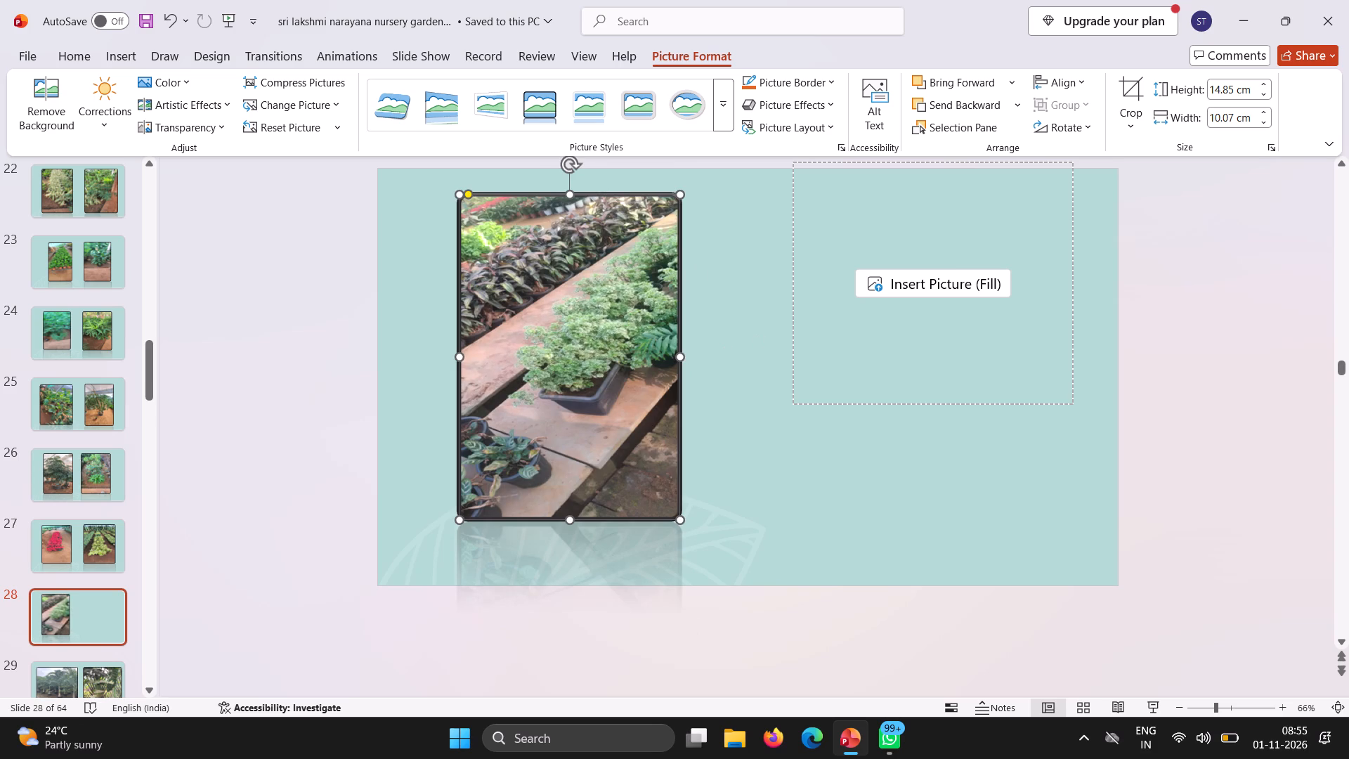
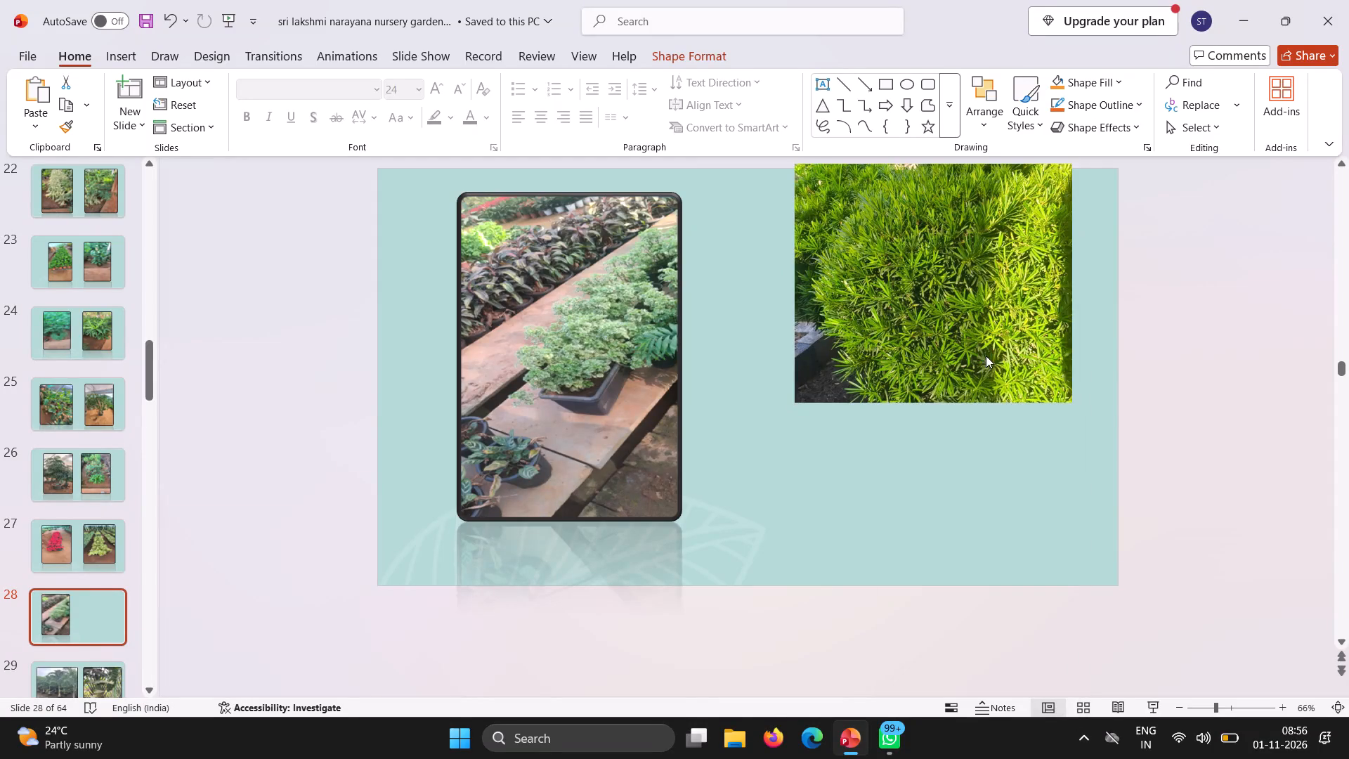
Shift the green shrub photo down within slide 28's right half and cut it from the slide.
{"action": "left_click_drag", "start_coordinate": [910, 233], "coordinate": [910, 240]}
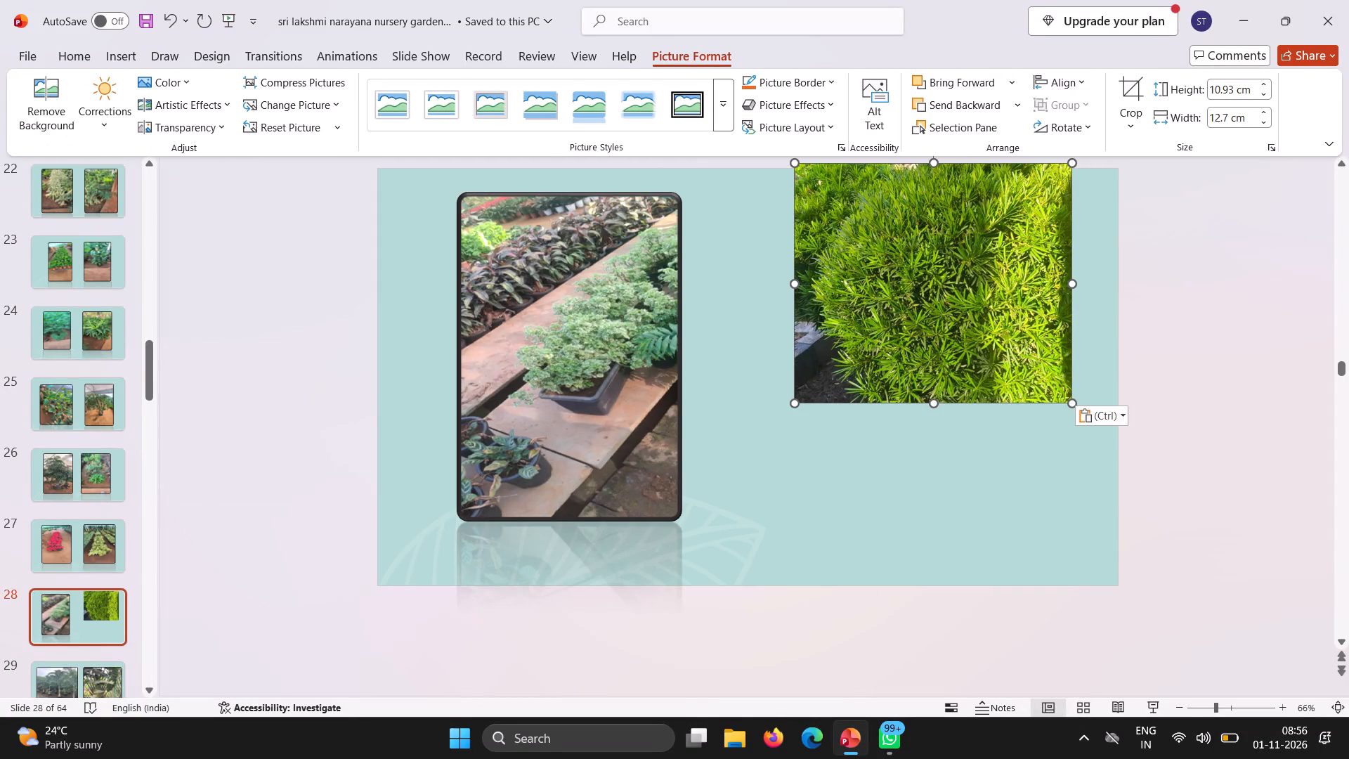
{"action": "left_click_drag", "start_coordinate": [910, 240], "coordinate": [911, 297]}
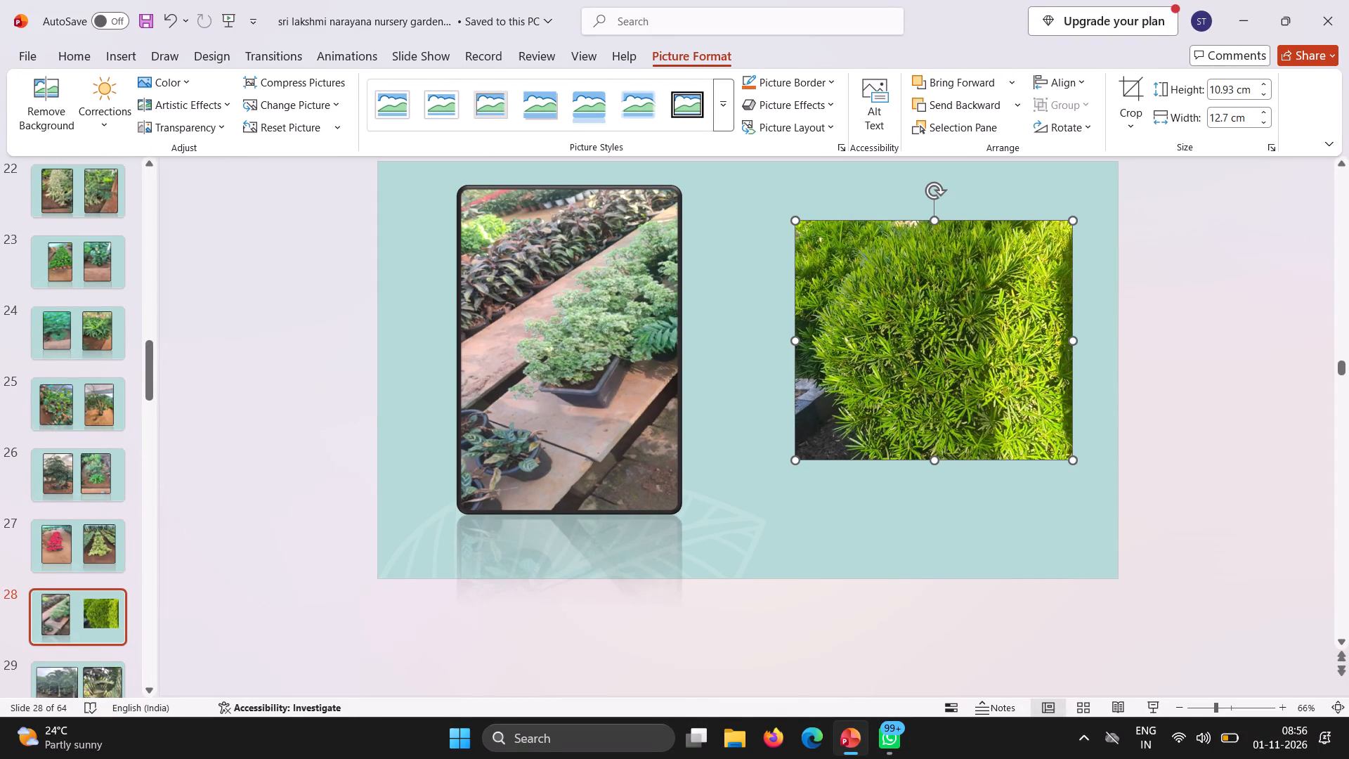
{"action": "right_click", "coordinate": [904, 292]}
{"action": "left_click", "coordinate": [951, 318]}
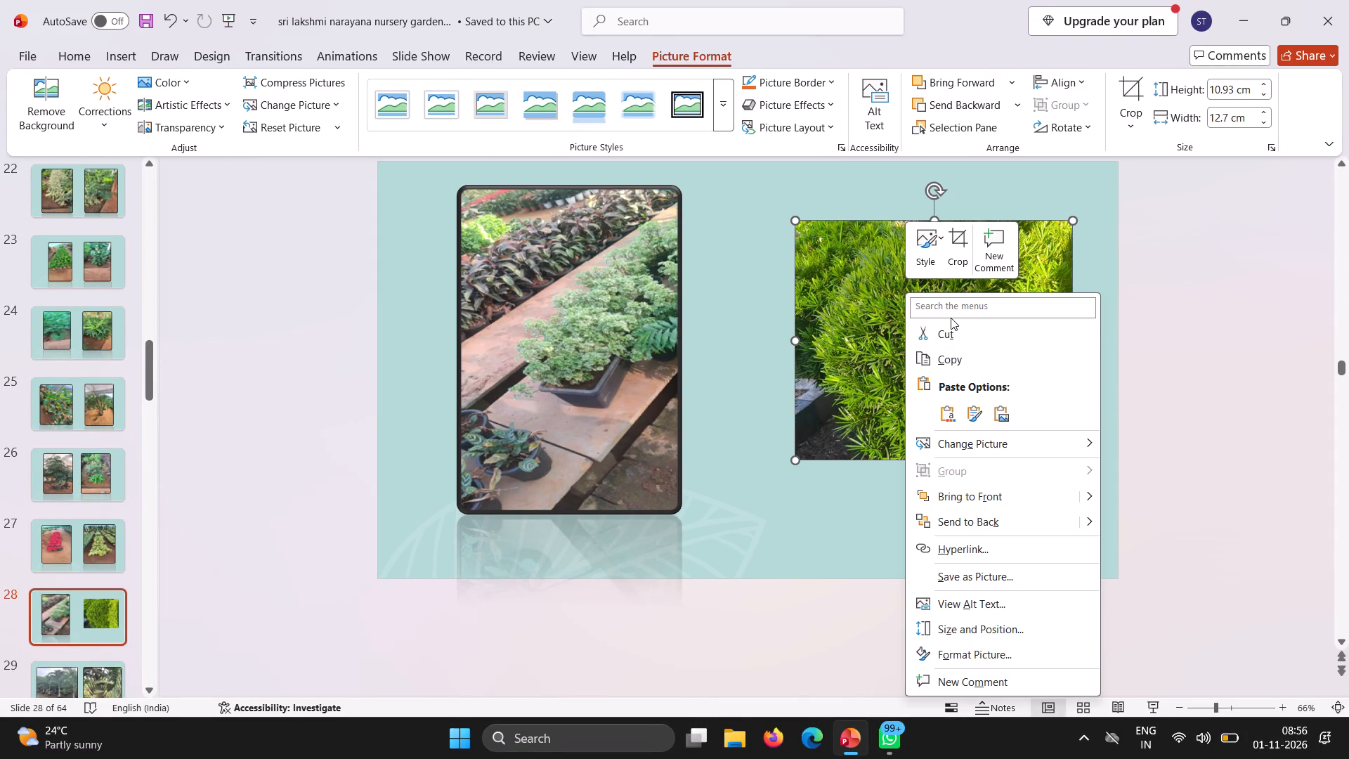
{"action": "left_click", "coordinate": [942, 332]}
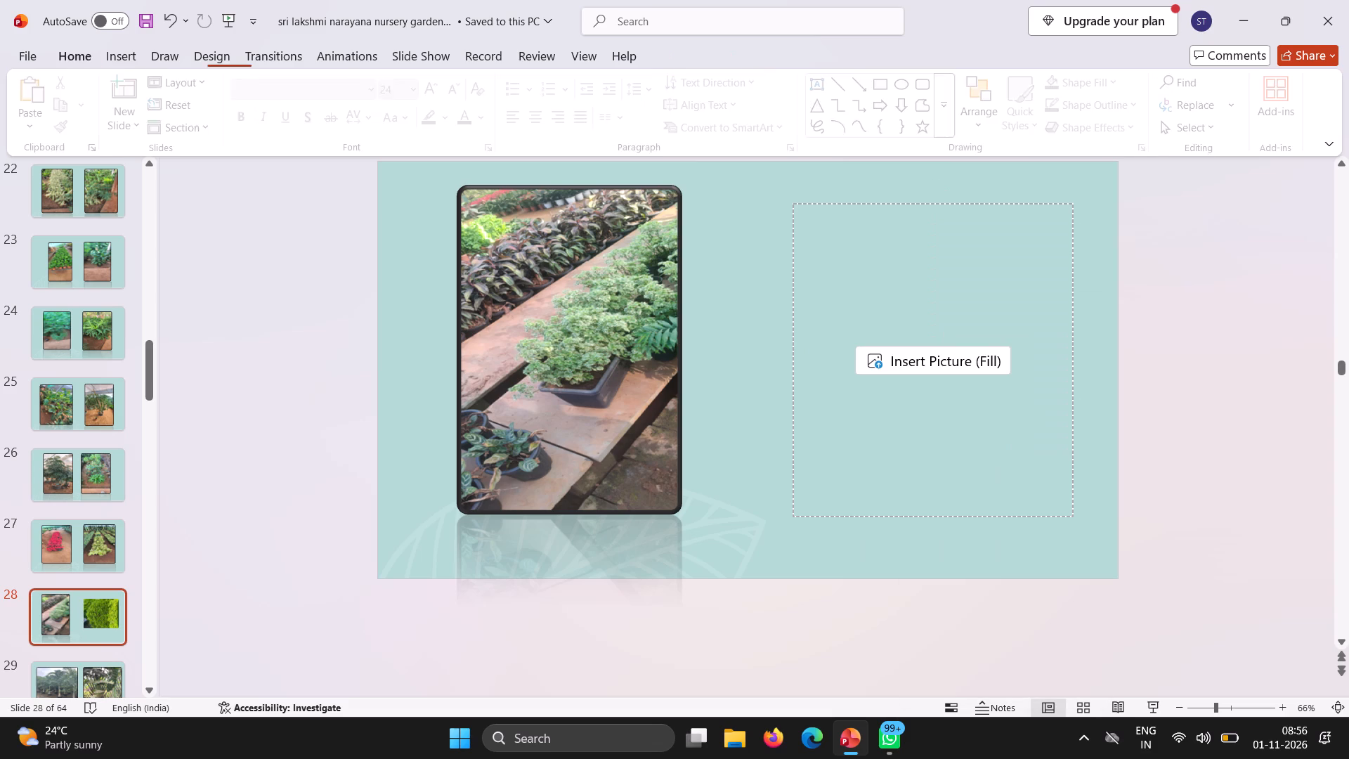
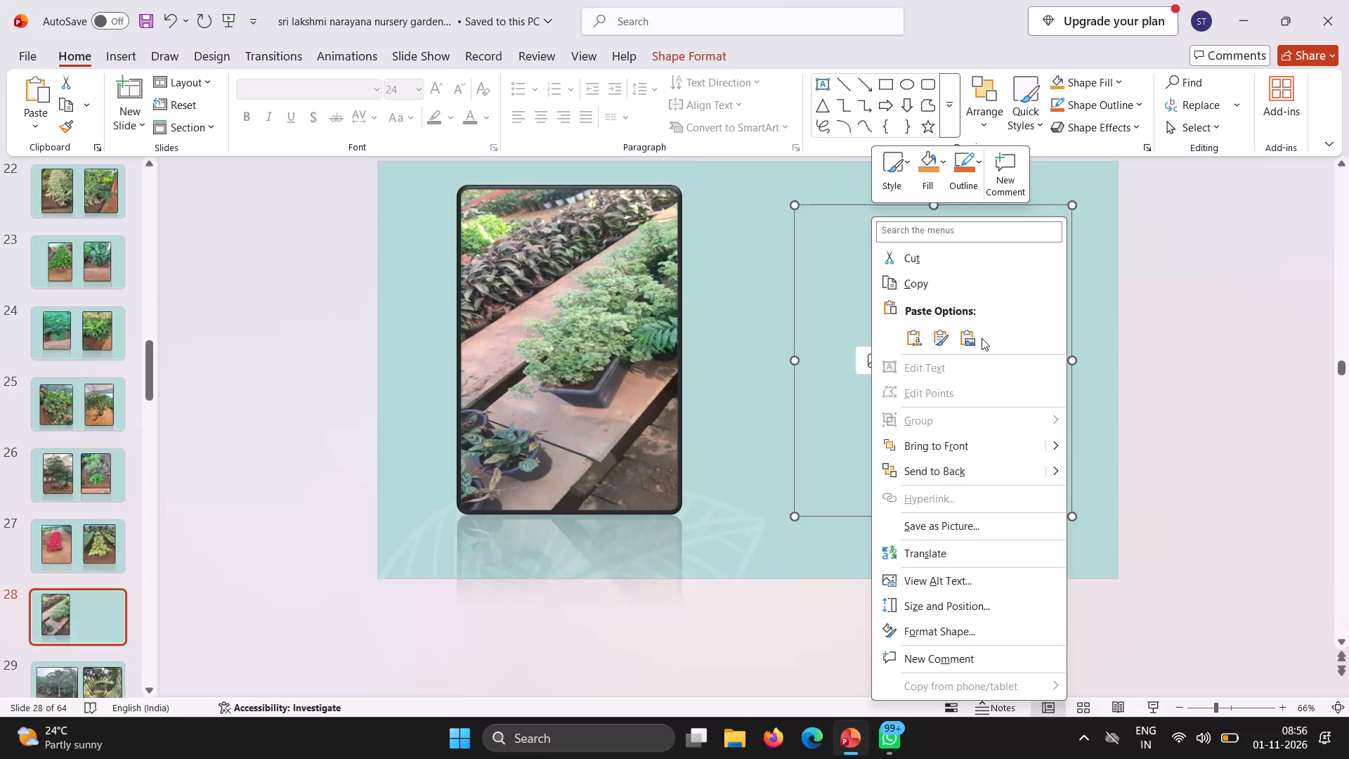
Paste the copied green shrub photo as a picture into the right half of slide 28.
{"action": "left_click", "coordinate": [969, 334]}
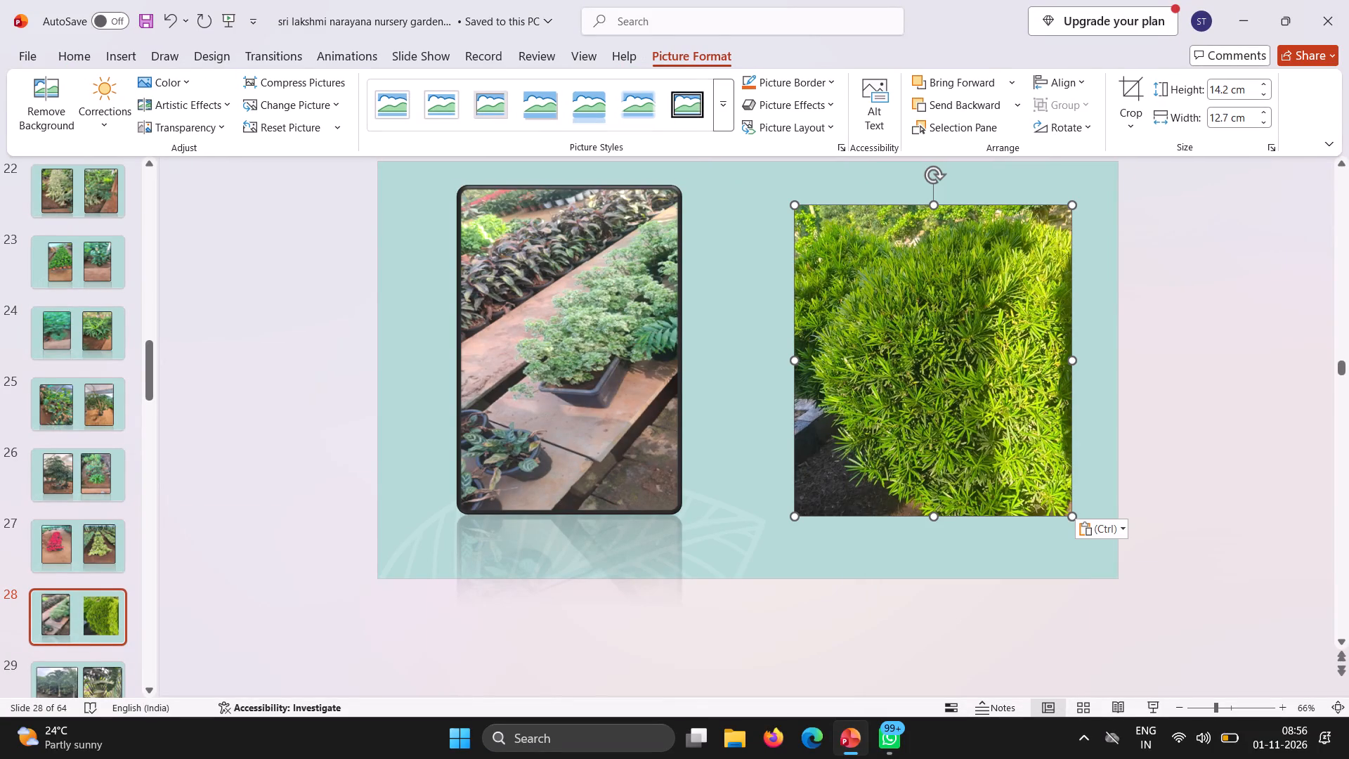
Apply the black-framed picture style with a reflection below to the pasted green shrub photo.
{"action": "left_click_drag", "start_coordinate": [718, 103], "coordinate": [550, 265]}
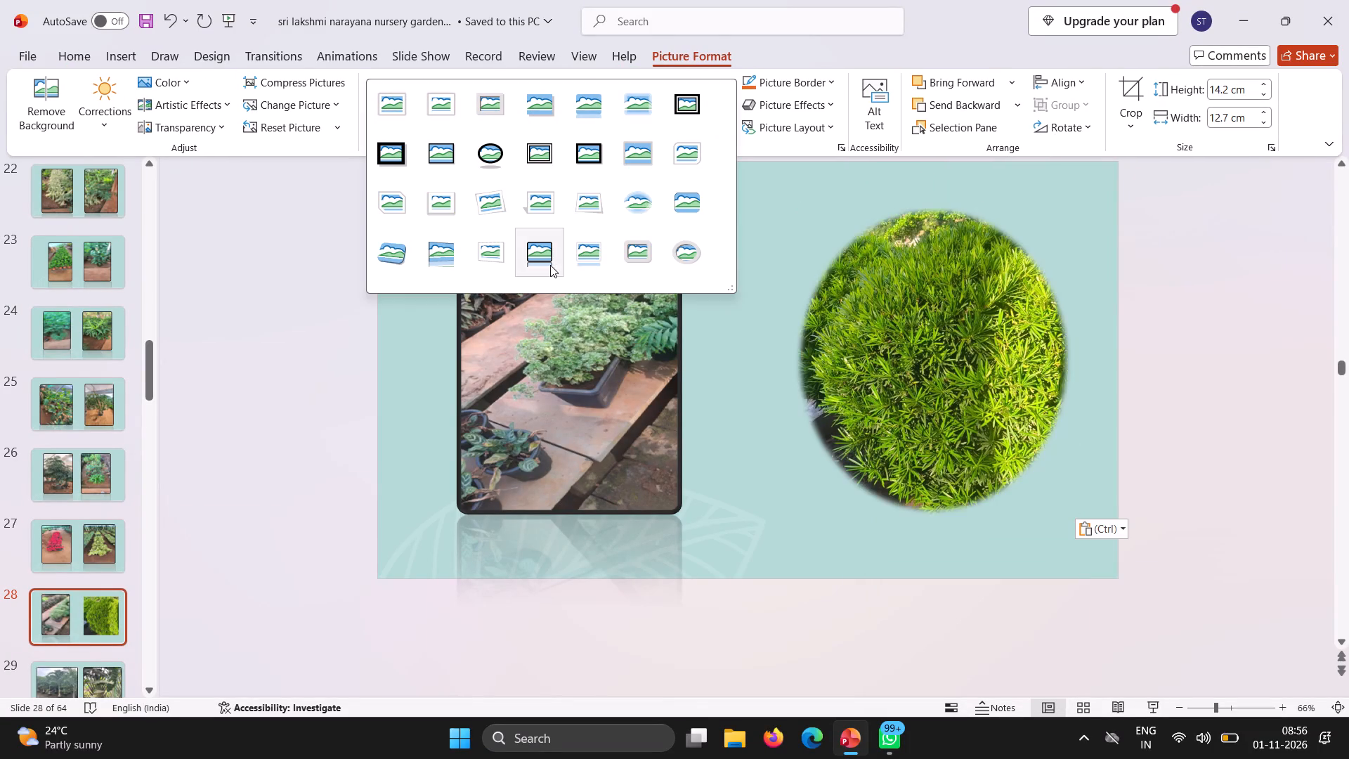
Apply the black-framed picture style with a reflection below to the green shrub photo on slide 28.
{"action": "left_click_drag", "start_coordinate": [550, 265], "coordinate": [538, 247]}
{"action": "left_click", "coordinate": [538, 247]}
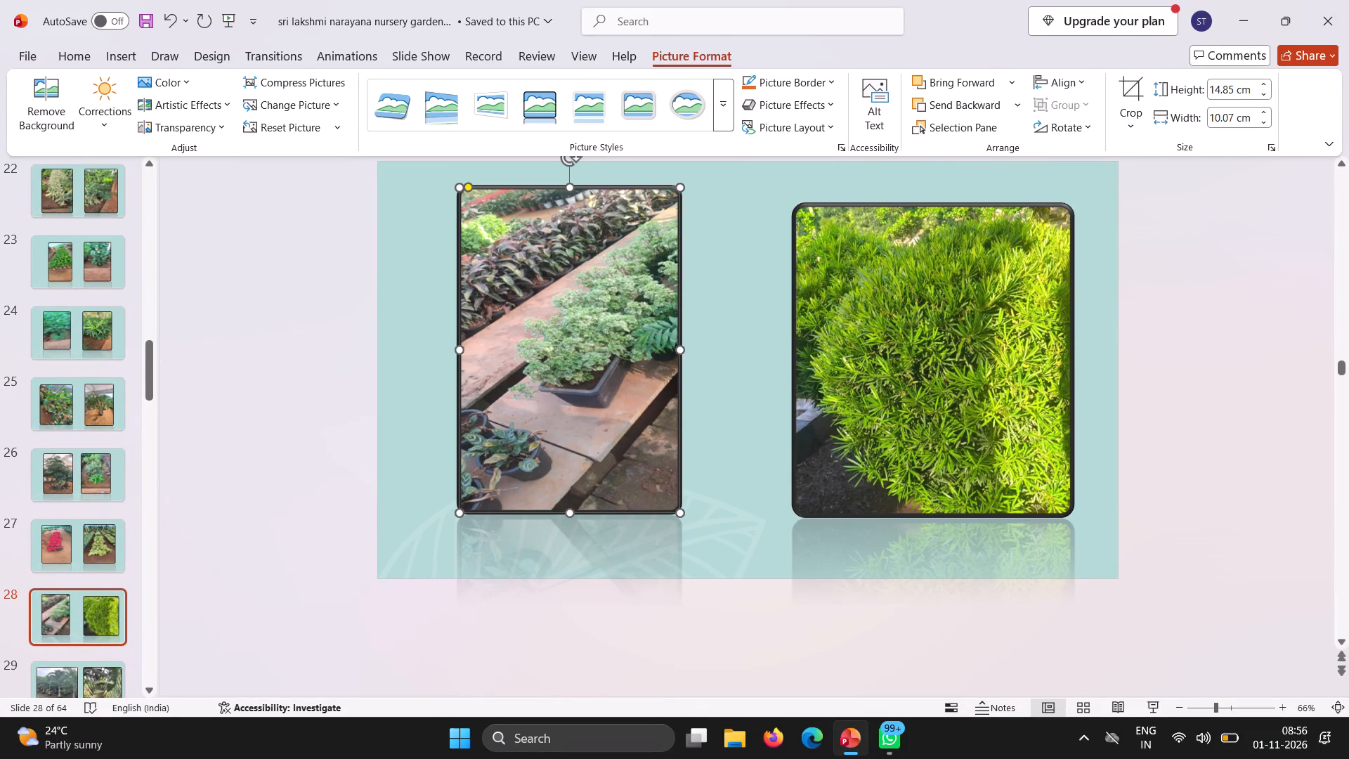
Resize the green shrub photo to about 14.71 cm high by 11.78 cm wide, matching the neighbouring photo's height.
{"action": "left_click", "coordinate": [840, 252]}
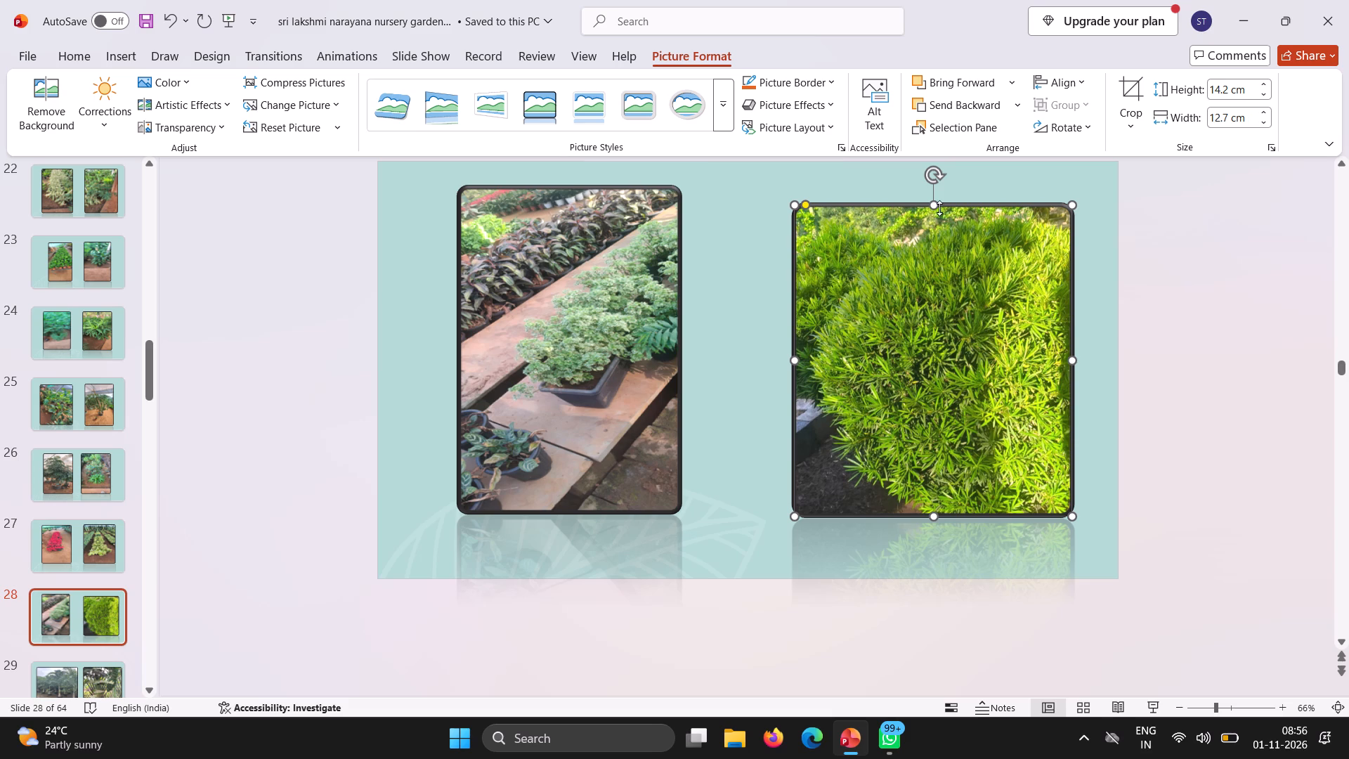
{"action": "left_click_drag", "start_coordinate": [934, 206], "coordinate": [934, 198]}
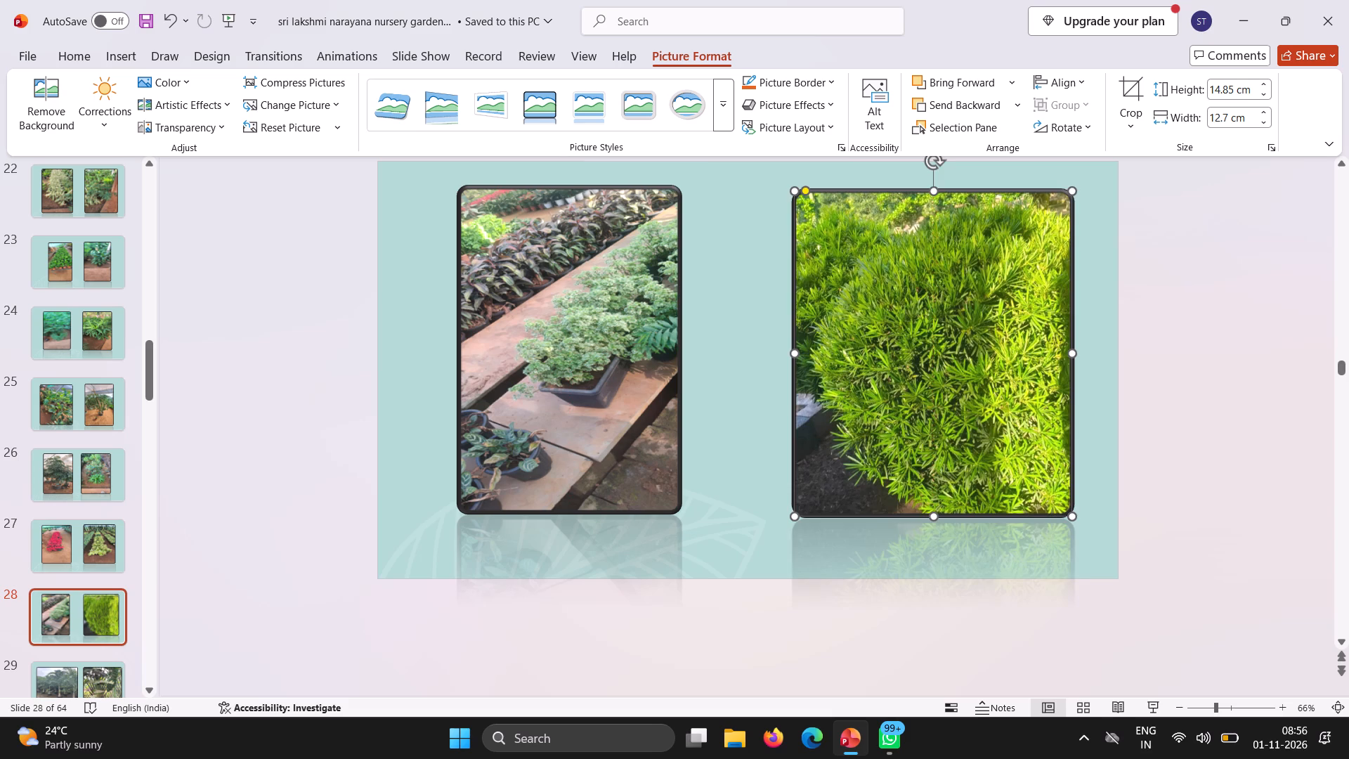
{"action": "left_click", "coordinate": [933, 517]}
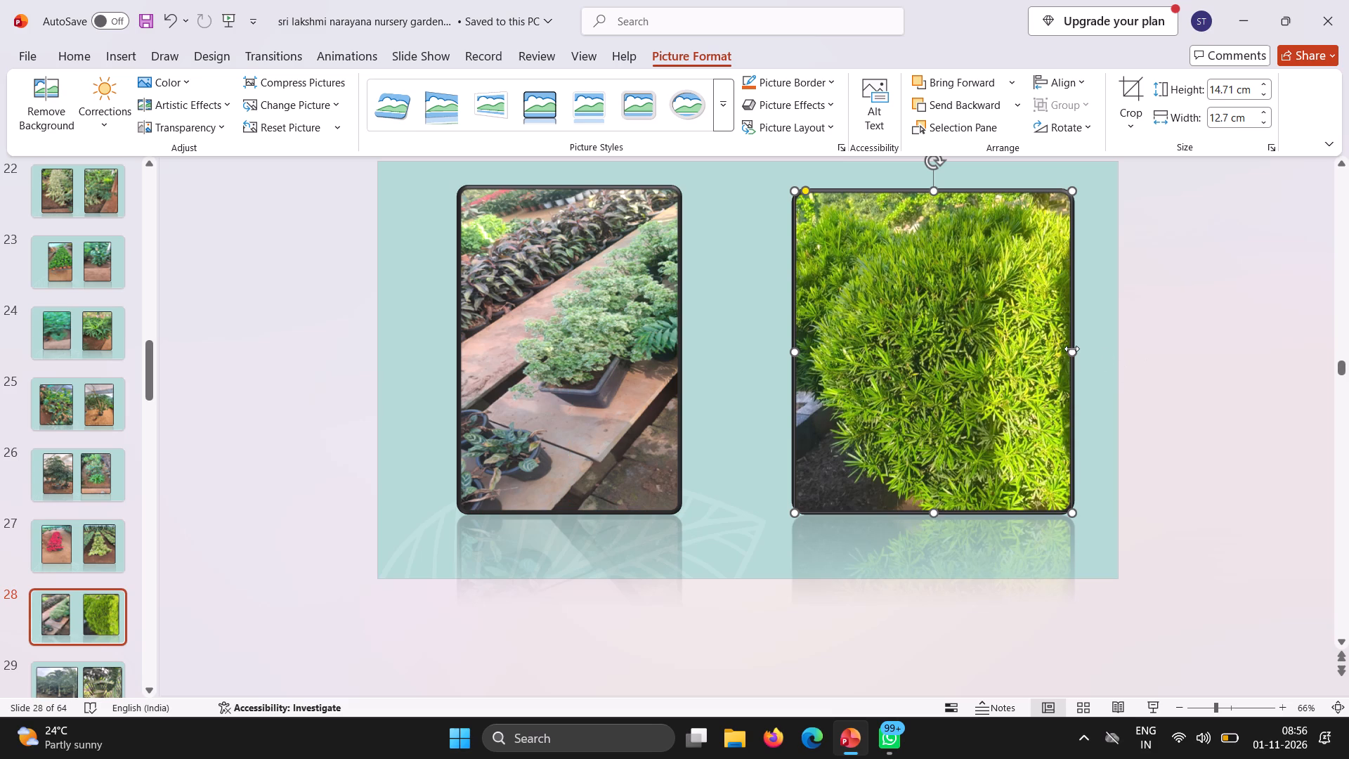
{"action": "left_click_drag", "start_coordinate": [1074, 353], "coordinate": [1050, 353]}
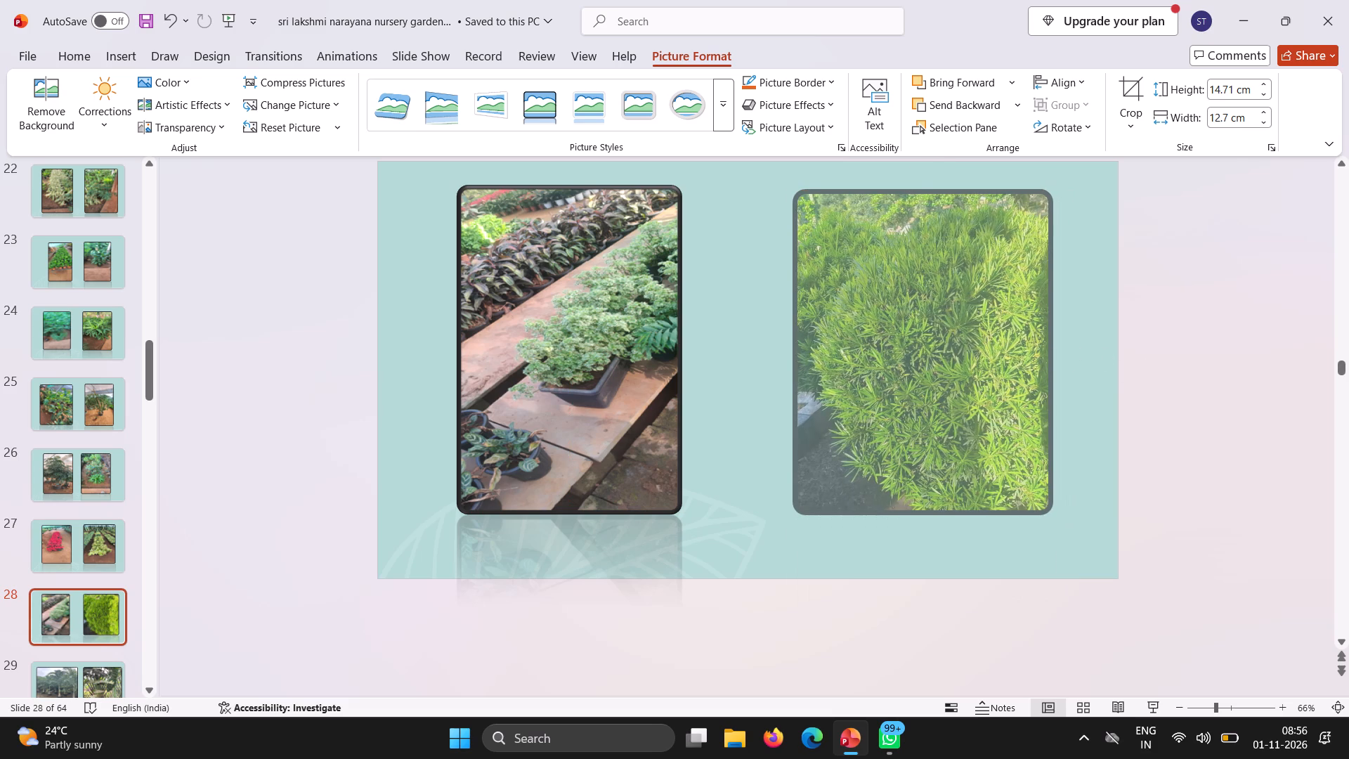
{"action": "left_click_drag", "start_coordinate": [1050, 353], "coordinate": [1052, 353]}
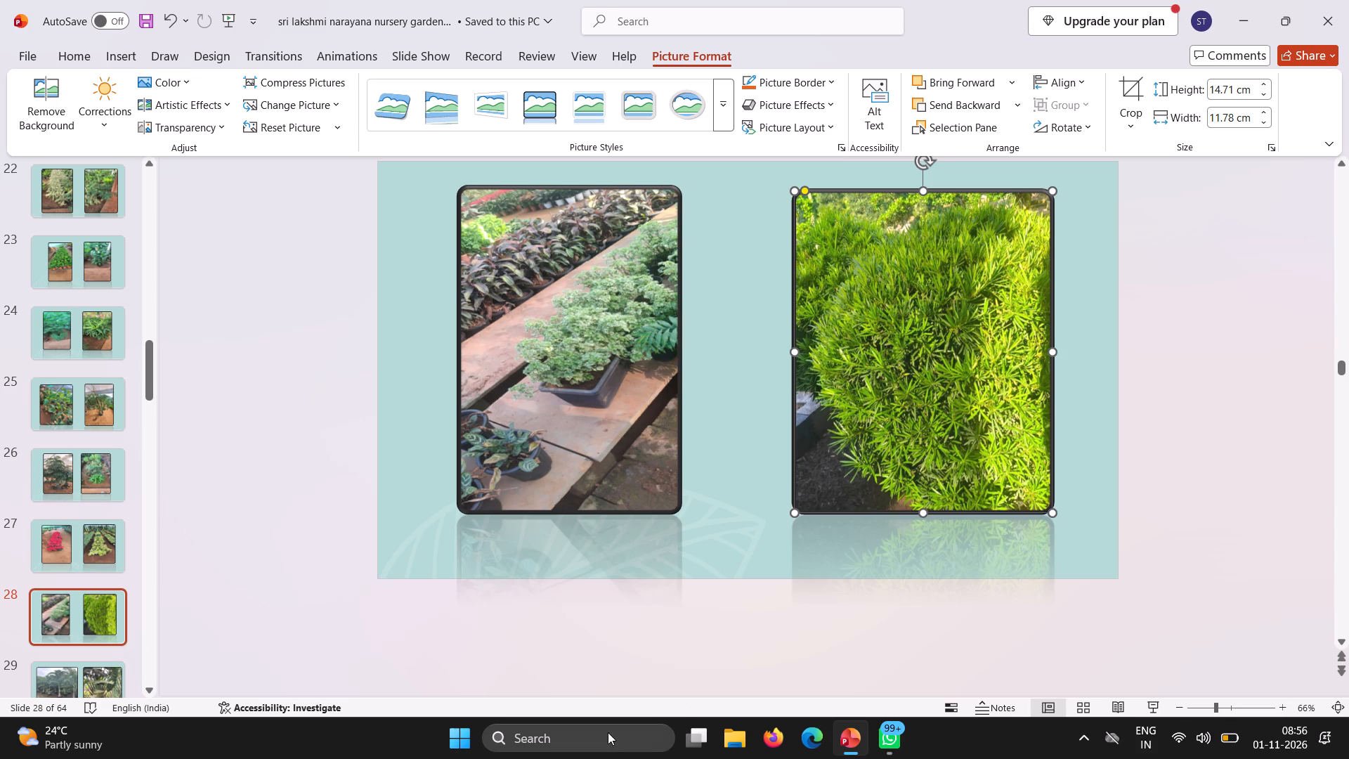
Cut the foxtail palm and traveller palm photos from slide 29.
{"action": "left_click", "coordinate": [105, 684]}
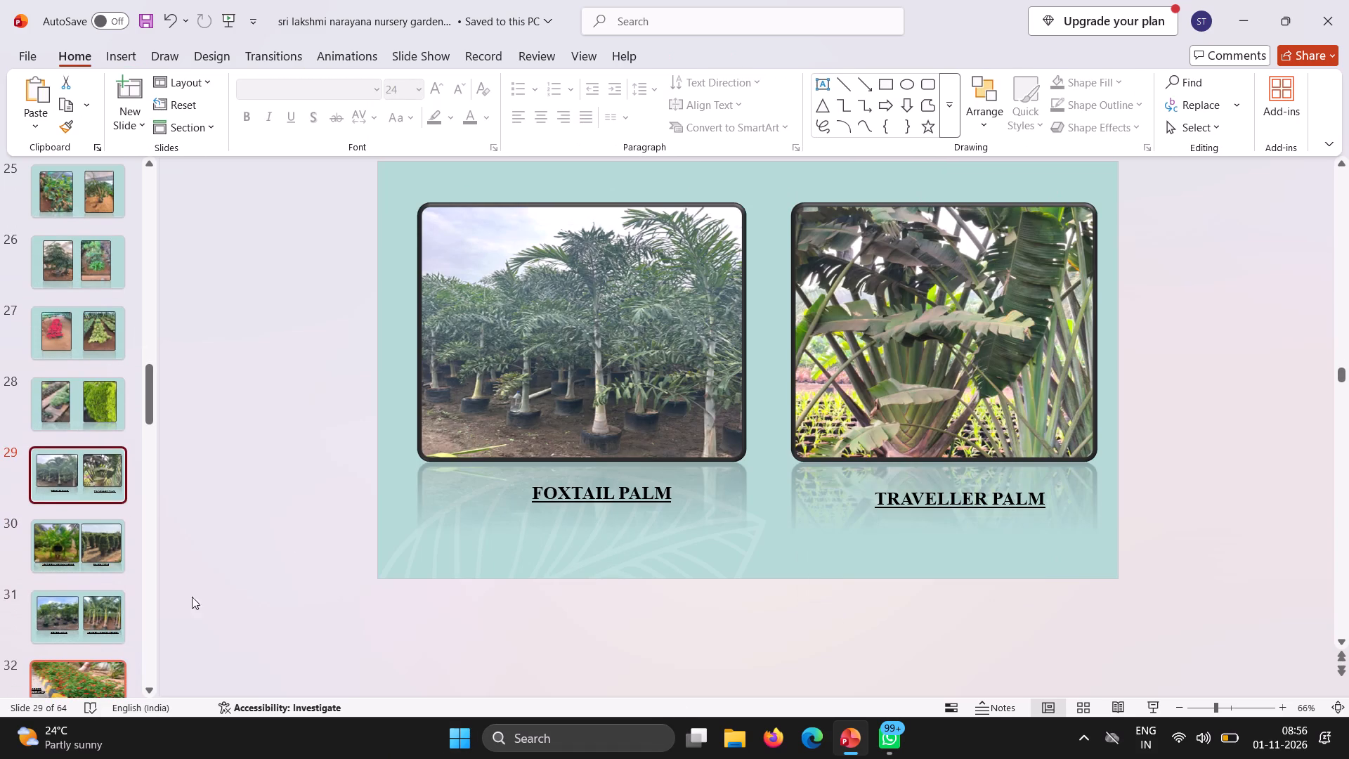
{"action": "right_click", "coordinate": [546, 390]}
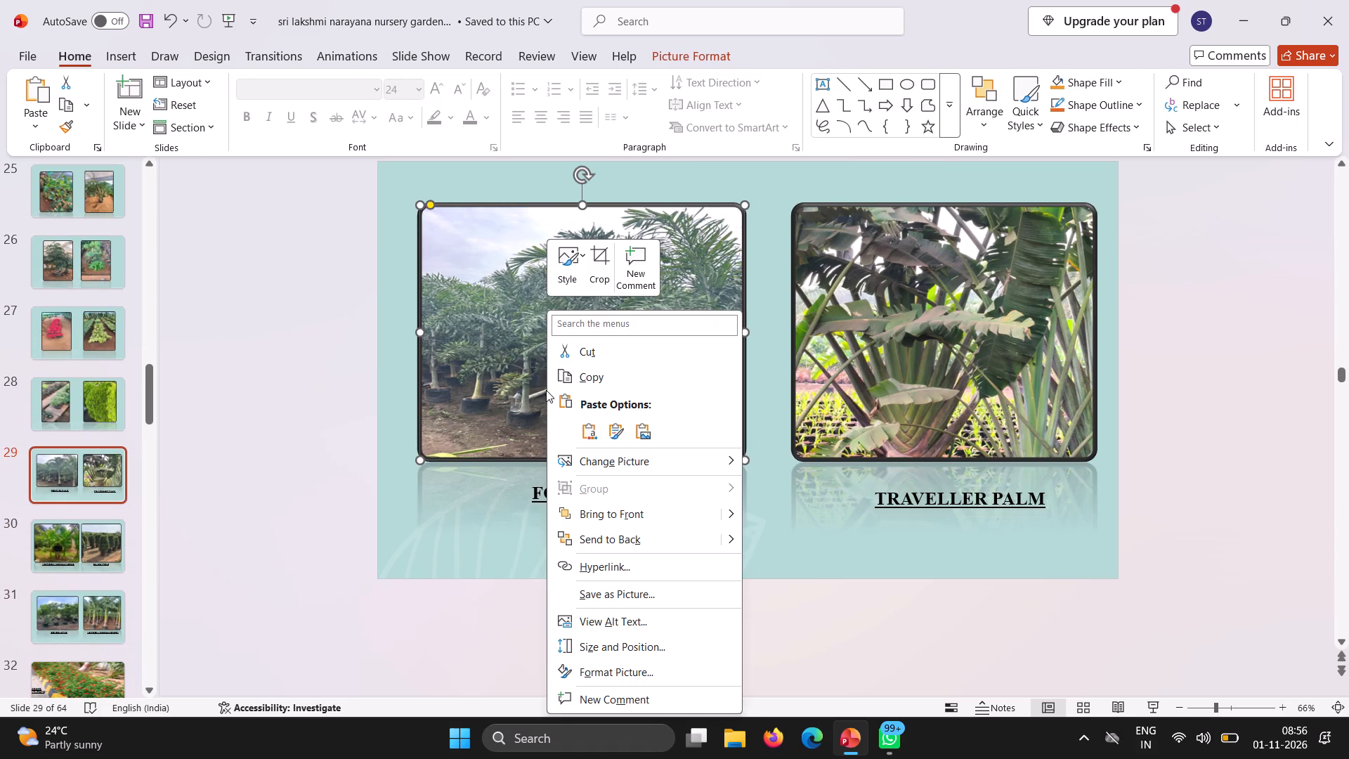
{"action": "left_click", "coordinate": [597, 351]}
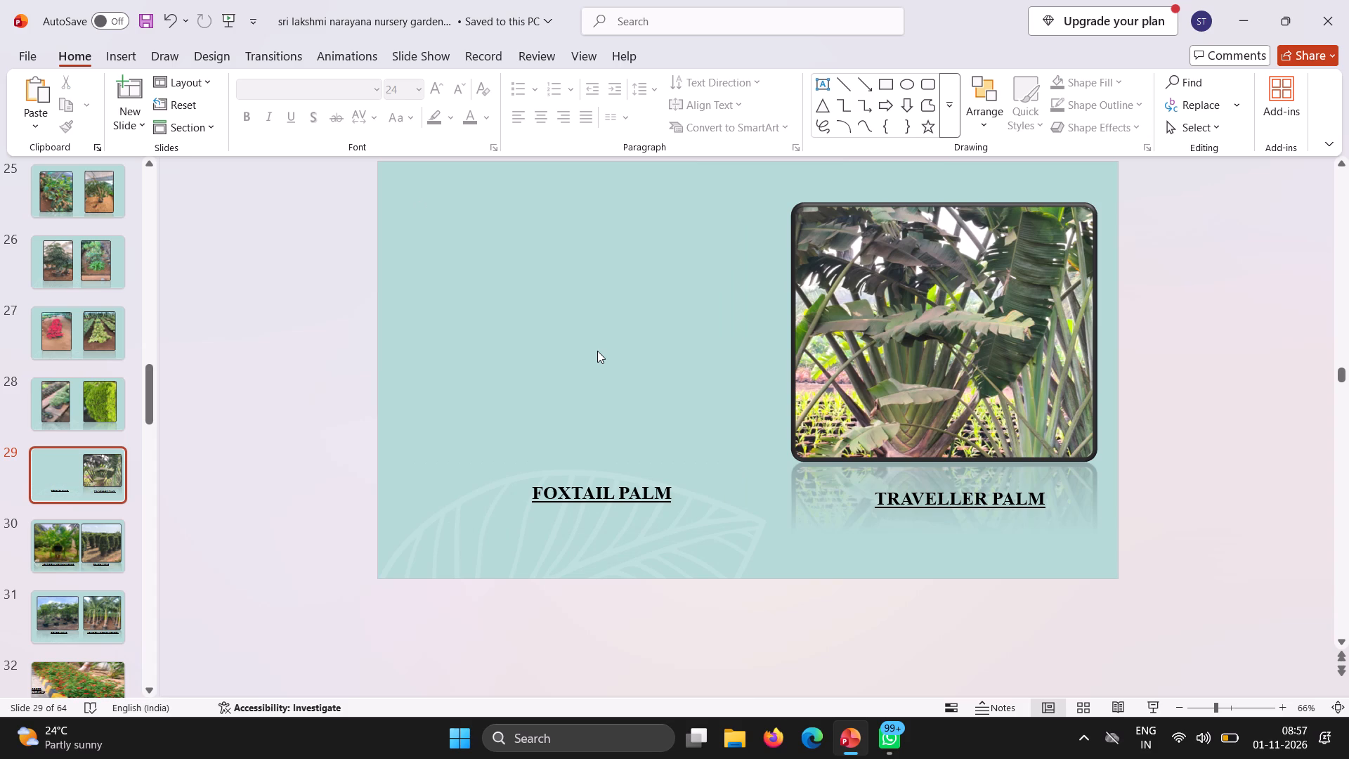
{"action": "right_click", "coordinate": [835, 311]}
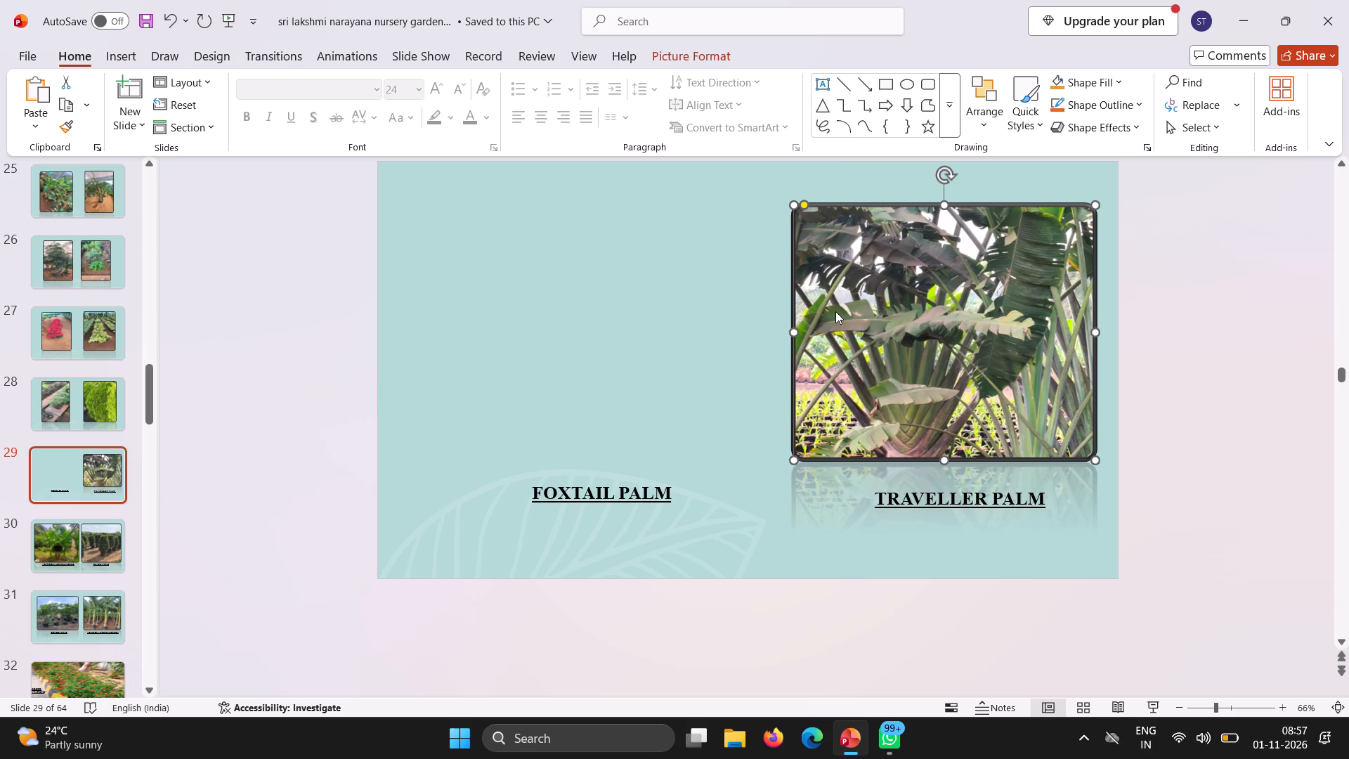
{"action": "left_click", "coordinate": [885, 348]}
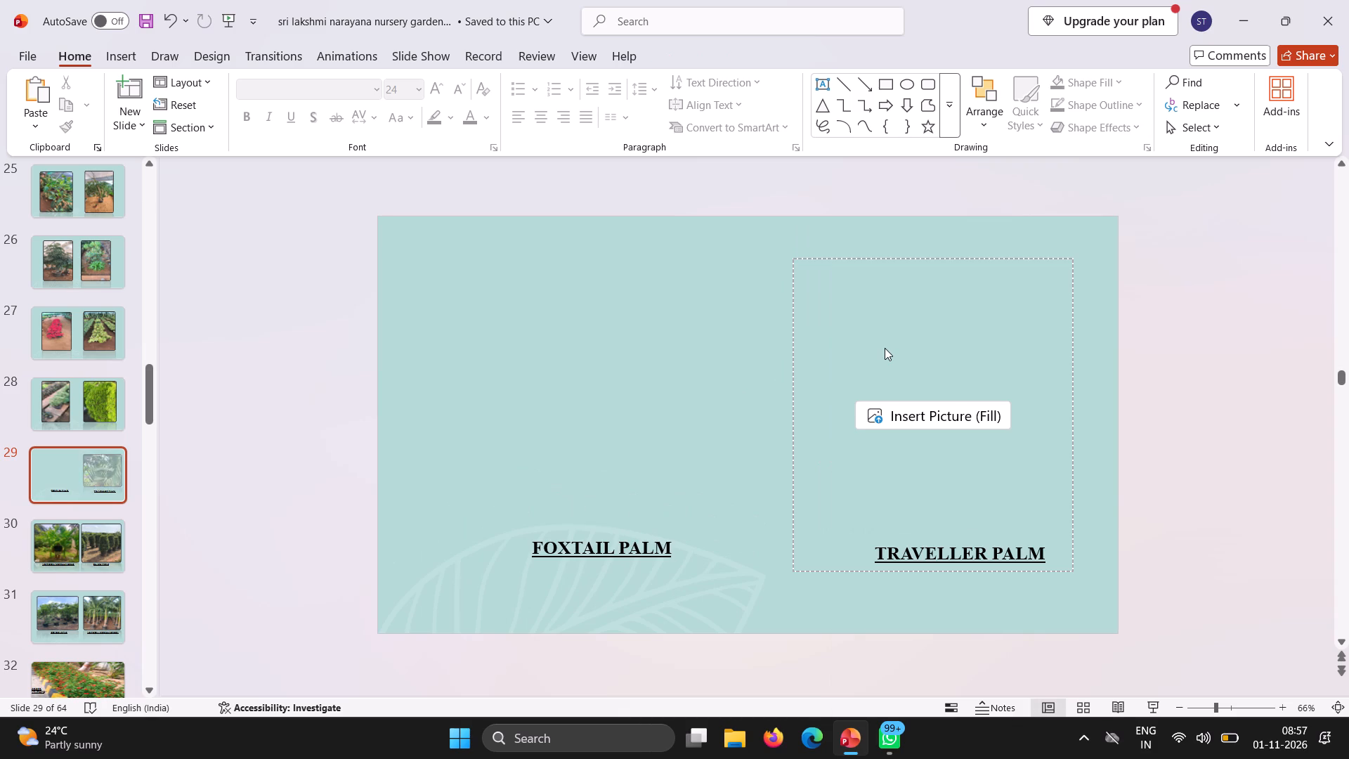
Cut the FOXTAIL PALM caption text box from slide 29.
{"action": "left_click", "coordinate": [611, 529]}
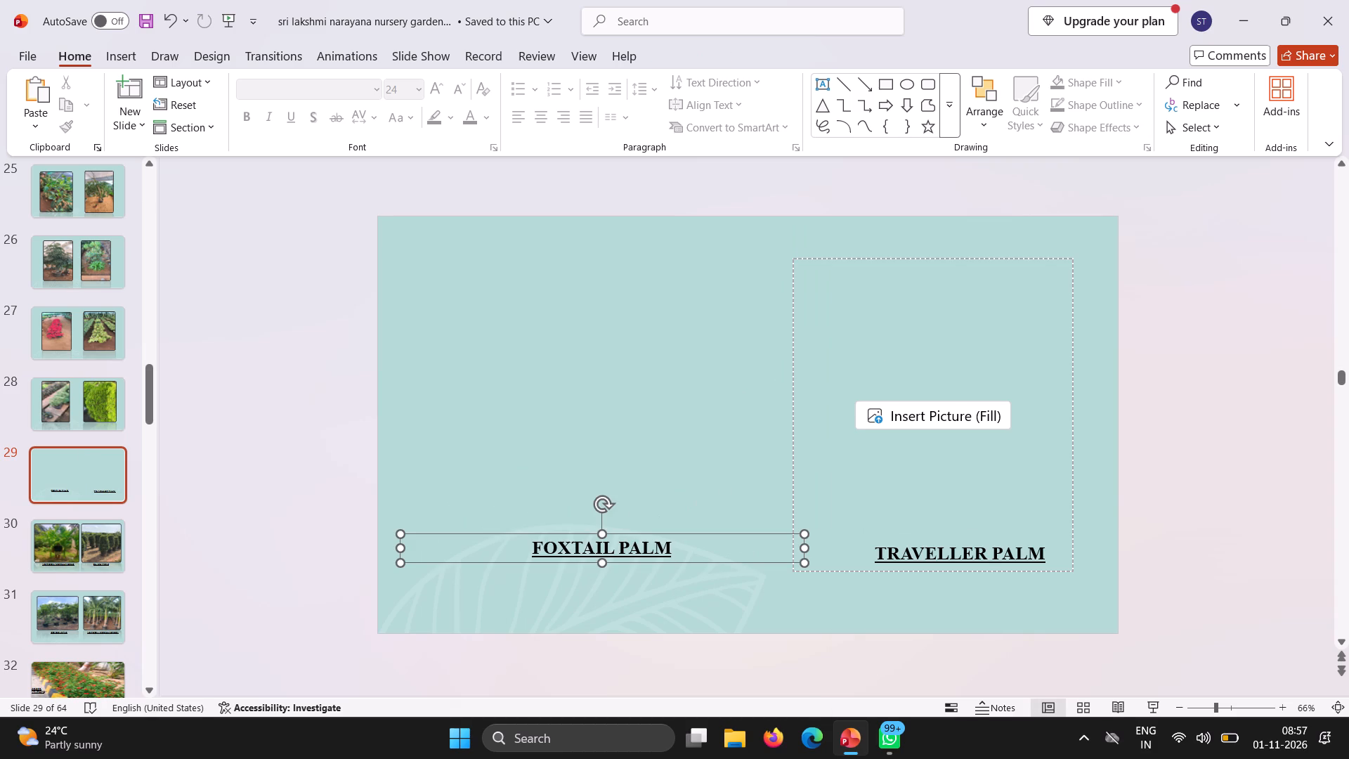
{"action": "right_click", "coordinate": [585, 538]}
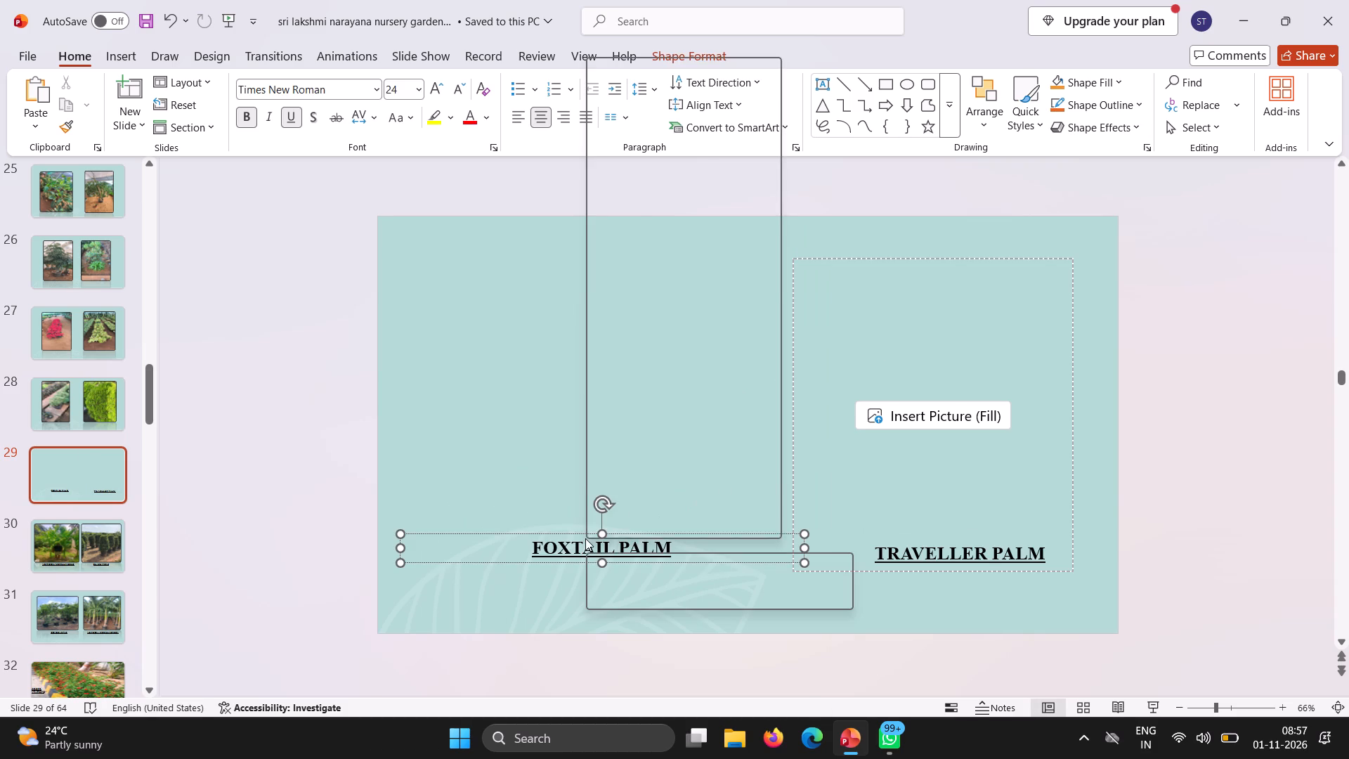
{"action": "right_click", "coordinate": [542, 526]}
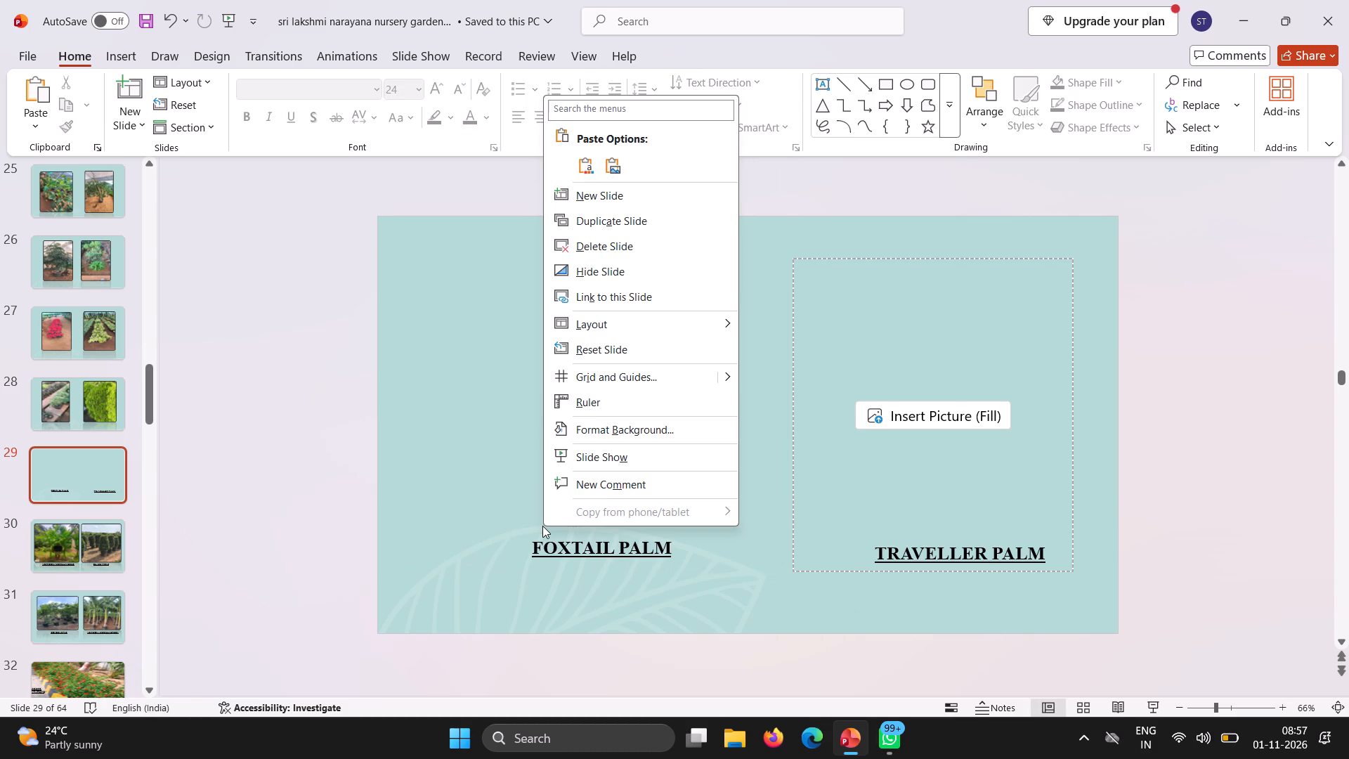
{"action": "left_click", "coordinate": [525, 544]}
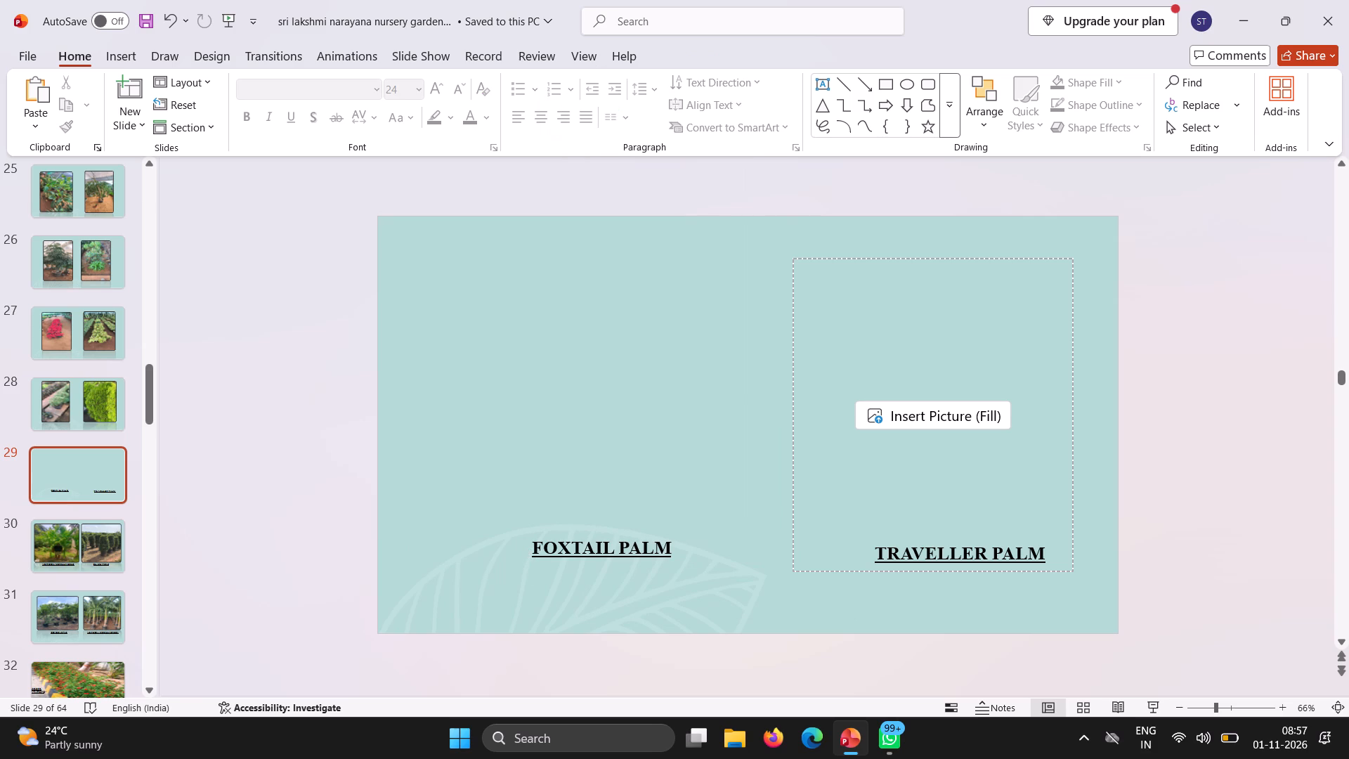
{"action": "left_click", "coordinate": [542, 544]}
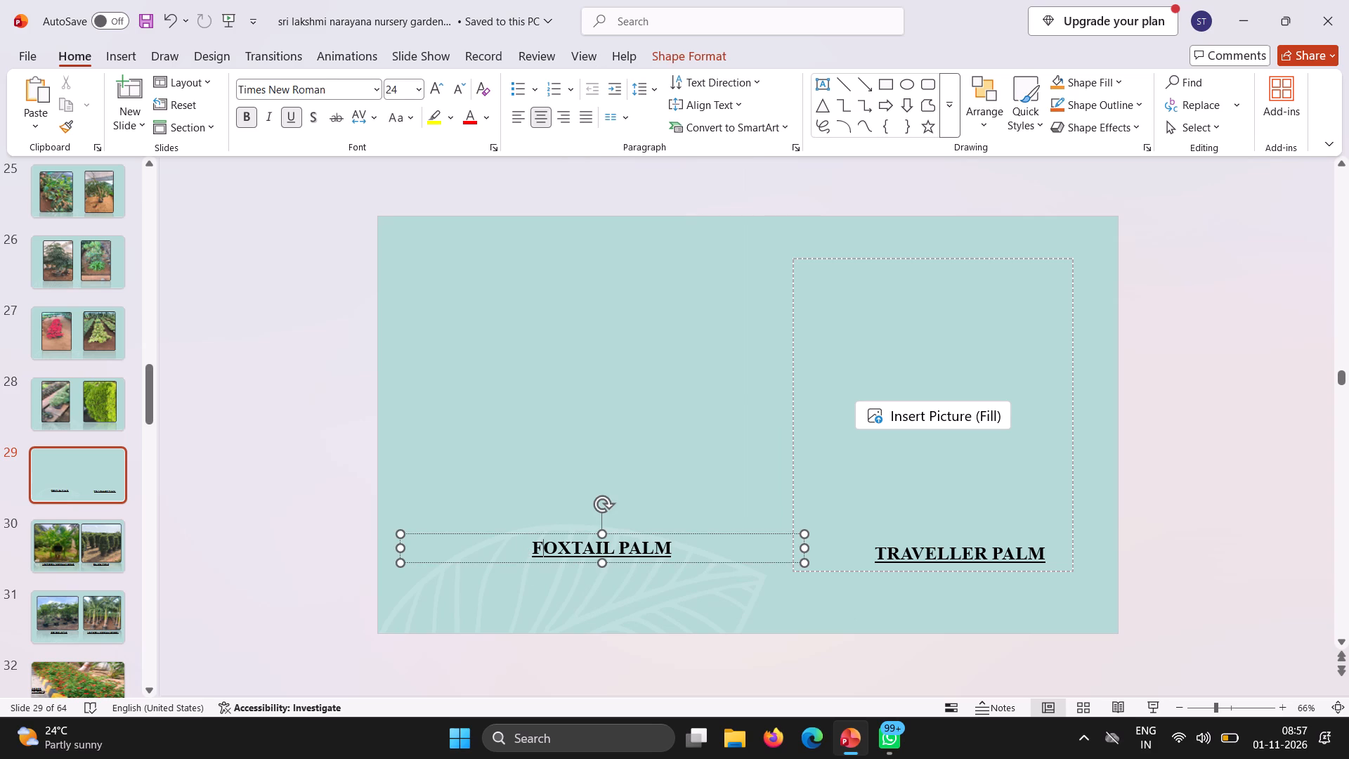
{"action": "right_click", "coordinate": [542, 539]}
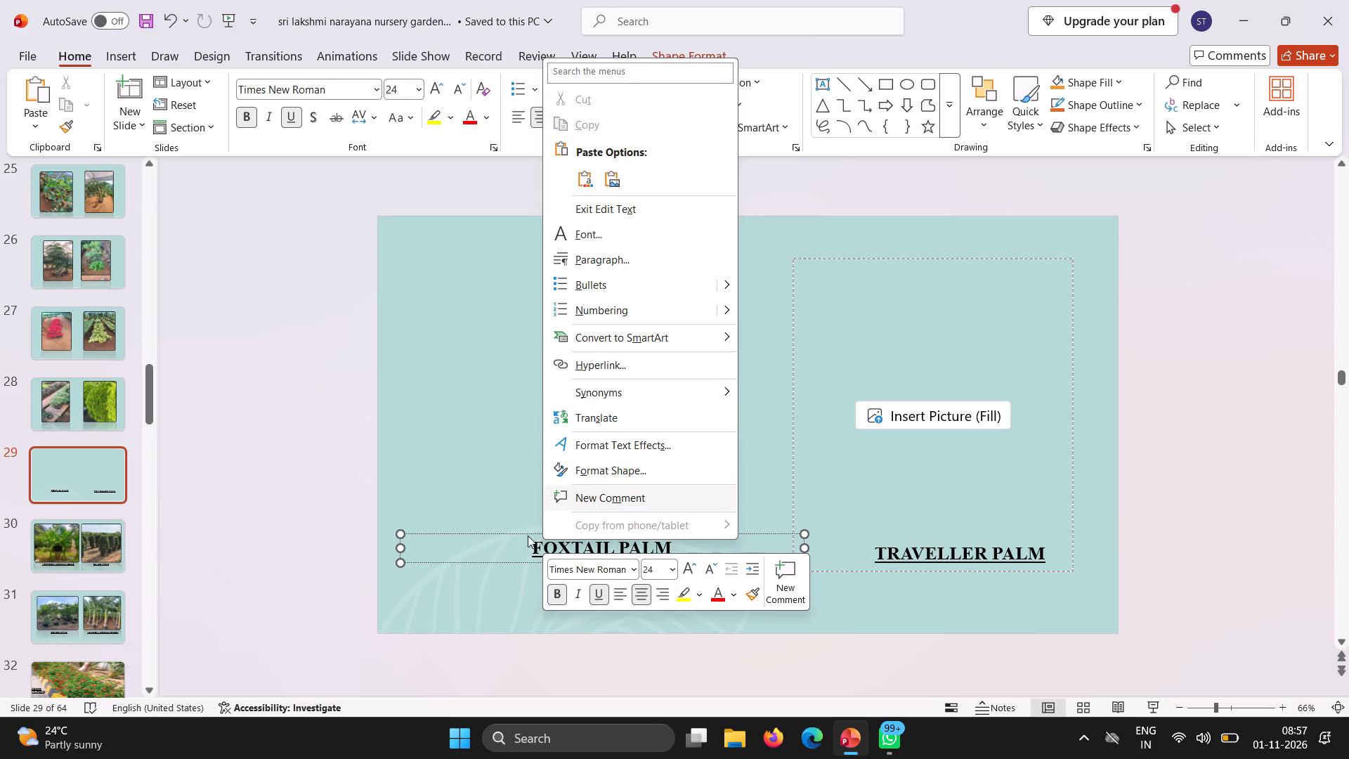
{"action": "right_click", "coordinate": [528, 532]}
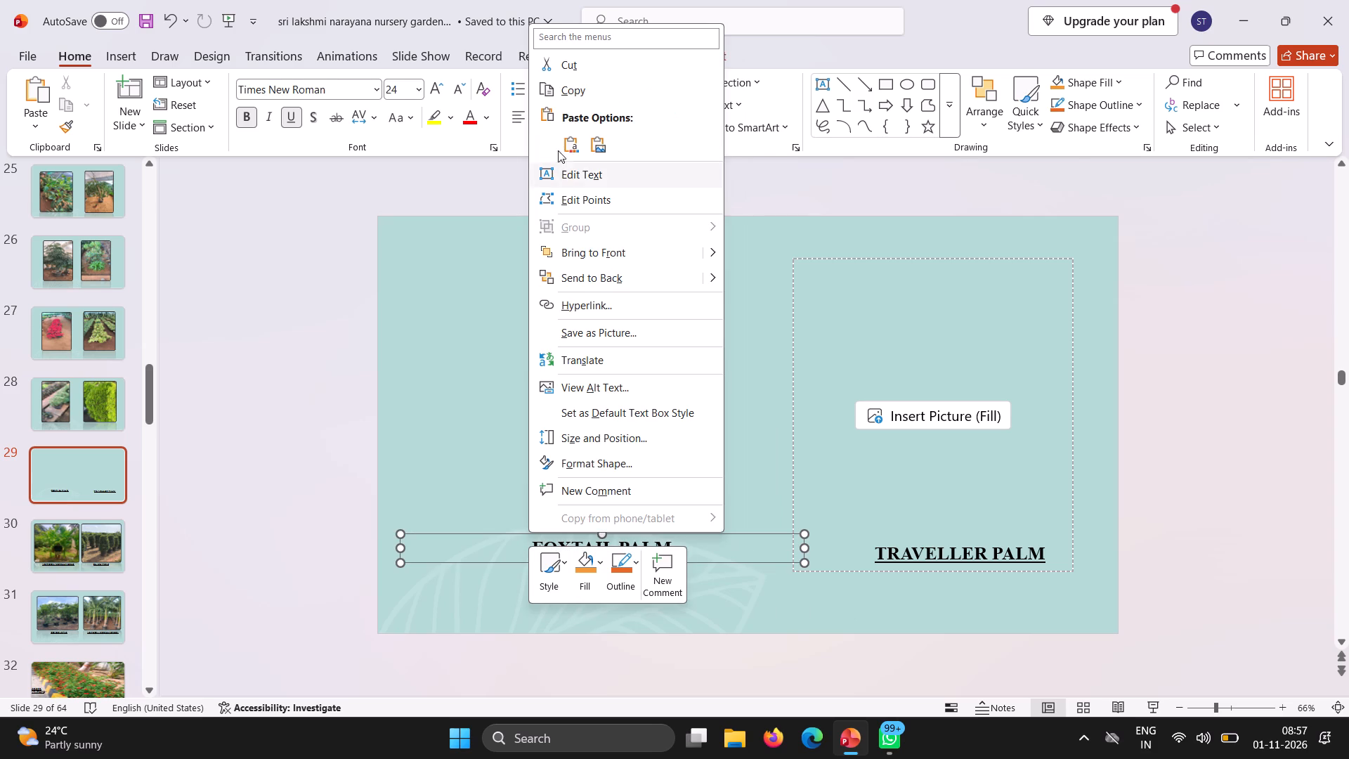
{"action": "left_click", "coordinate": [568, 71]}
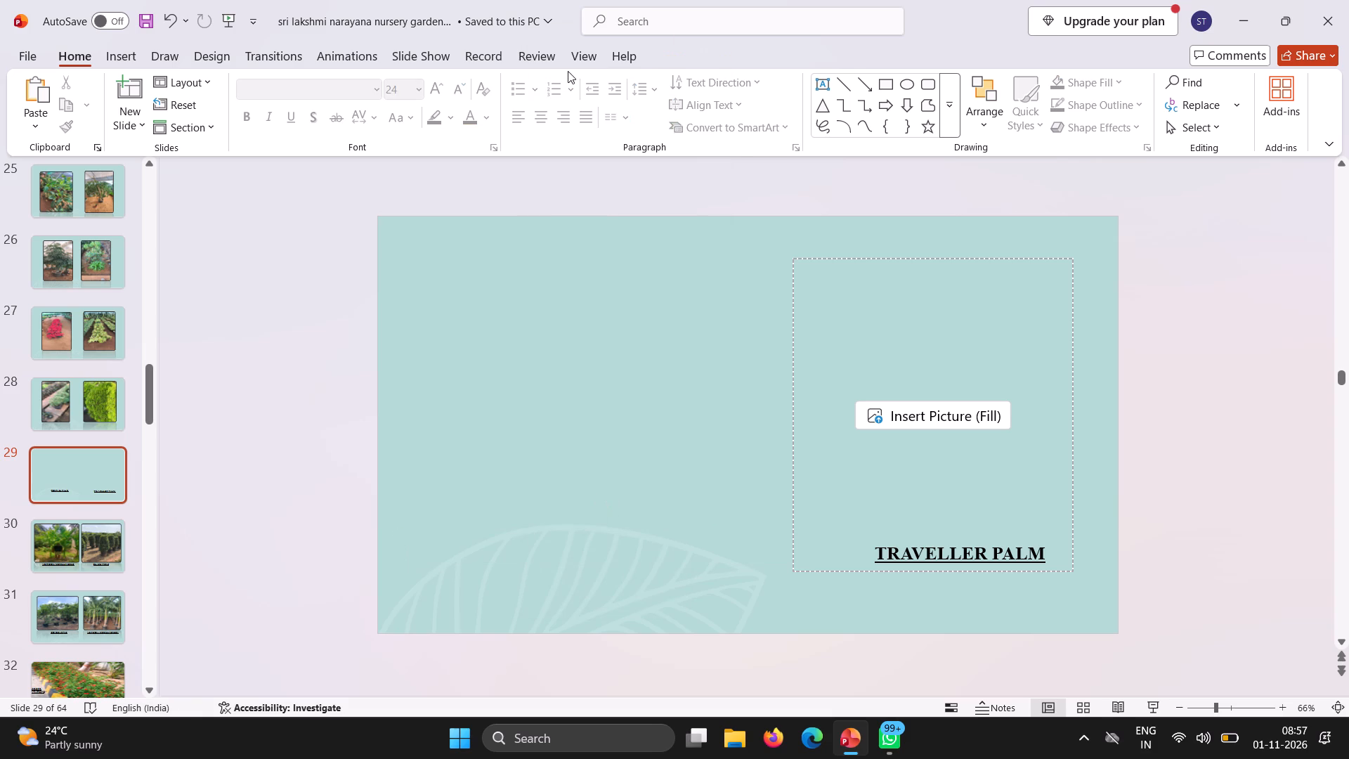
Cut the empty picture placeholder behind the TRAVELLER PALM caption on slide 29.
{"action": "left_click", "coordinate": [949, 550]}
{"action": "left_click", "coordinate": [918, 554]}
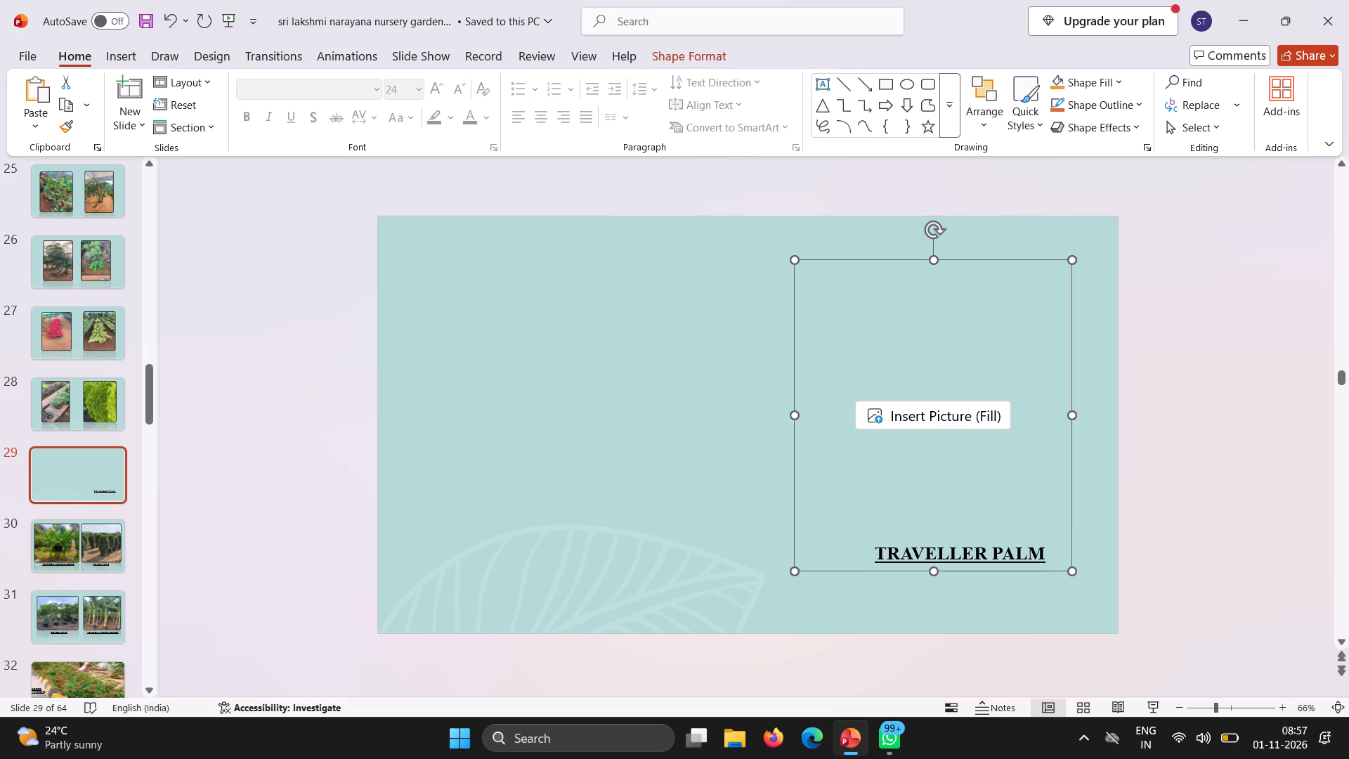
{"action": "right_click", "coordinate": [884, 554]}
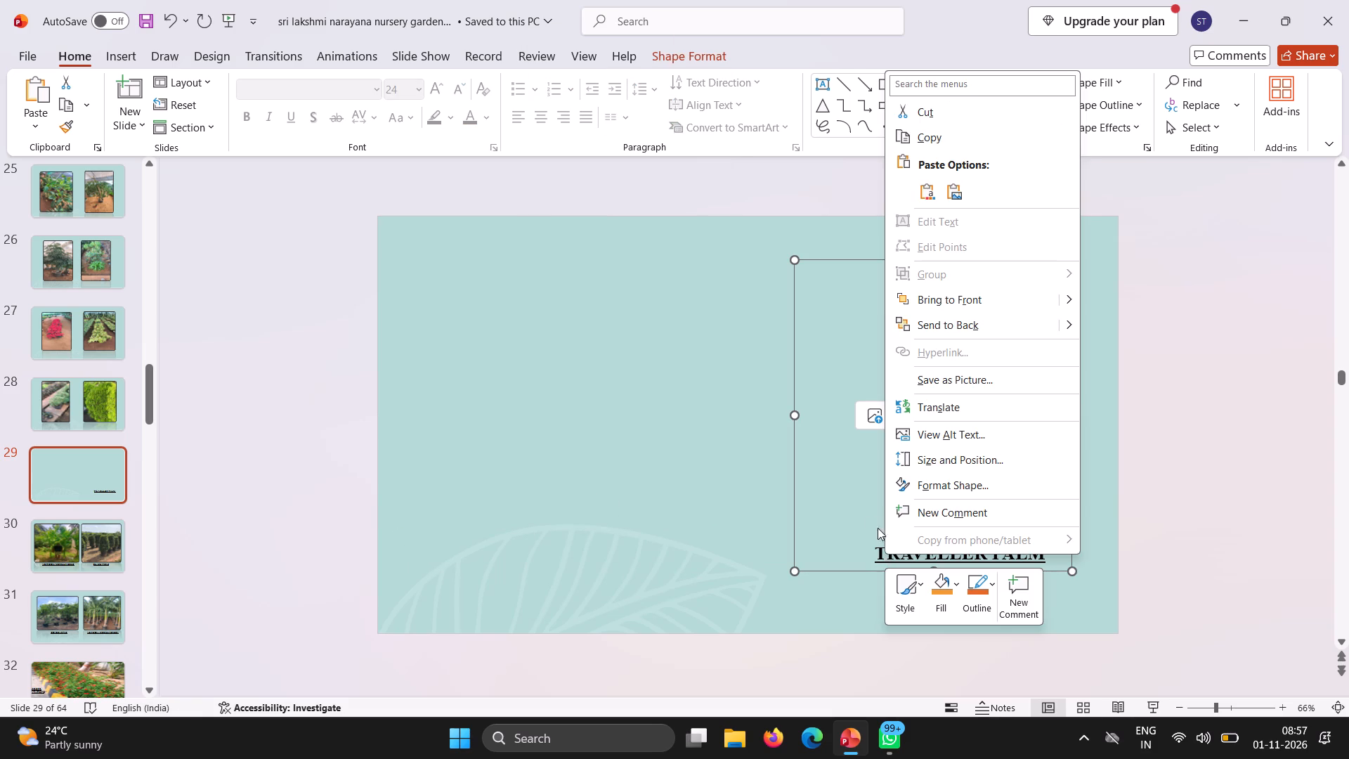
{"action": "left_click", "coordinate": [933, 111]}
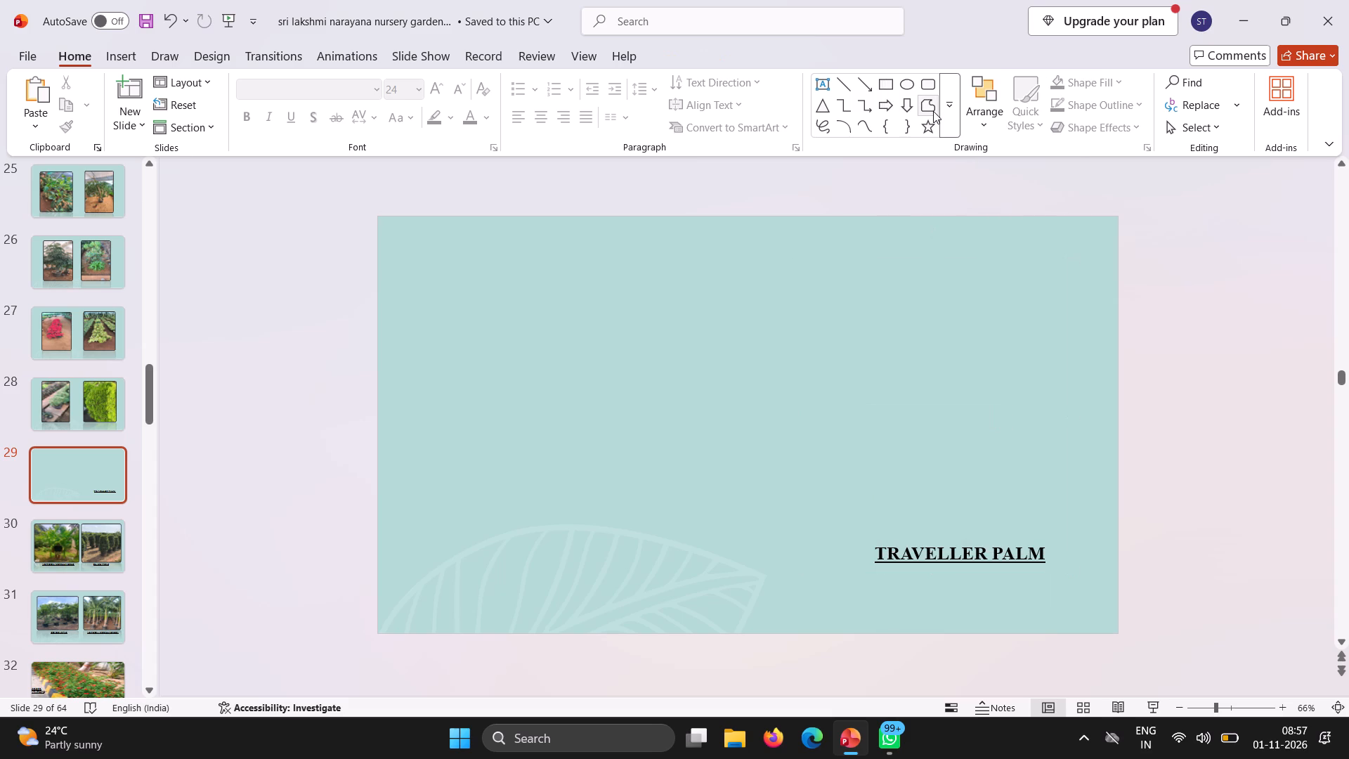
Cut the TRAVELLER PALM caption text box from slide 29.
{"action": "left_click", "coordinate": [897, 565]}
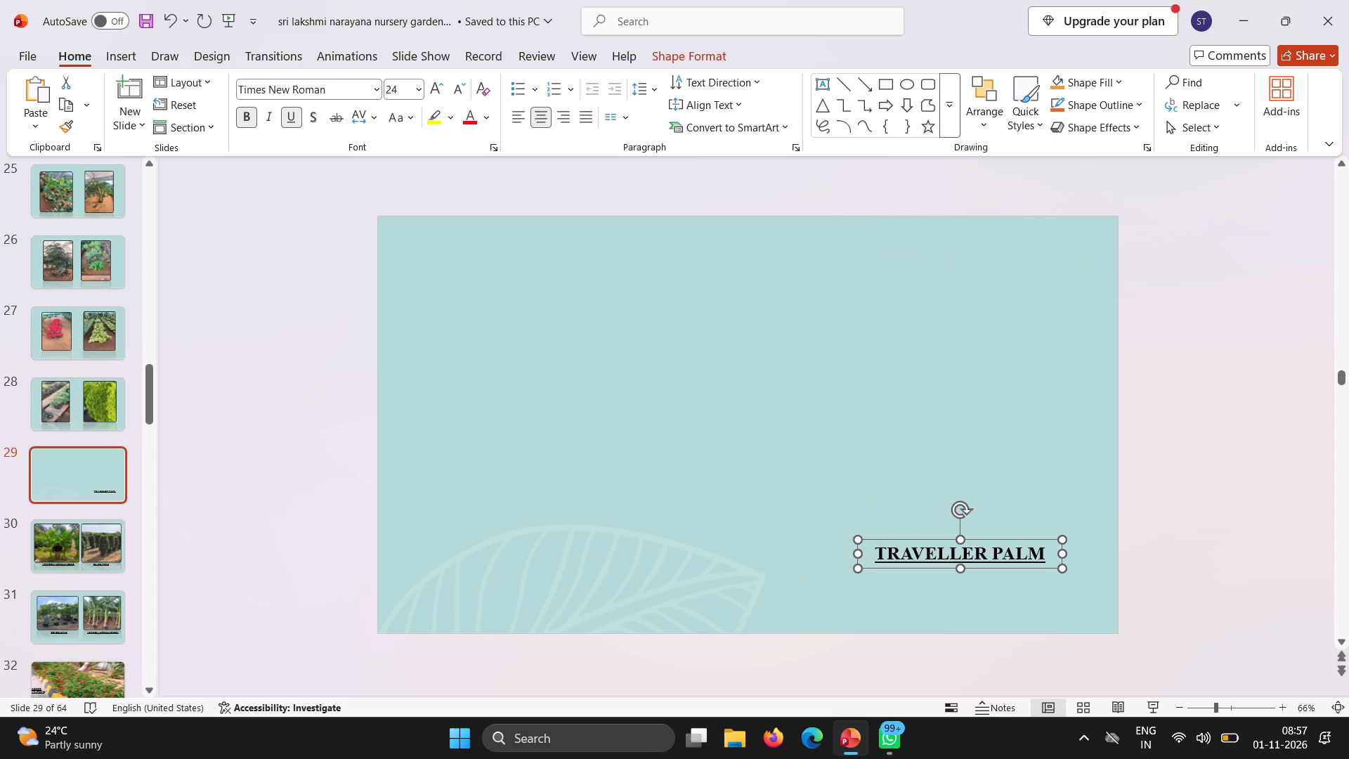
{"action": "right_click", "coordinate": [888, 545]}
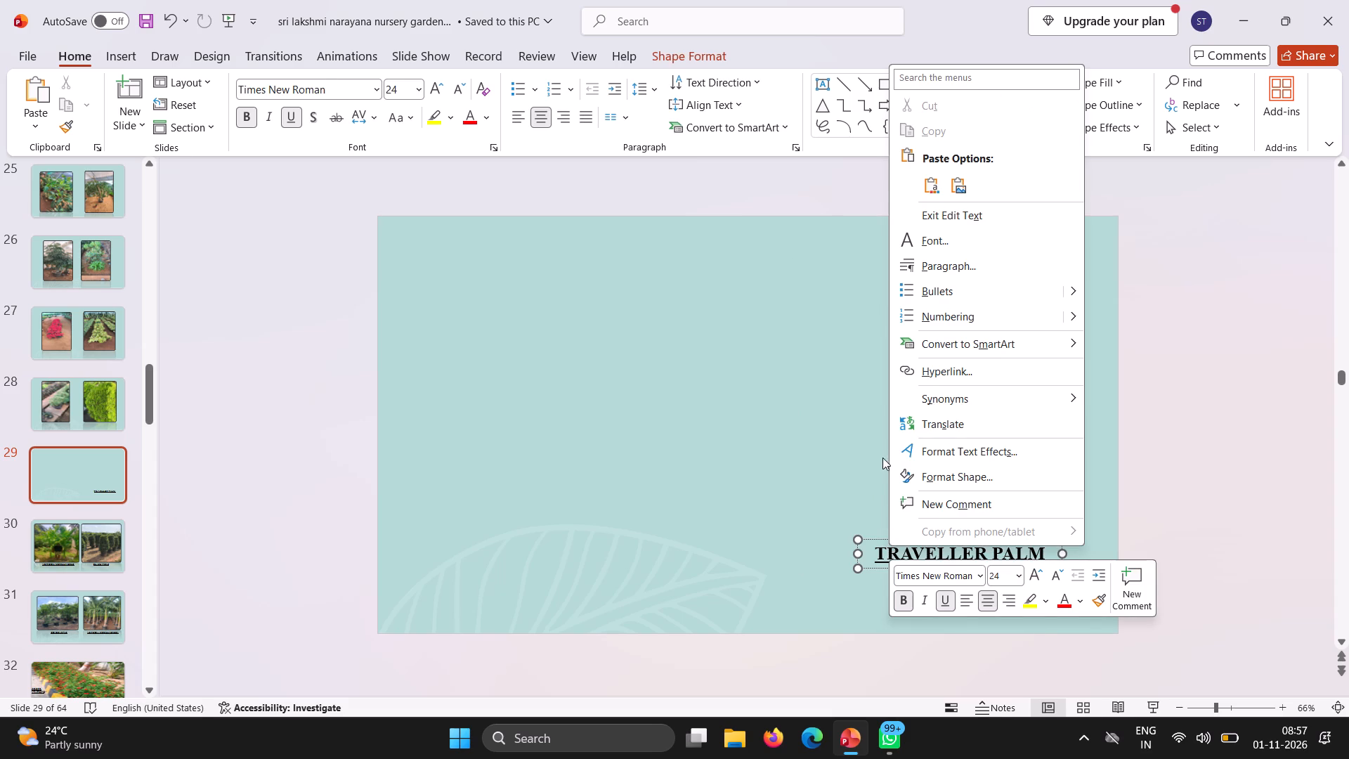
{"action": "right_click", "coordinate": [876, 532]}
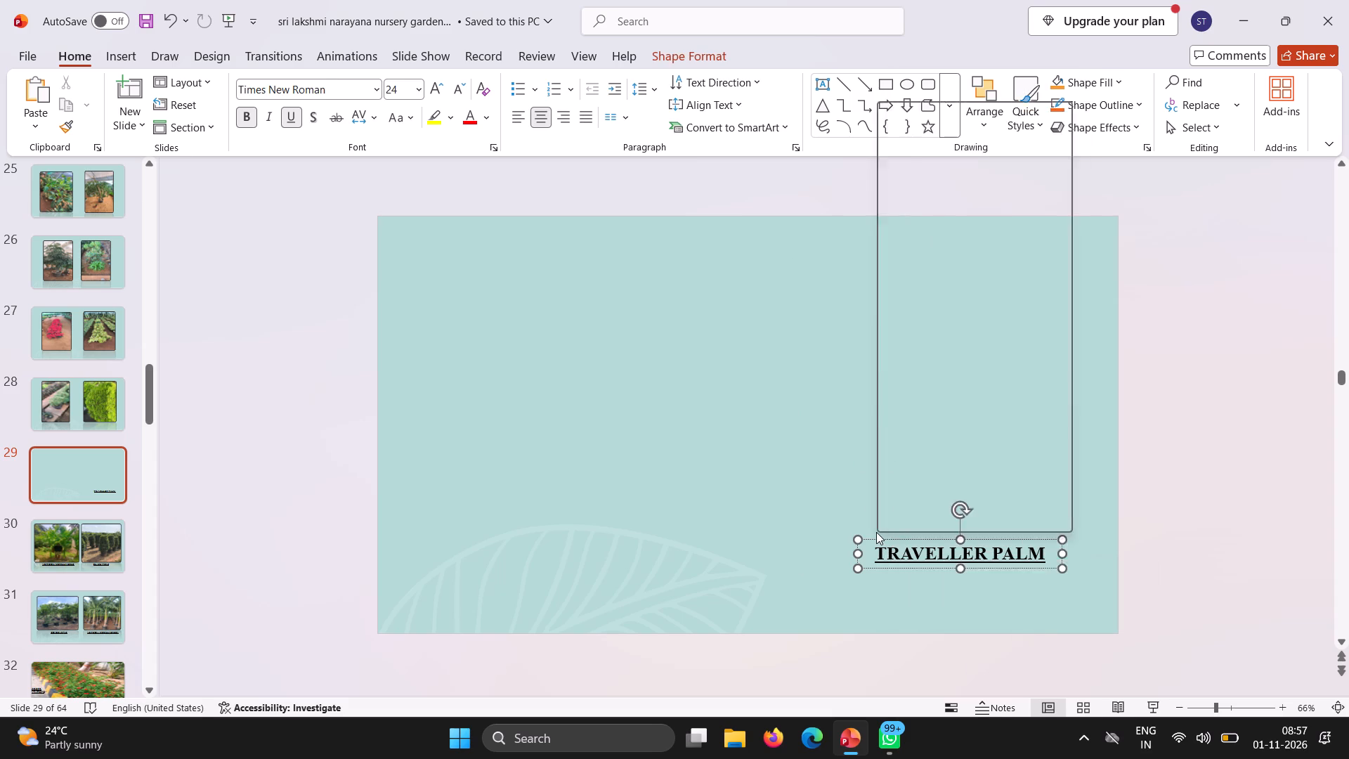
{"action": "left_click", "coordinate": [833, 549]}
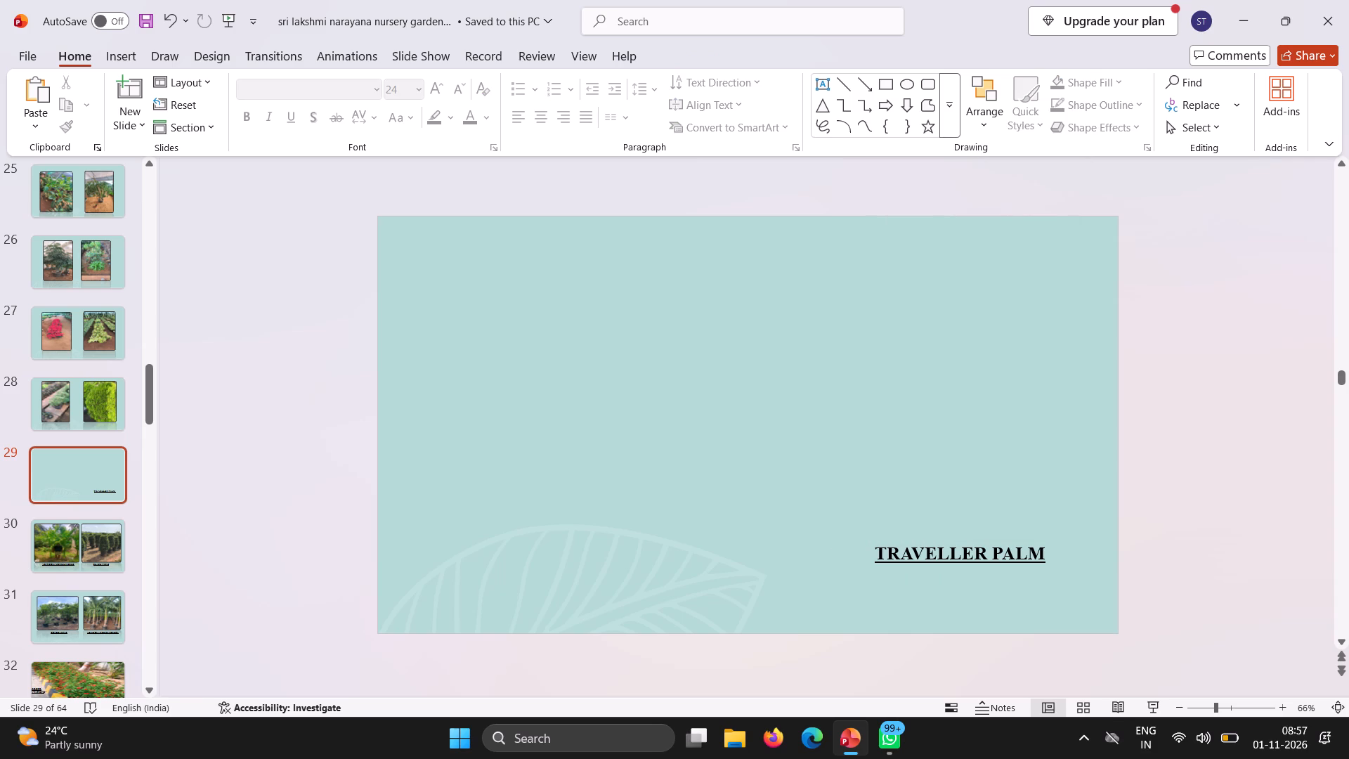
{"action": "left_click", "coordinate": [900, 554]}
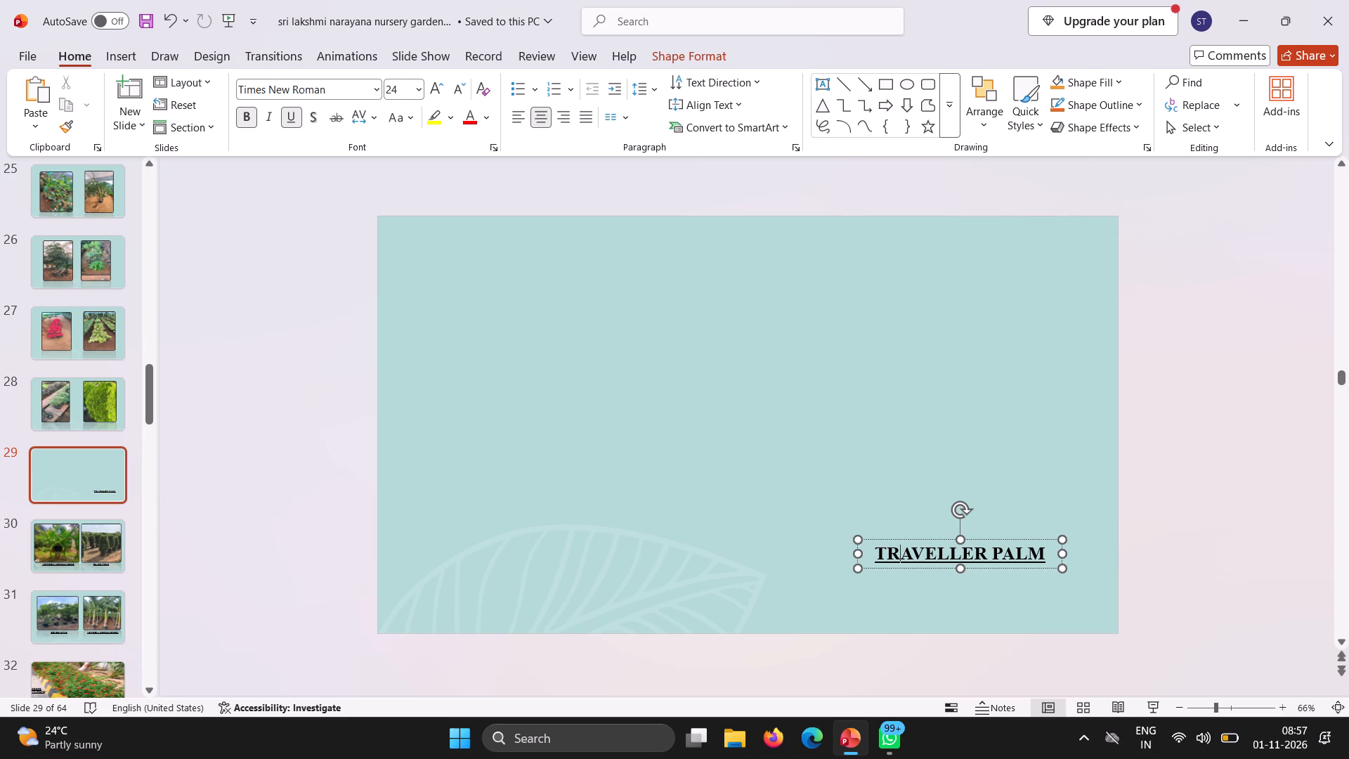
{"action": "right_click", "coordinate": [892, 542]}
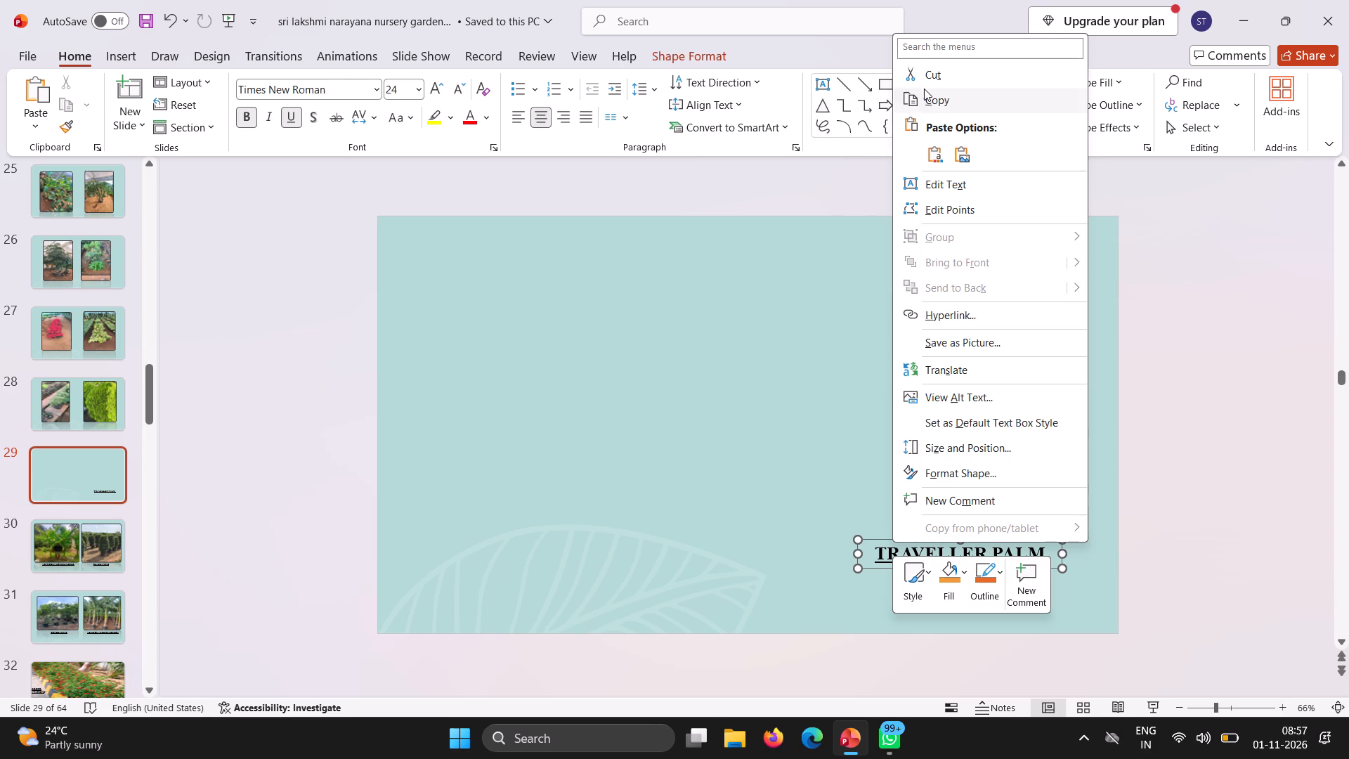
{"action": "left_click", "coordinate": [923, 86]}
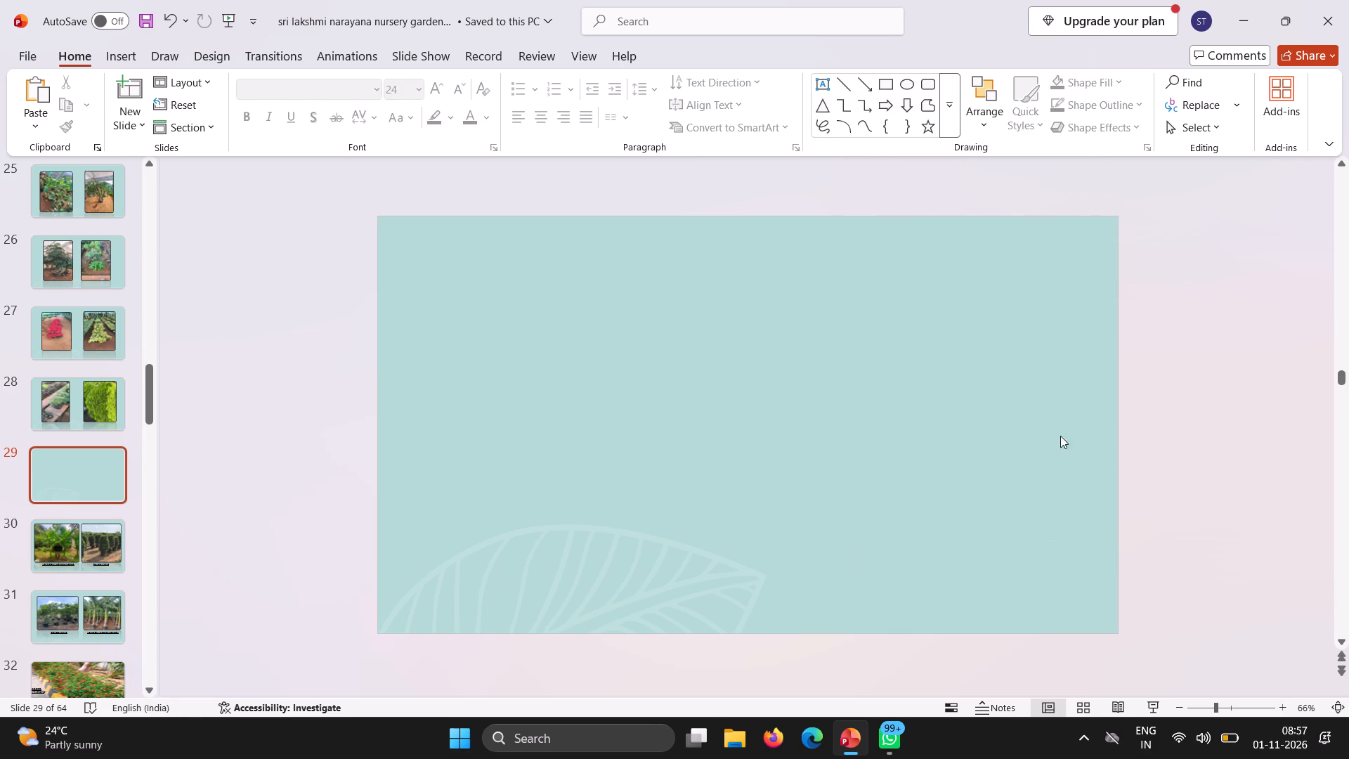
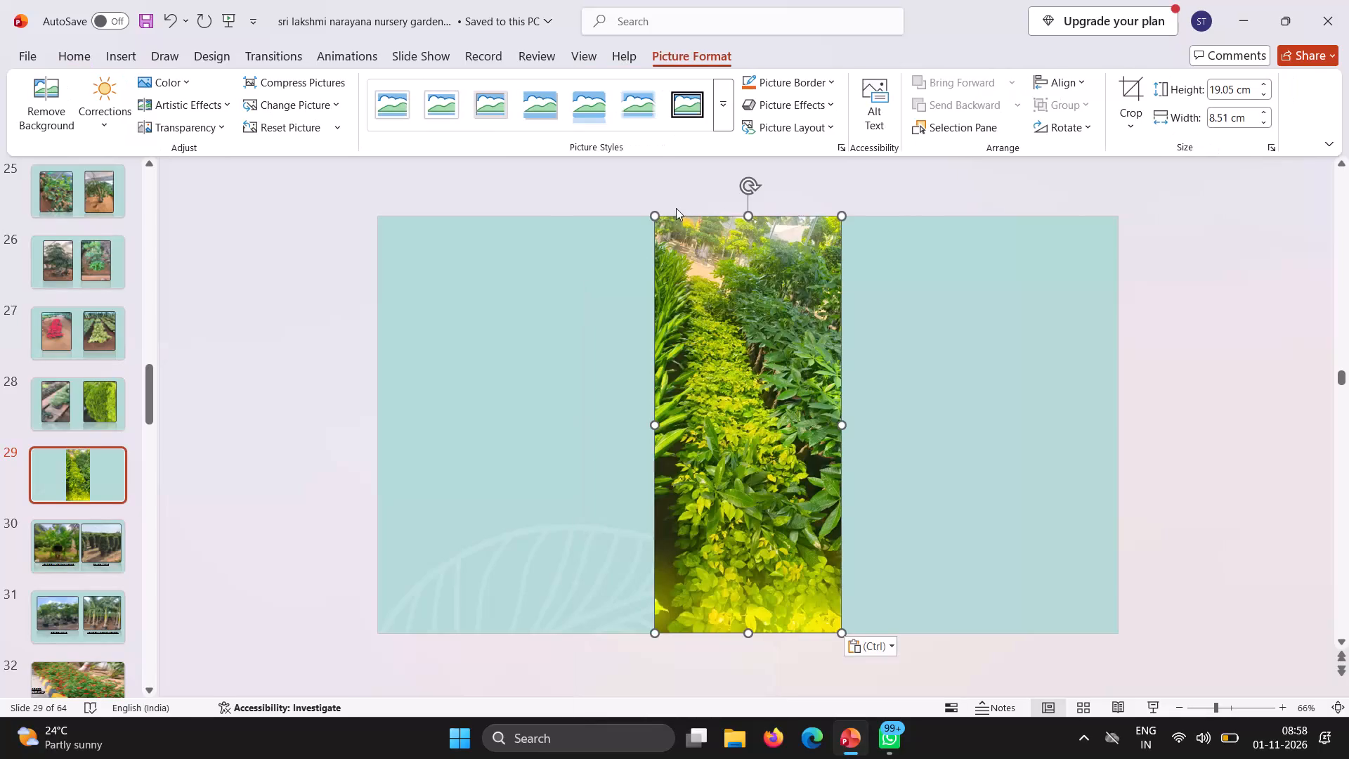
Apply the black-framed rounded picture style with a reflection to the yellow-green plant photo on slide 29.
{"action": "left_click", "coordinate": [723, 117]}
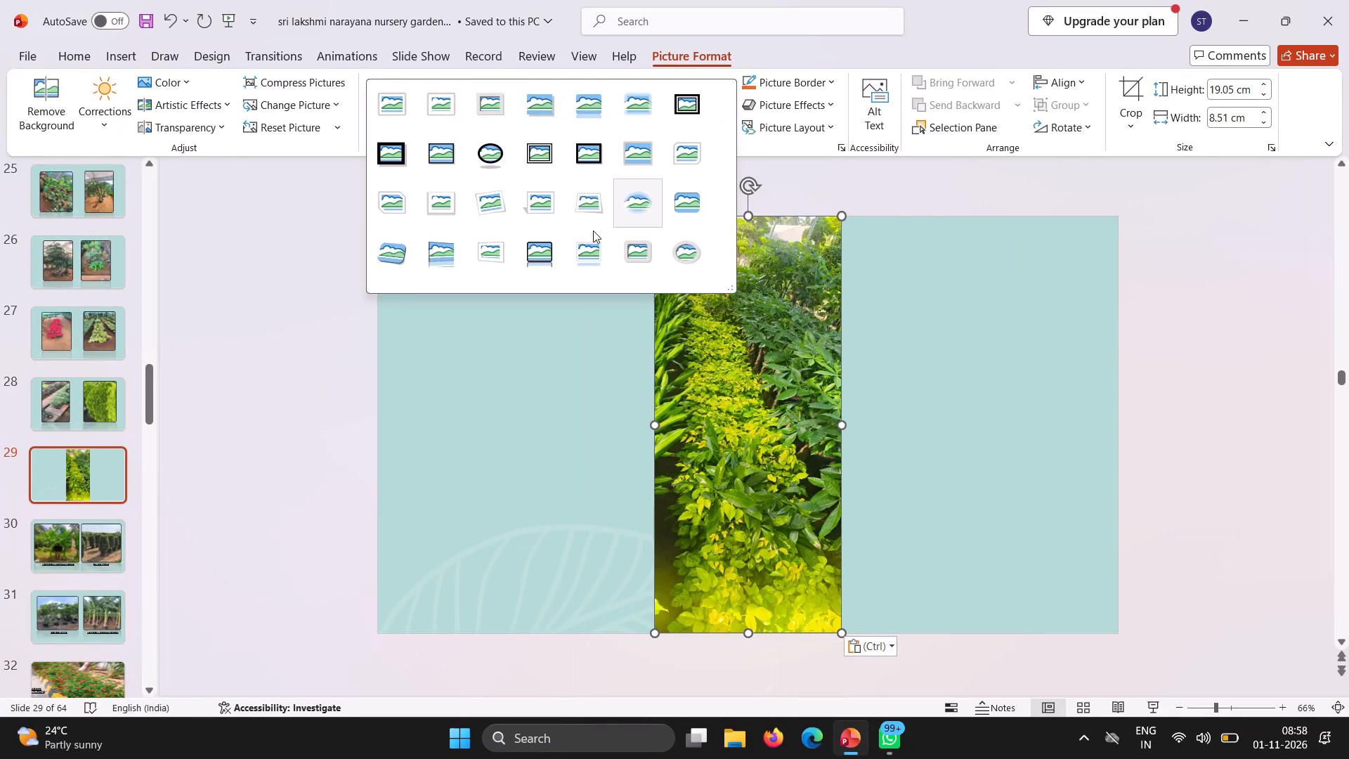
{"action": "left_click", "coordinate": [533, 254]}
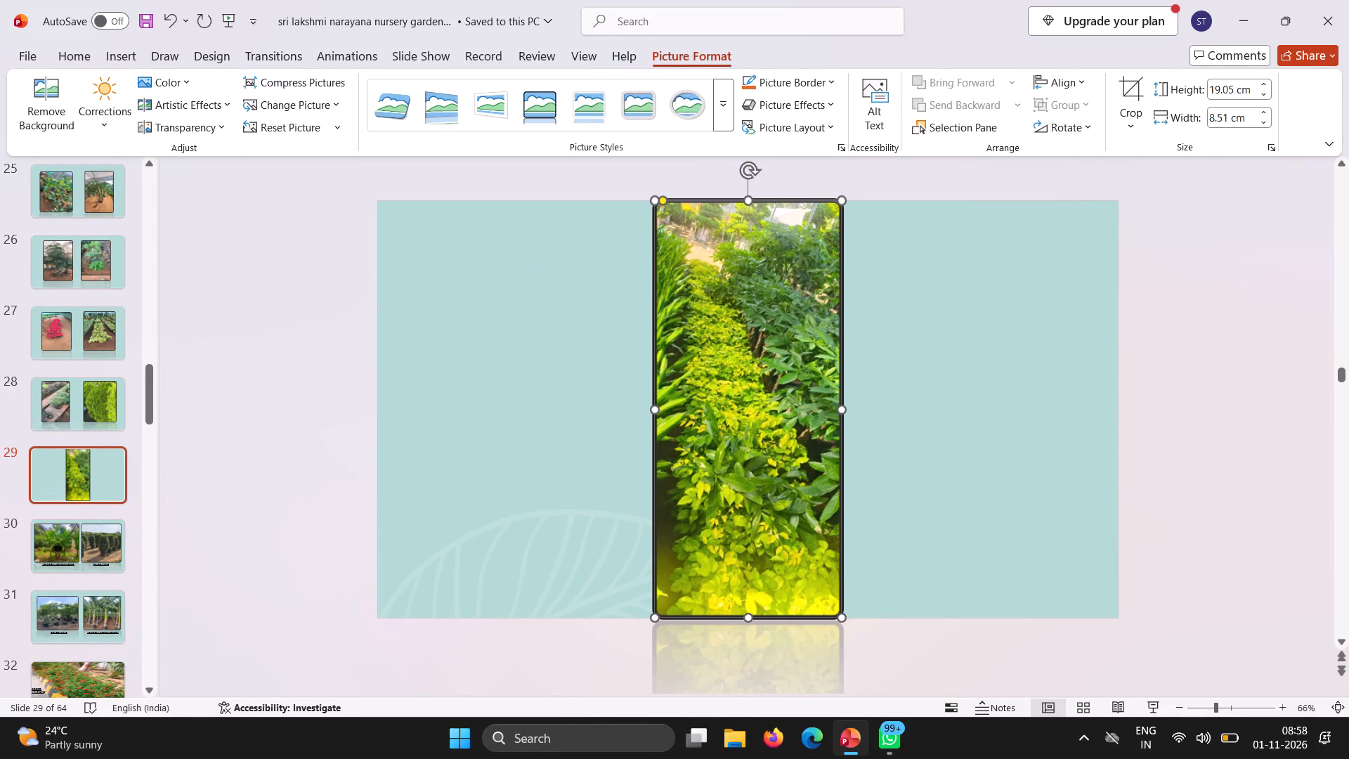
Move the plant photo to the left half of slide 29 and resize it to about 15.8 cm high and 10.2 cm wide.
{"action": "left_click_drag", "start_coordinate": [686, 332], "coordinate": [516, 335]}
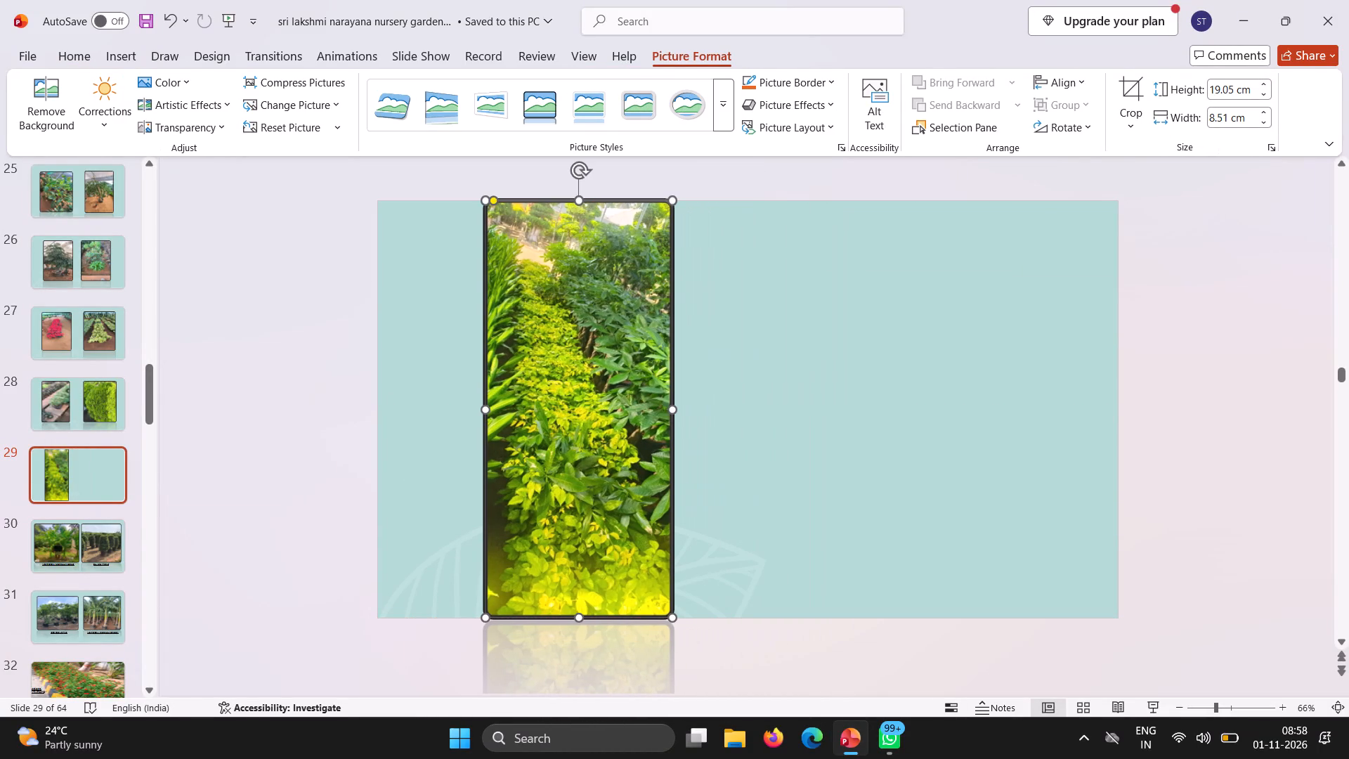
{"action": "left_click_drag", "start_coordinate": [582, 200], "coordinate": [584, 236]}
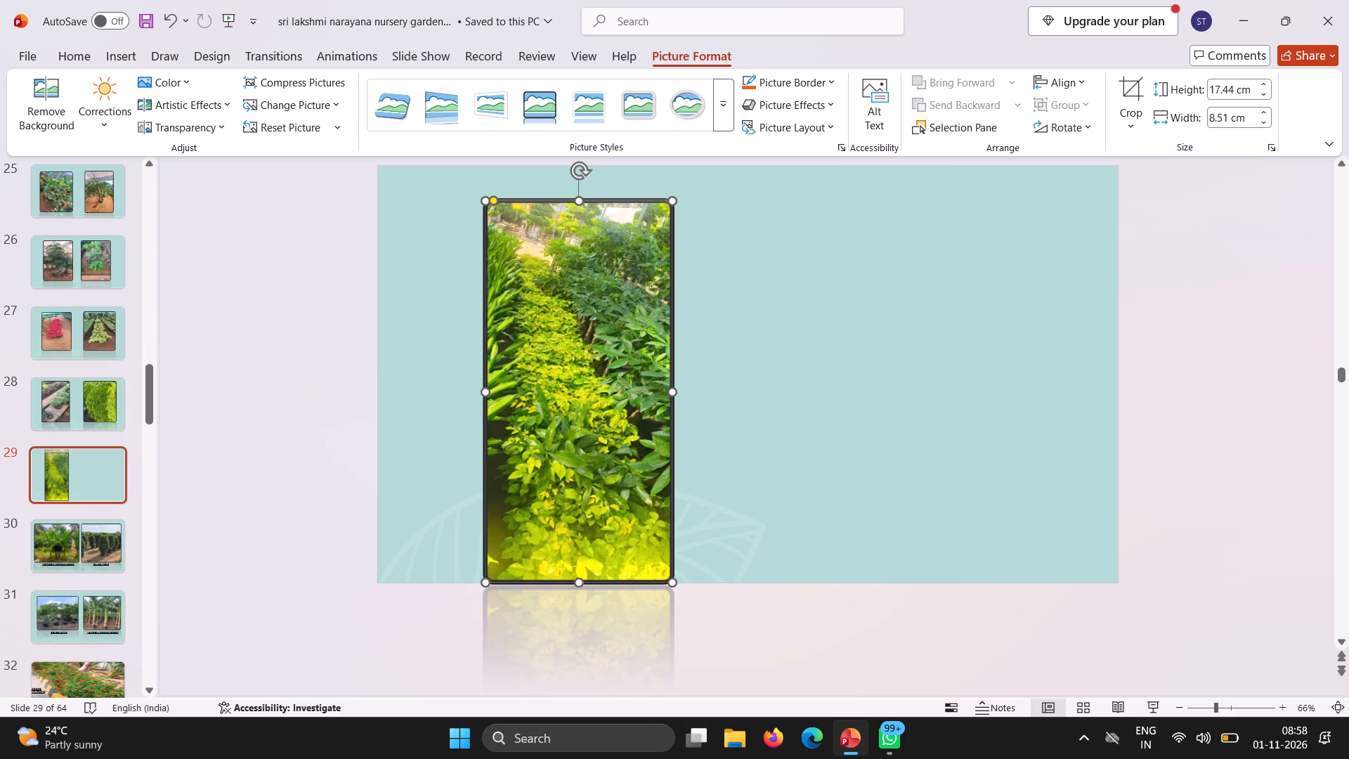
{"action": "left_click_drag", "start_coordinate": [577, 581], "coordinate": [577, 531]}
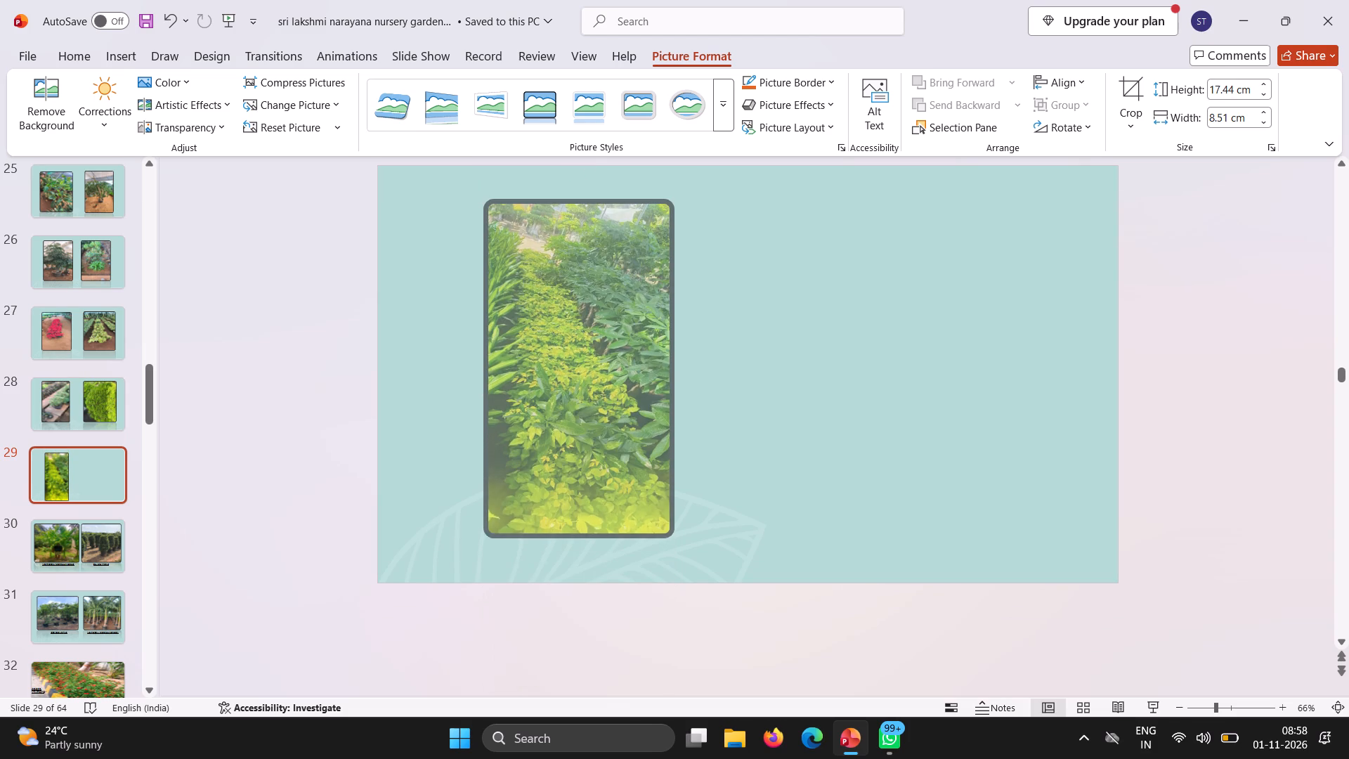
{"action": "left_click_drag", "start_coordinate": [577, 531], "coordinate": [578, 547]}
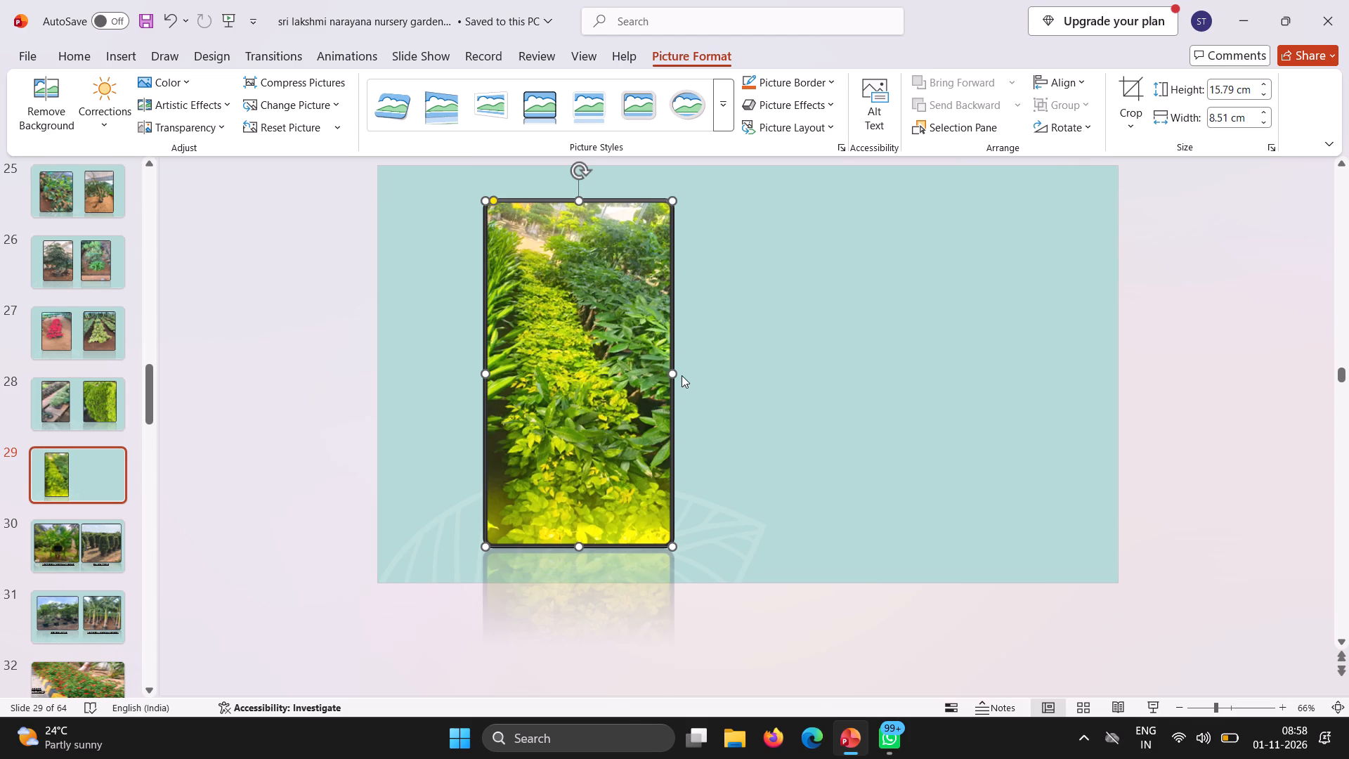
{"action": "left_click_drag", "start_coordinate": [674, 375], "coordinate": [708, 369]}
{"action": "left_click", "coordinate": [589, 356]}
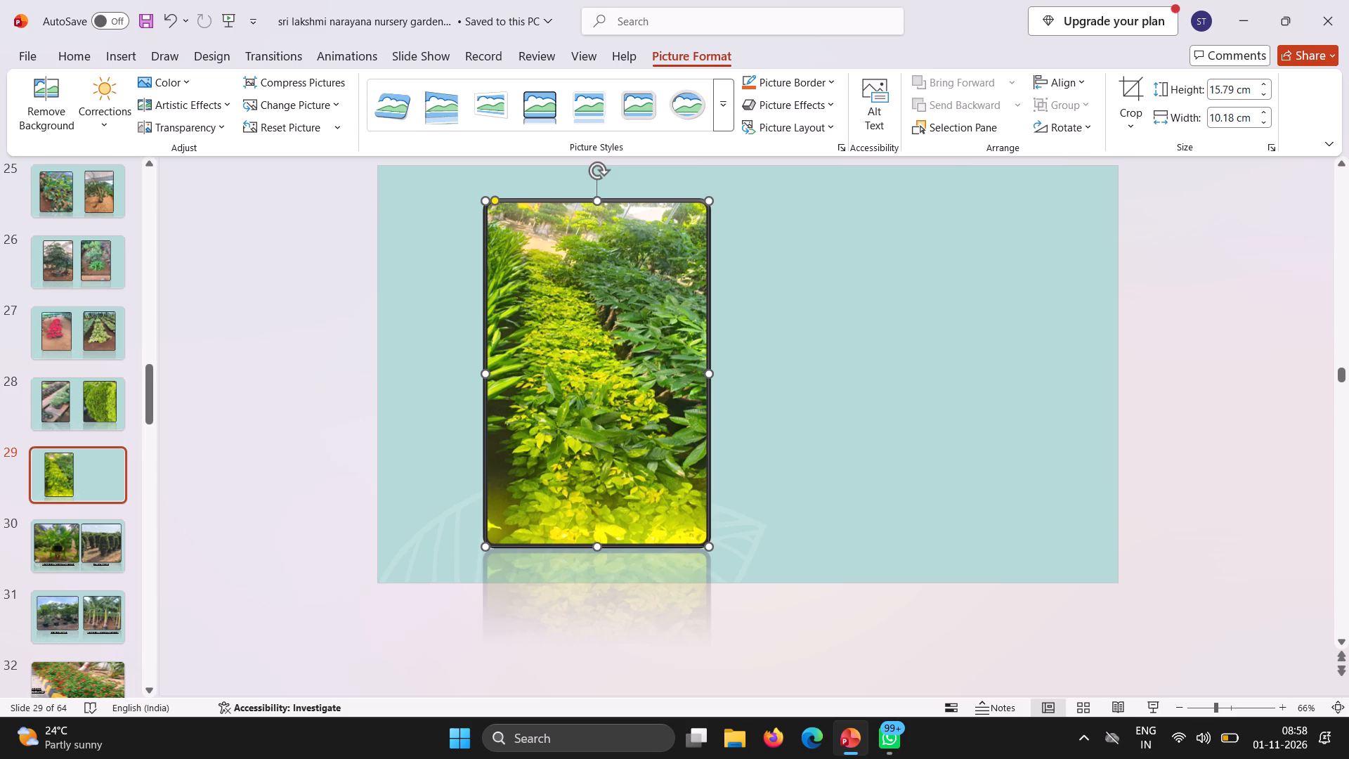
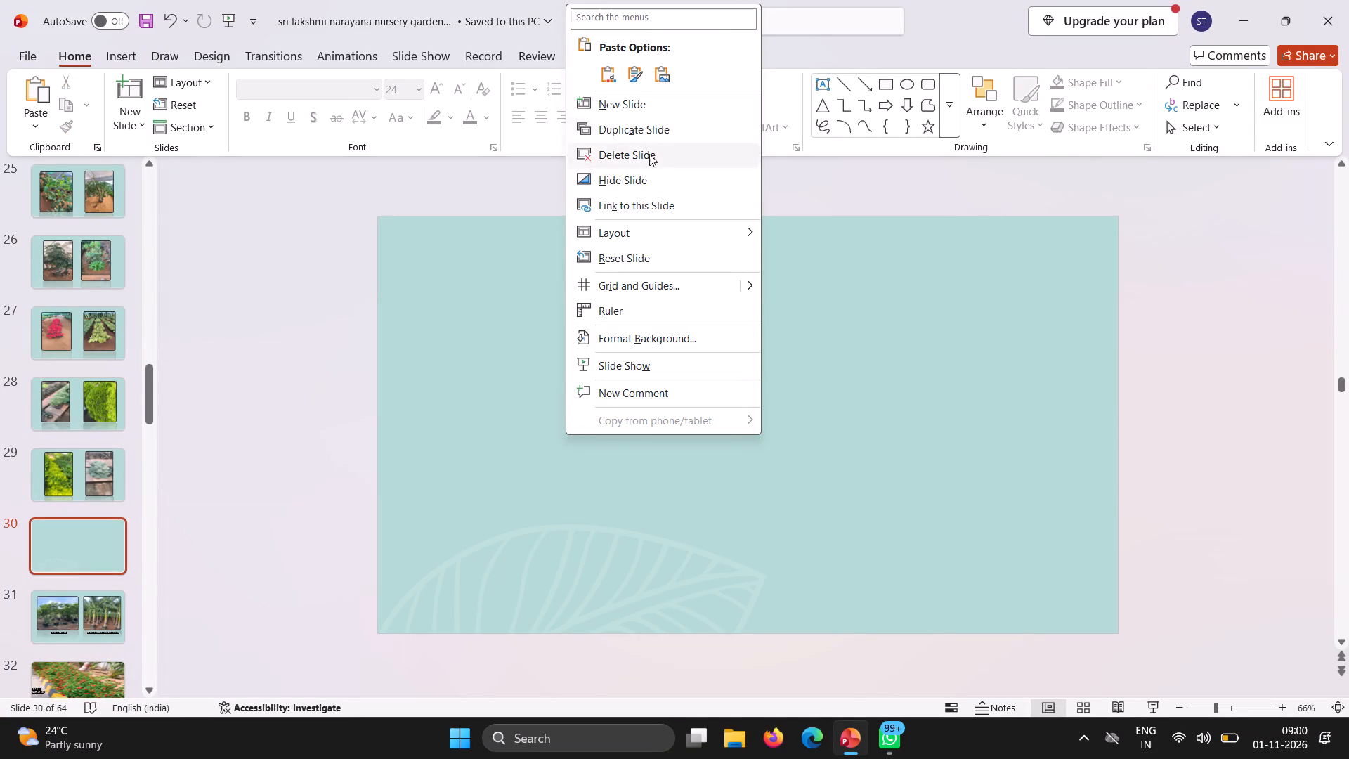
Paste the copied white poinsettia photo onto blank slide 30 as a picture and apply the black-framed rounded style with a reflection.
{"action": "left_click", "coordinate": [661, 72]}
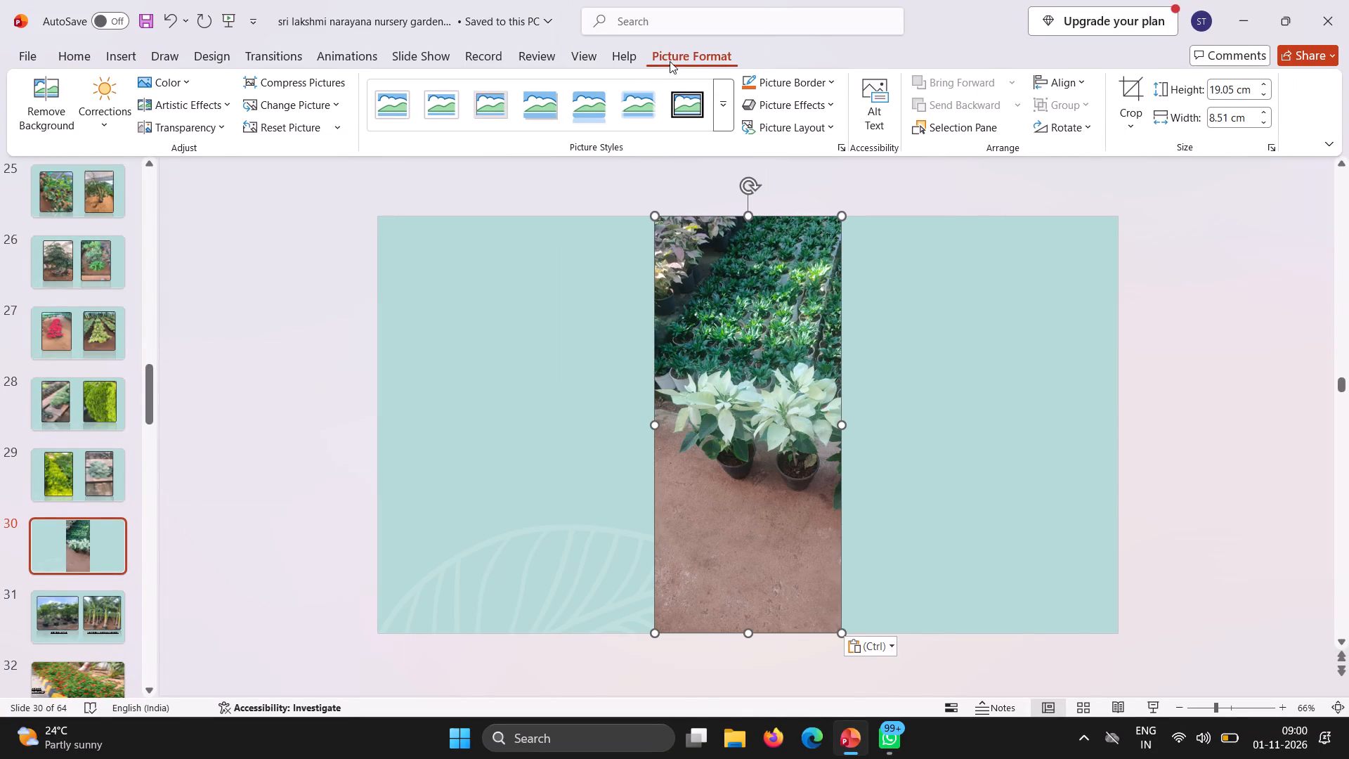
{"action": "left_click", "coordinate": [722, 124]}
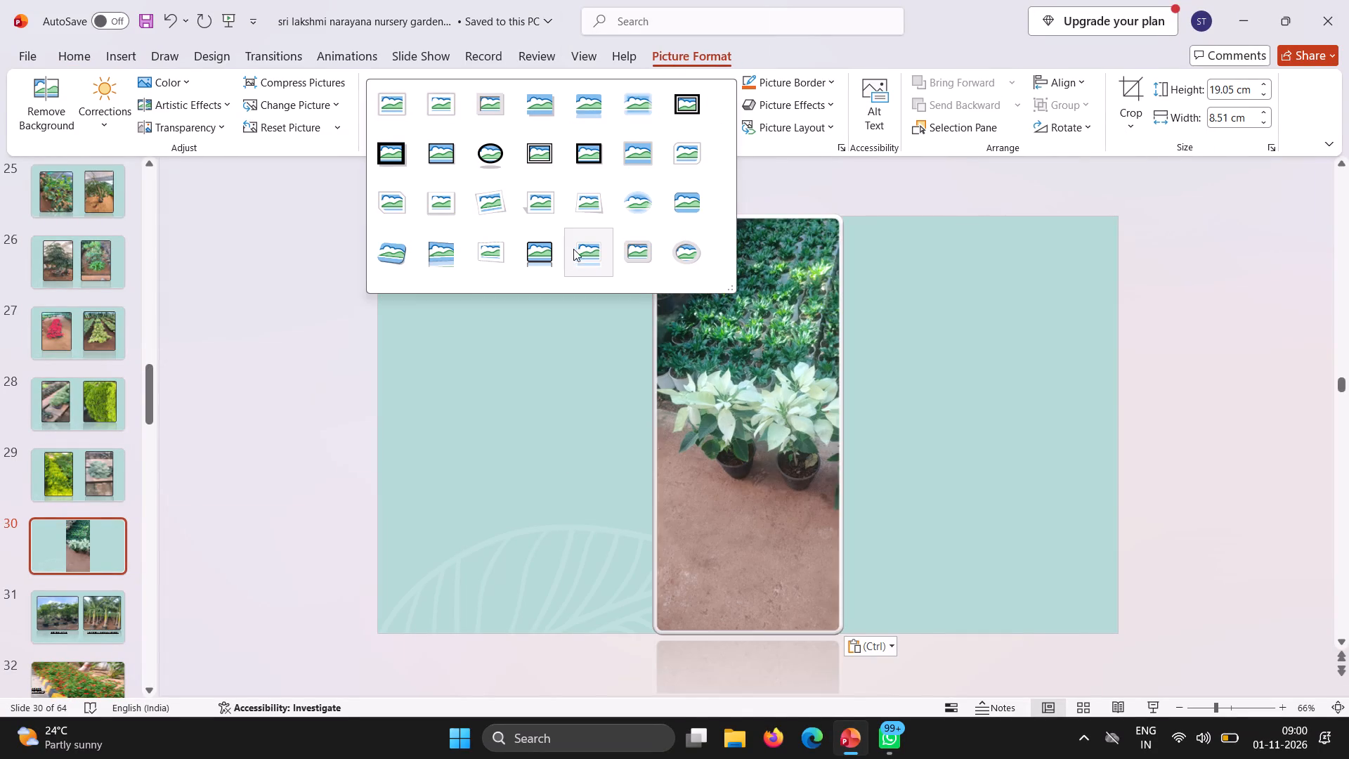
{"action": "left_click", "coordinate": [549, 251]}
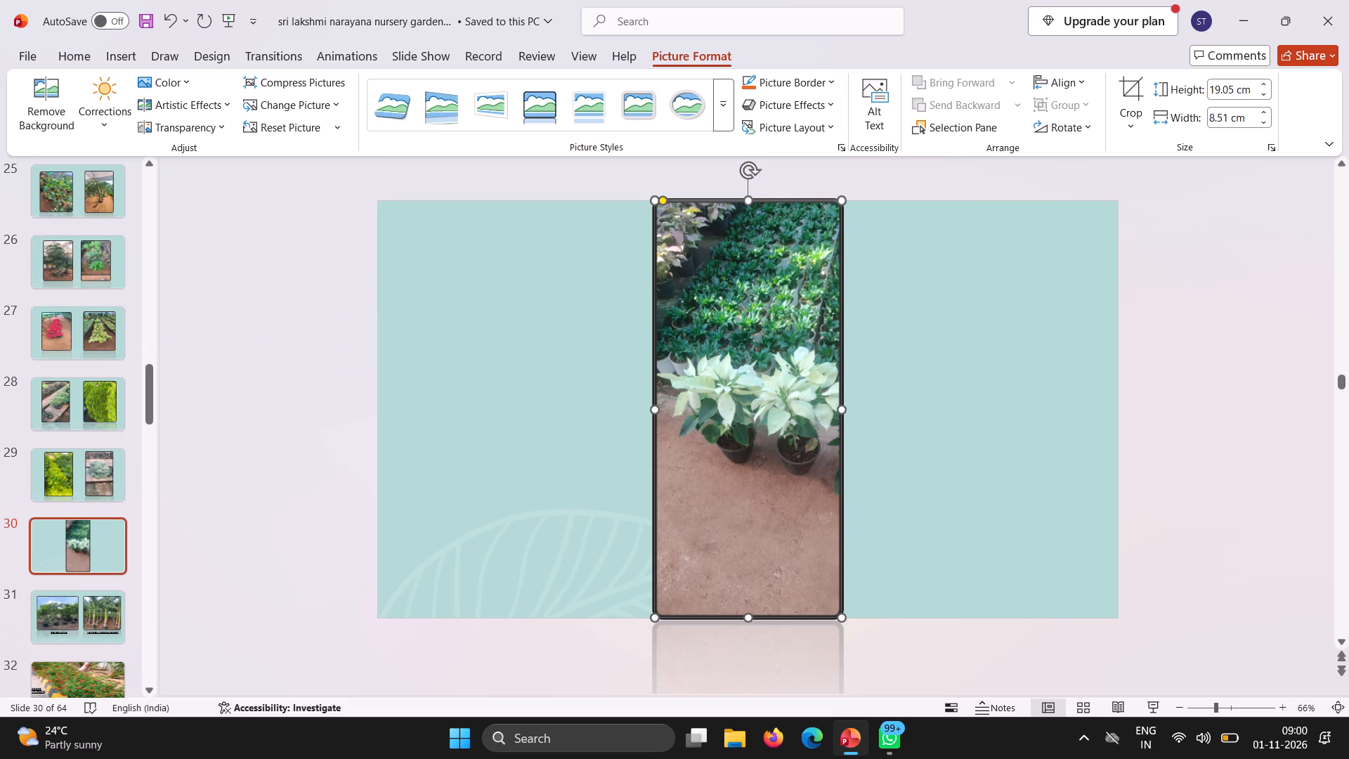
Shorten the white poinsettia photo to about 14.4 cm high and position it in the left half of slide 30.
{"action": "left_click_drag", "start_coordinate": [750, 199], "coordinate": [757, 242]}
{"action": "left_click_drag", "start_coordinate": [751, 349], "coordinate": [620, 332]}
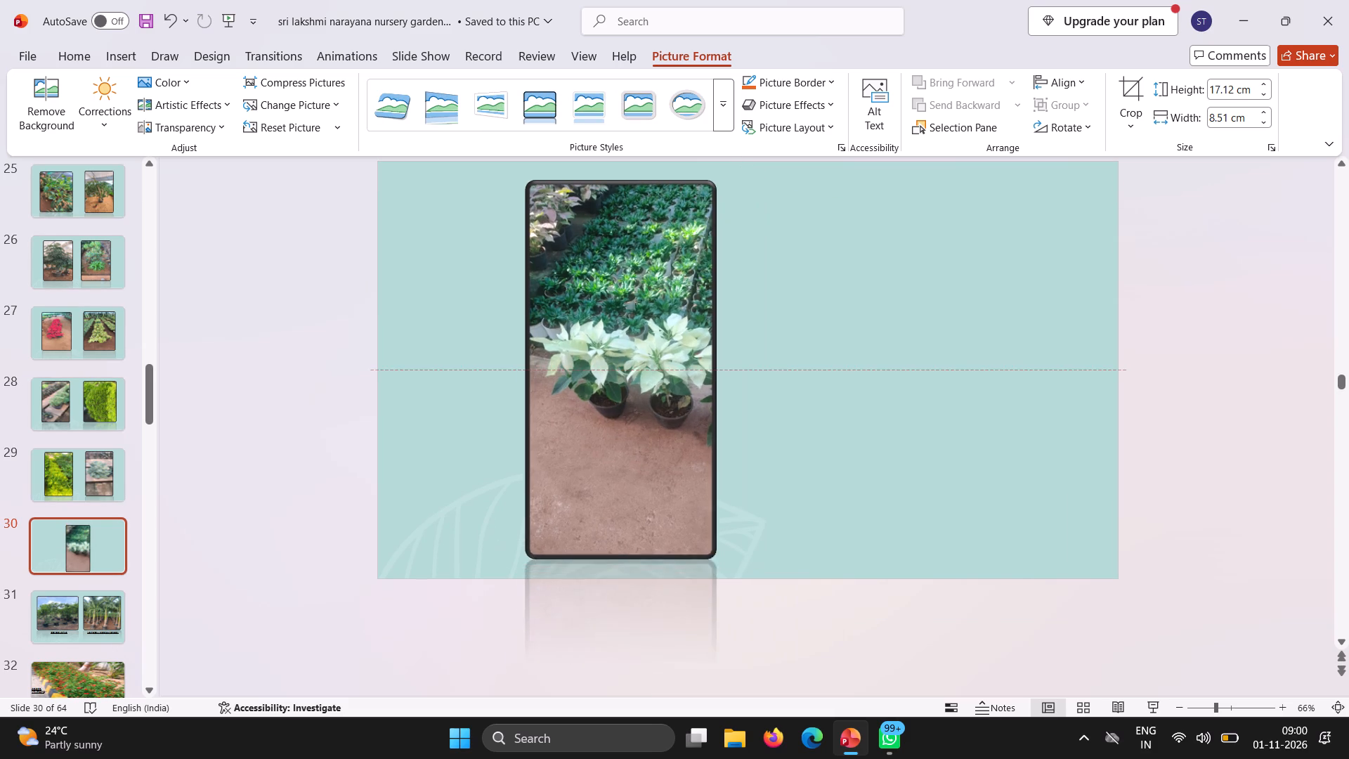
{"action": "left_click_drag", "start_coordinate": [620, 332], "coordinate": [550, 310]}
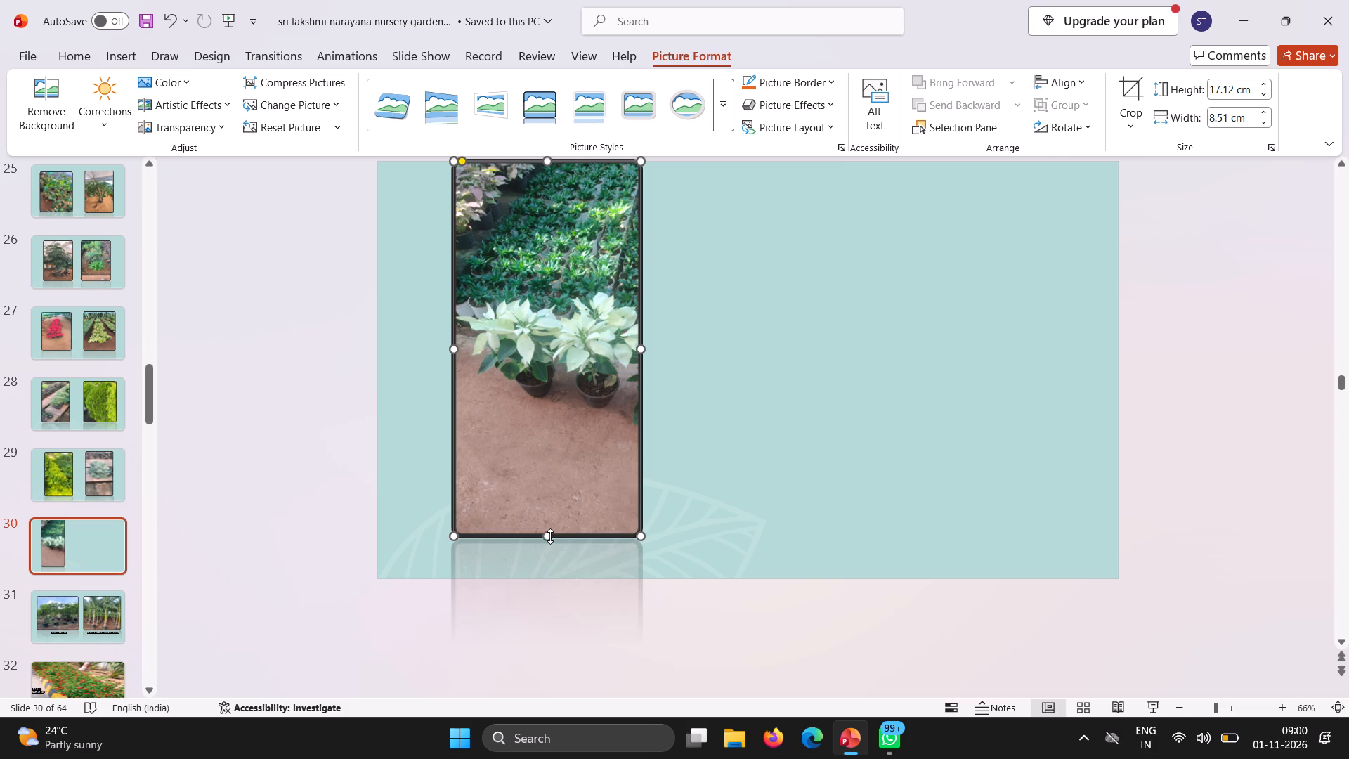
{"action": "left_click_drag", "start_coordinate": [545, 536], "coordinate": [554, 479]}
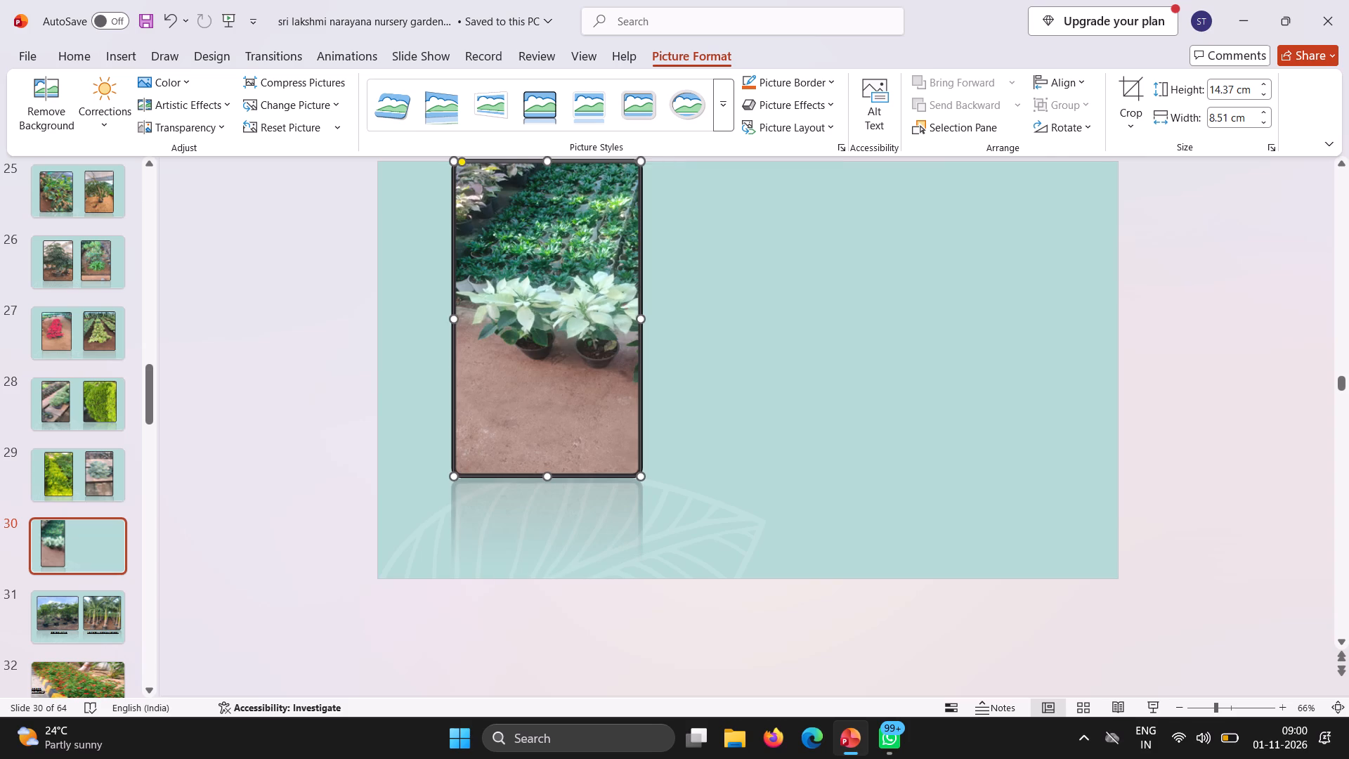
{"action": "left_click_drag", "start_coordinate": [557, 358], "coordinate": [585, 400]}
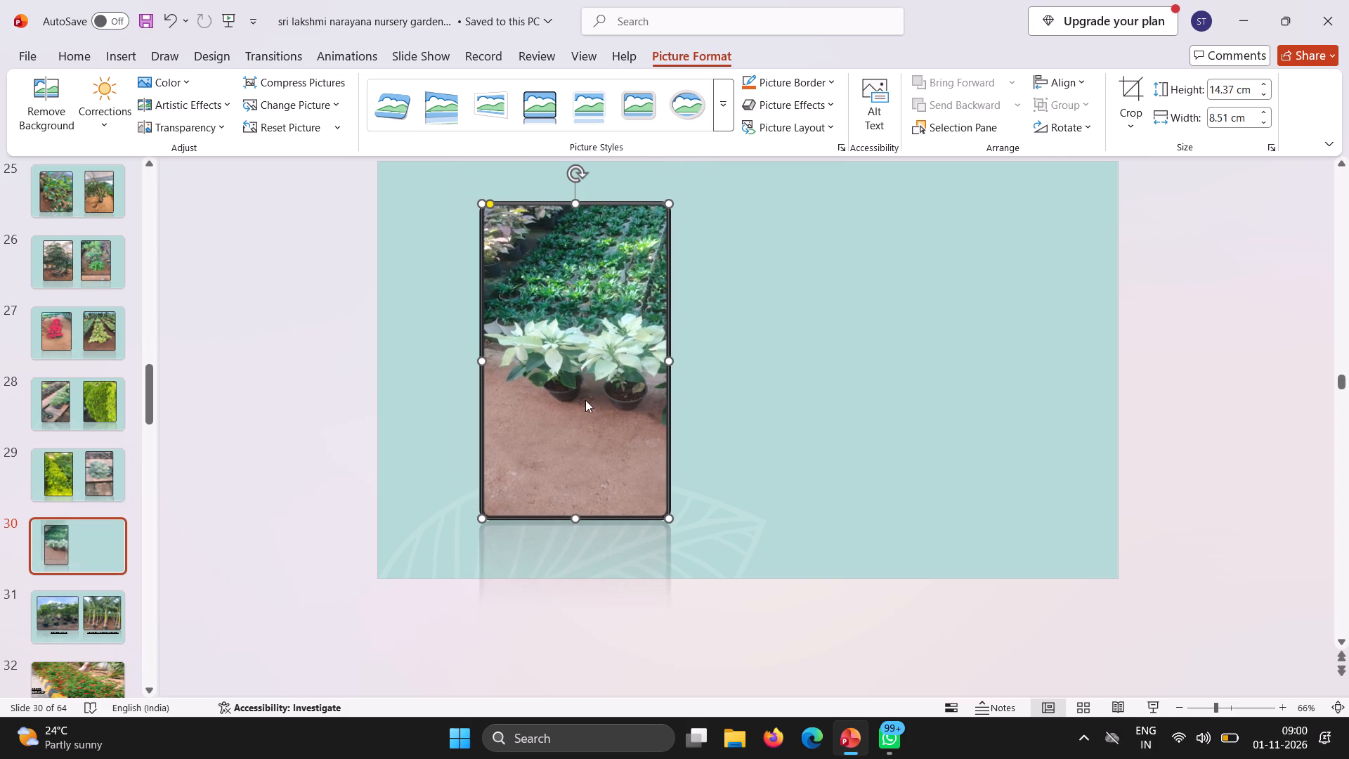
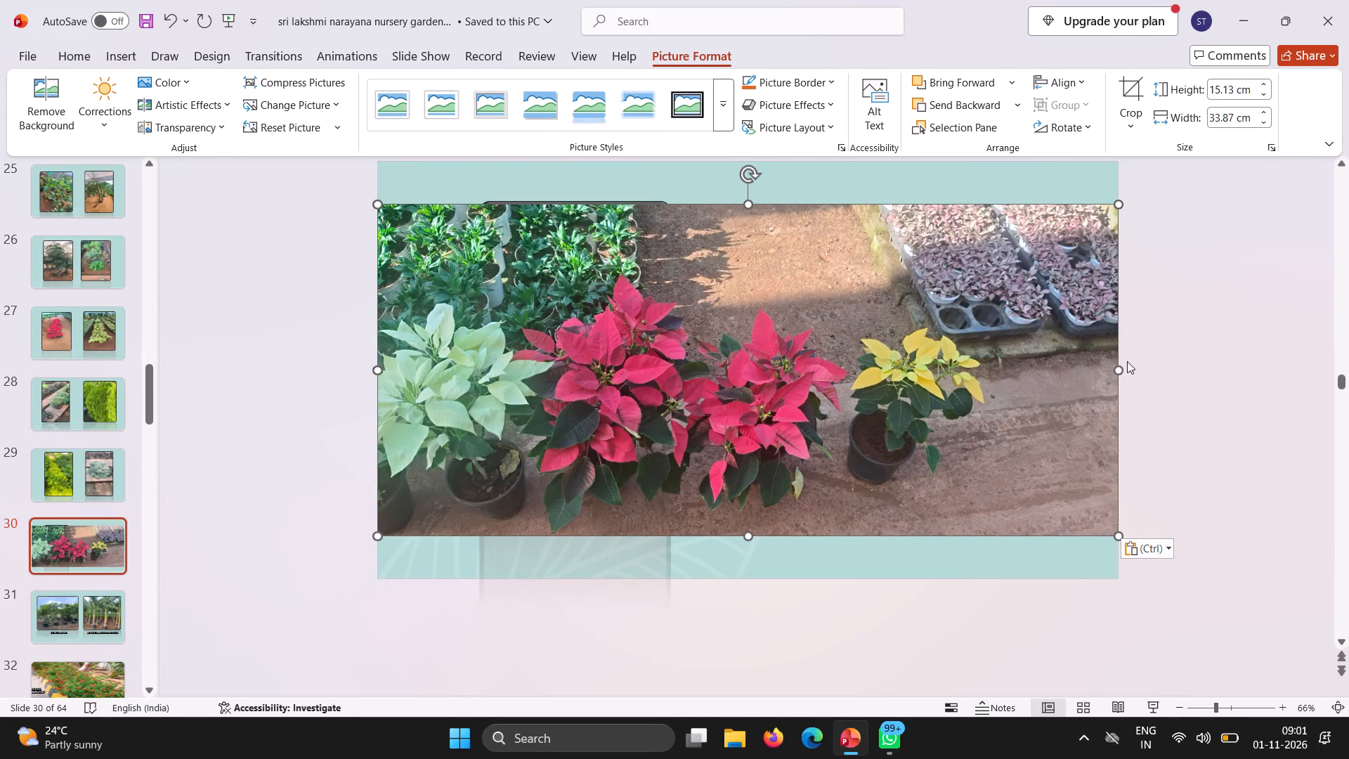
Narrow the red, white and yellow poinsettia photo to about 11.2 cm wide and position it in the right half of slide 30.
{"action": "left_click_drag", "start_coordinate": [1119, 368], "coordinate": [939, 382]}
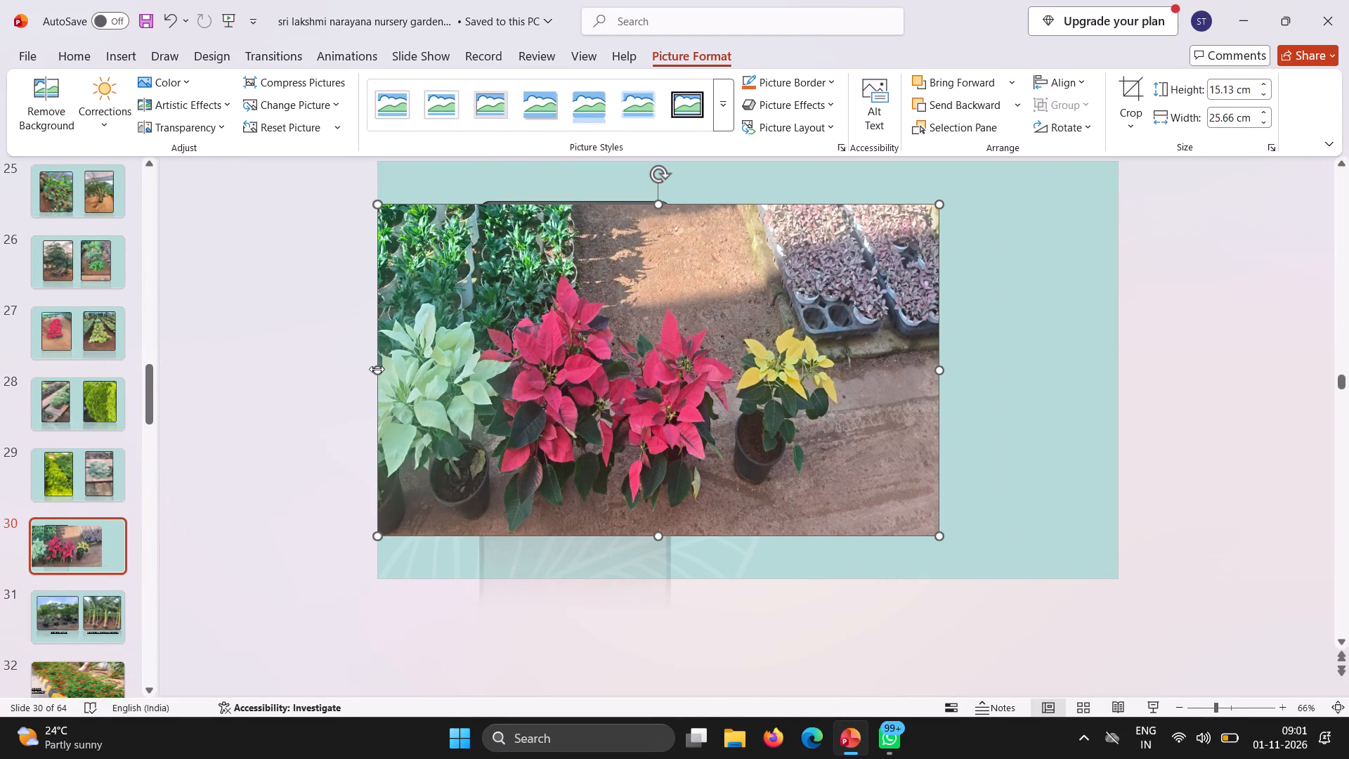
{"action": "left_click_drag", "start_coordinate": [379, 371], "coordinate": [682, 391]}
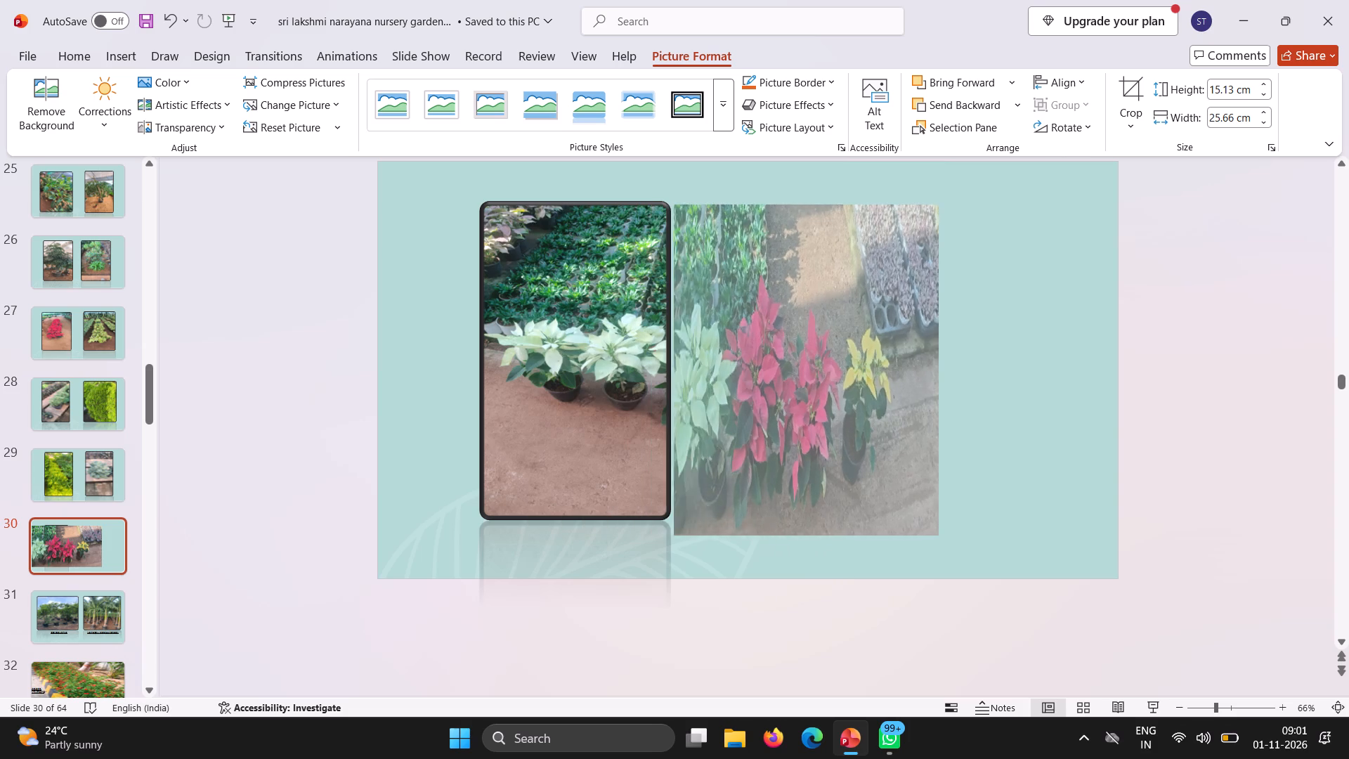
{"action": "left_click_drag", "start_coordinate": [682, 391], "coordinate": [693, 395]}
{"action": "left_click_drag", "start_coordinate": [766, 390], "coordinate": [833, 383]}
Cut the narrowed red, white and yellow poinsettia photo from slide 30.
{"action": "left_click", "coordinate": [833, 383]}
{"action": "right_click", "coordinate": [833, 383]}
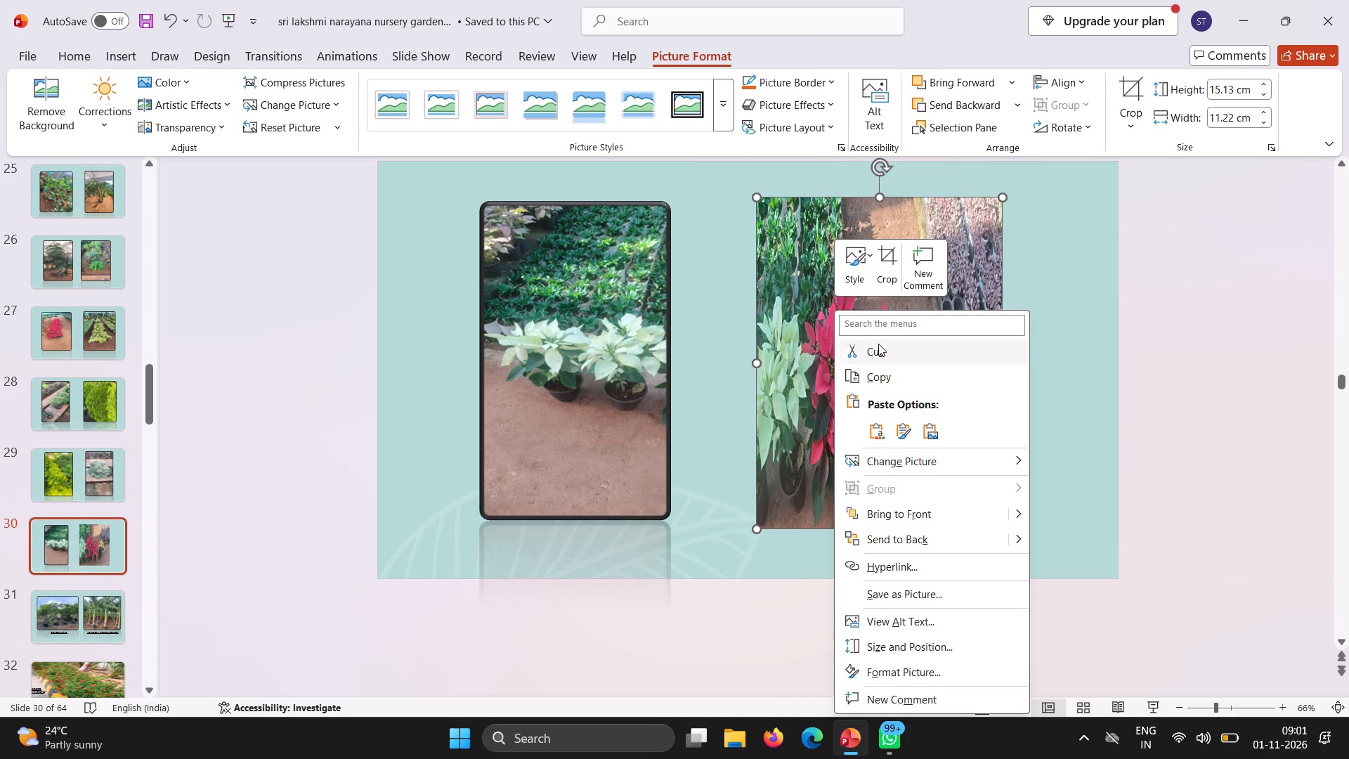
{"action": "left_click", "coordinate": [884, 360]}
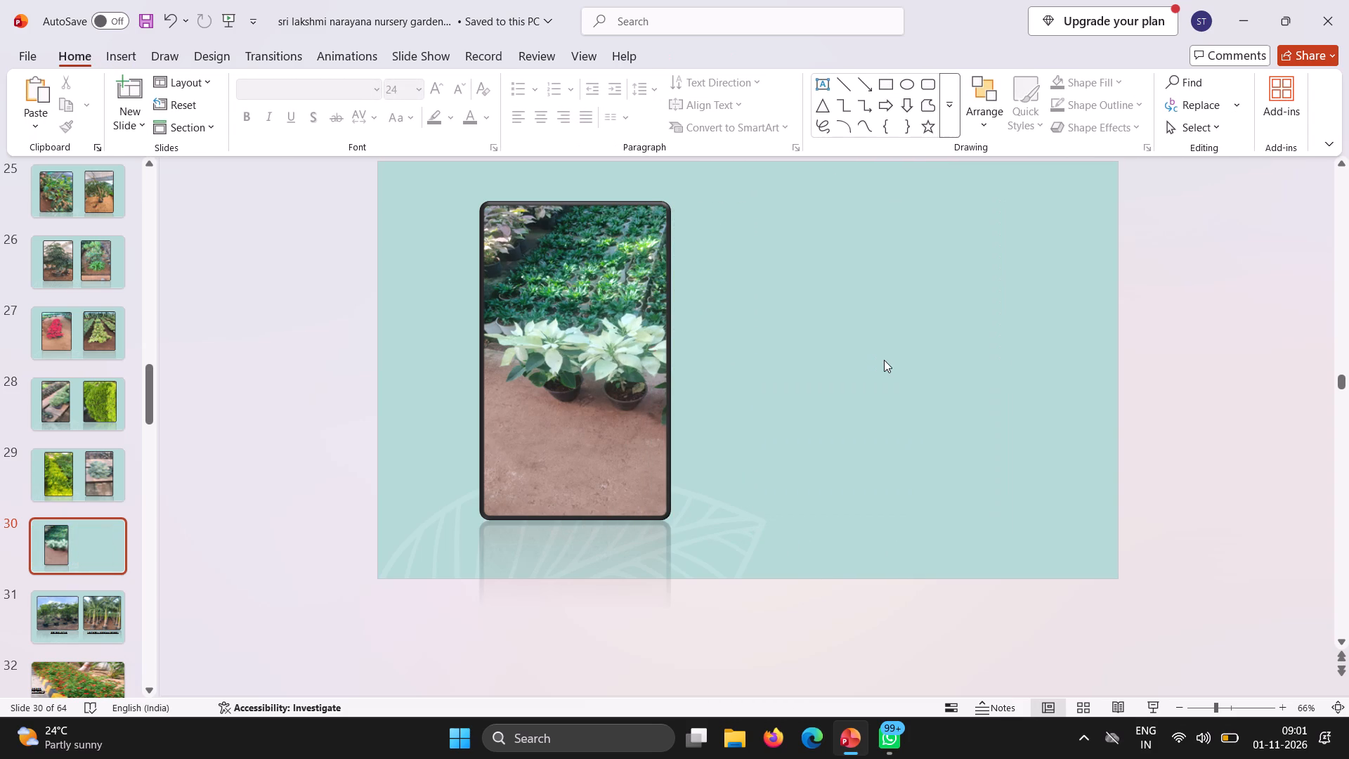
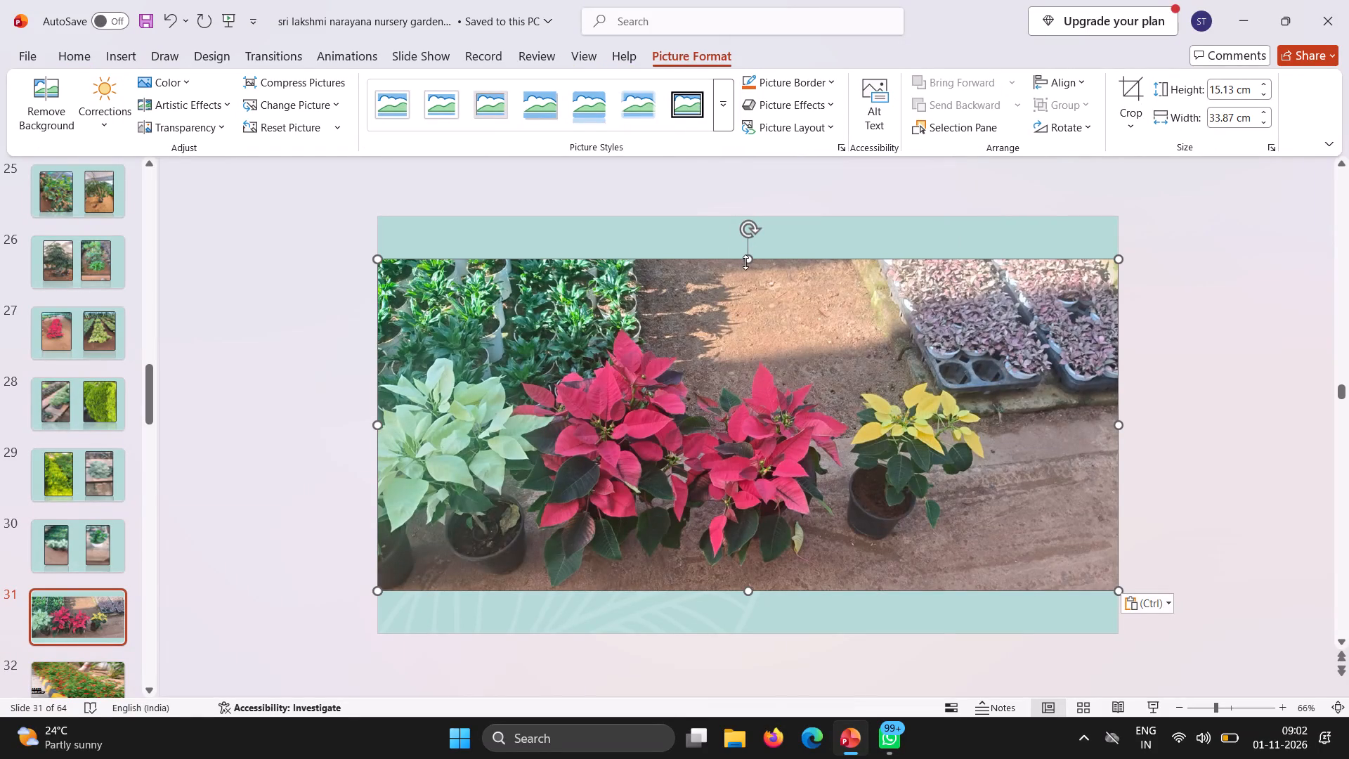
Stretch the poinsettia photo on slide 31 vertically to the slide's top and bottom edges, about 19.05 cm high.
{"action": "left_click_drag", "start_coordinate": [745, 262], "coordinate": [743, 235]}
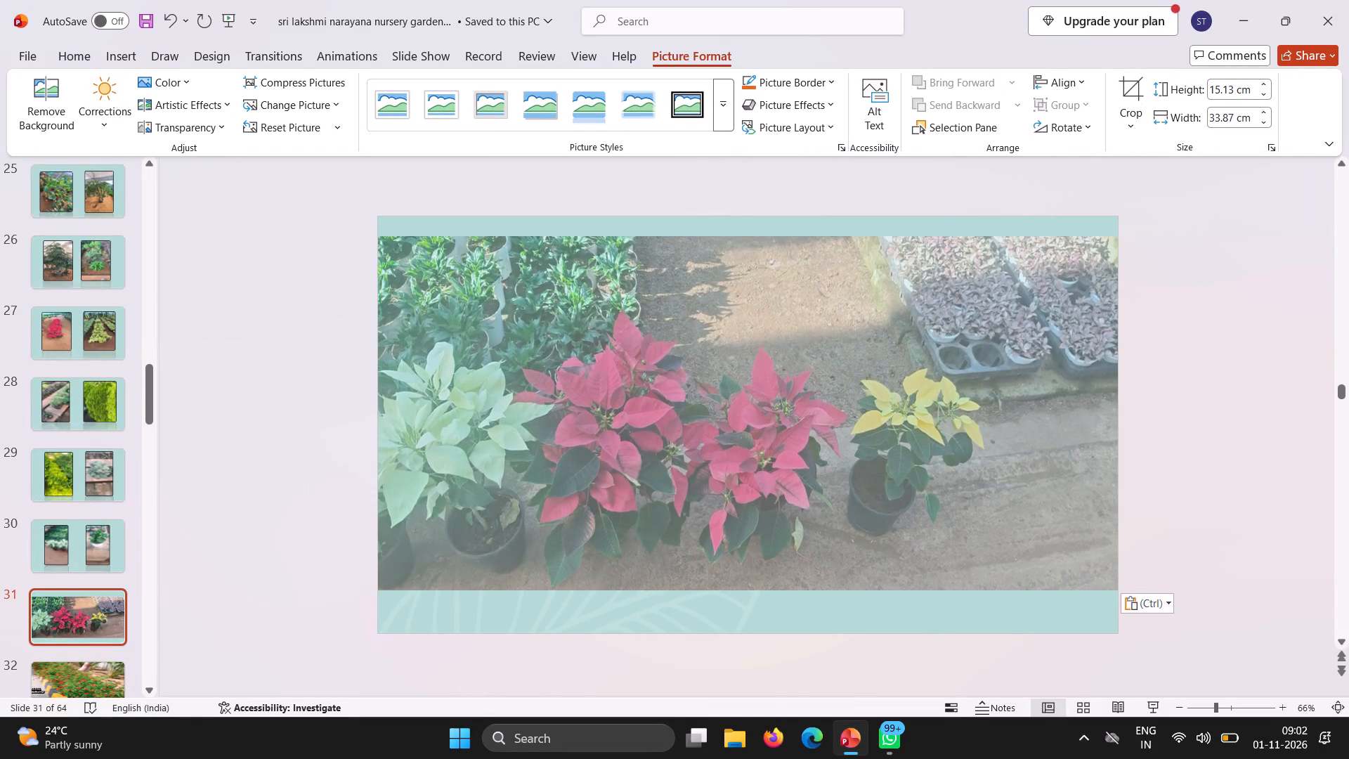
{"action": "left_click_drag", "start_coordinate": [743, 235], "coordinate": [739, 218]}
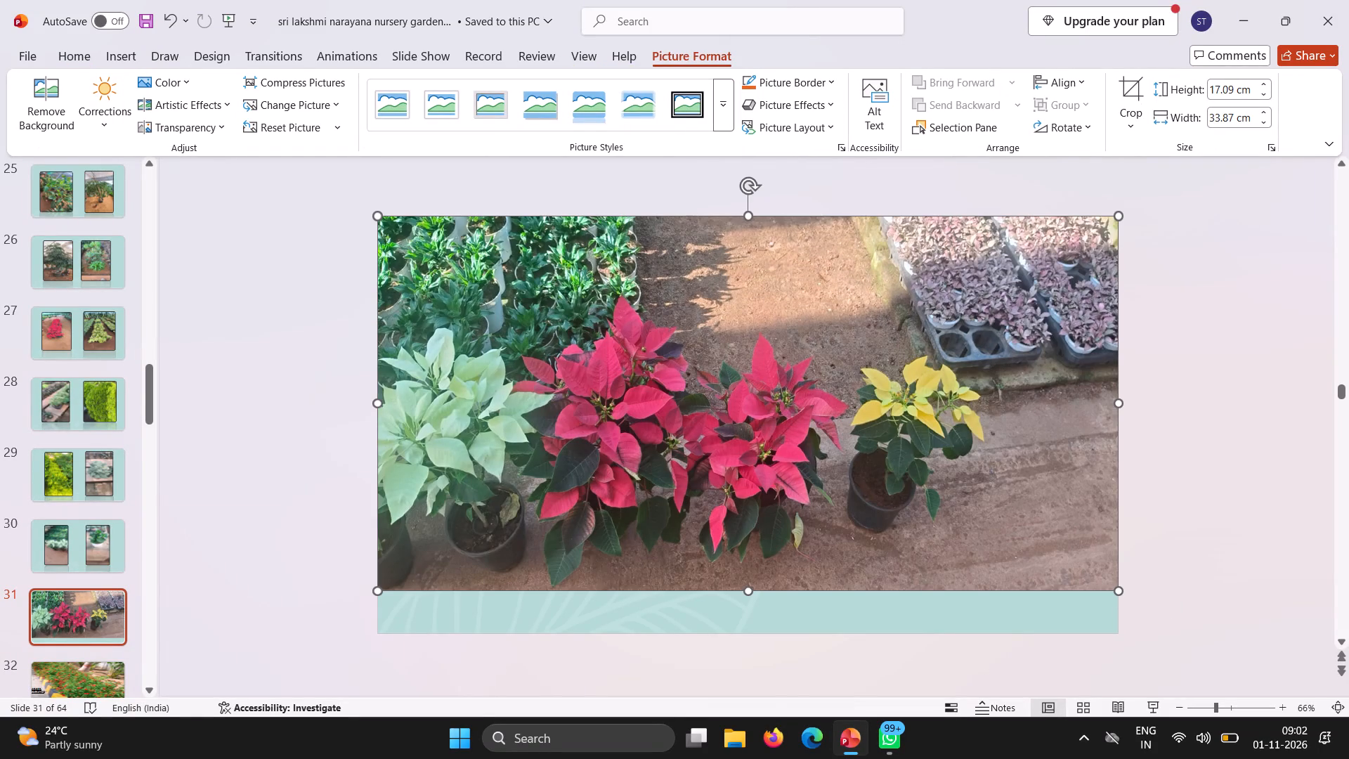
{"action": "left_click_drag", "start_coordinate": [750, 595], "coordinate": [757, 642]}
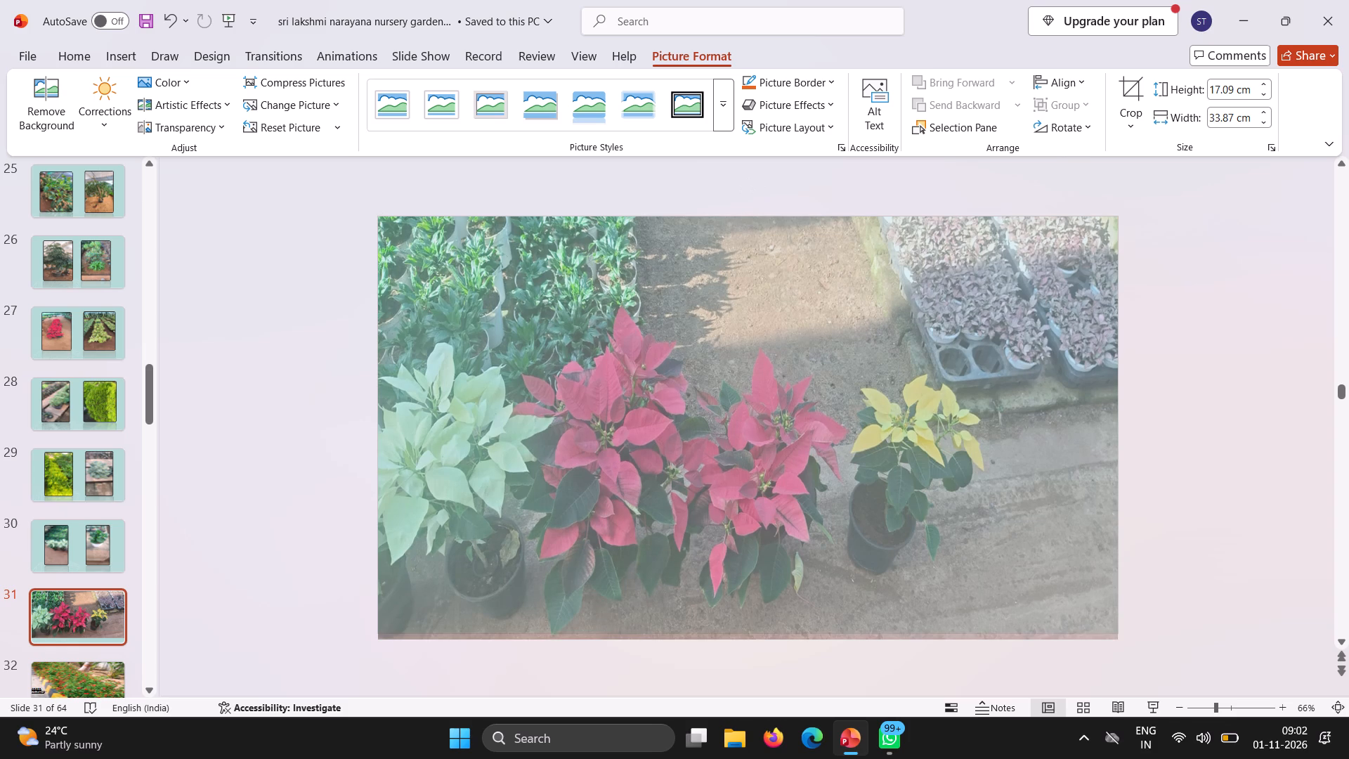
{"action": "left_click_drag", "start_coordinate": [757, 642], "coordinate": [759, 634]}
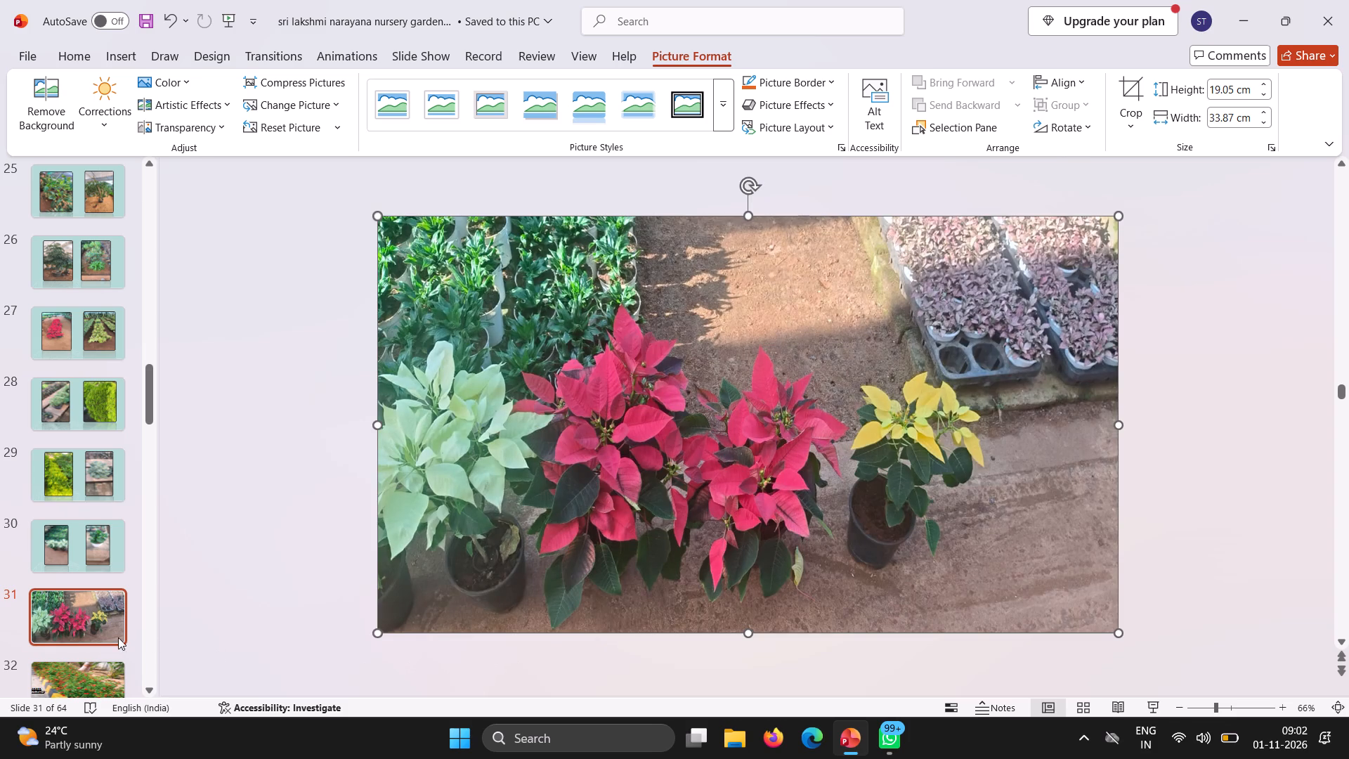
Cut the framed photo of the red-flowered roadside border from slide 32.
{"action": "left_click", "coordinate": [84, 674]}
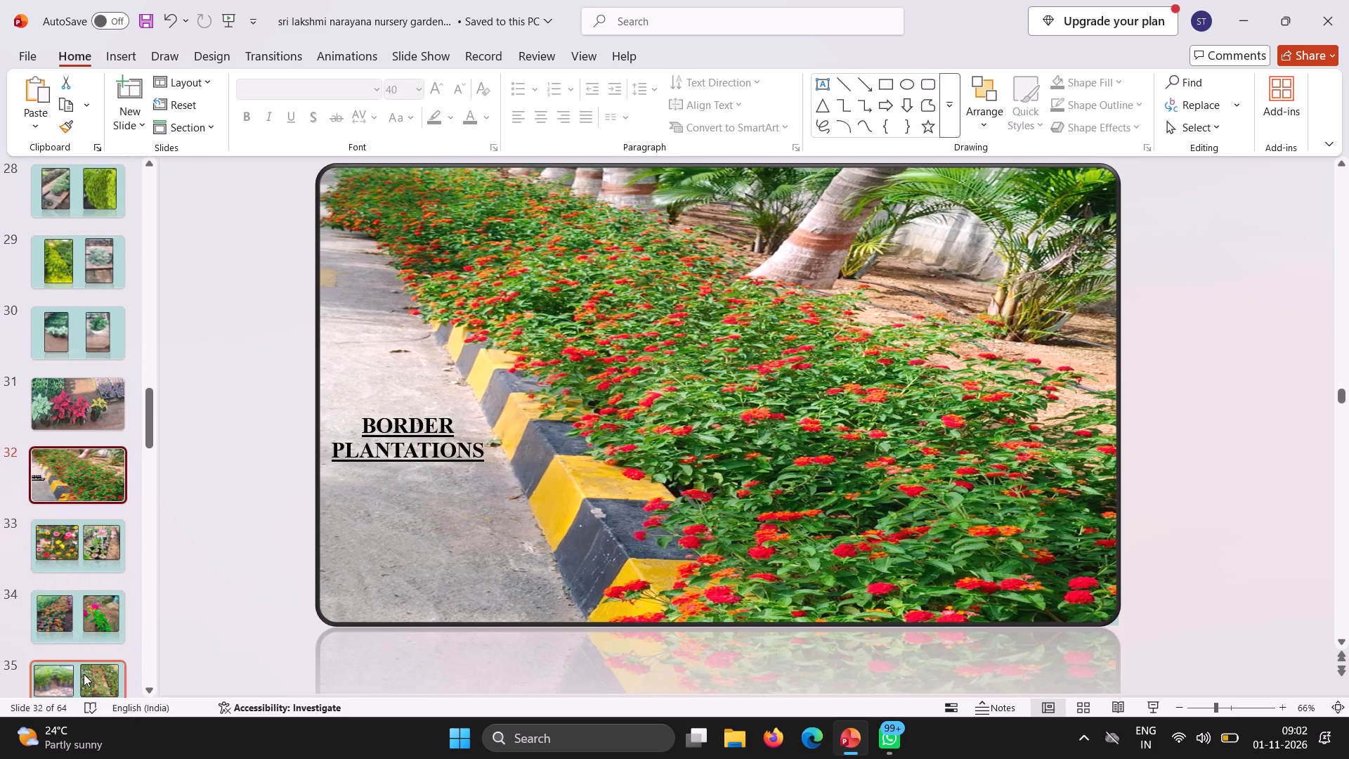
{"action": "right_click", "coordinate": [692, 462]}
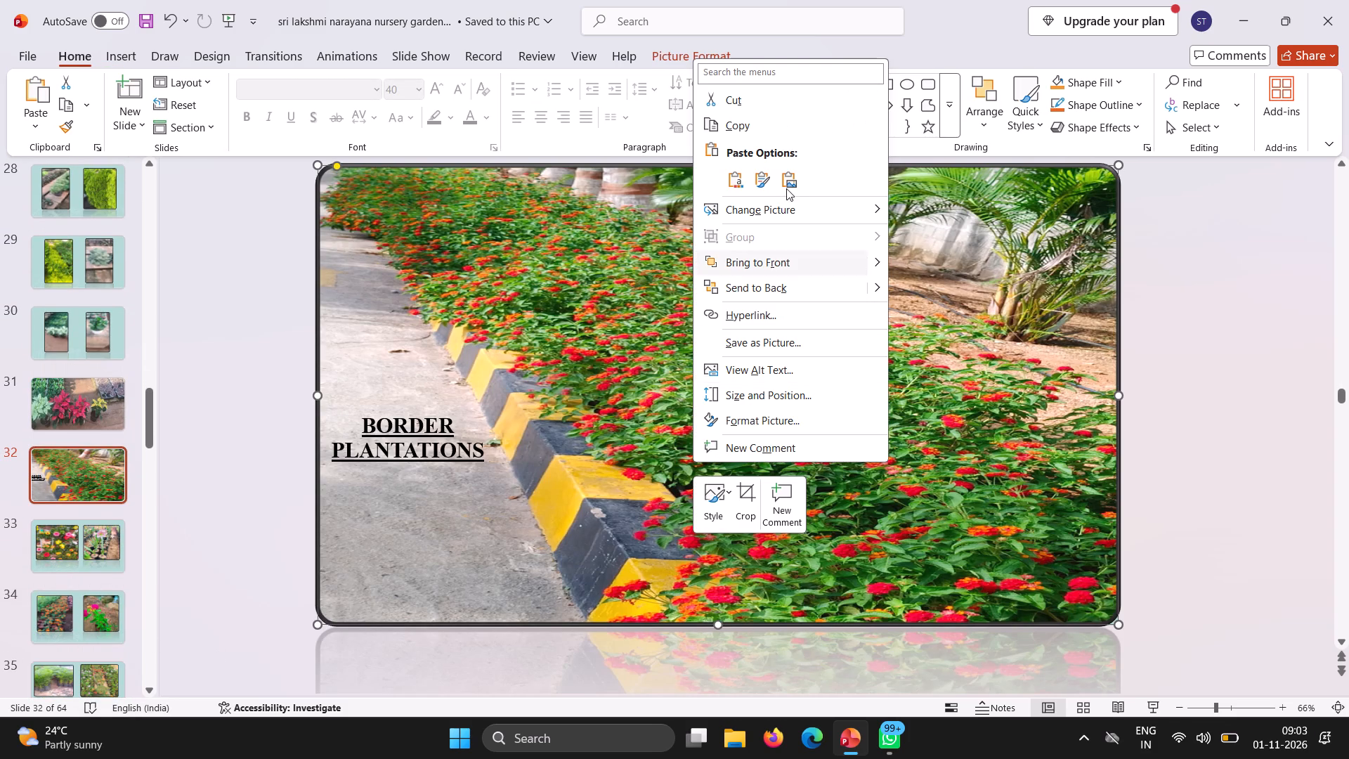
{"action": "left_click", "coordinate": [736, 100]}
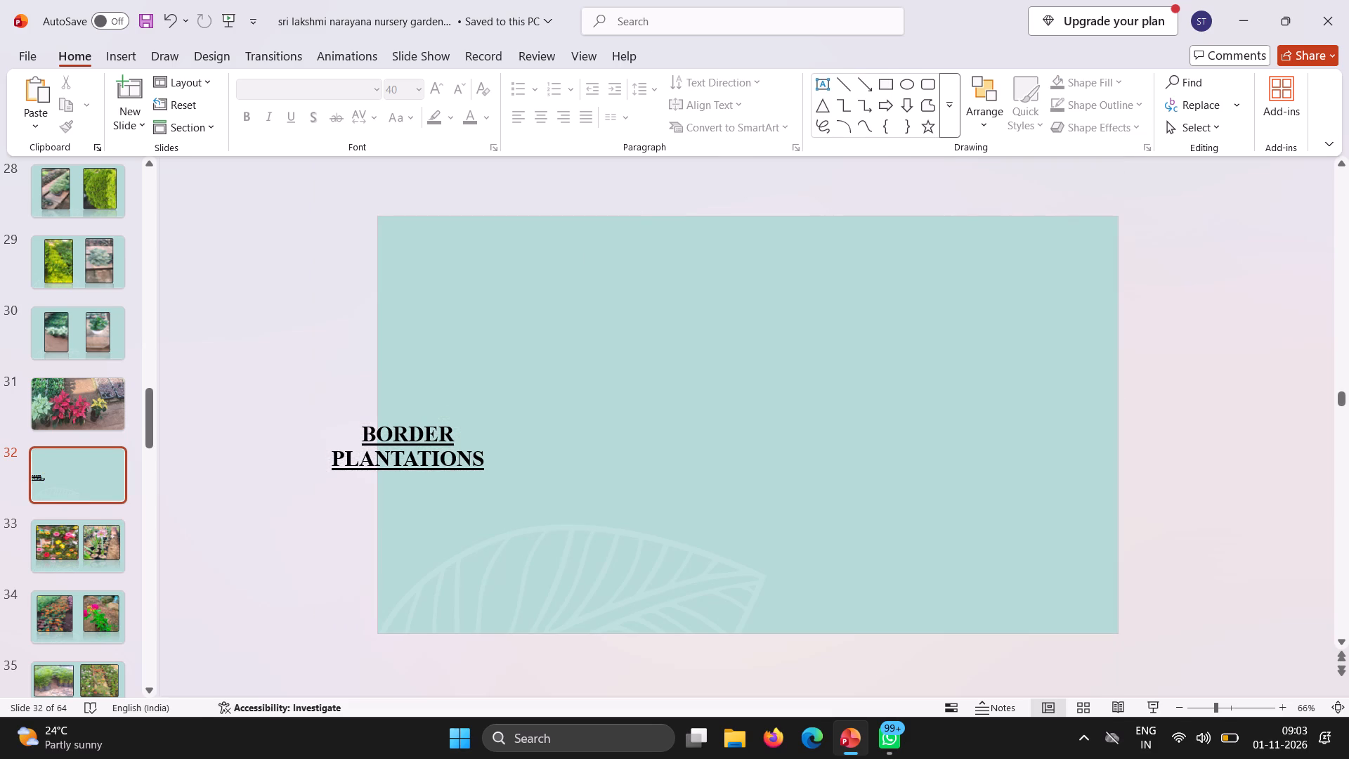
Cut the BORDER PLANTATIONS caption text box from slide 32.
{"action": "left_click", "coordinate": [369, 466]}
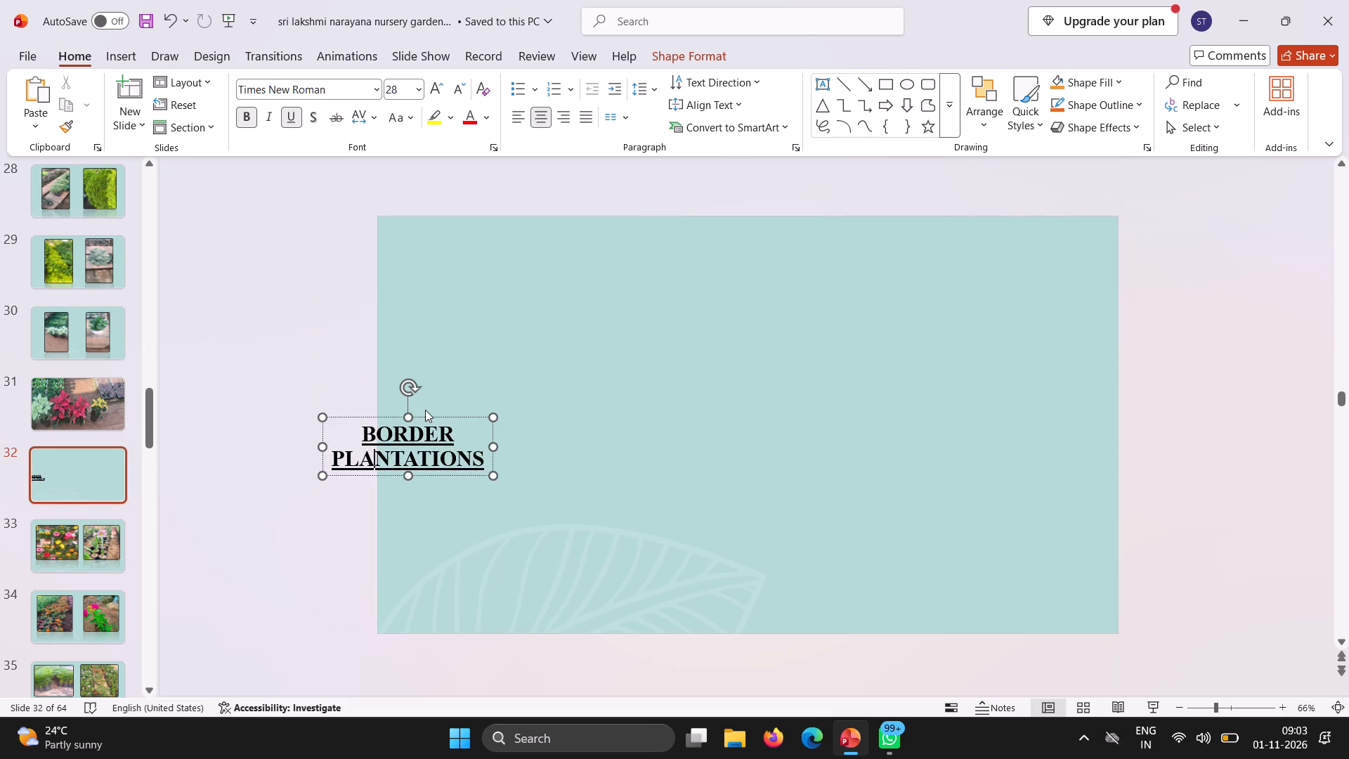
{"action": "right_click", "coordinate": [425, 410]}
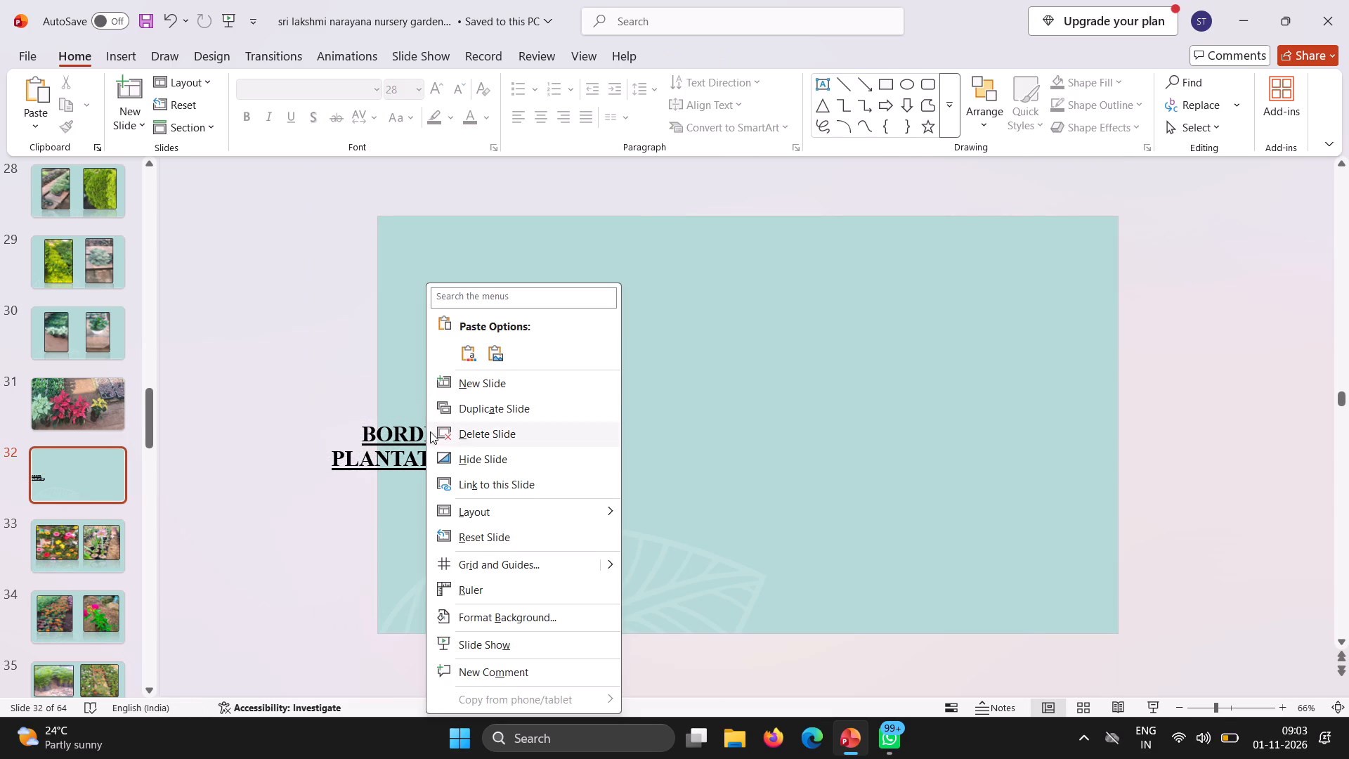
{"action": "left_click", "coordinate": [405, 417]}
{"action": "left_click", "coordinate": [405, 417]}
{"action": "left_click_drag", "start_coordinate": [405, 417], "coordinate": [437, 414]}
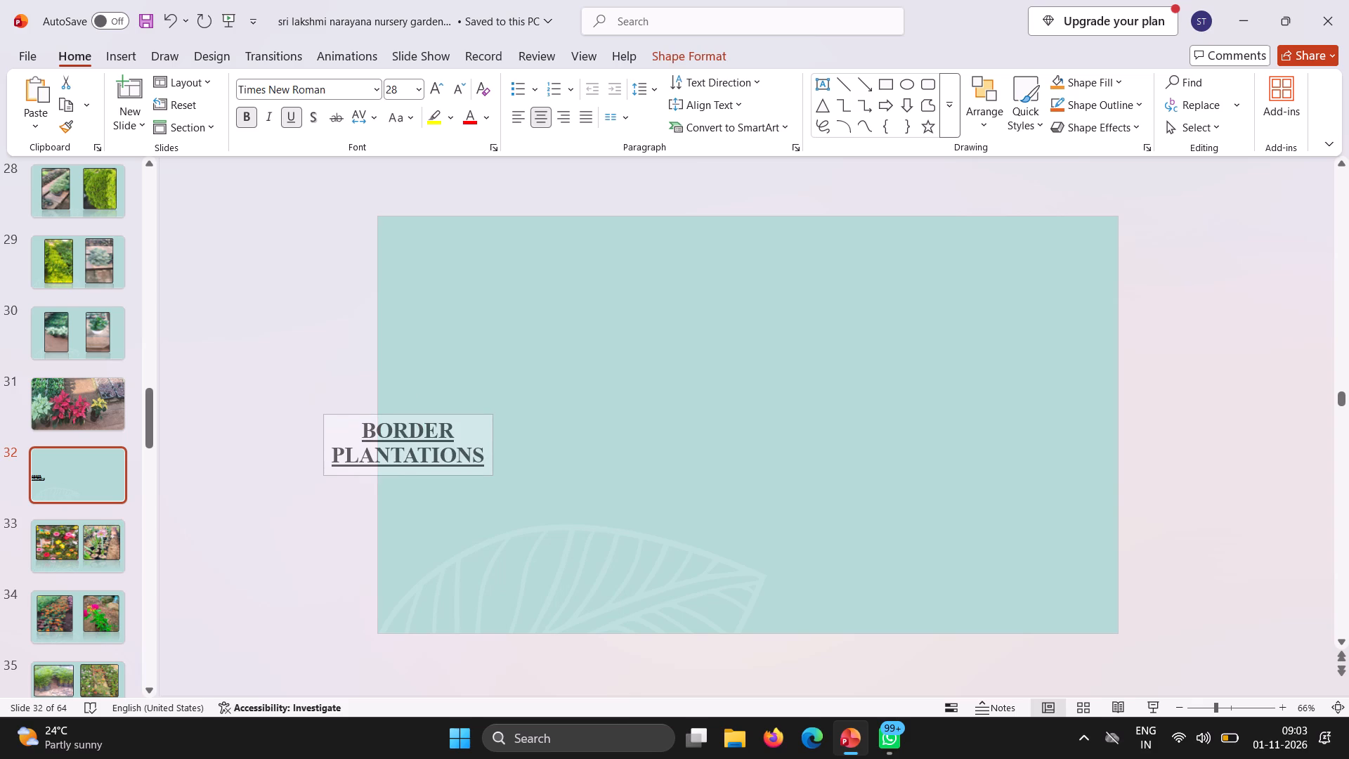
{"action": "left_click_drag", "start_coordinate": [437, 414], "coordinate": [437, 416]}
{"action": "right_click", "coordinate": [437, 416]}
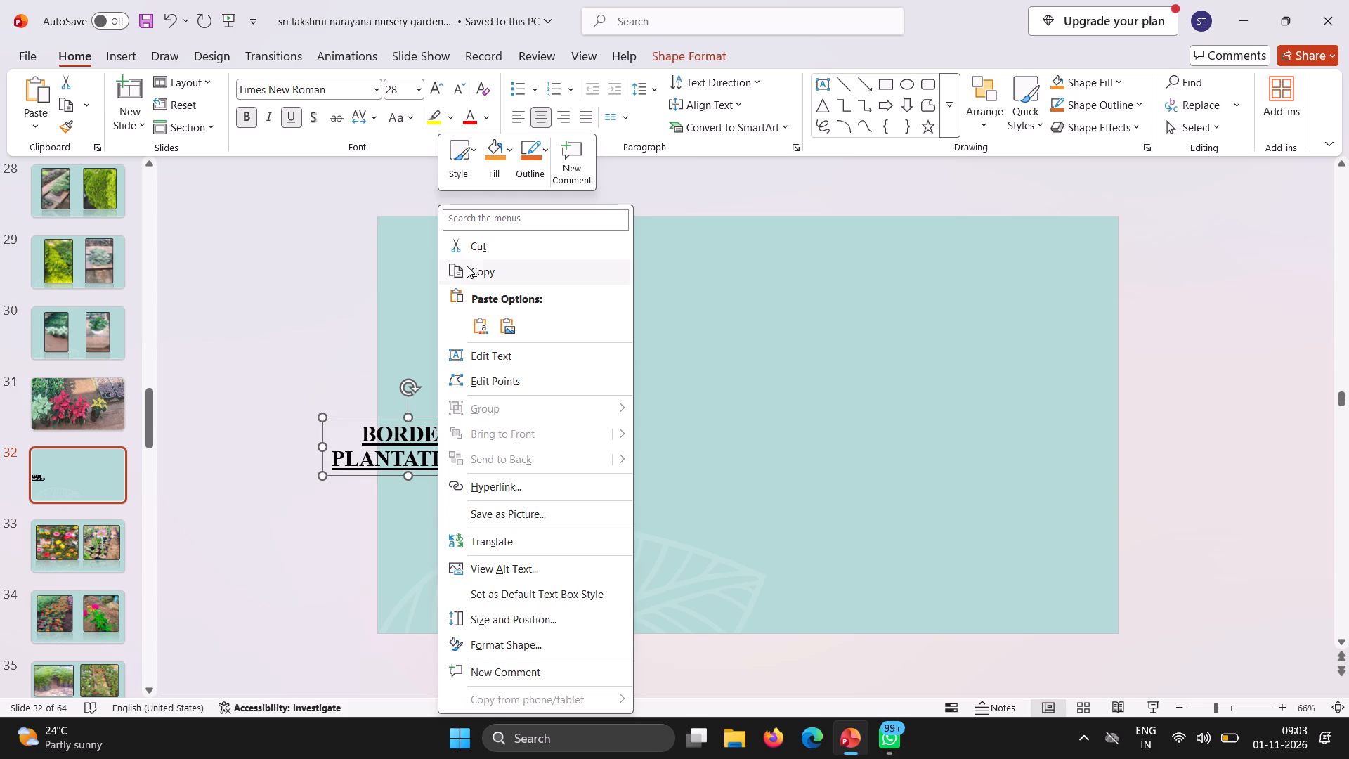
{"action": "left_click", "coordinate": [473, 239]}
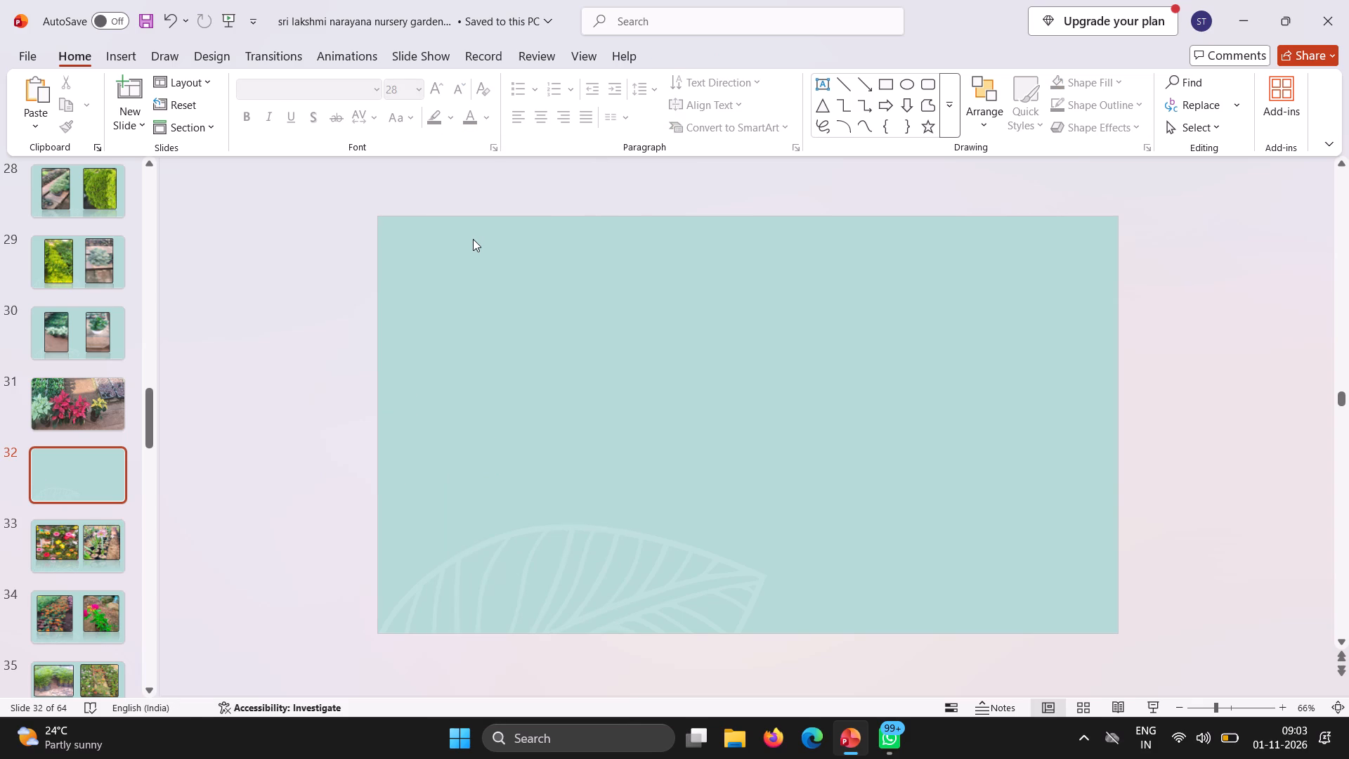
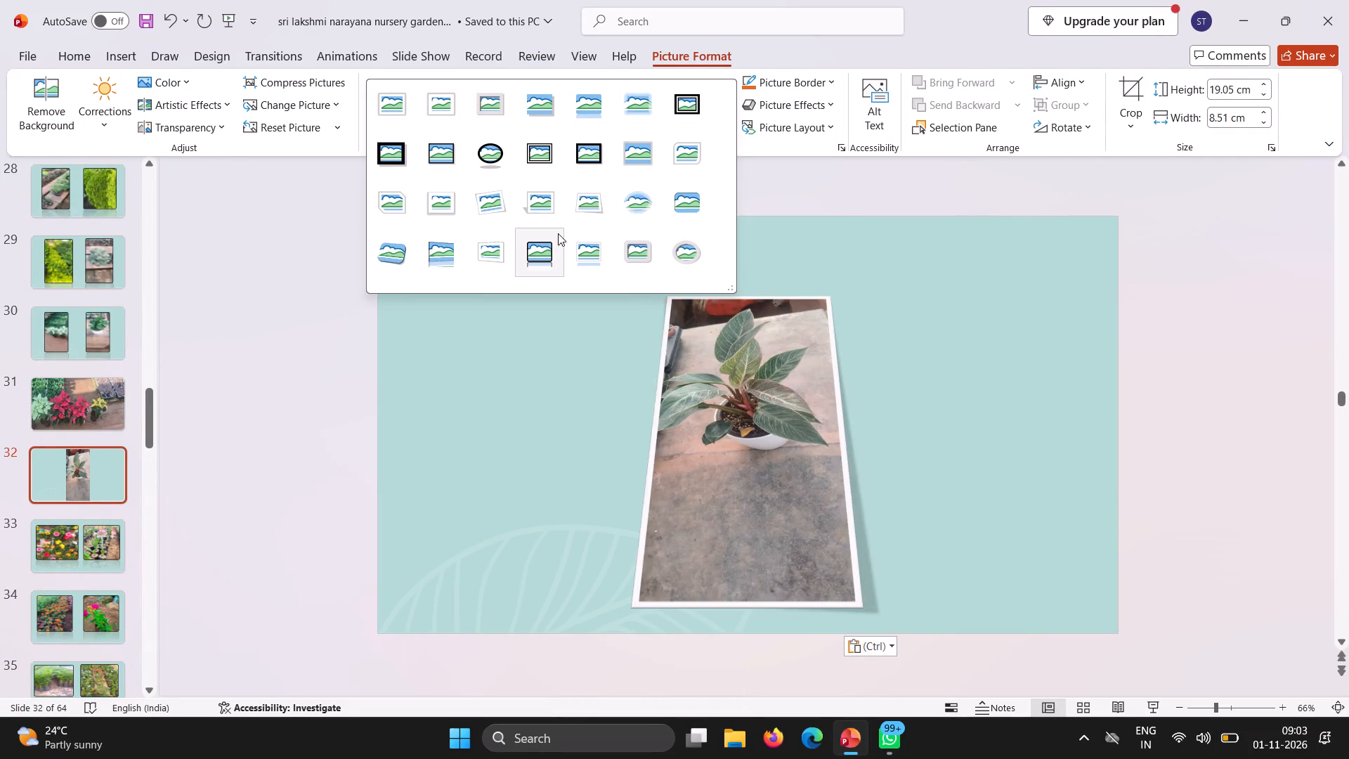
Apply the black rounded-frame picture style with a reflection to the potted plant photo on slide 32.
{"action": "left_click", "coordinate": [523, 249]}
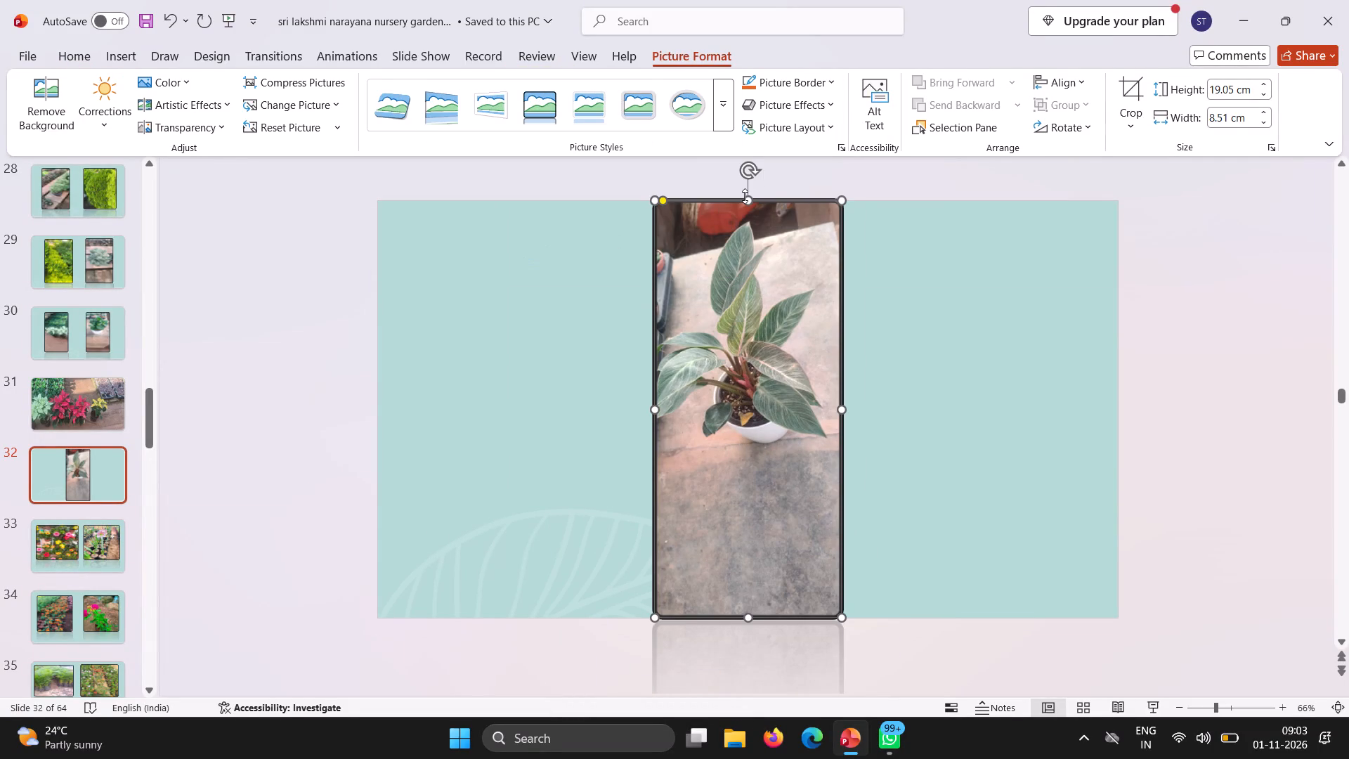
Shorten the potted plant photo to about 14.57 cm high and place it in the slide's left half, roughly centred vertically.
{"action": "left_click_drag", "start_coordinate": [745, 196], "coordinate": [743, 280]}
{"action": "left_click_drag", "start_coordinate": [739, 379], "coordinate": [552, 322]}
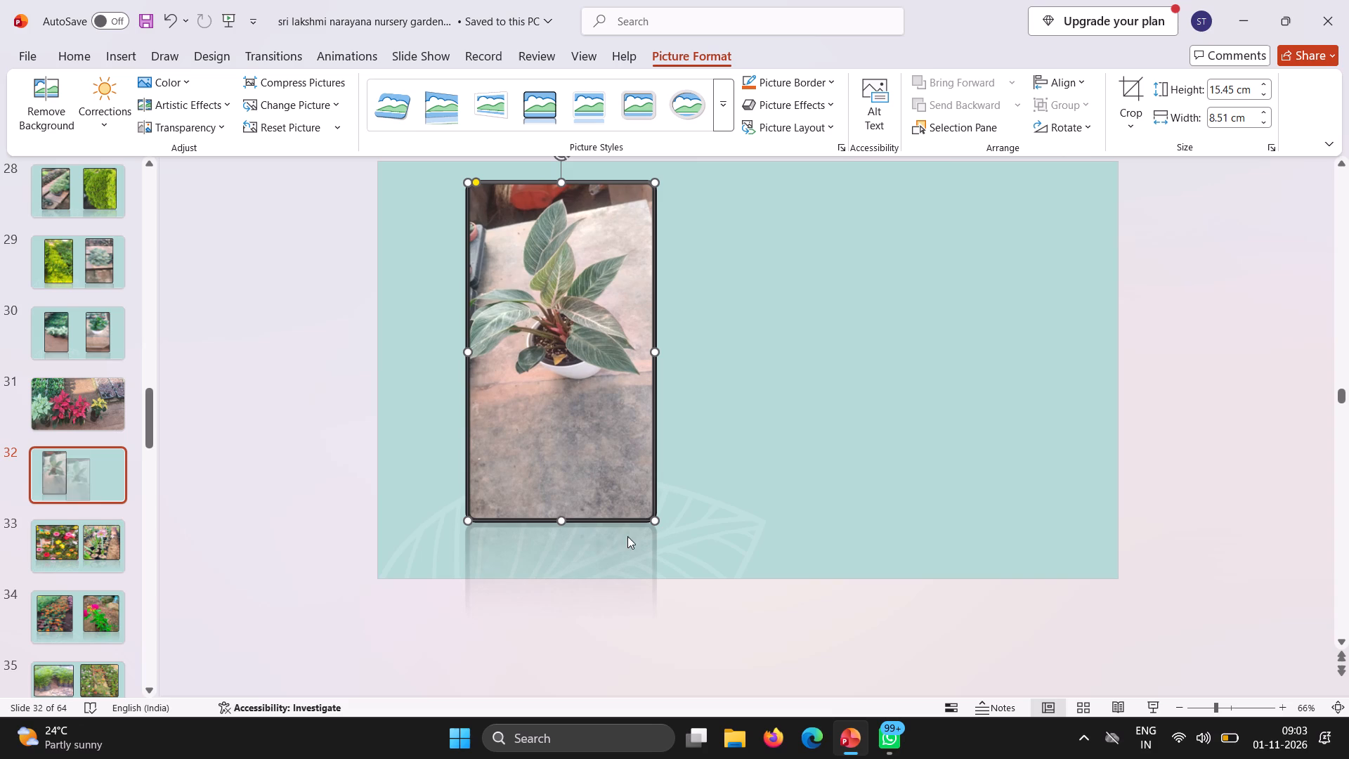
{"action": "left_click_drag", "start_coordinate": [559, 517], "coordinate": [562, 500]}
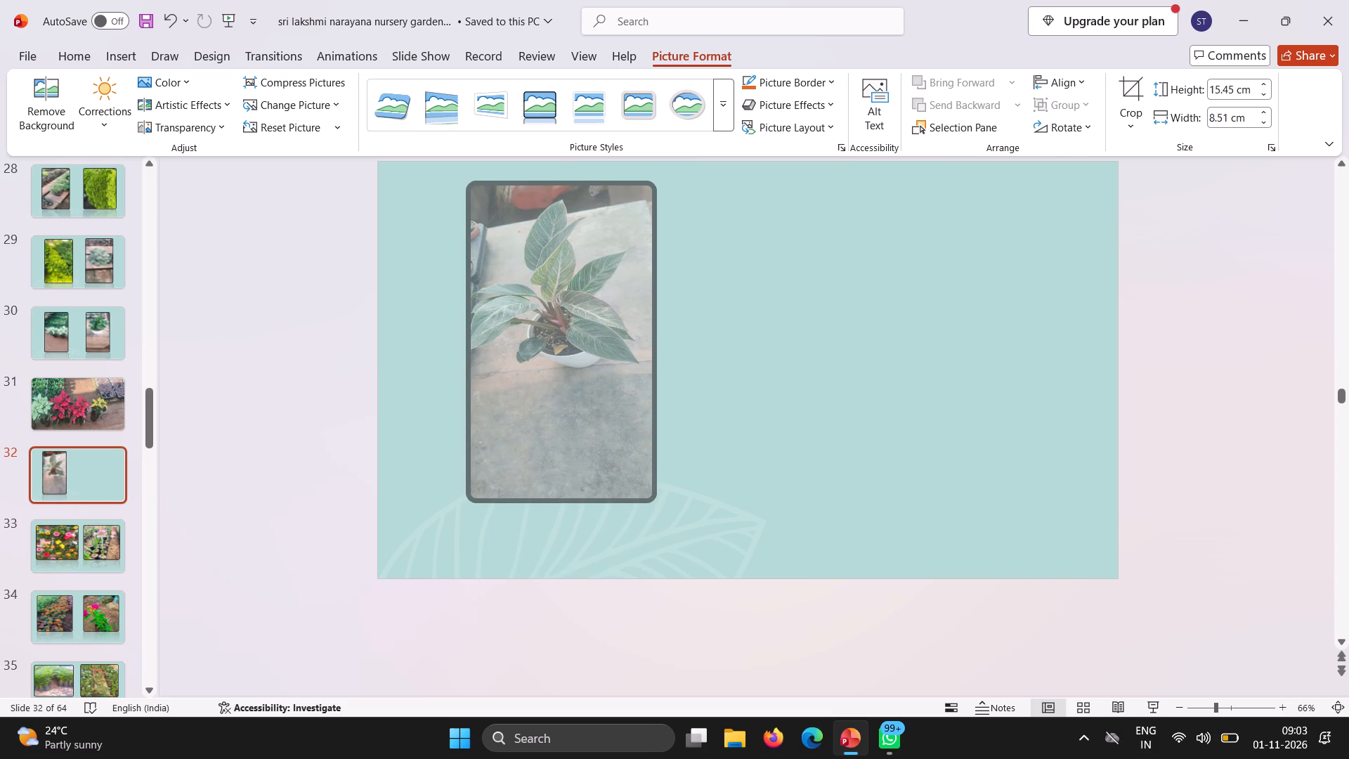
{"action": "left_click_drag", "start_coordinate": [562, 500], "coordinate": [562, 501]}
{"action": "left_click_drag", "start_coordinate": [583, 416], "coordinate": [606, 439]}
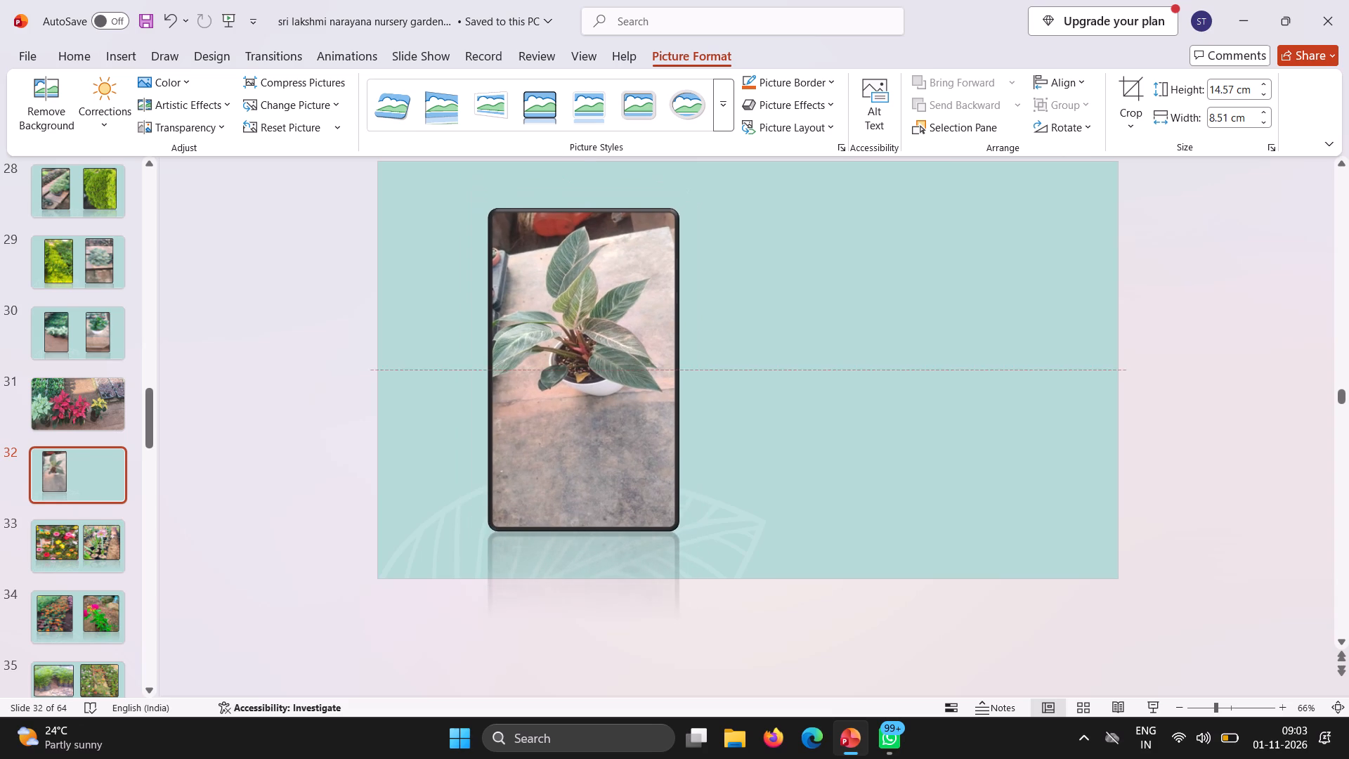
{"action": "left_click_drag", "start_coordinate": [606, 439], "coordinate": [606, 438]}
Widen the potted plant photo on slide 32 by extending its right edge toward the slide's centre.
{"action": "left_click_drag", "start_coordinate": [680, 363], "coordinate": [693, 358]}
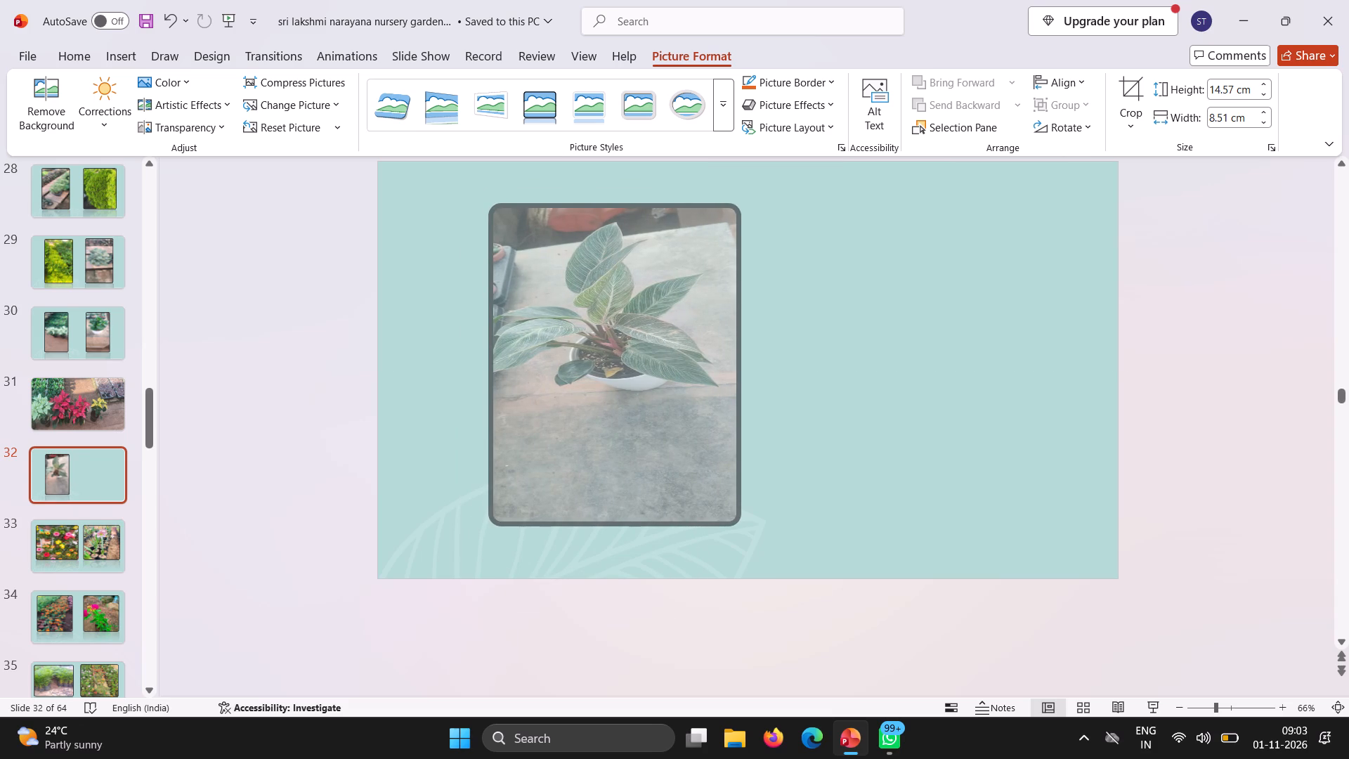
Narrow the potted plant photo on slide 32 to about 7.93 cm wide by pulling in its right edge.
{"action": "left_click_drag", "start_coordinate": [693, 358], "coordinate": [664, 346]}
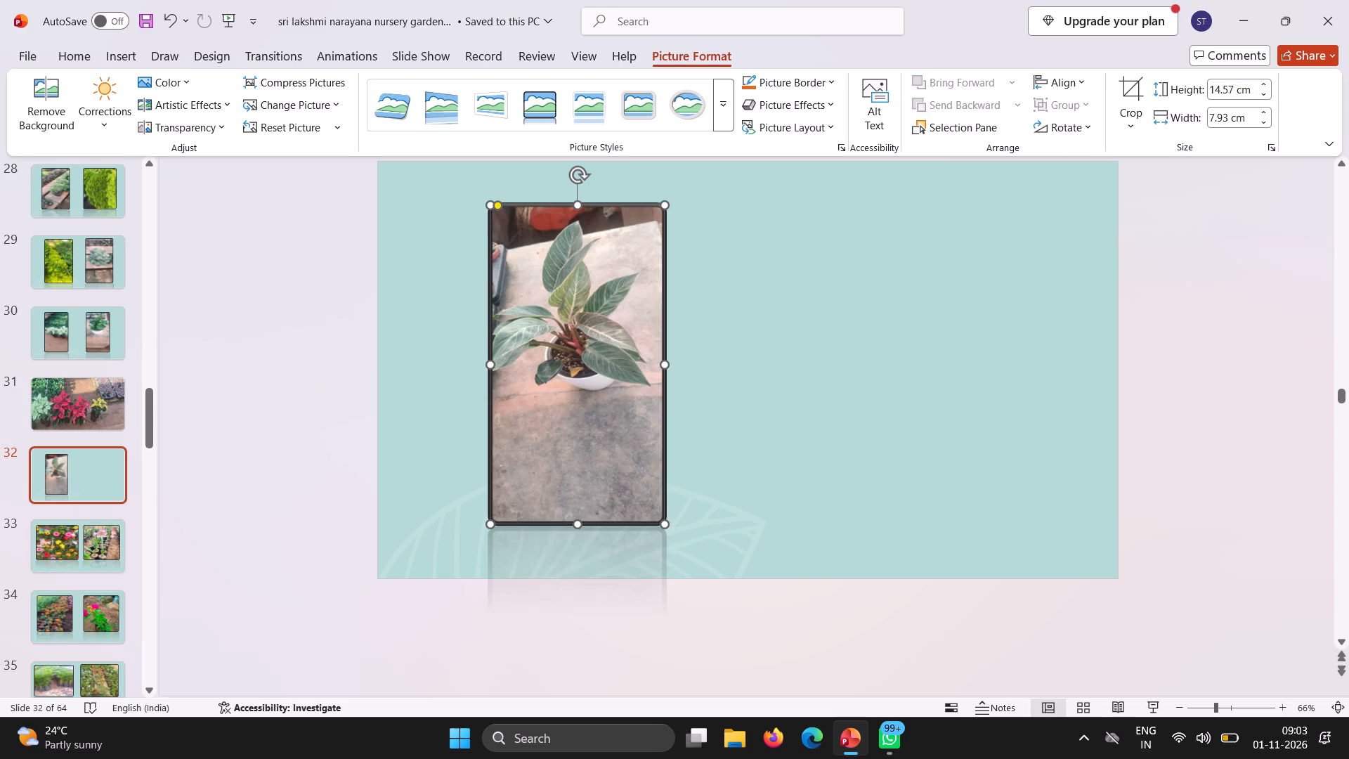
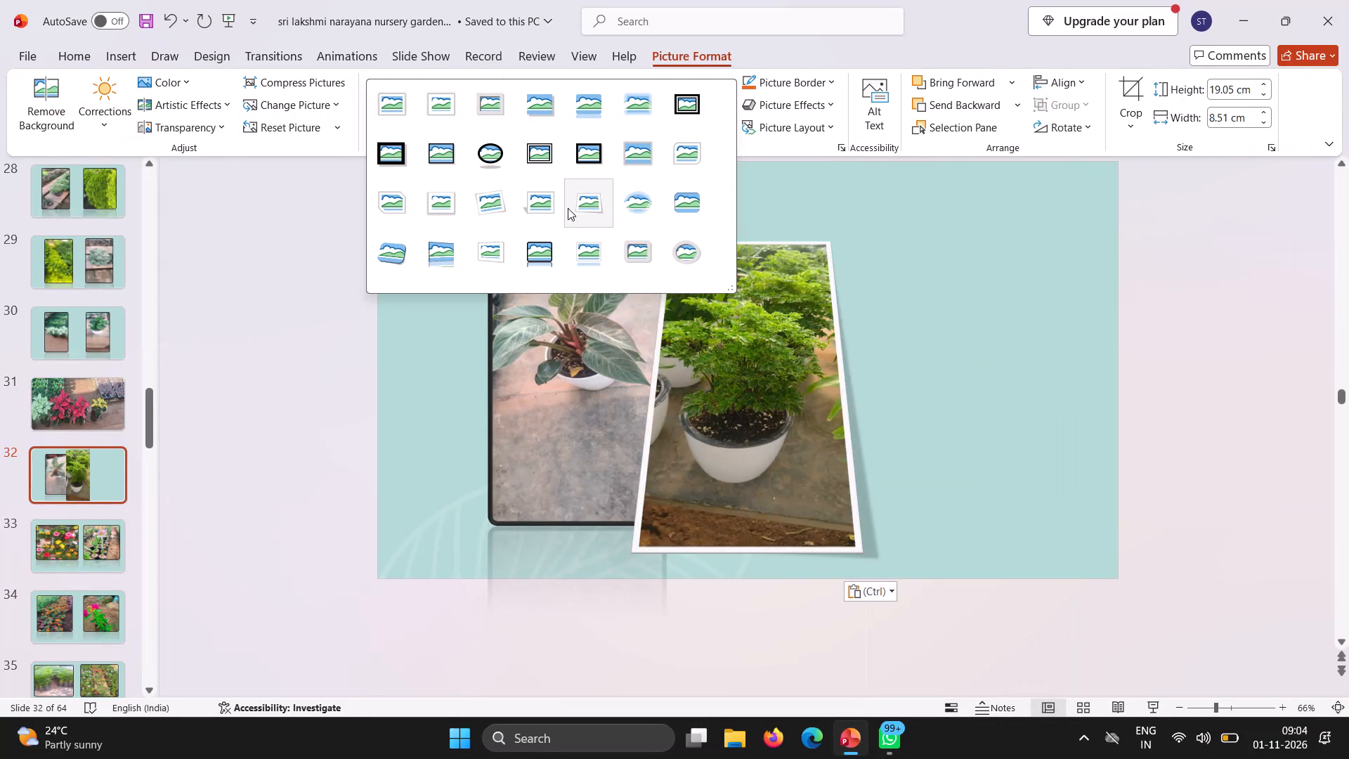
Apply the black rounded-frame picture style with a reflection to the second photo, the leafy green potted plant, on slide 32.
{"action": "left_click", "coordinate": [536, 255]}
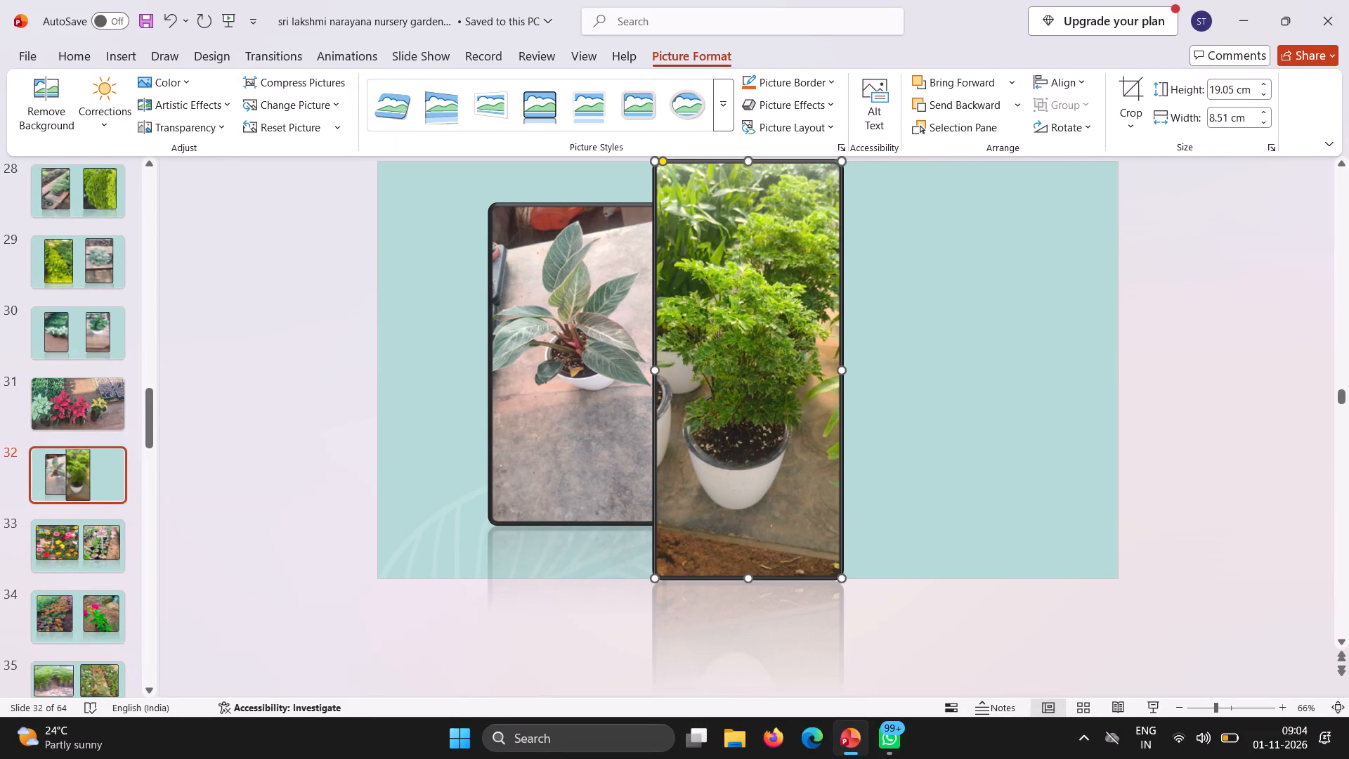
Place the bushy green plant photo in slide 32's right half, resized to about 15.3 cm high and 10.88 cm wide.
{"action": "left_click_drag", "start_coordinate": [757, 317], "coordinate": [904, 349]}
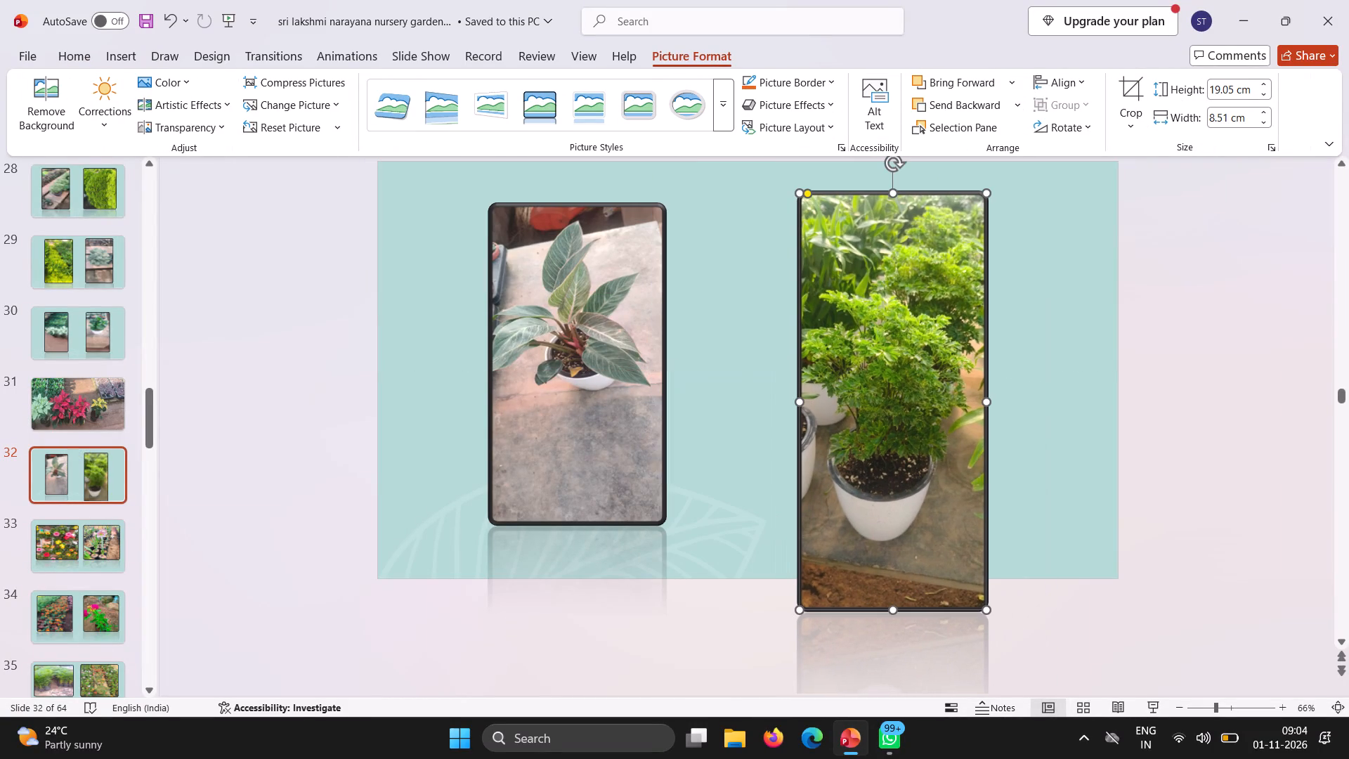
{"action": "left_click", "coordinate": [892, 193]}
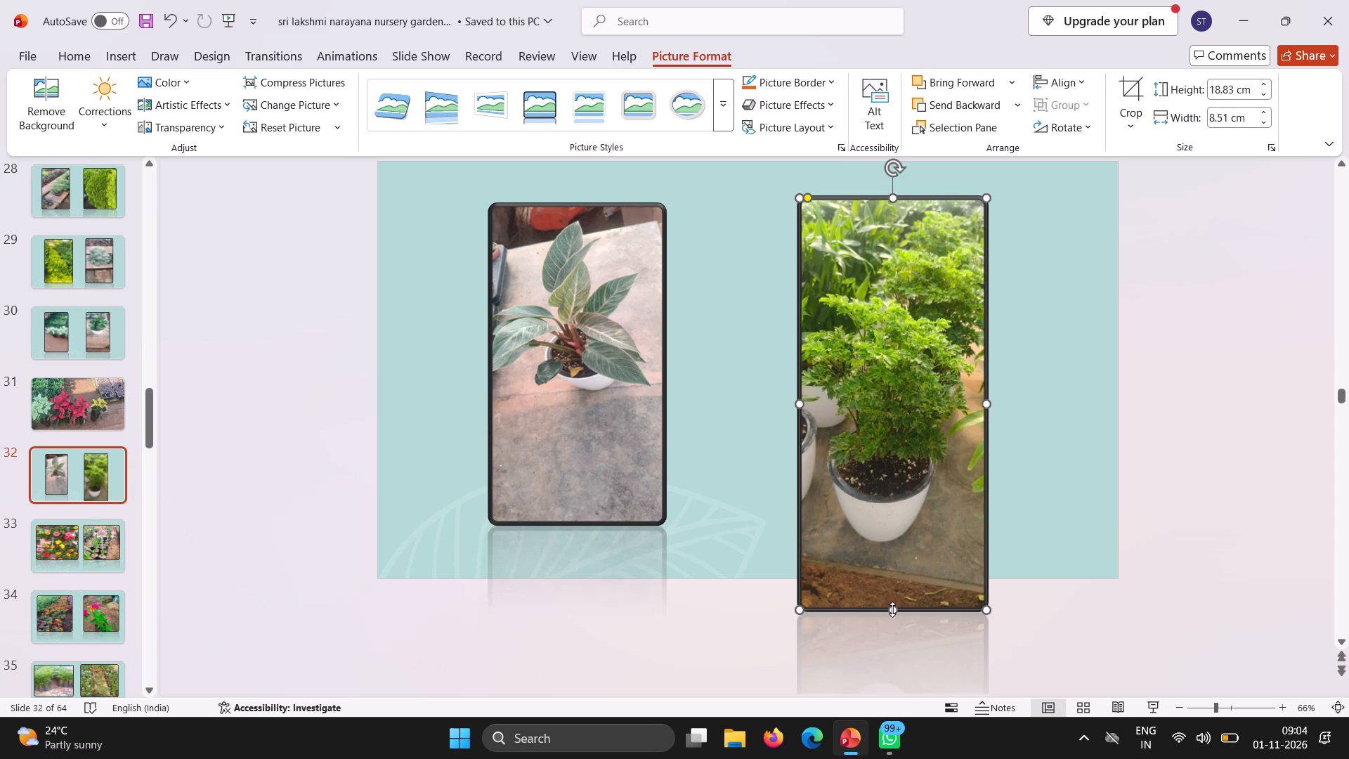
{"action": "left_click_drag", "start_coordinate": [892, 609], "coordinate": [898, 533]}
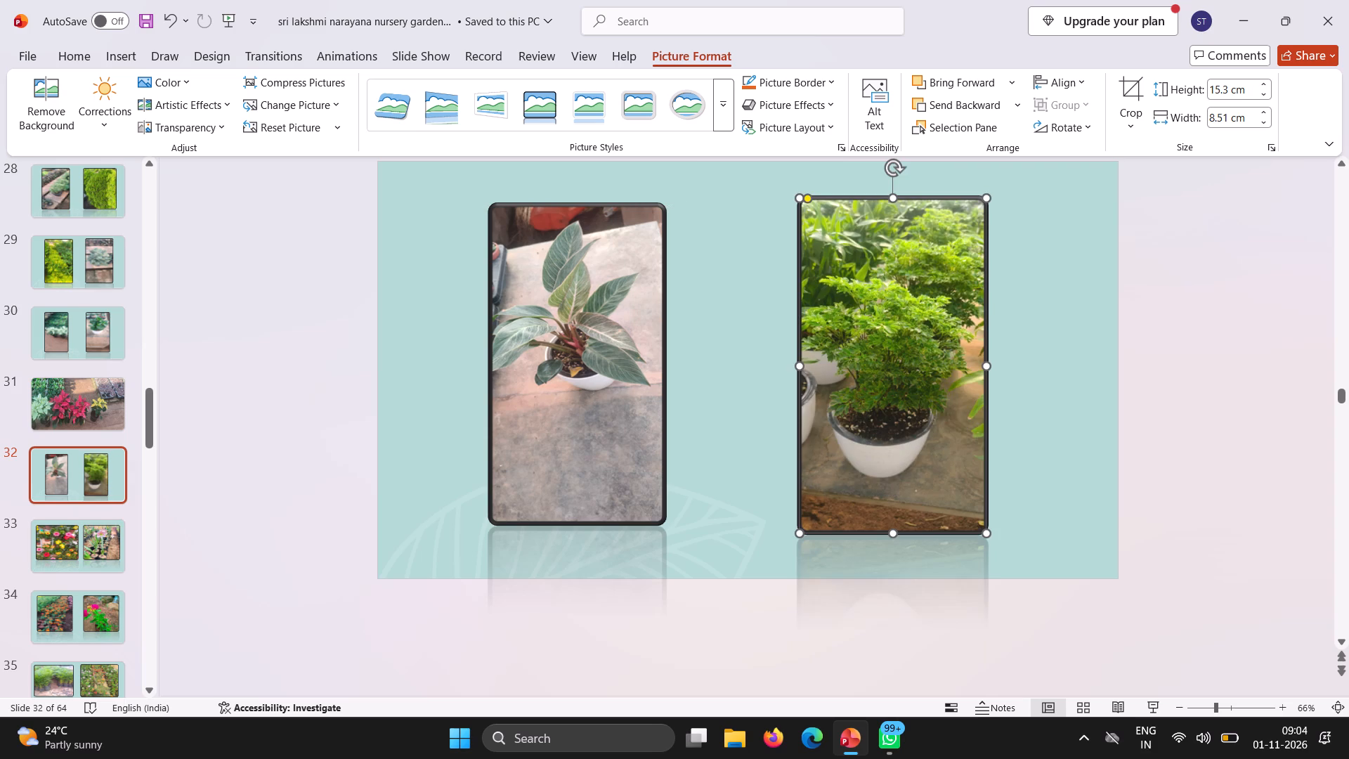
{"action": "left_click_drag", "start_coordinate": [797, 368], "coordinate": [786, 368]}
{"action": "left_click_drag", "start_coordinate": [786, 368], "coordinate": [750, 366]}
{"action": "left_click_drag", "start_coordinate": [873, 375], "coordinate": [900, 373]}
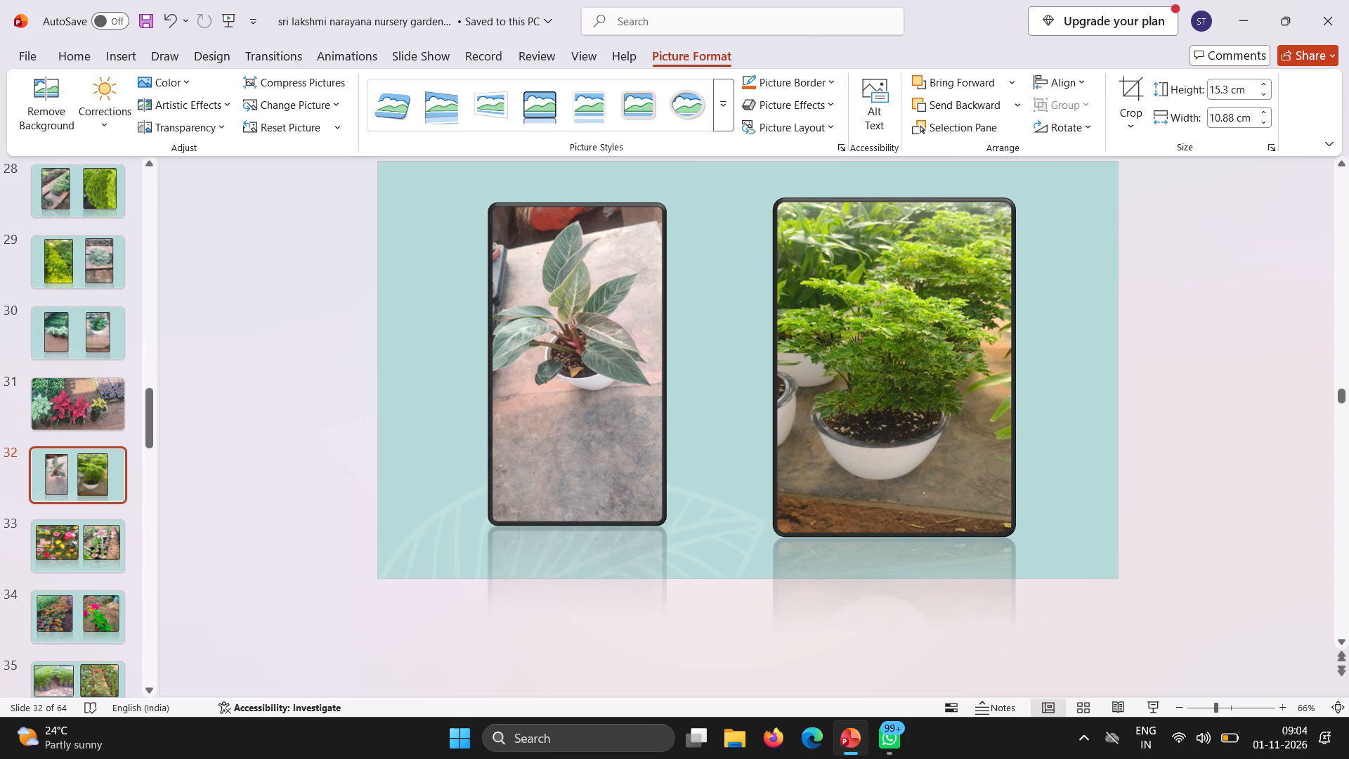
{"action": "left_click_drag", "start_coordinate": [900, 373], "coordinate": [903, 372]}
Widen the other potted plant photo on slide 32 to about 9.84 cm by extending its left edge outward.
{"action": "left_click", "coordinate": [588, 363]}
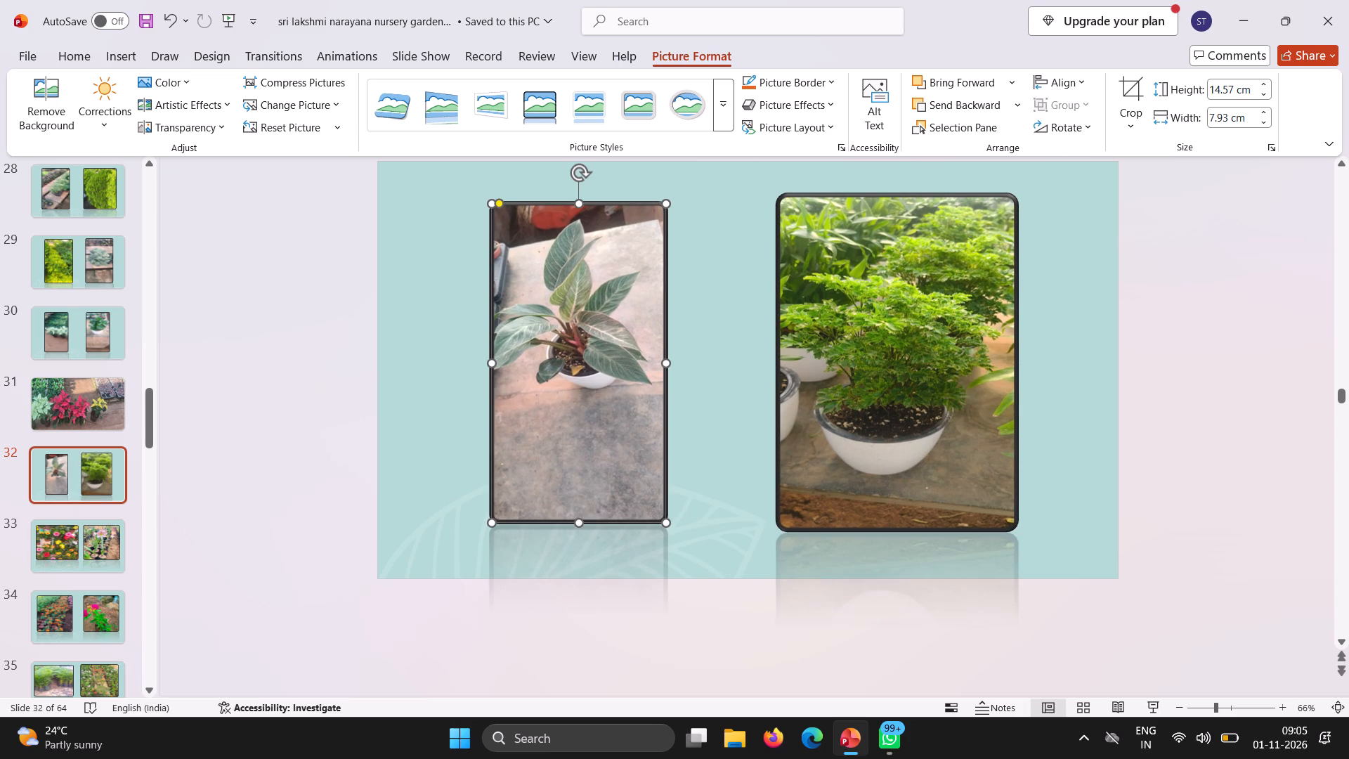
{"action": "left_click_drag", "start_coordinate": [494, 364], "coordinate": [447, 358]}
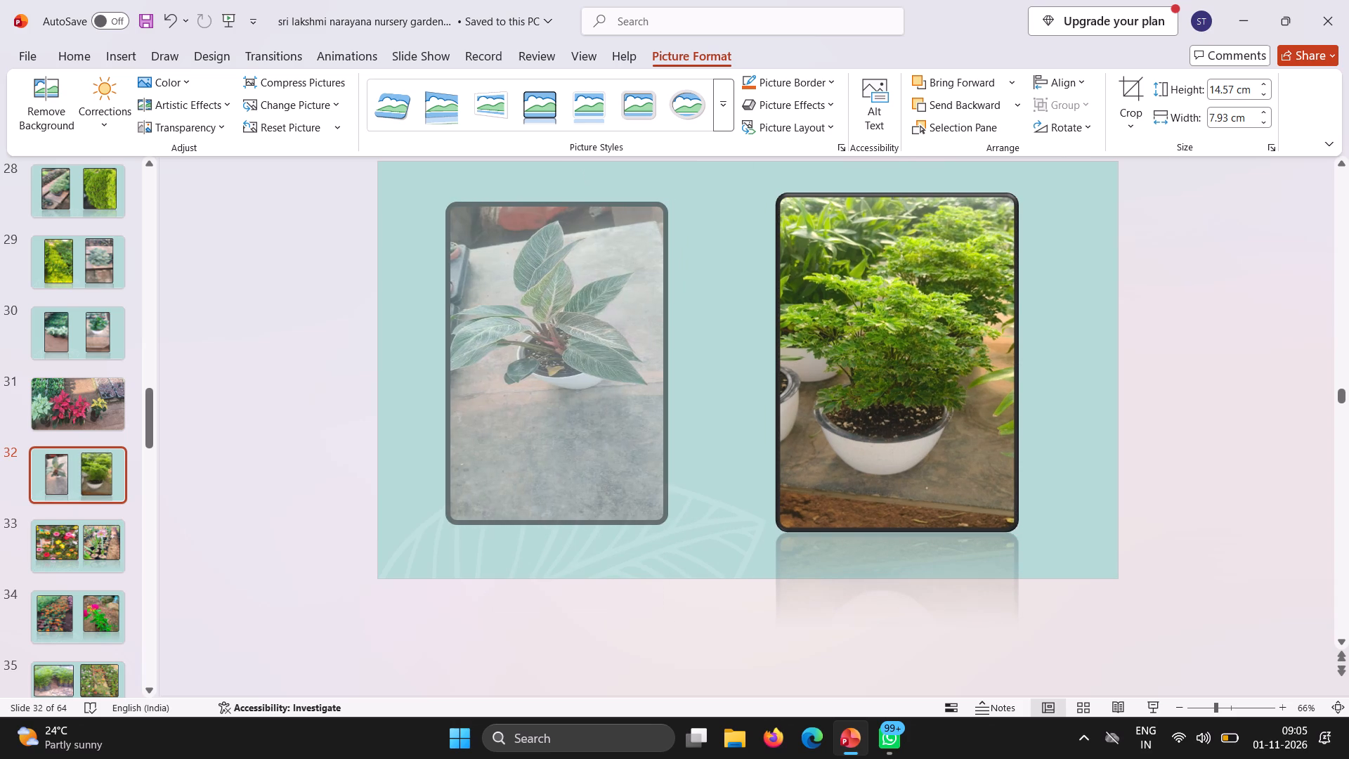
{"action": "left_click_drag", "start_coordinate": [447, 358], "coordinate": [451, 358]}
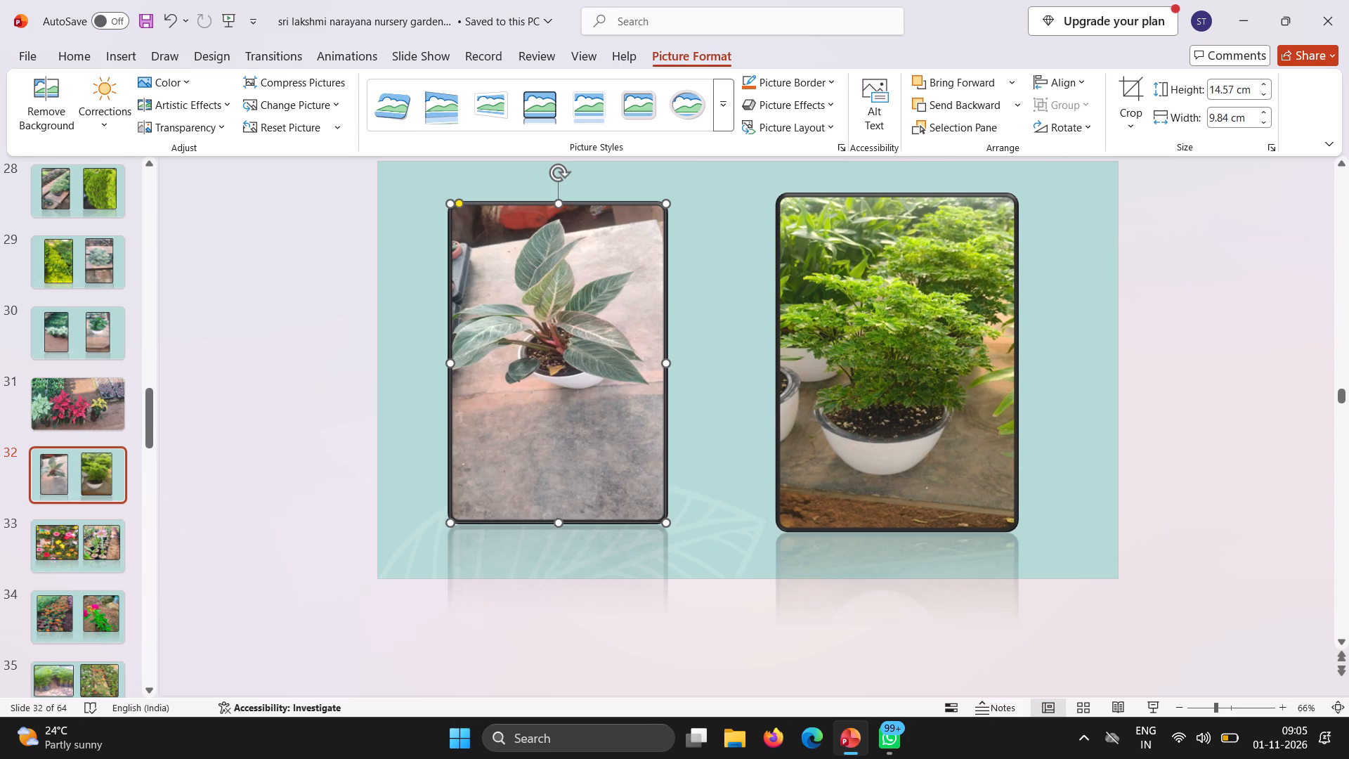
Cut both old flower photos, the orange flower bed and the pink flower plant, from slide 34.
{"action": "left_click", "coordinate": [95, 545]}
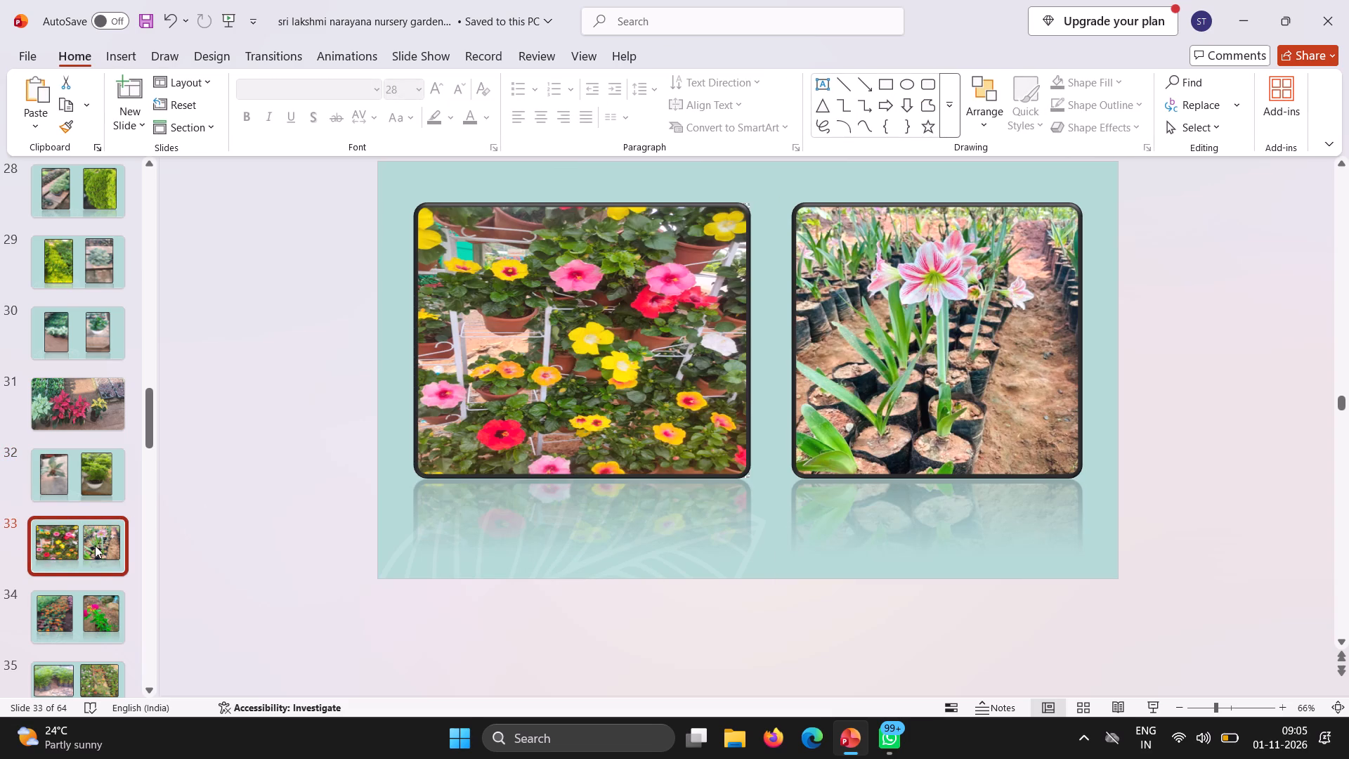
{"action": "left_click", "coordinate": [79, 614]}
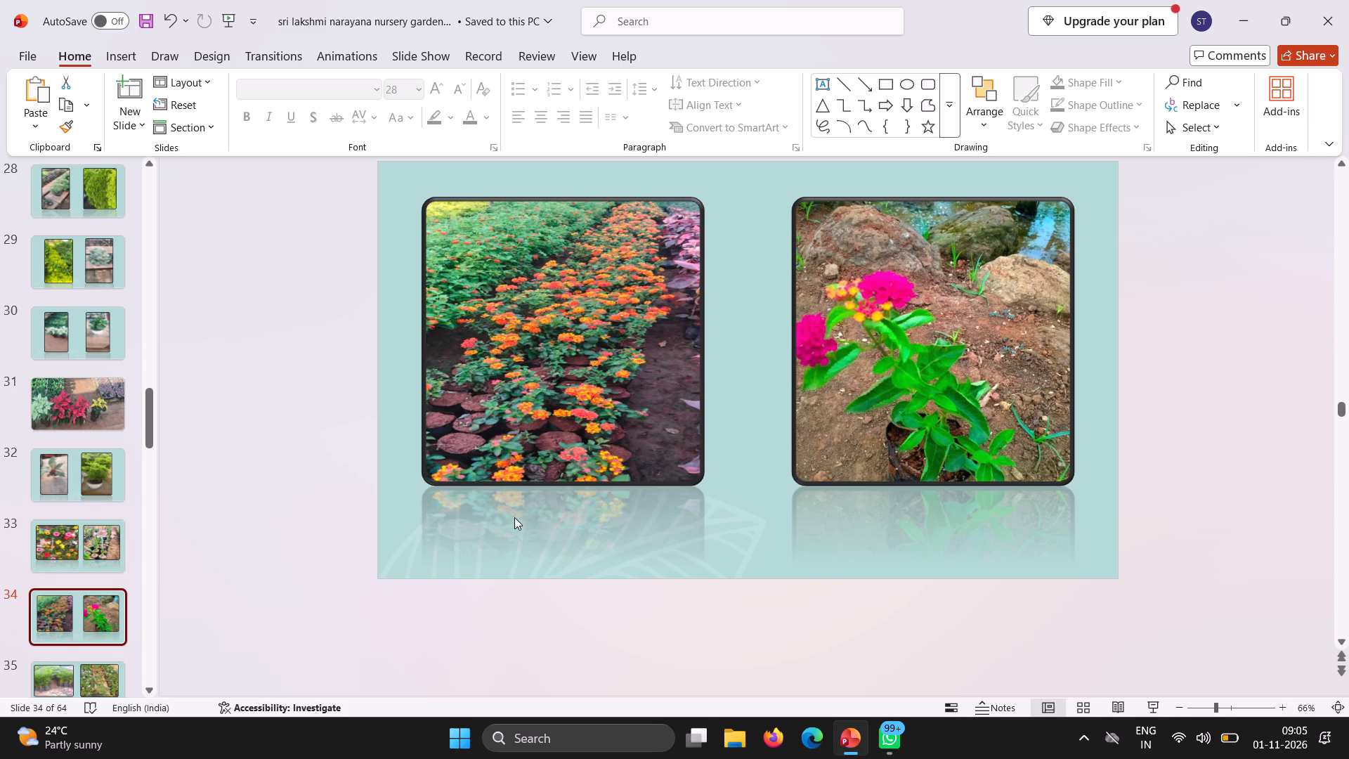
{"action": "right_click", "coordinate": [592, 428]}
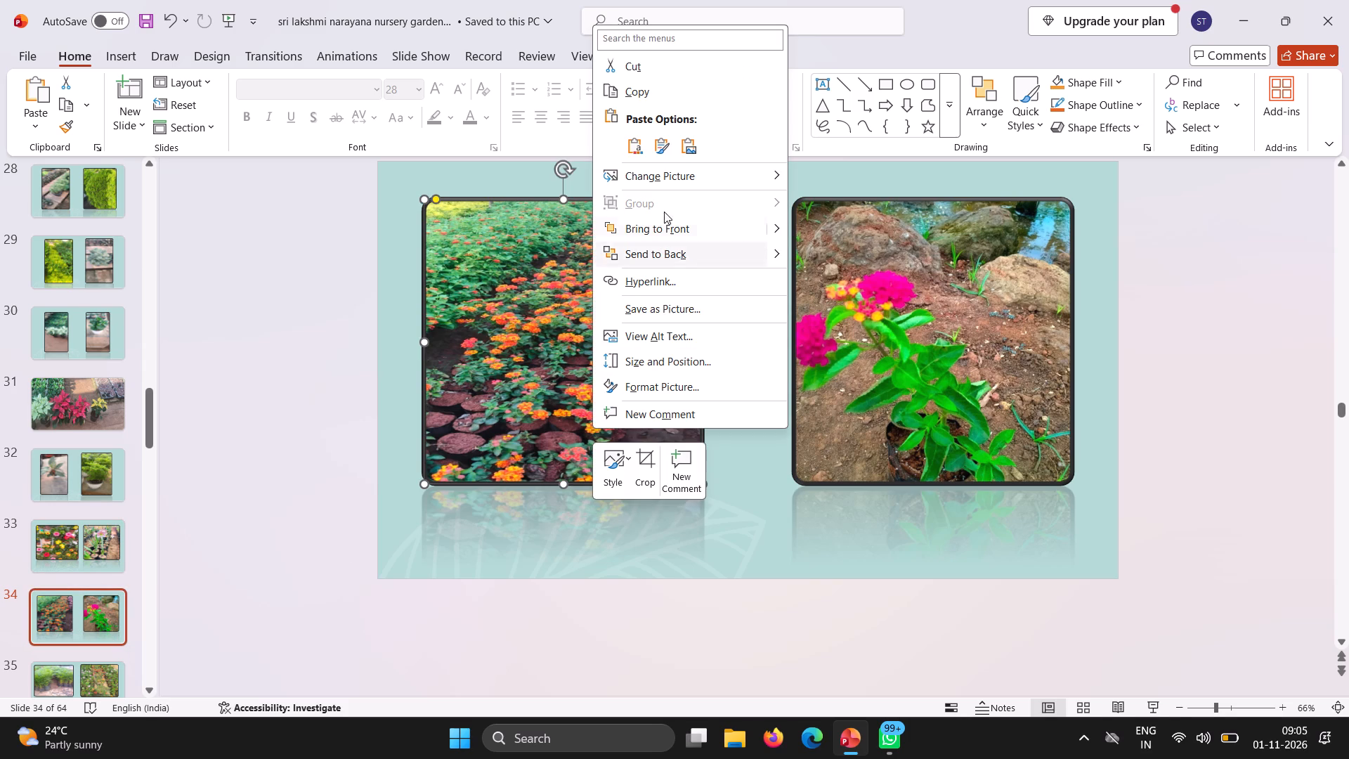
{"action": "left_click", "coordinate": [645, 60]}
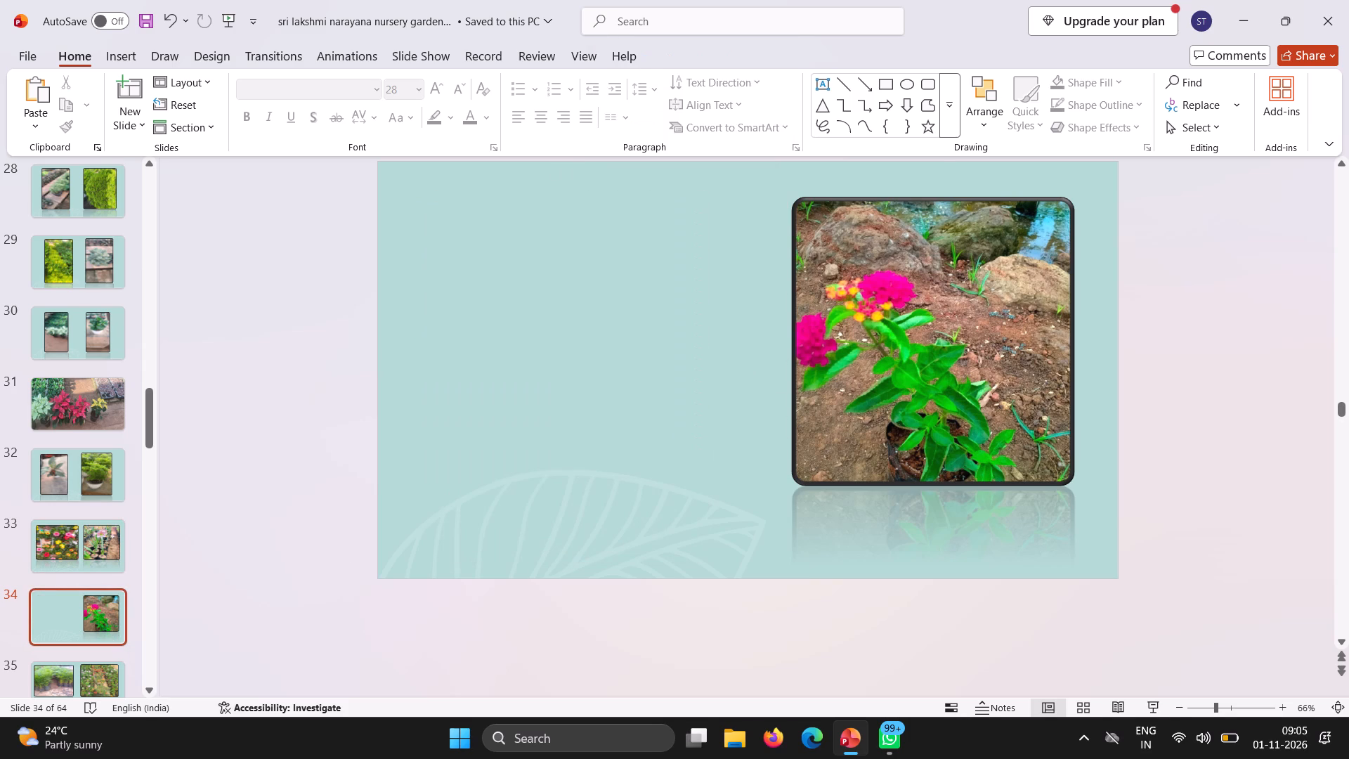
{"action": "right_click", "coordinate": [866, 290]}
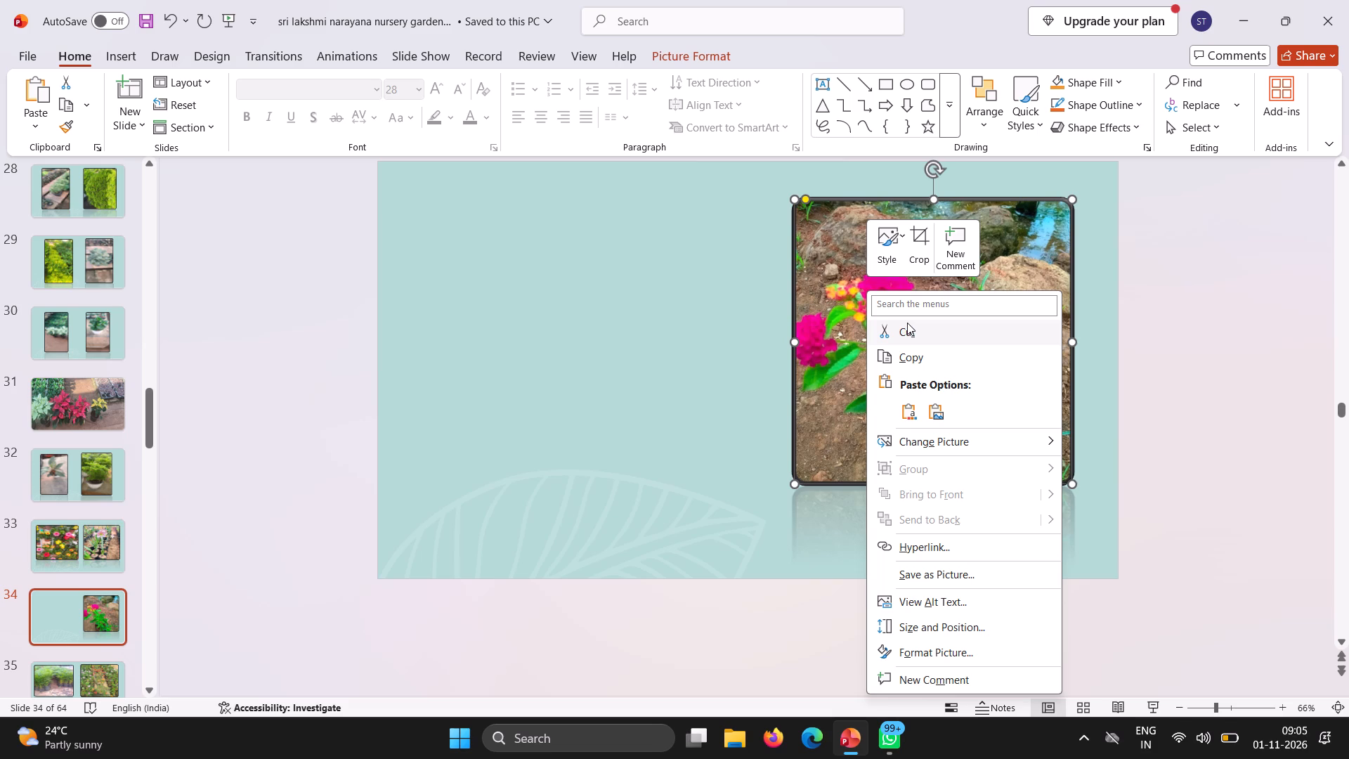
{"action": "left_click", "coordinate": [907, 322]}
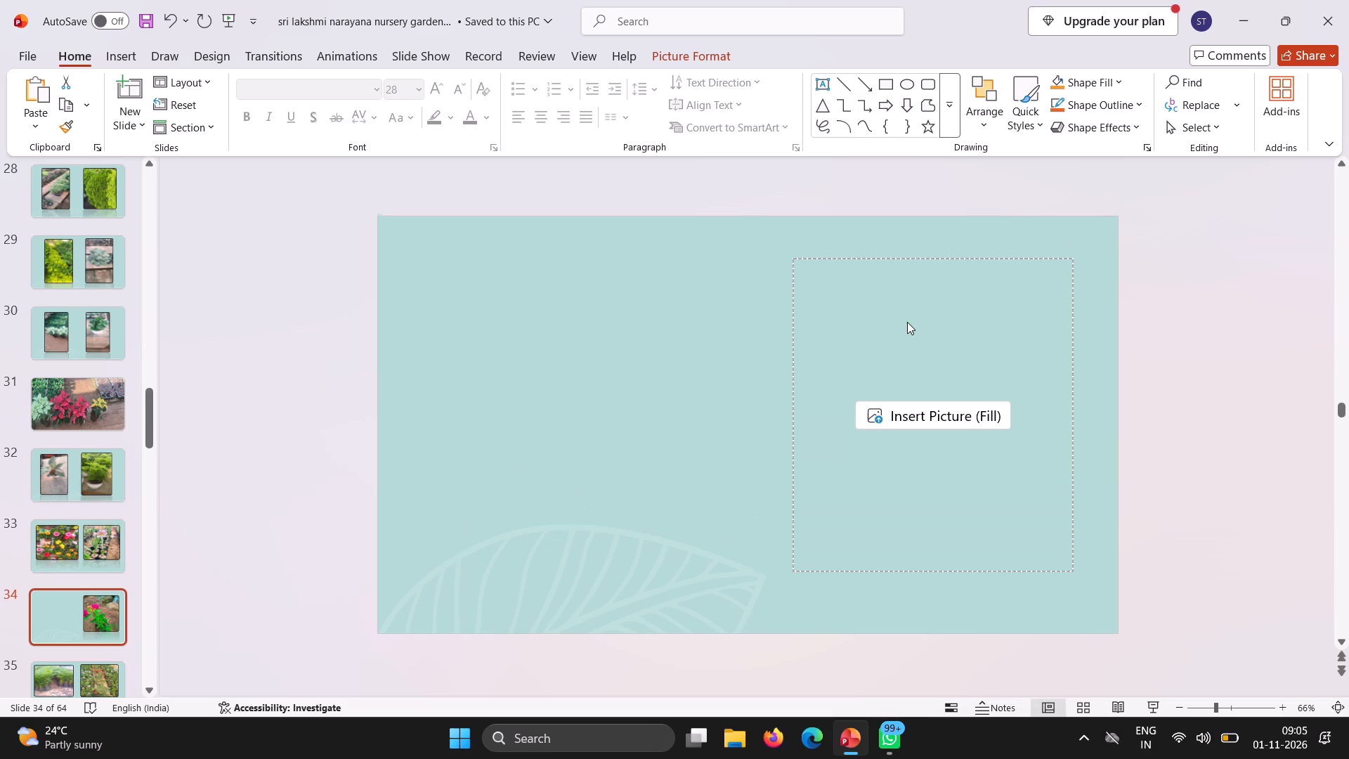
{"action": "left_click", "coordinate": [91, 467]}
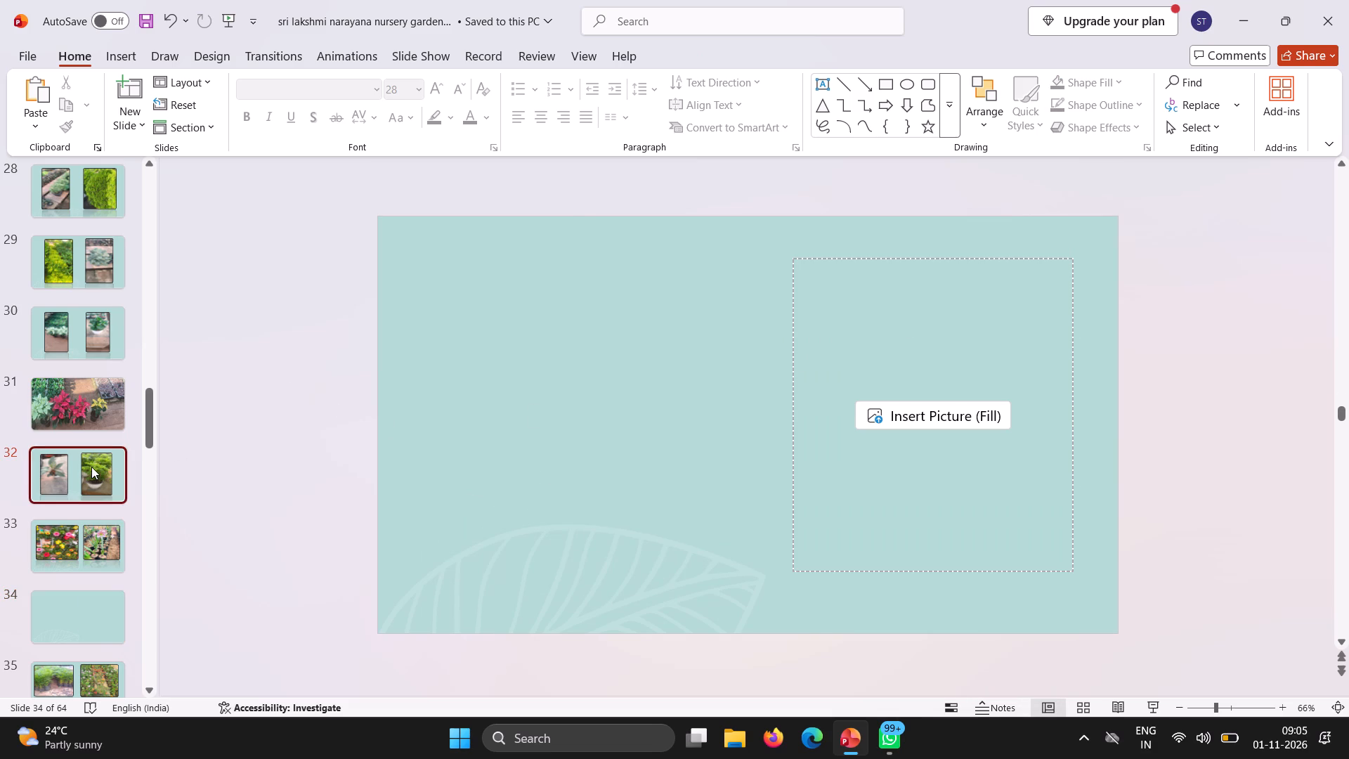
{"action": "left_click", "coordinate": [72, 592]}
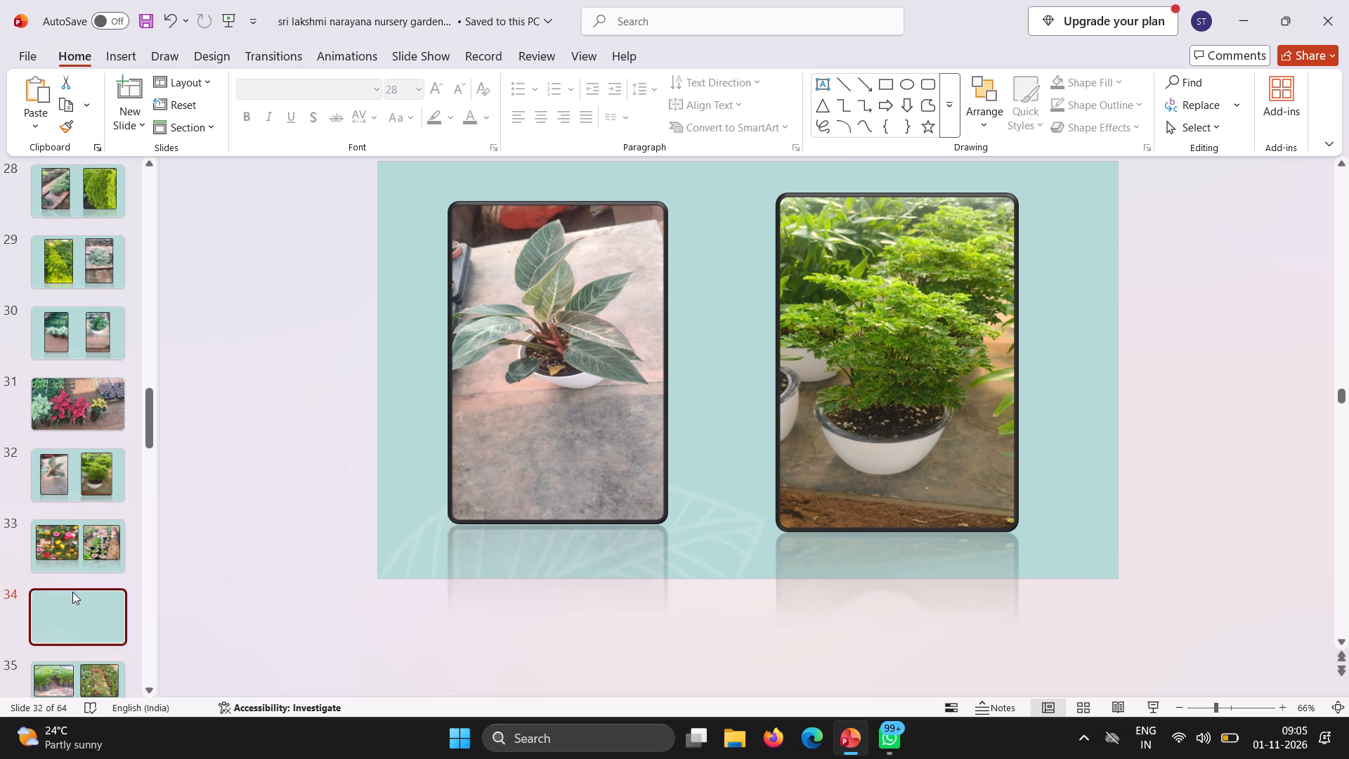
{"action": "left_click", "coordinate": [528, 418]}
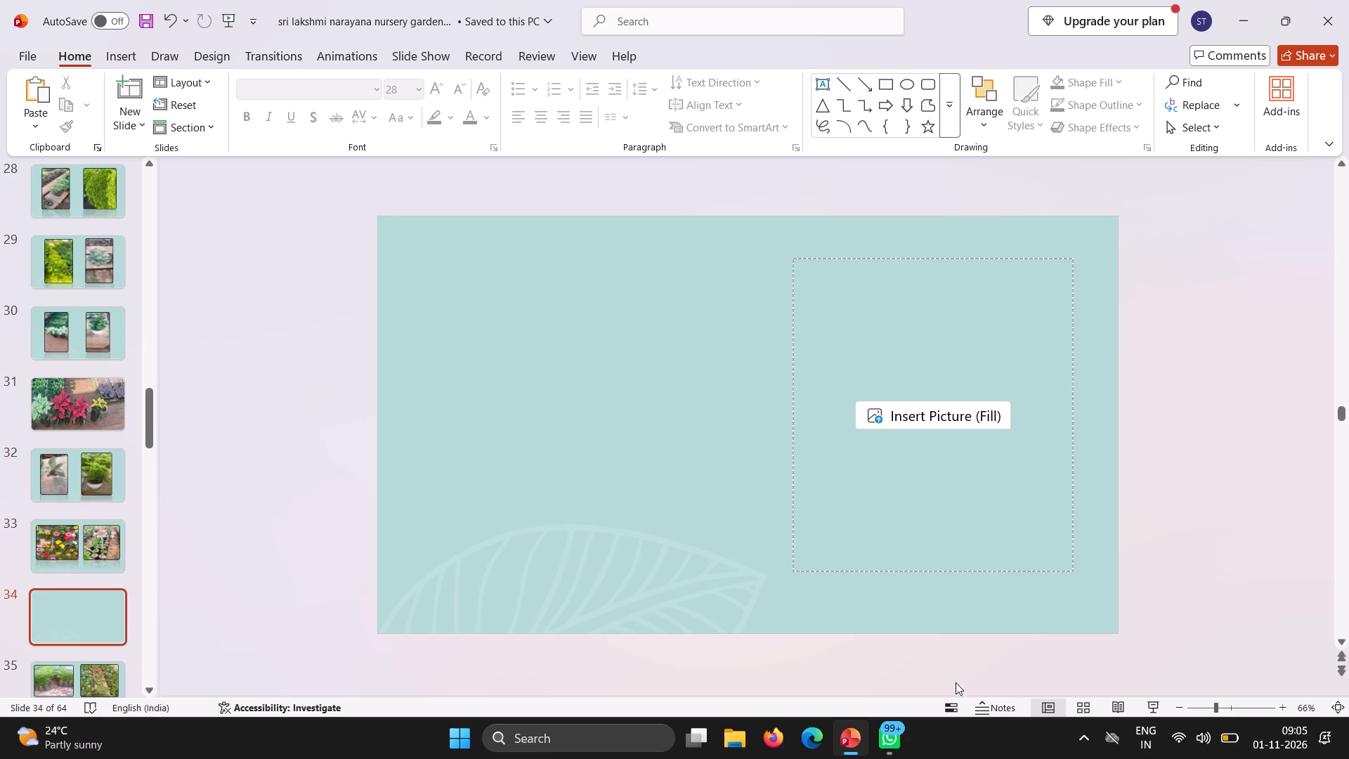
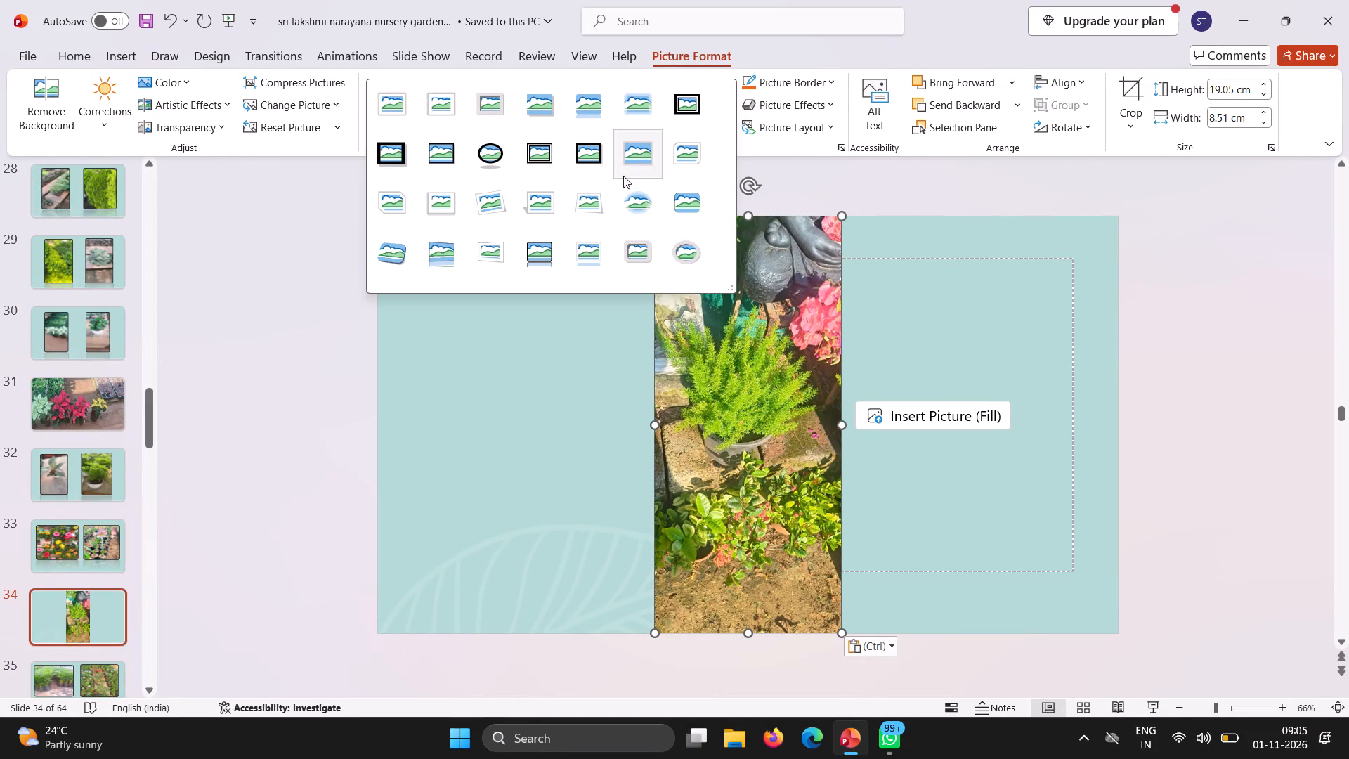
Apply the rounded black-framed picture style with a reflection to the green plant photo on slide 34.
{"action": "left_click", "coordinate": [519, 245]}
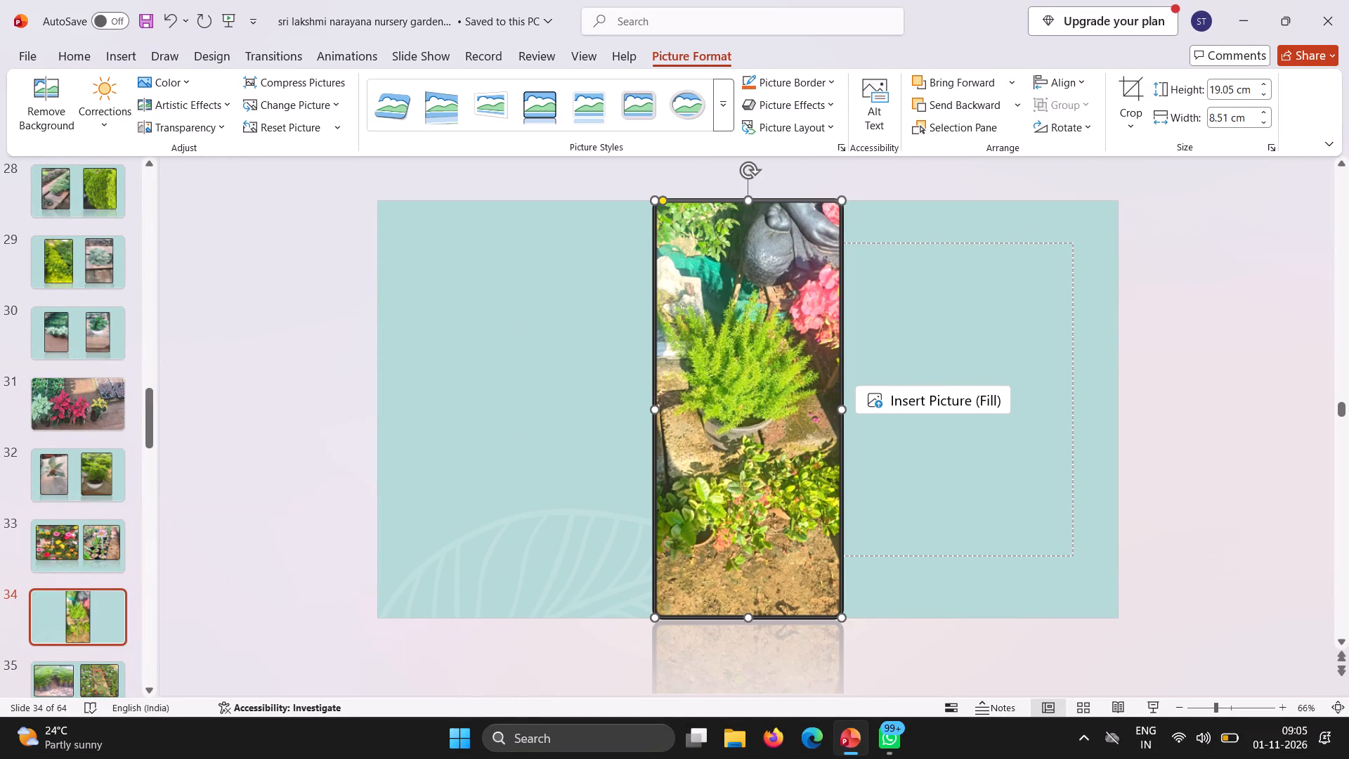
Place the green plant photo in slide 34's left half, resized to about 14.31 cm wide and 16.14 cm high.
{"action": "left_click_drag", "start_coordinate": [658, 410], "coordinate": [501, 433]}
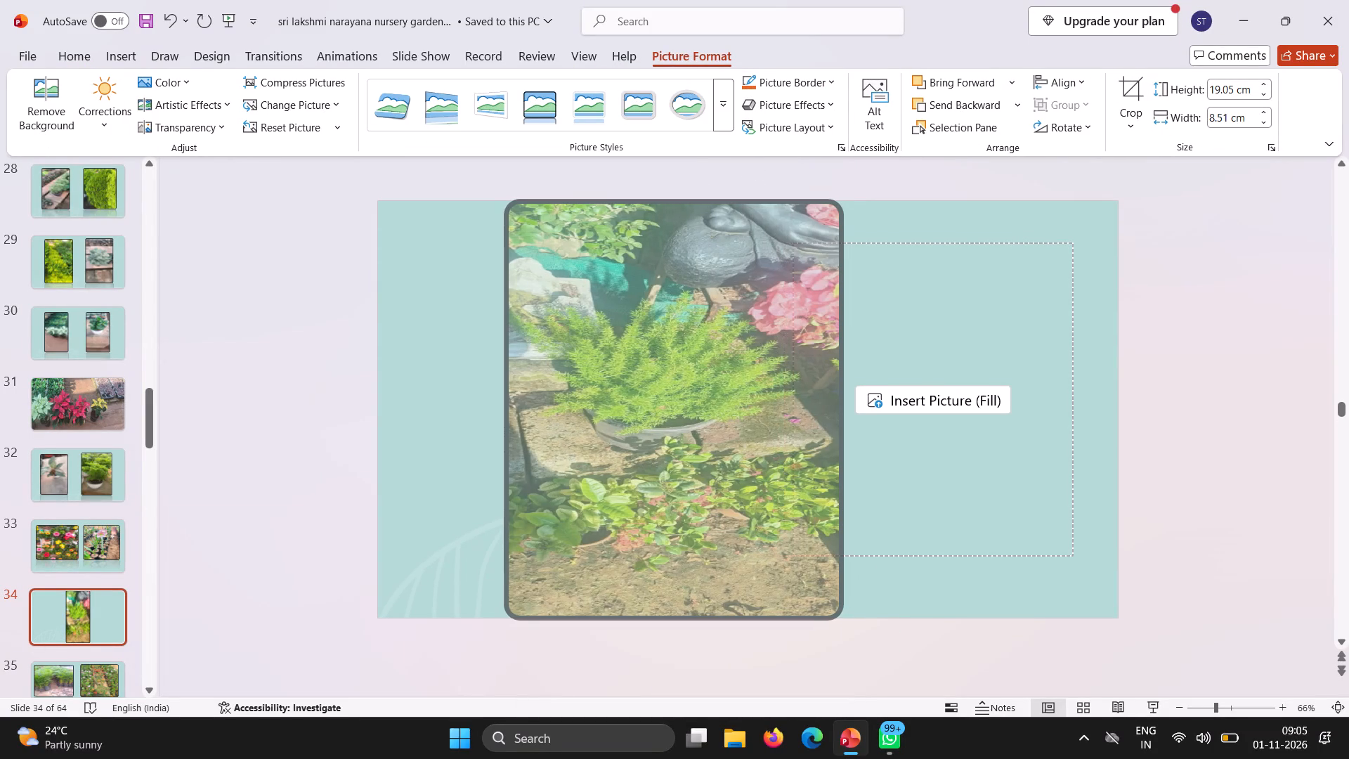
{"action": "left_click_drag", "start_coordinate": [501, 433], "coordinate": [530, 429]}
{"action": "left_click_drag", "start_coordinate": [689, 410], "coordinate": [585, 456]}
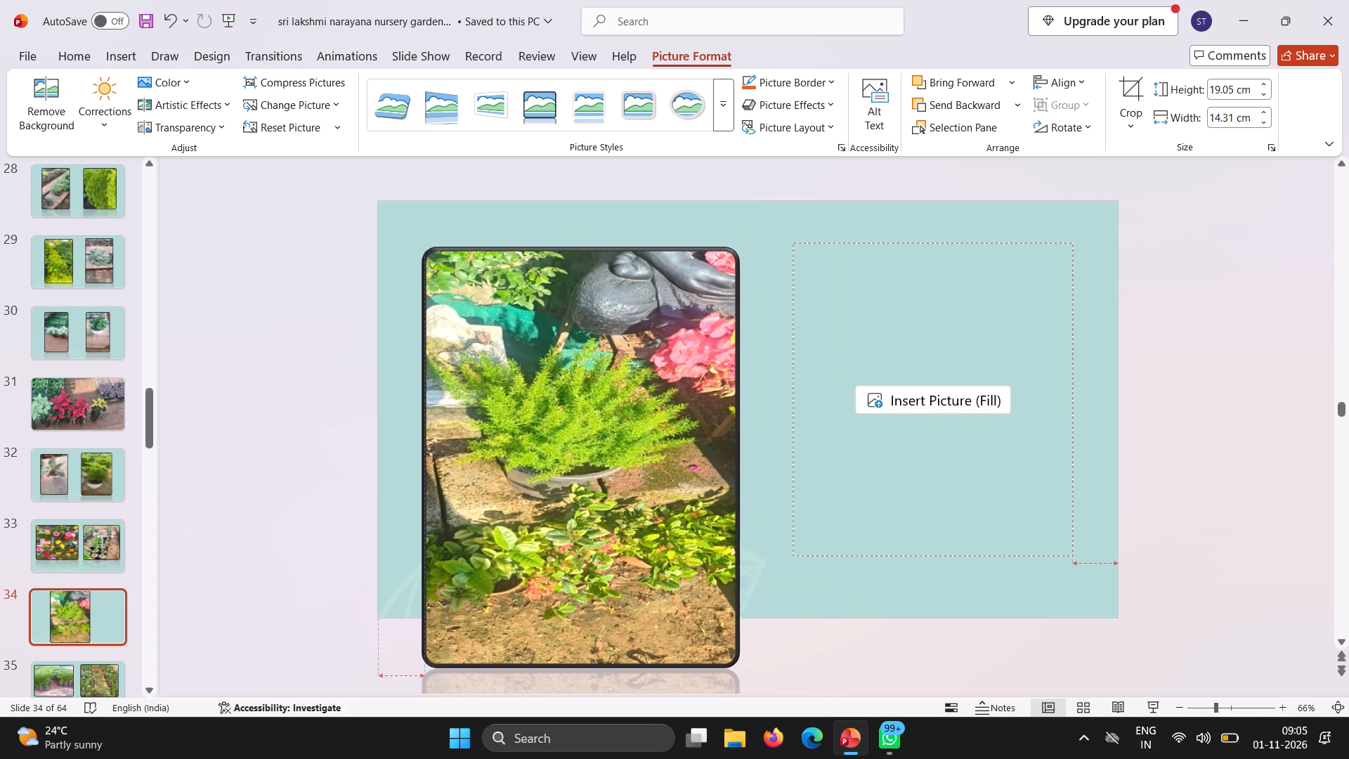
{"action": "left_click_drag", "start_coordinate": [585, 456], "coordinate": [589, 436]}
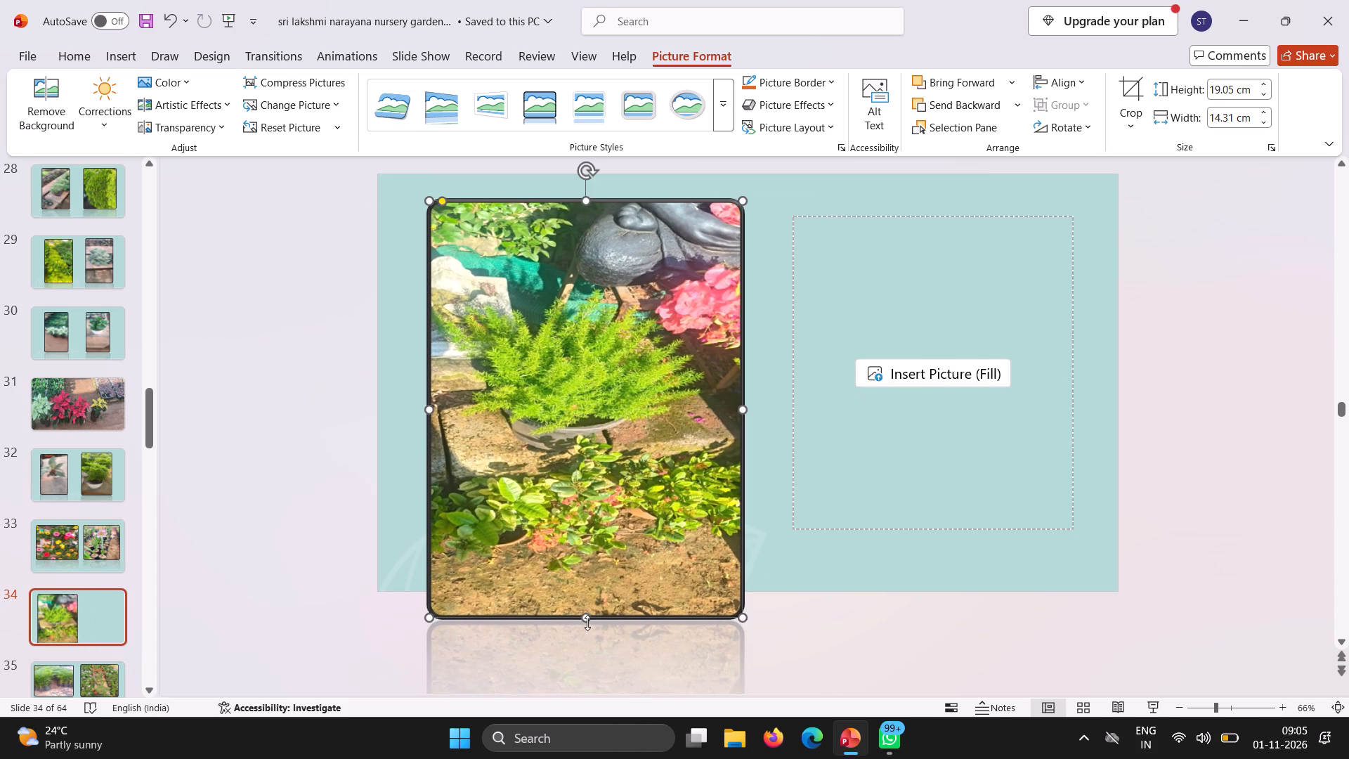
{"action": "left_click_drag", "start_coordinate": [587, 623], "coordinate": [586, 554]}
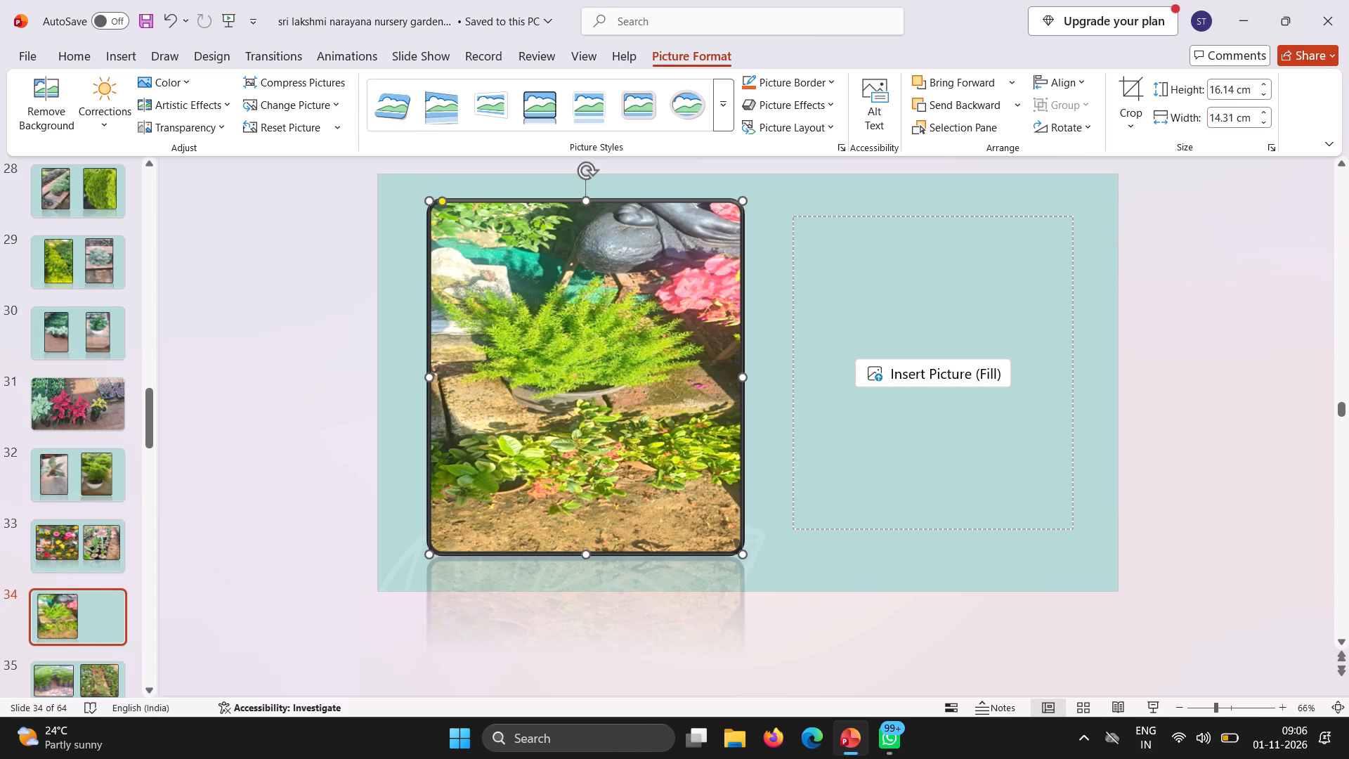
{"action": "left_click", "coordinate": [586, 554]}
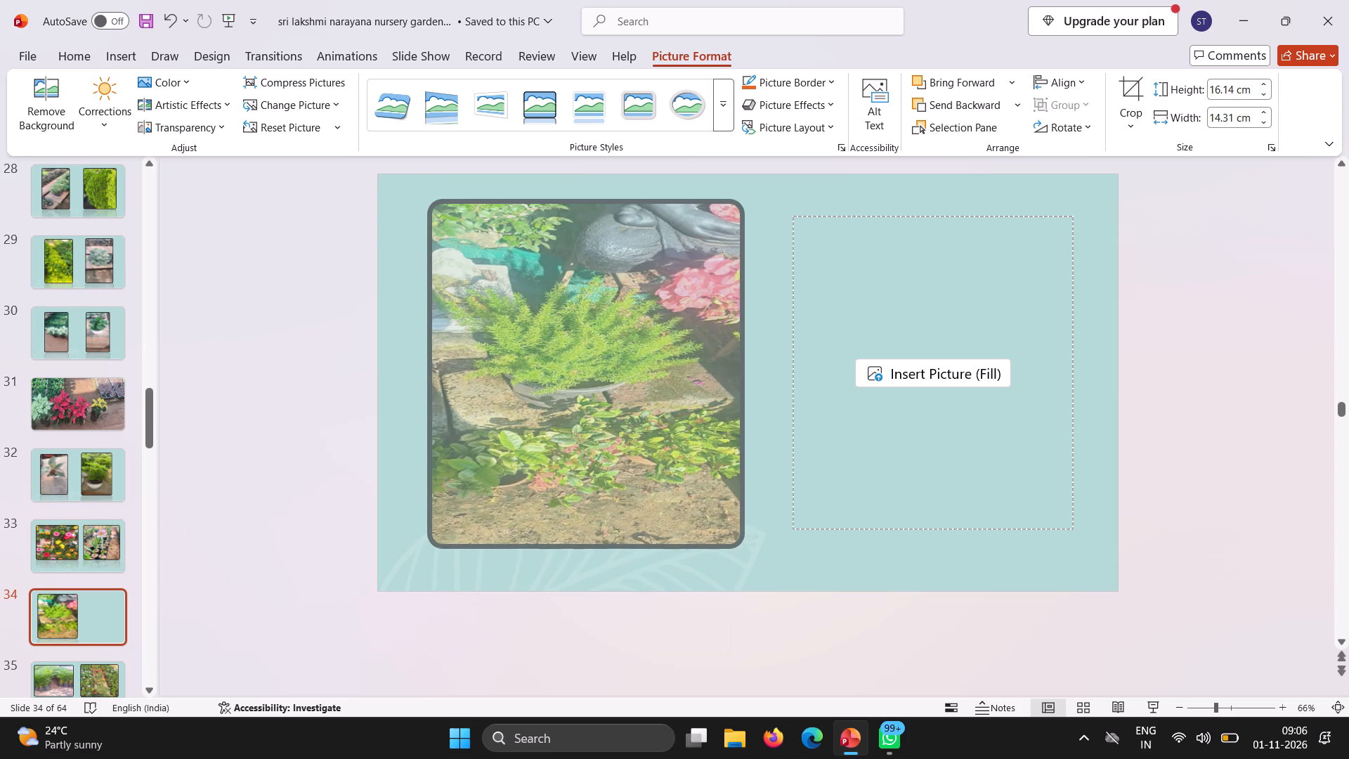
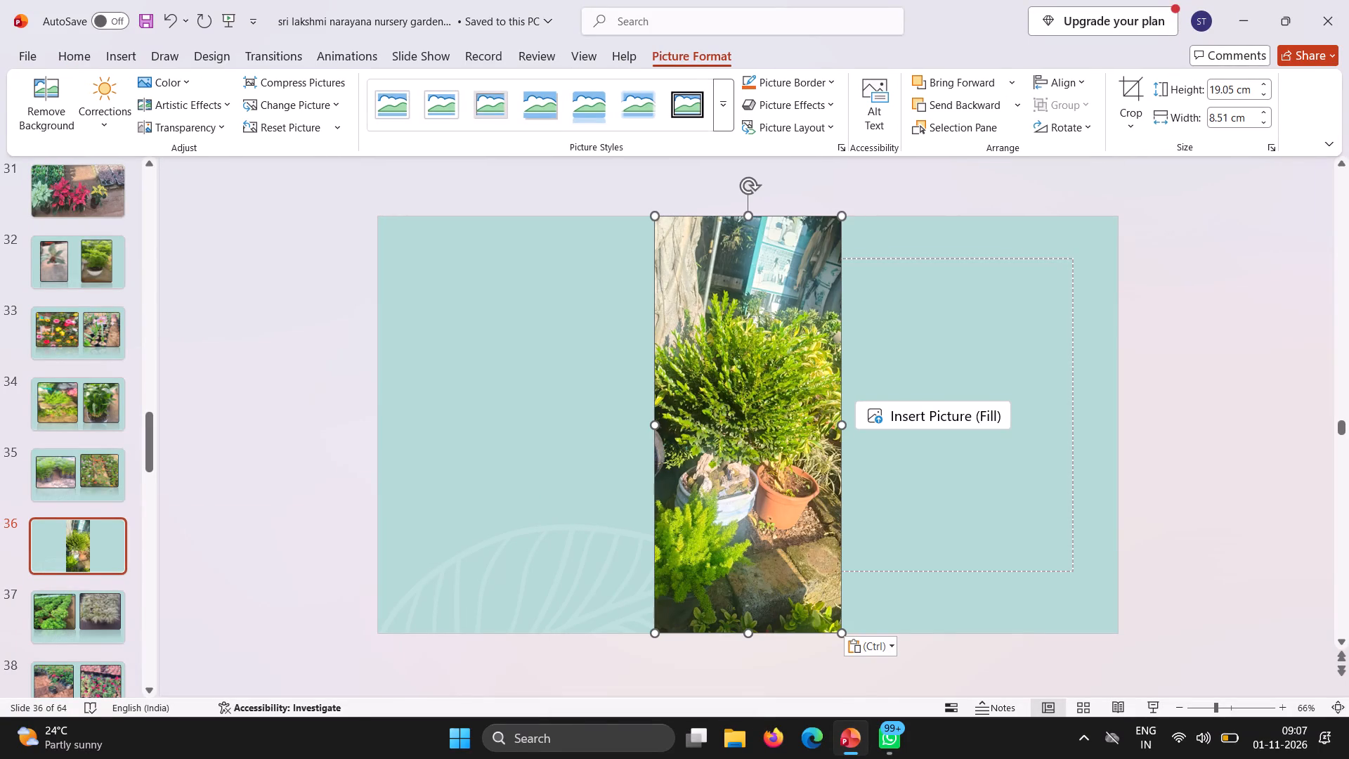
Apply the rounded black-framed picture style with a reflection to the potted plant photo on slide 36.
{"action": "left_click", "coordinate": [724, 122]}
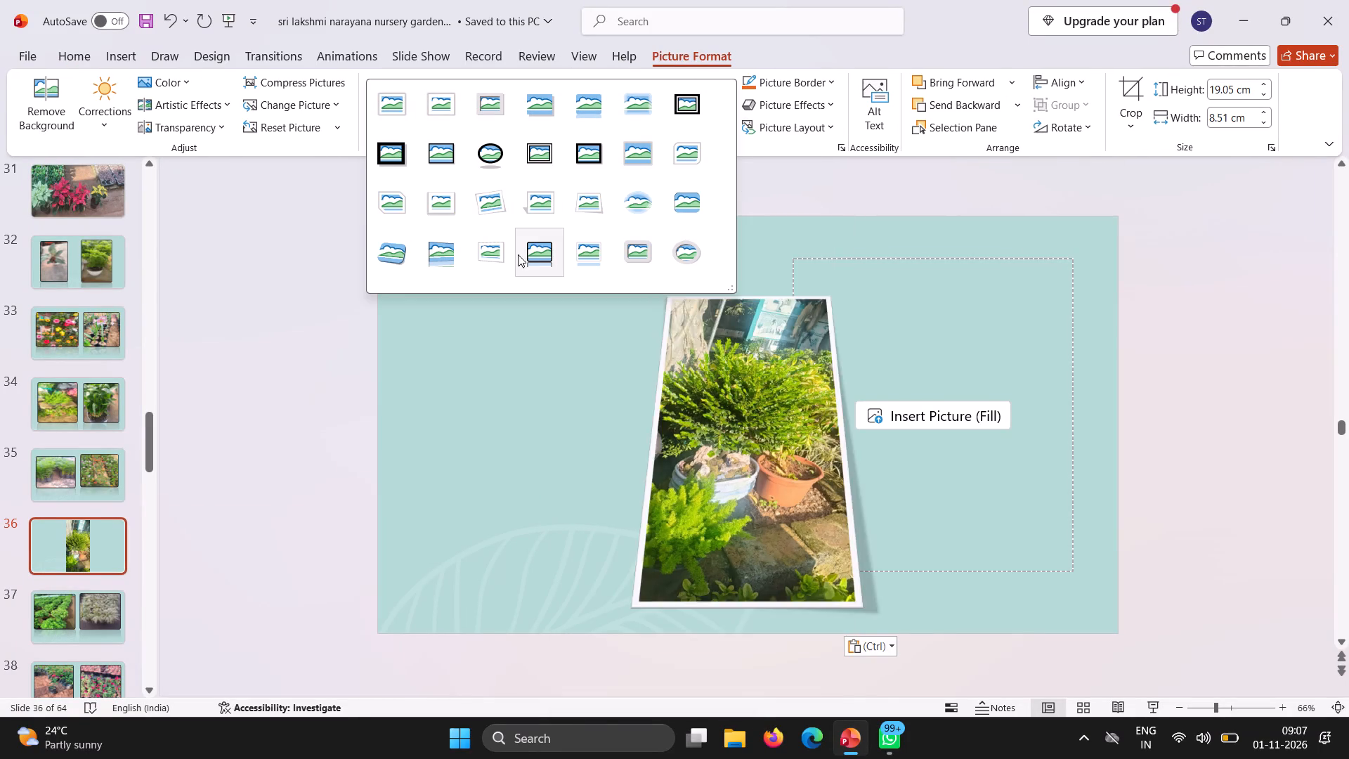
{"action": "left_click", "coordinate": [534, 252]}
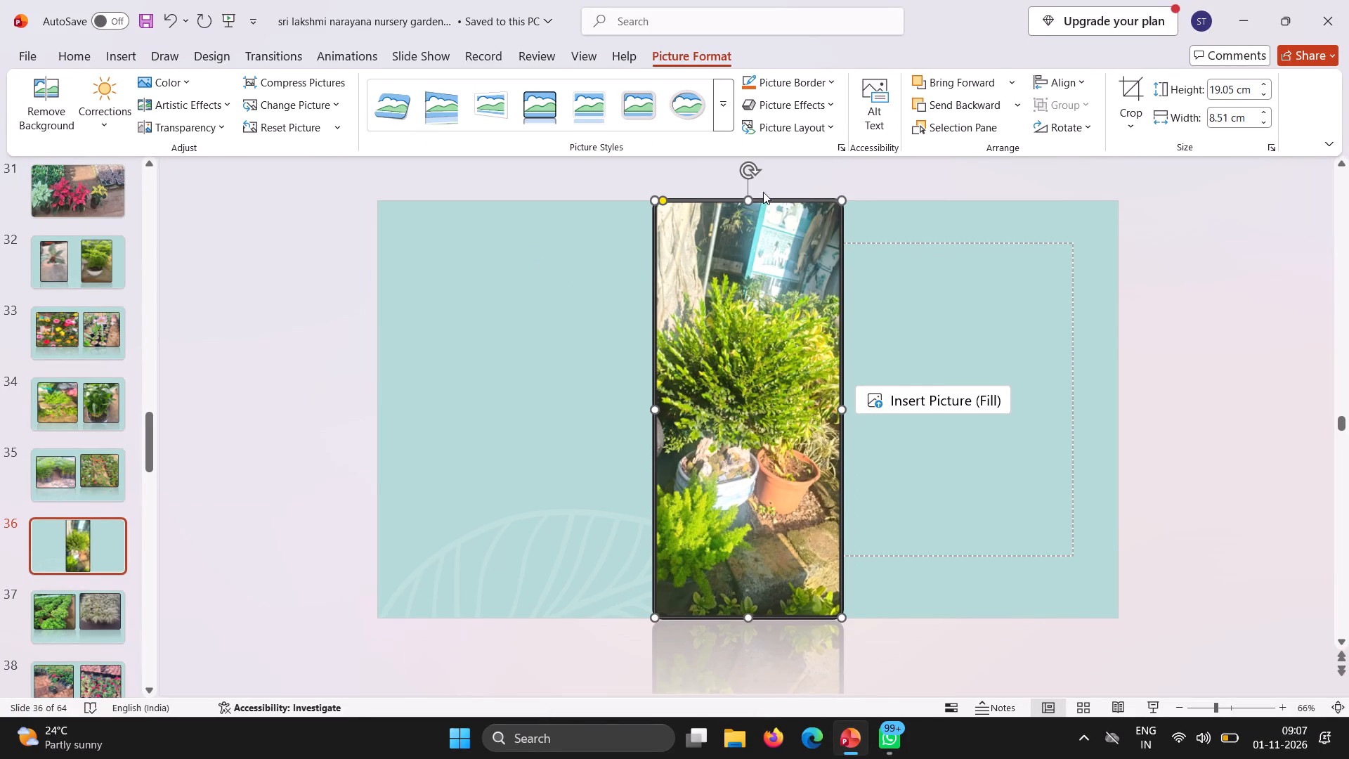
Place the potted plant photo in slide 36's left half, resized to about 10.79 cm wide and 16.19 cm high.
{"action": "left_click_drag", "start_coordinate": [746, 198], "coordinate": [746, 268]}
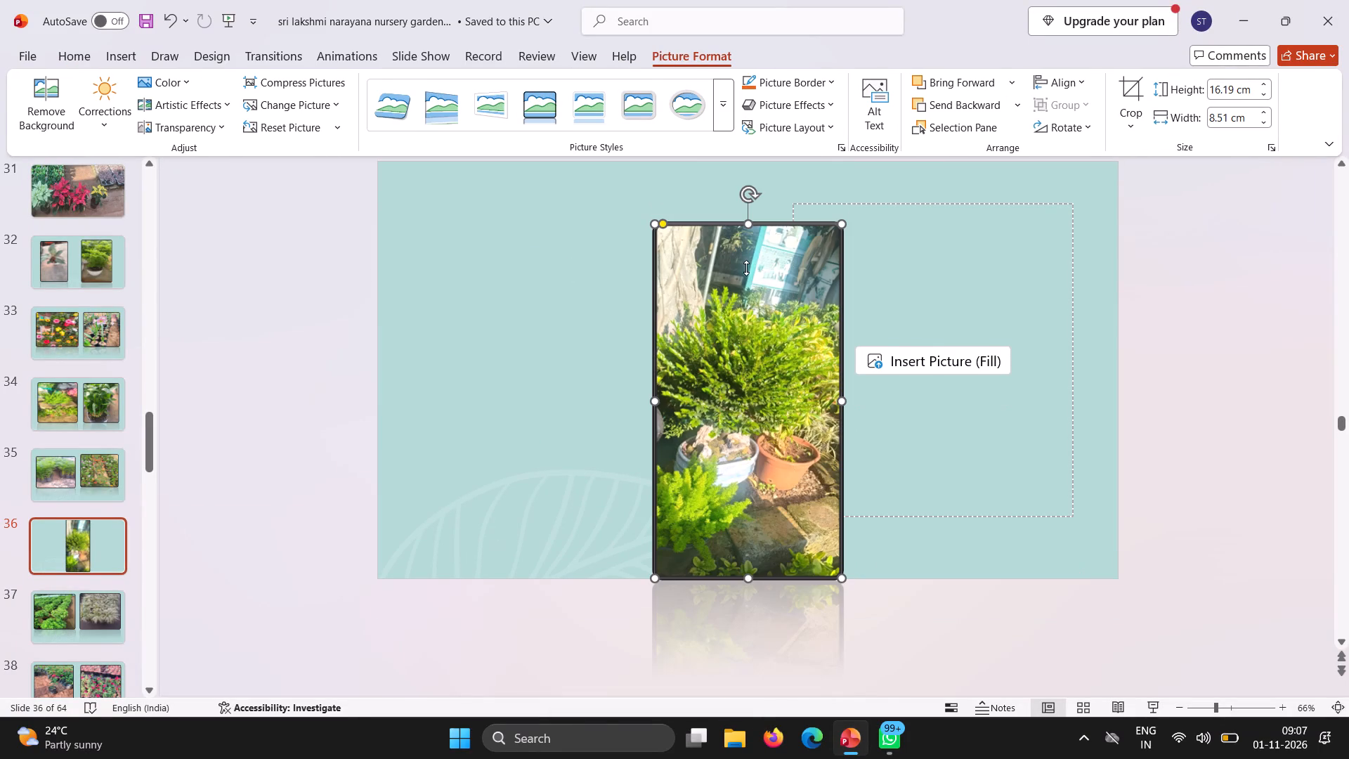
{"action": "left_click_drag", "start_coordinate": [738, 303], "coordinate": [554, 258]}
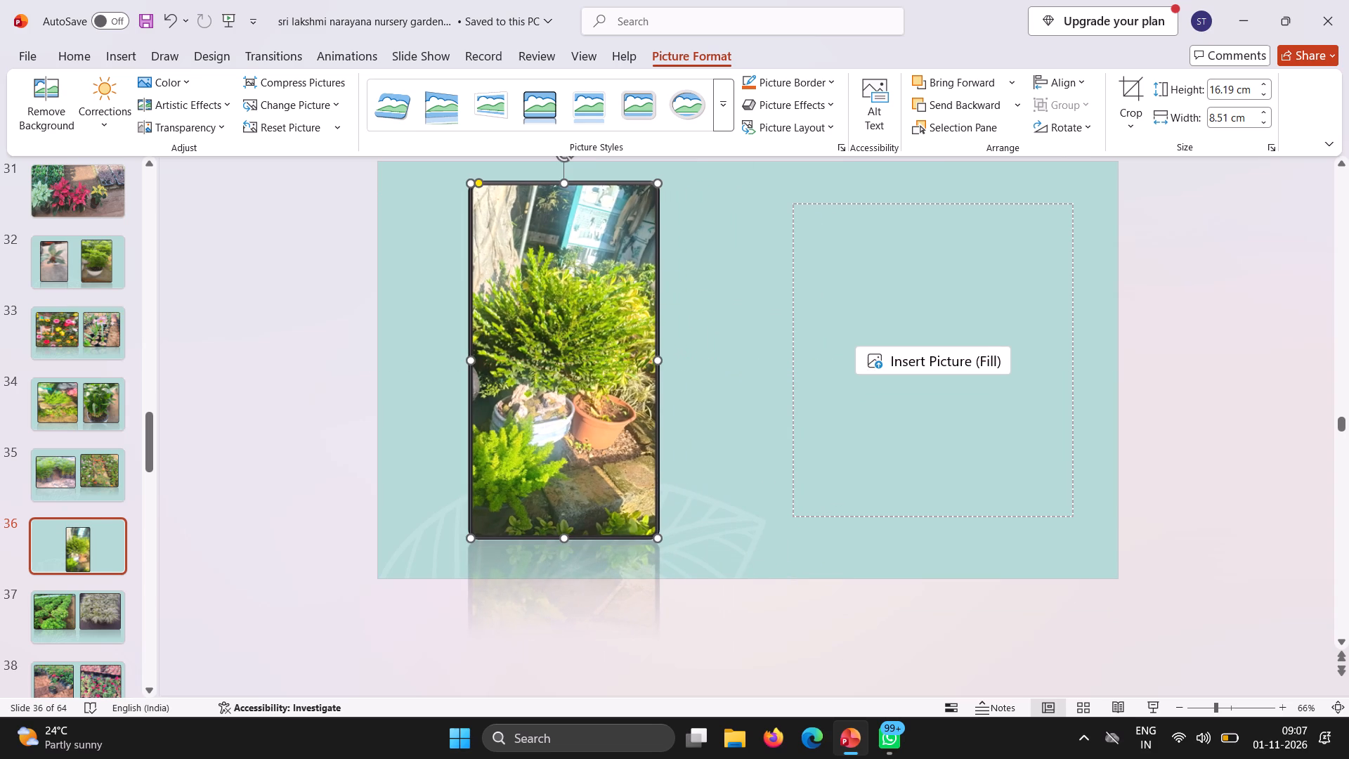
{"action": "left_click_drag", "start_coordinate": [654, 356], "coordinate": [670, 354]}
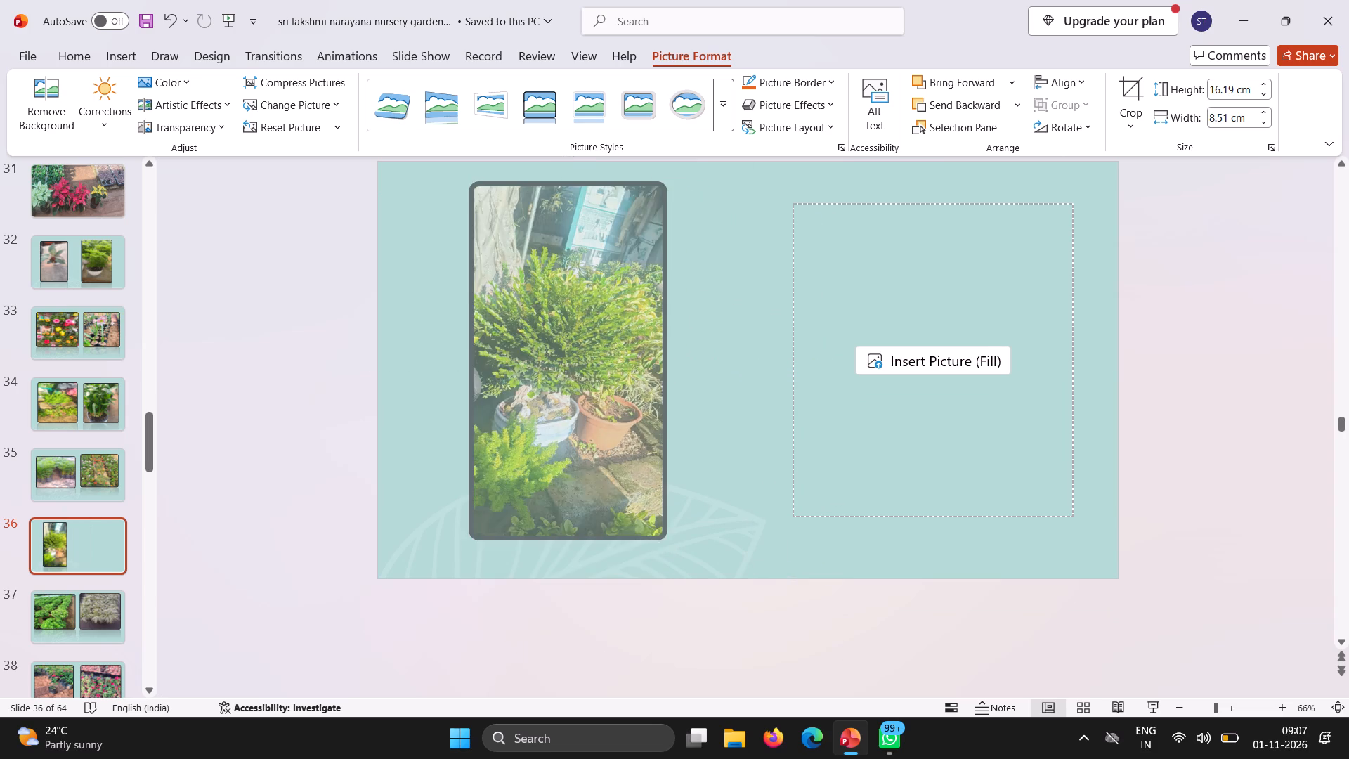
{"action": "left_click_drag", "start_coordinate": [670, 354], "coordinate": [708, 346]}
{"action": "left_click_drag", "start_coordinate": [591, 368], "coordinate": [562, 368]}
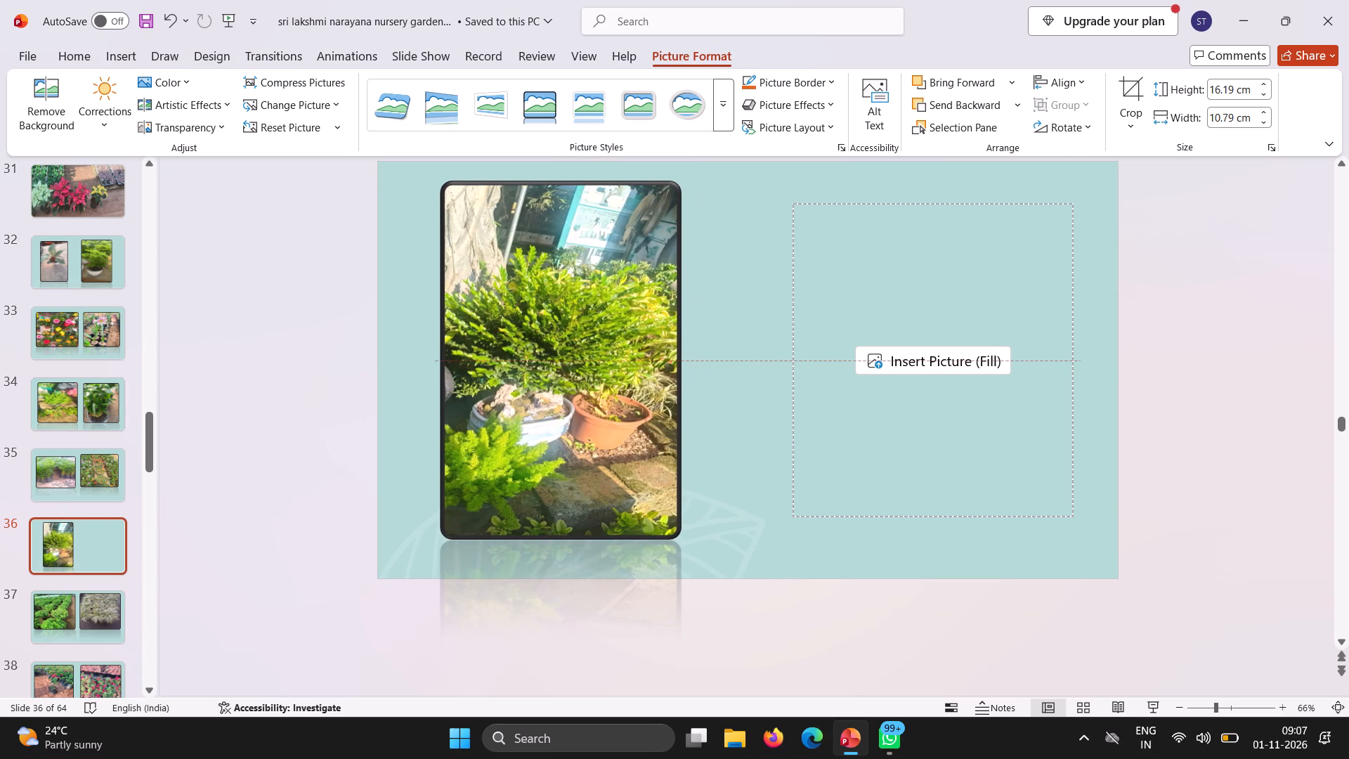
{"action": "left_click_drag", "start_coordinate": [562, 368], "coordinate": [562, 365]}
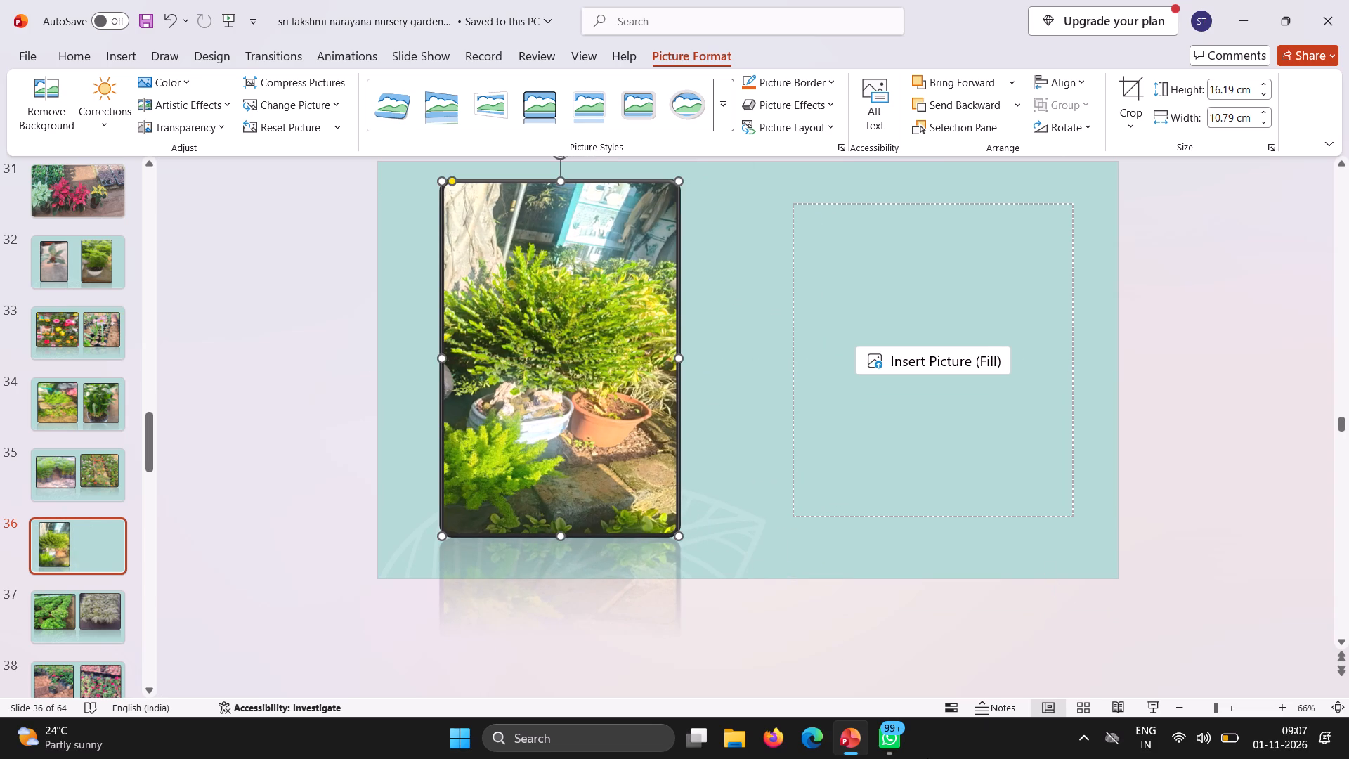
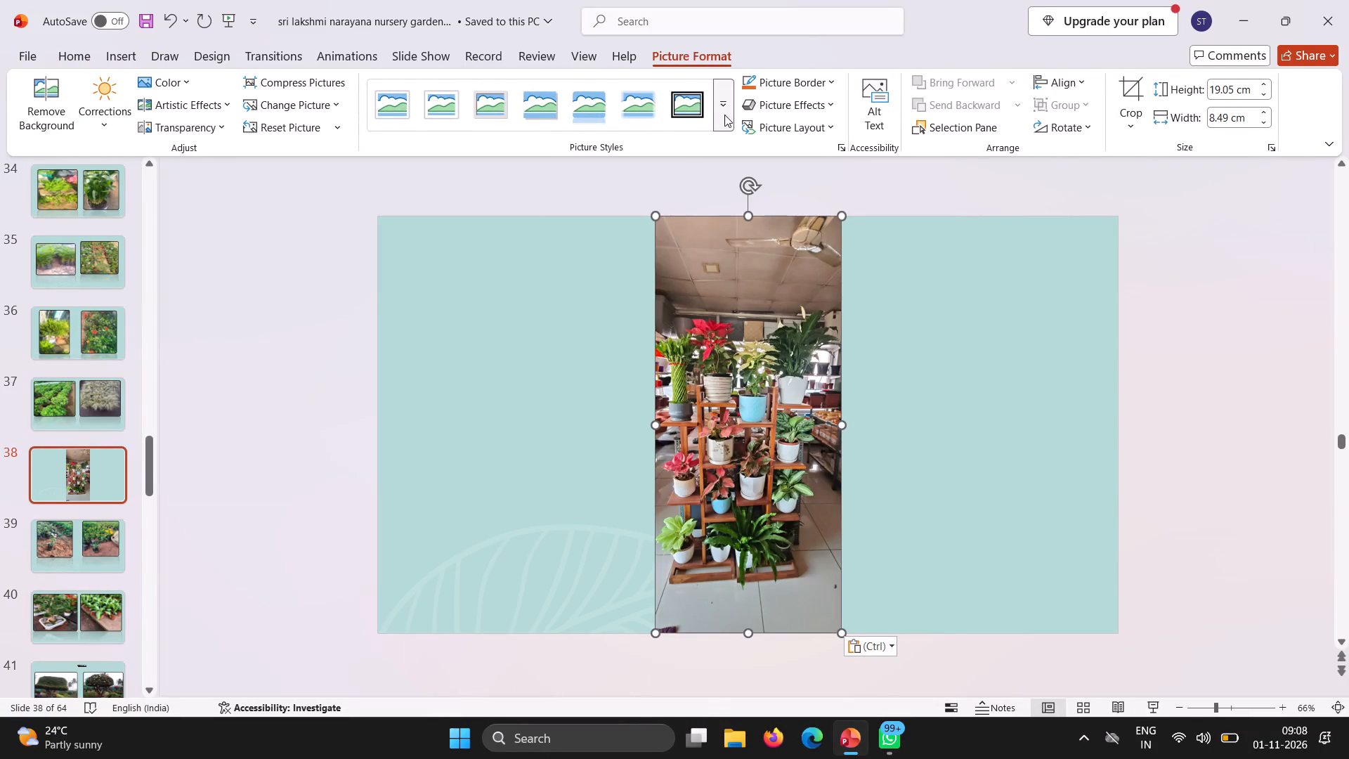
Apply the rounded black-framed picture style with a reflection to the plant stand photo on slide 38.
{"action": "left_click_drag", "start_coordinate": [724, 115], "coordinate": [585, 203]}
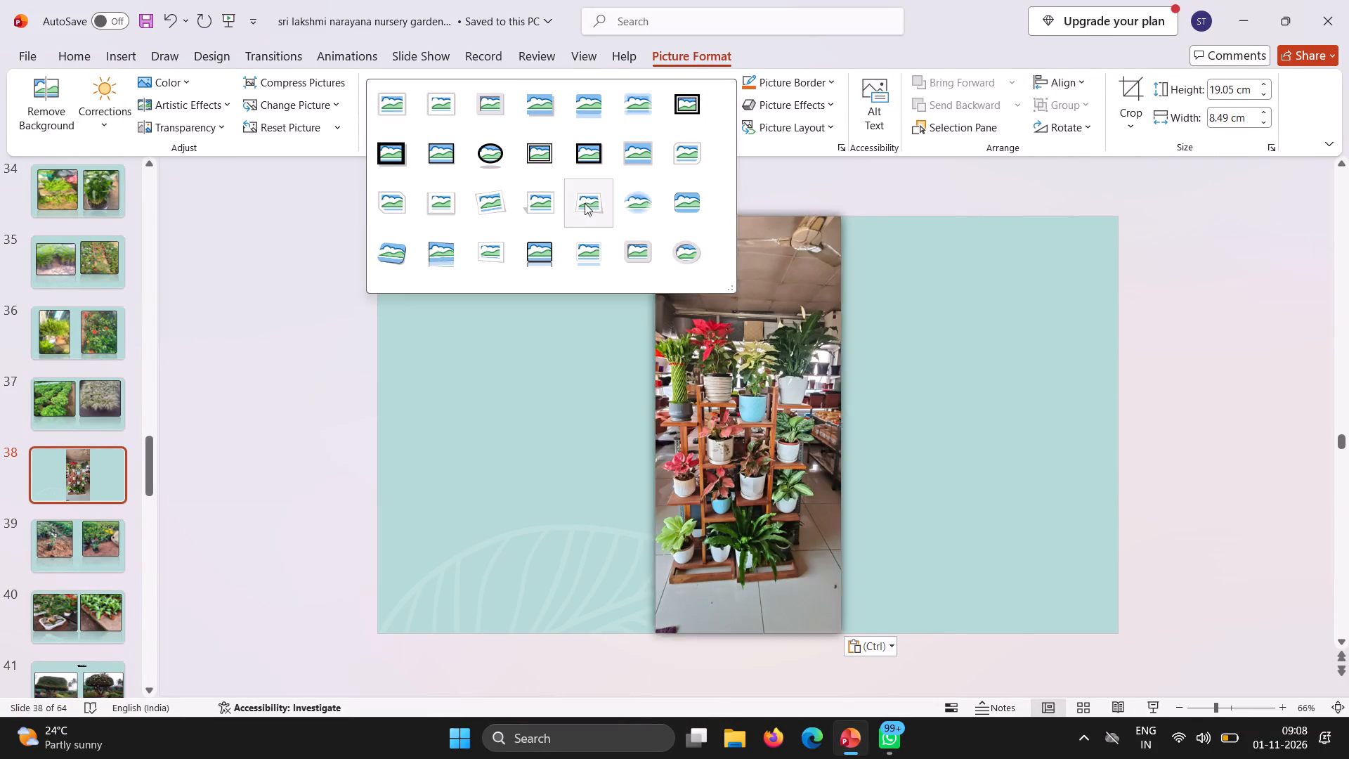
{"action": "left_click_drag", "start_coordinate": [585, 203], "coordinate": [529, 238]}
{"action": "left_click", "coordinate": [529, 238]}
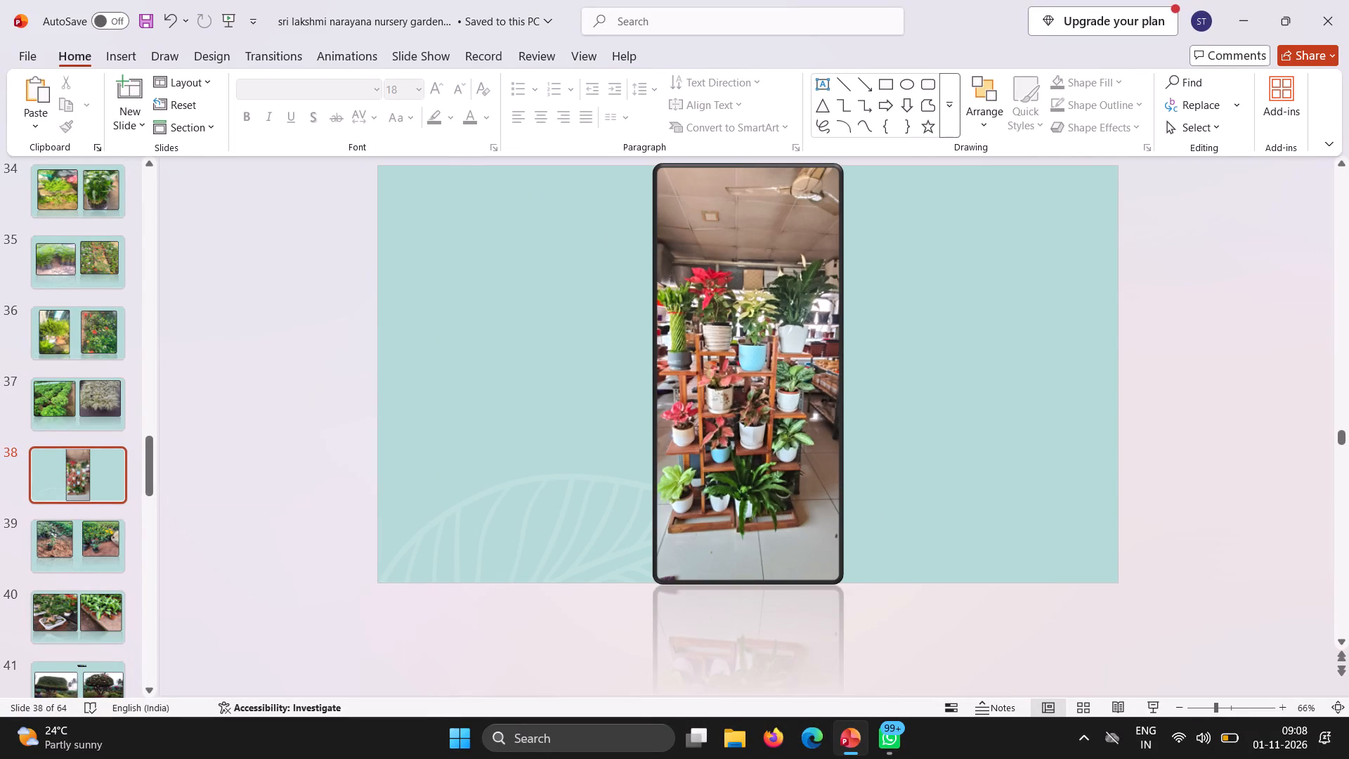
Place the plant stand photo in slide 38's left half, making it shorter and wider so it fits within the slide's height.
{"action": "left_click_drag", "start_coordinate": [697, 211], "coordinate": [535, 233]}
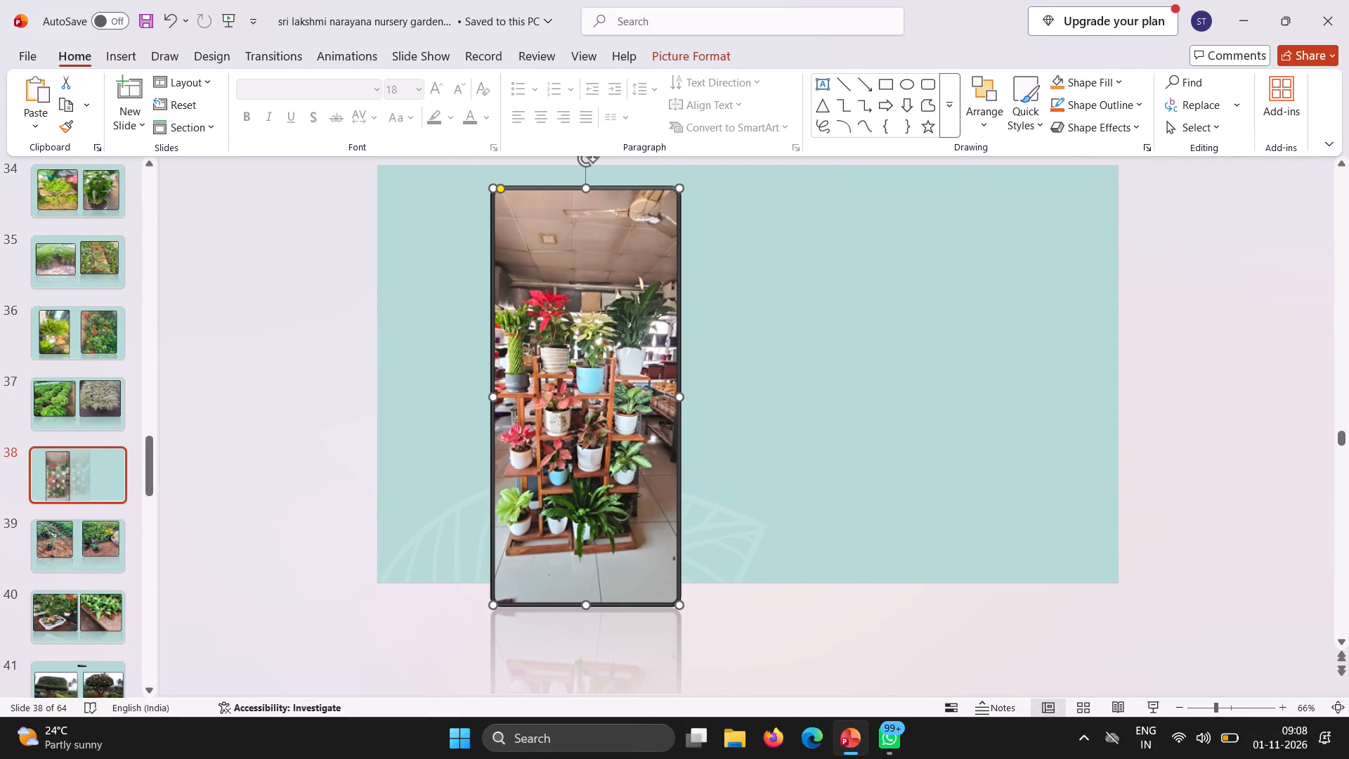
{"action": "left_click_drag", "start_coordinate": [589, 602], "coordinate": [592, 586]}
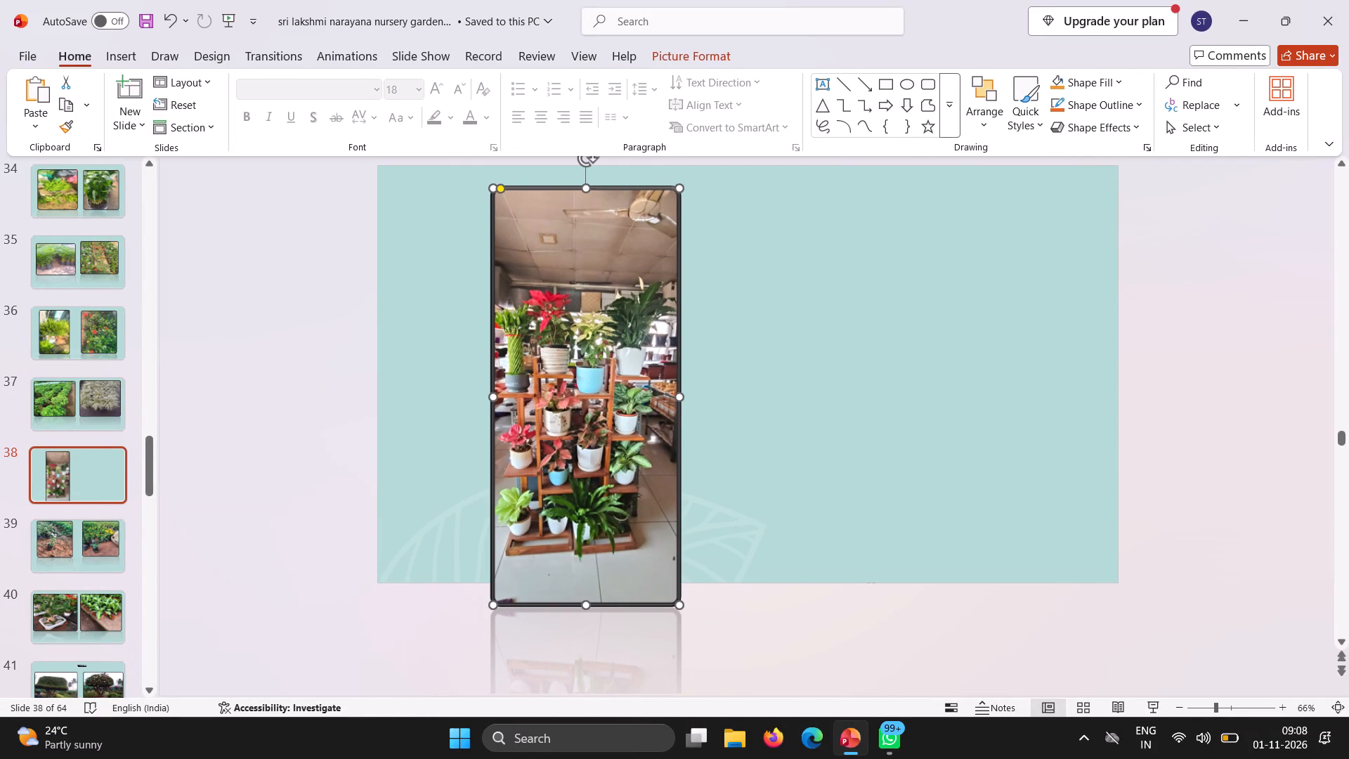
{"action": "left_click_drag", "start_coordinate": [592, 586], "coordinate": [592, 550]}
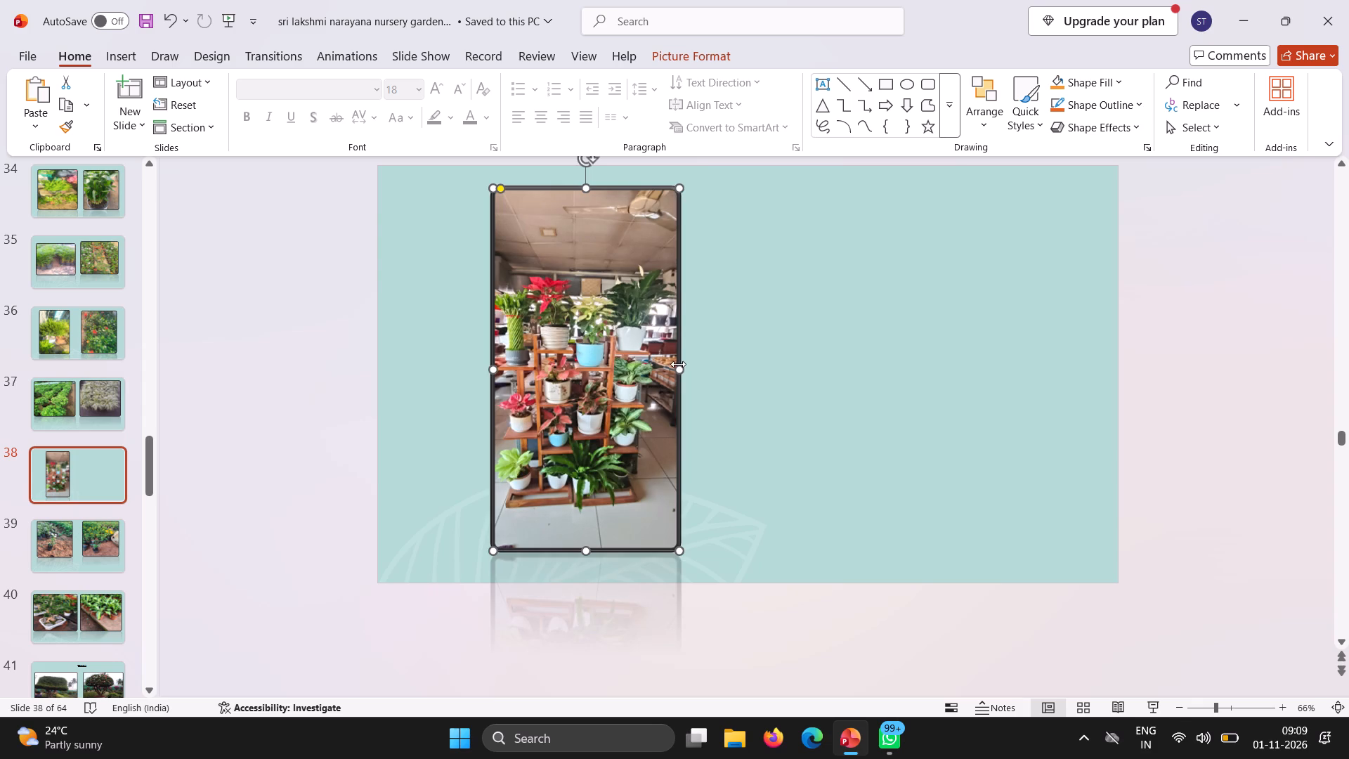
{"action": "left_click_drag", "start_coordinate": [676, 366], "coordinate": [740, 352]}
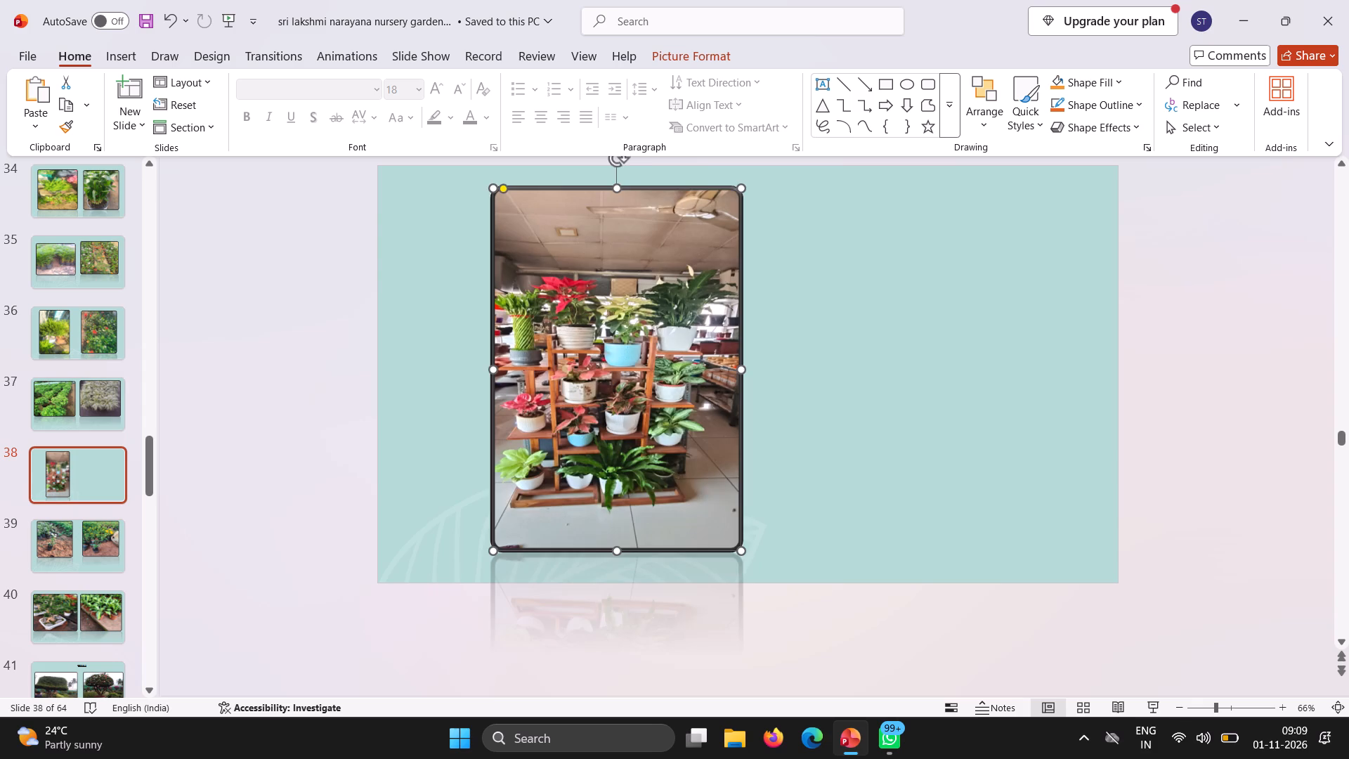
{"action": "left_click", "coordinate": [589, 377]}
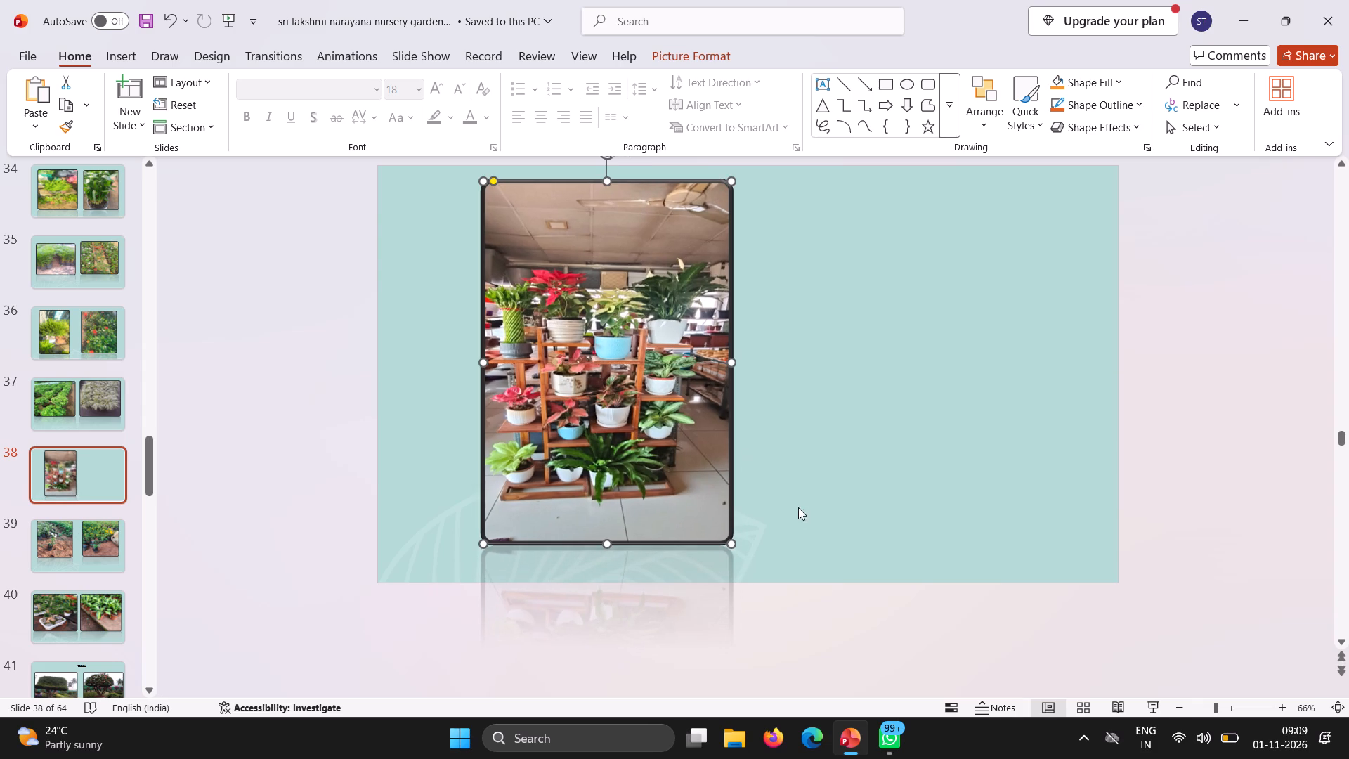
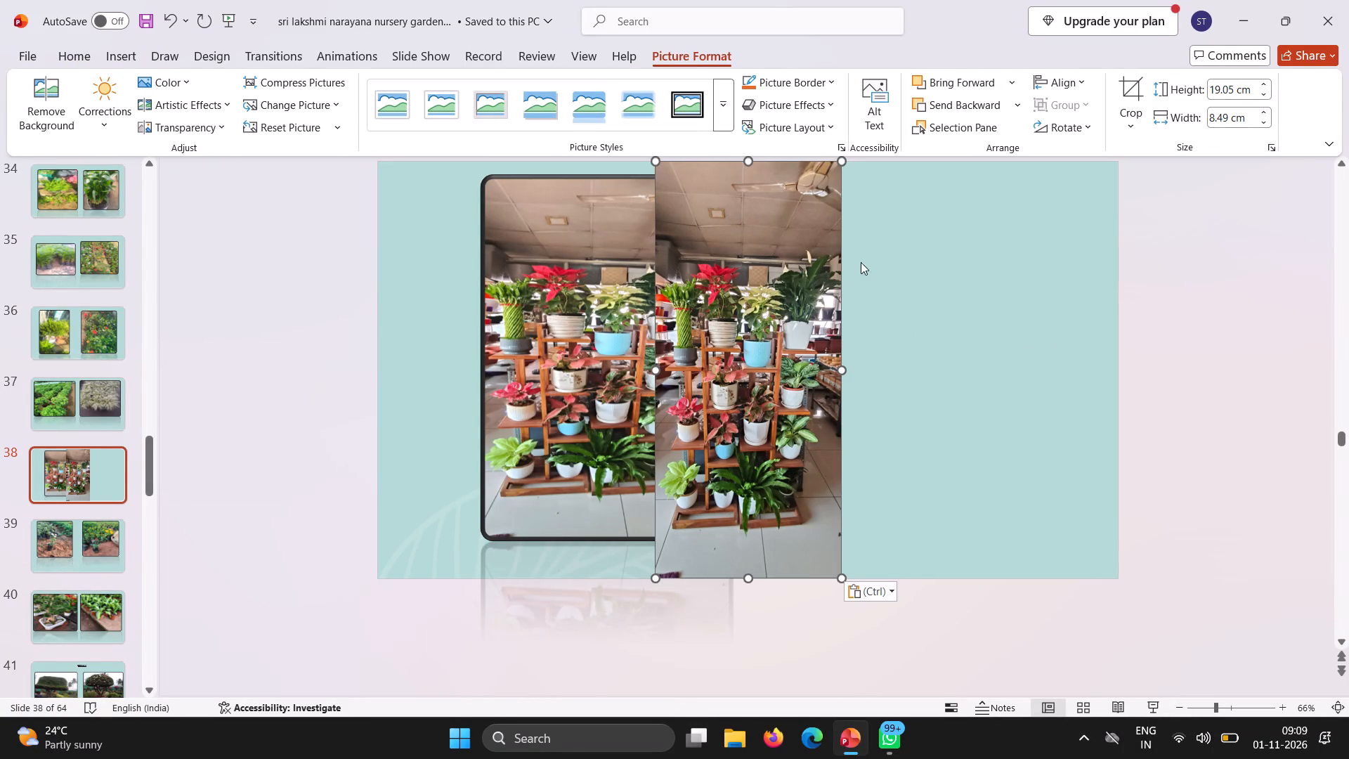
Apply the rounded black-framed picture style with a reflection to the second copy of the plant stand photo on slide 38.
{"action": "left_click", "coordinate": [719, 117]}
{"action": "left_click", "coordinate": [540, 248]}
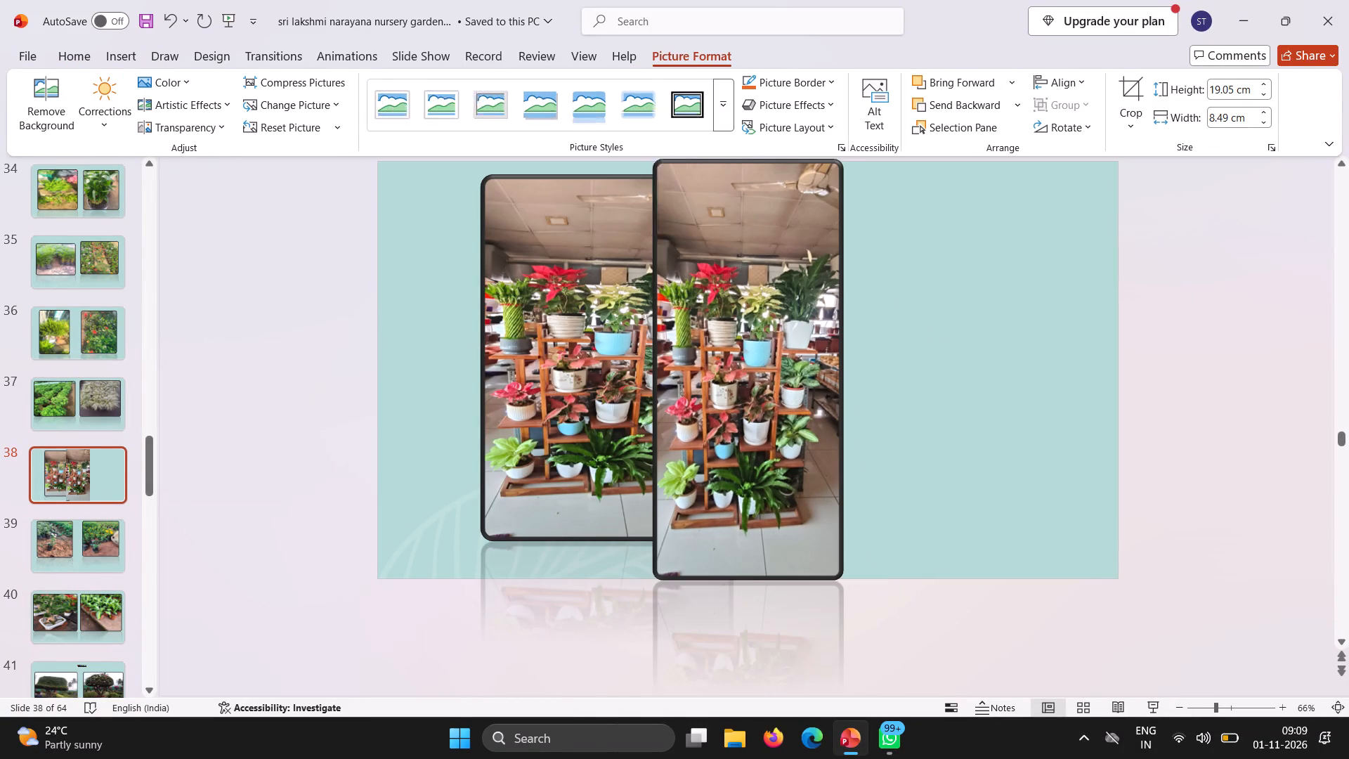
Place the second plant stand photo in slide 38's right half, resized to about 16.56 cm high and 11.75 cm wide.
{"action": "left_click_drag", "start_coordinate": [712, 285], "coordinate": [852, 306]}
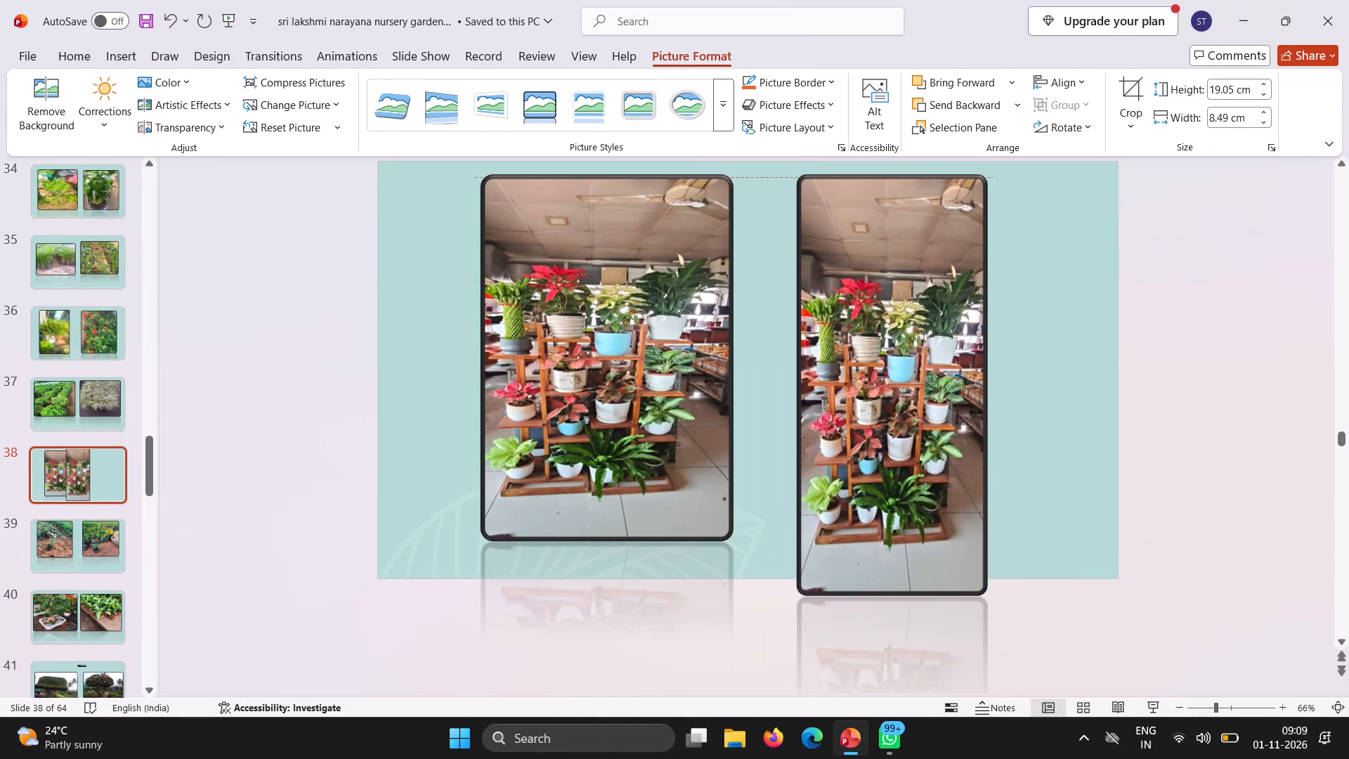
{"action": "left_click_drag", "start_coordinate": [852, 306], "coordinate": [847, 310]}
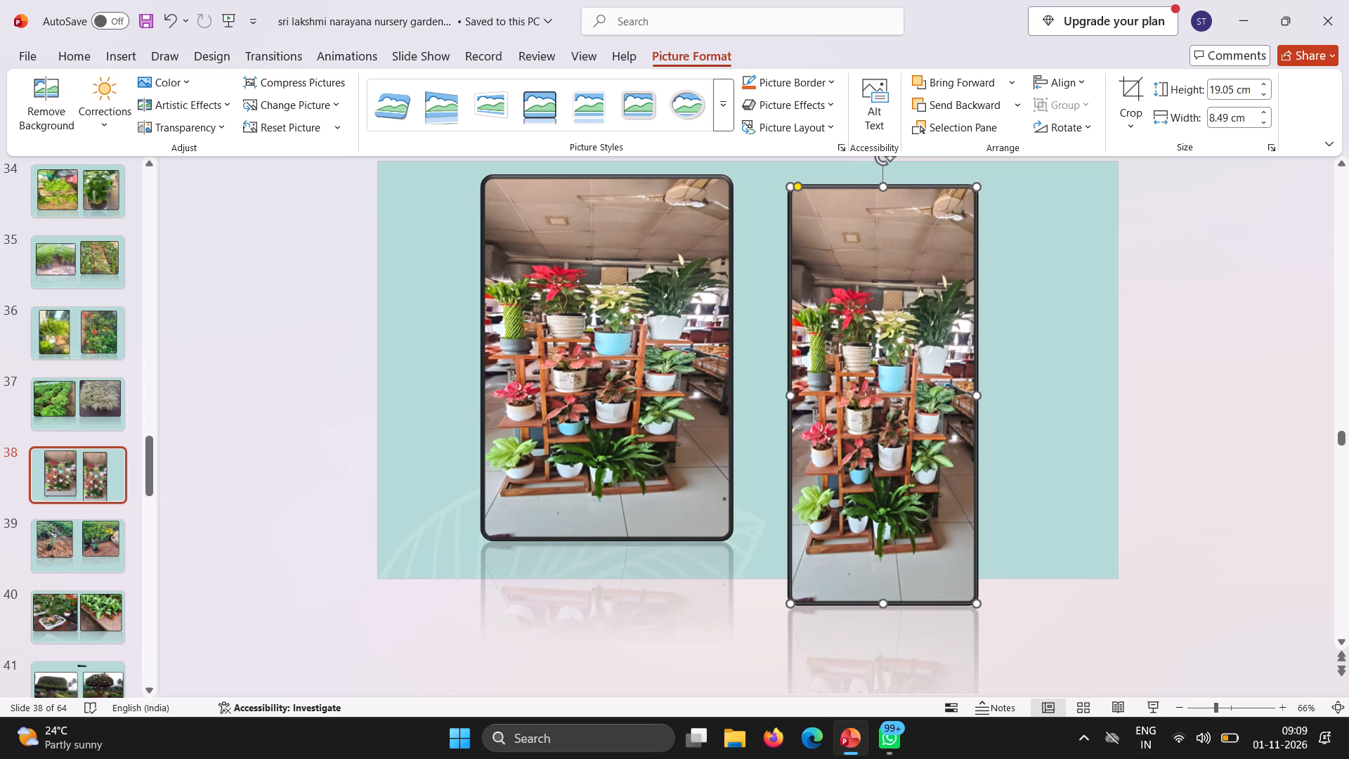
{"action": "left_click_drag", "start_coordinate": [981, 398], "coordinate": [1027, 395]}
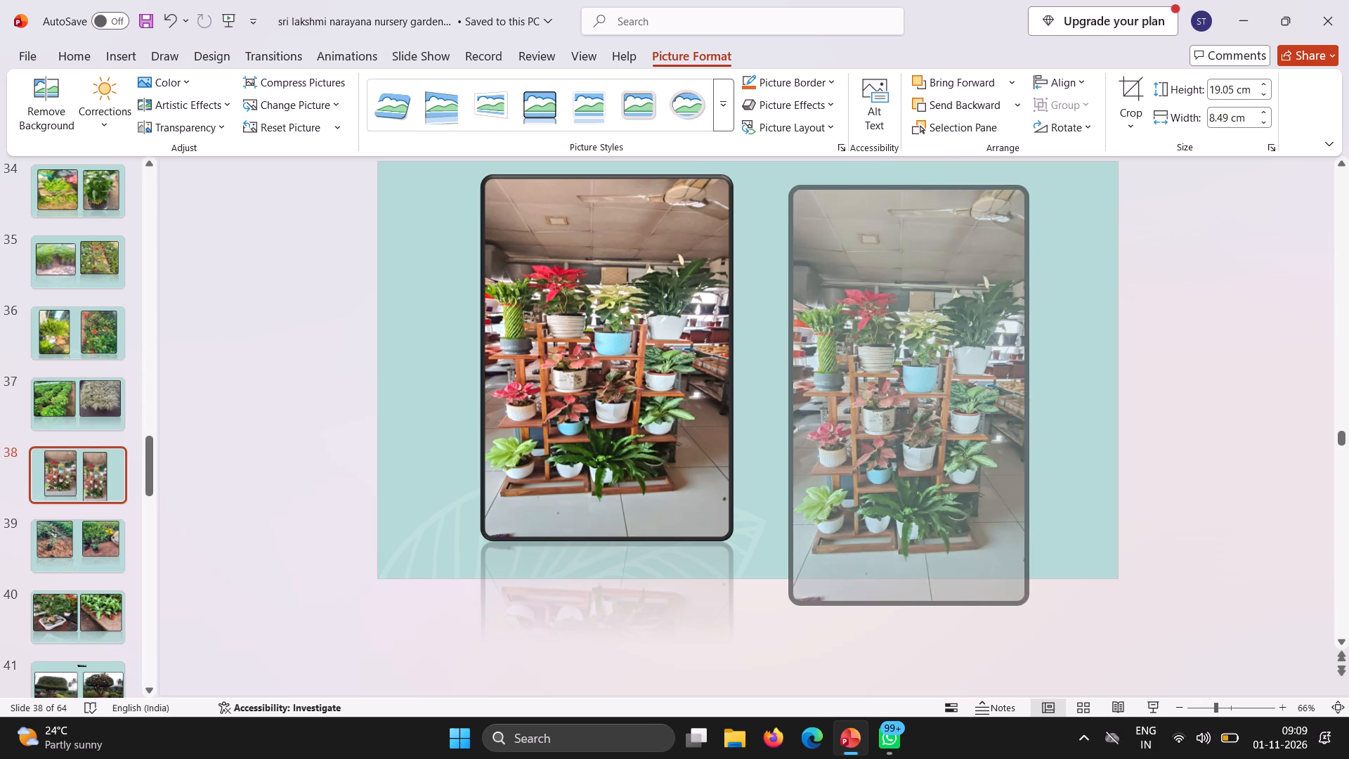
{"action": "left_click_drag", "start_coordinate": [1027, 395], "coordinate": [1047, 394]}
{"action": "left_click_drag", "start_coordinate": [944, 395], "coordinate": [944, 389]}
{"action": "left_click_drag", "start_coordinate": [923, 598], "coordinate": [932, 540]}
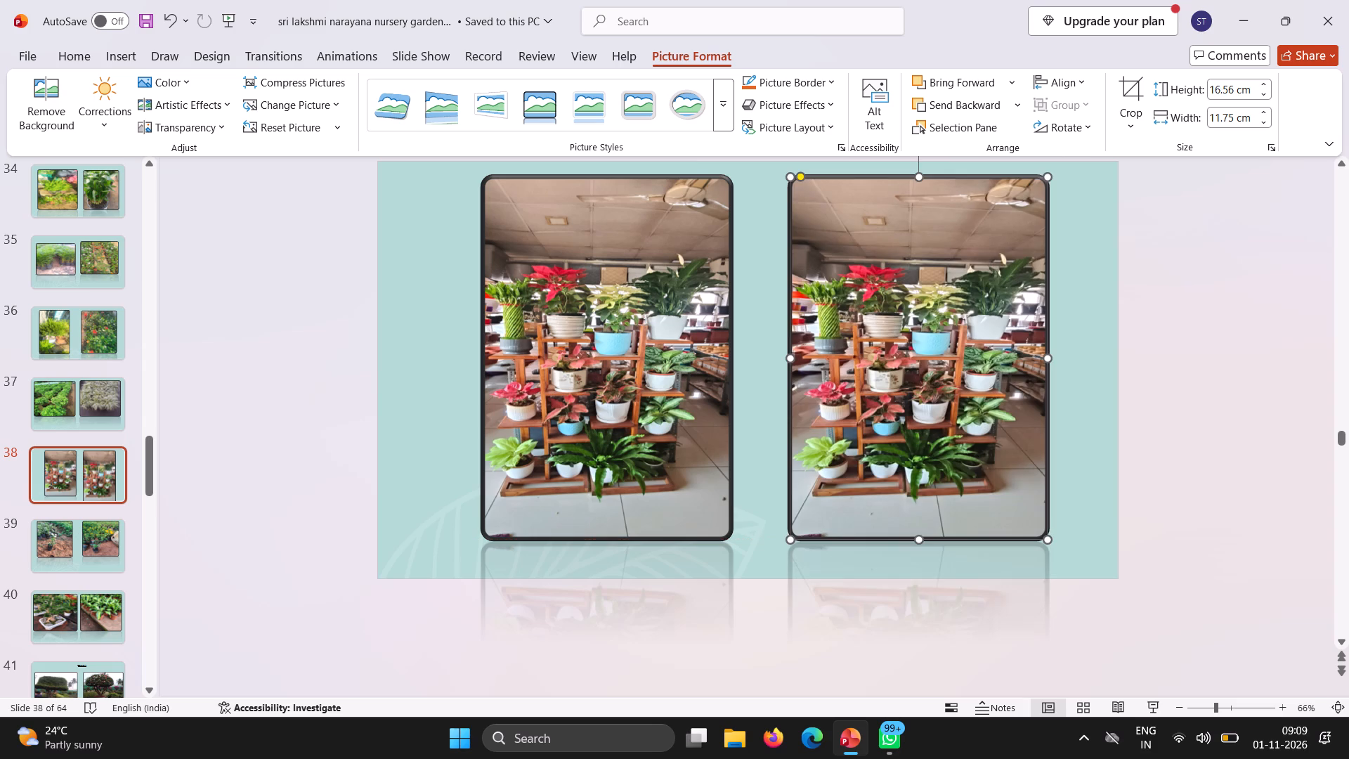
Widen the first plant stand photo on slide 38 to about 11.75 cm, extending its left edge outward.
{"action": "left_click", "coordinate": [538, 353]}
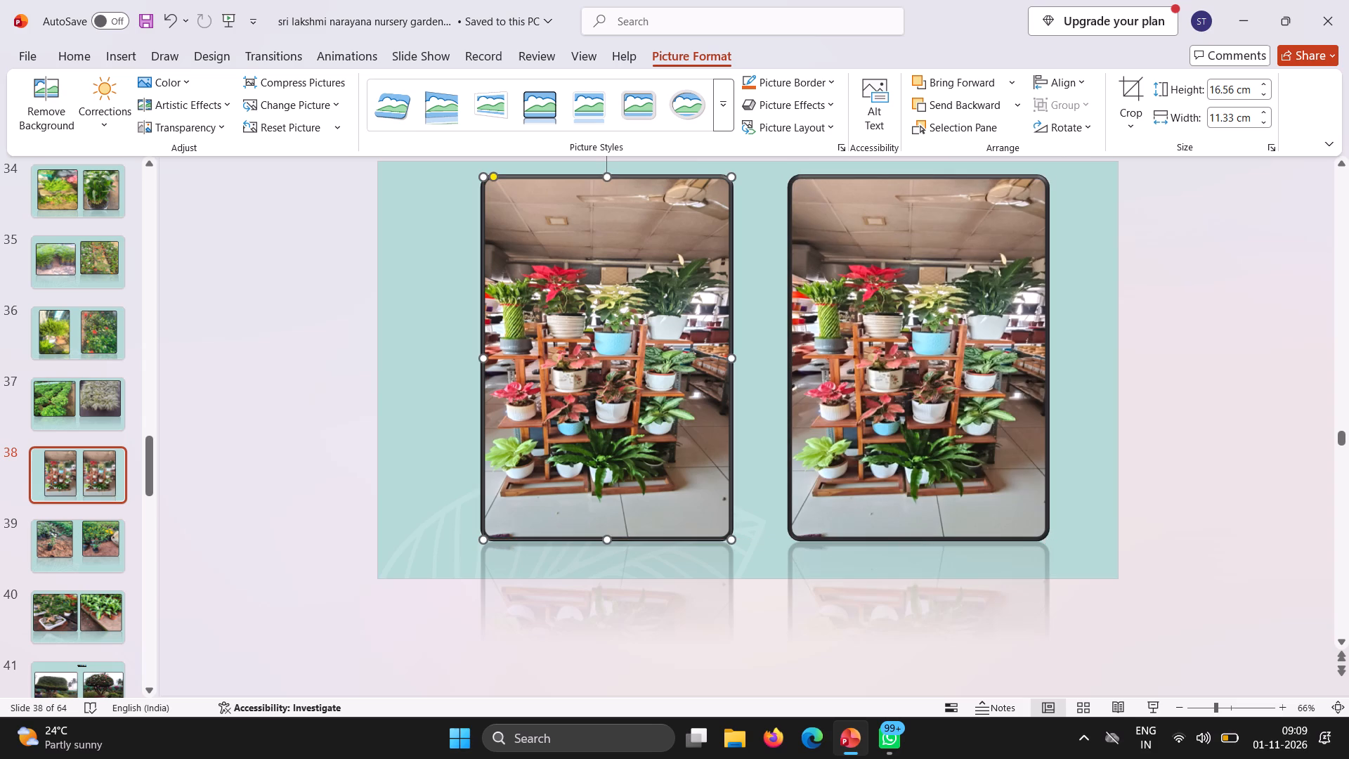
{"action": "left_click_drag", "start_coordinate": [485, 356], "coordinate": [469, 353]}
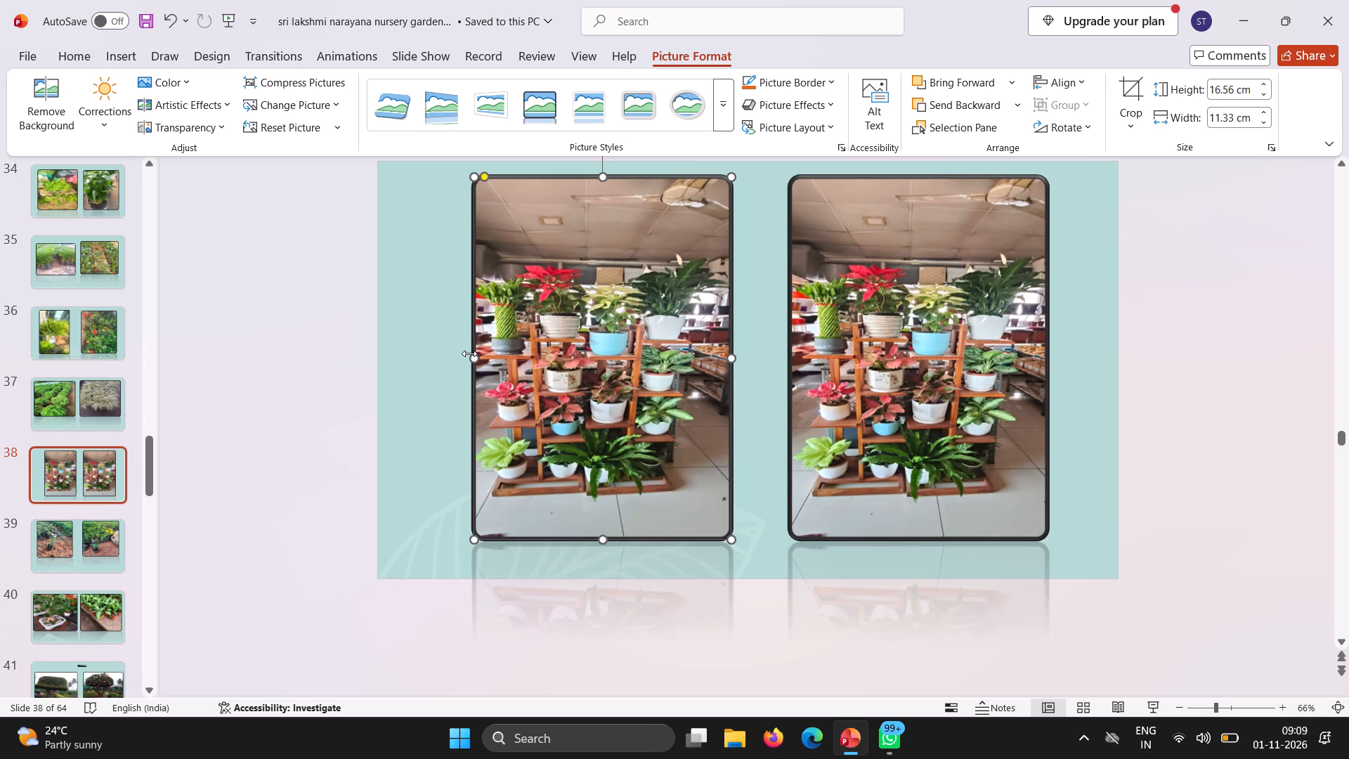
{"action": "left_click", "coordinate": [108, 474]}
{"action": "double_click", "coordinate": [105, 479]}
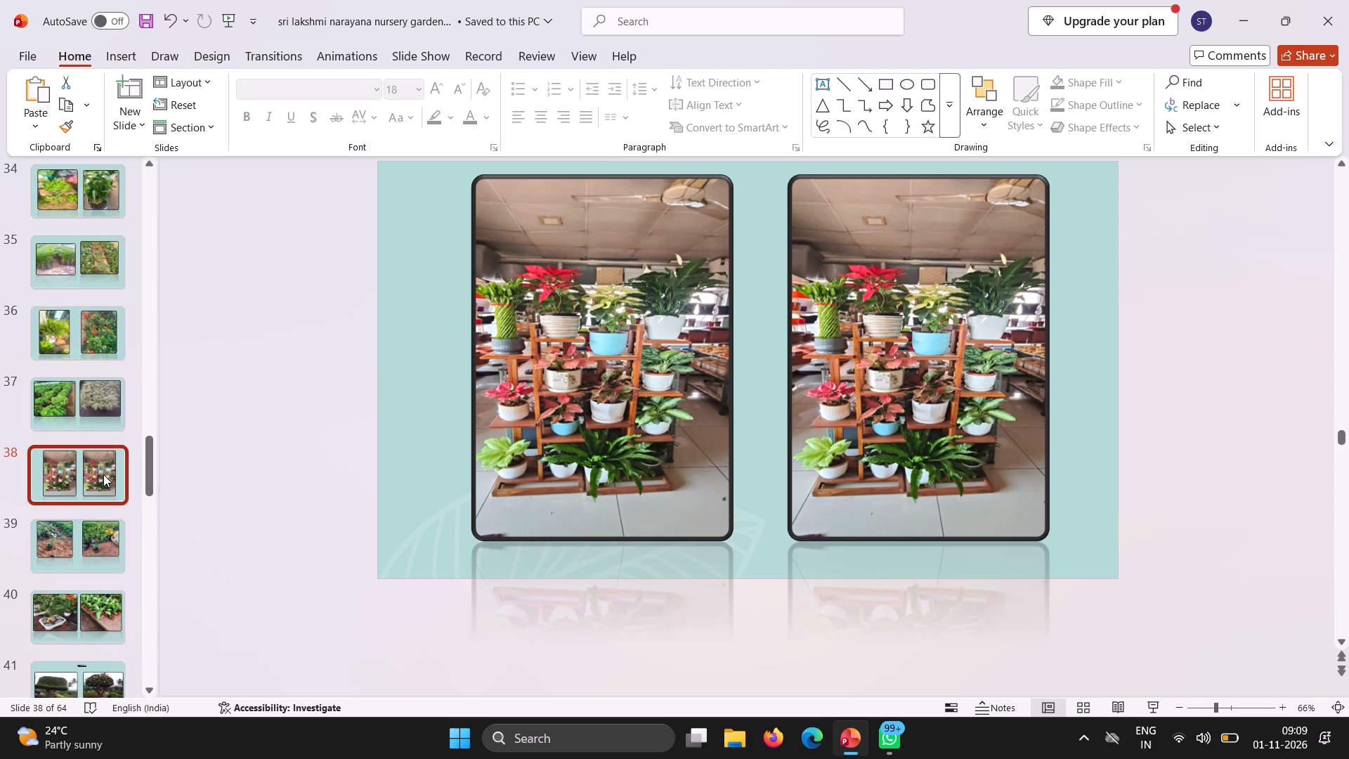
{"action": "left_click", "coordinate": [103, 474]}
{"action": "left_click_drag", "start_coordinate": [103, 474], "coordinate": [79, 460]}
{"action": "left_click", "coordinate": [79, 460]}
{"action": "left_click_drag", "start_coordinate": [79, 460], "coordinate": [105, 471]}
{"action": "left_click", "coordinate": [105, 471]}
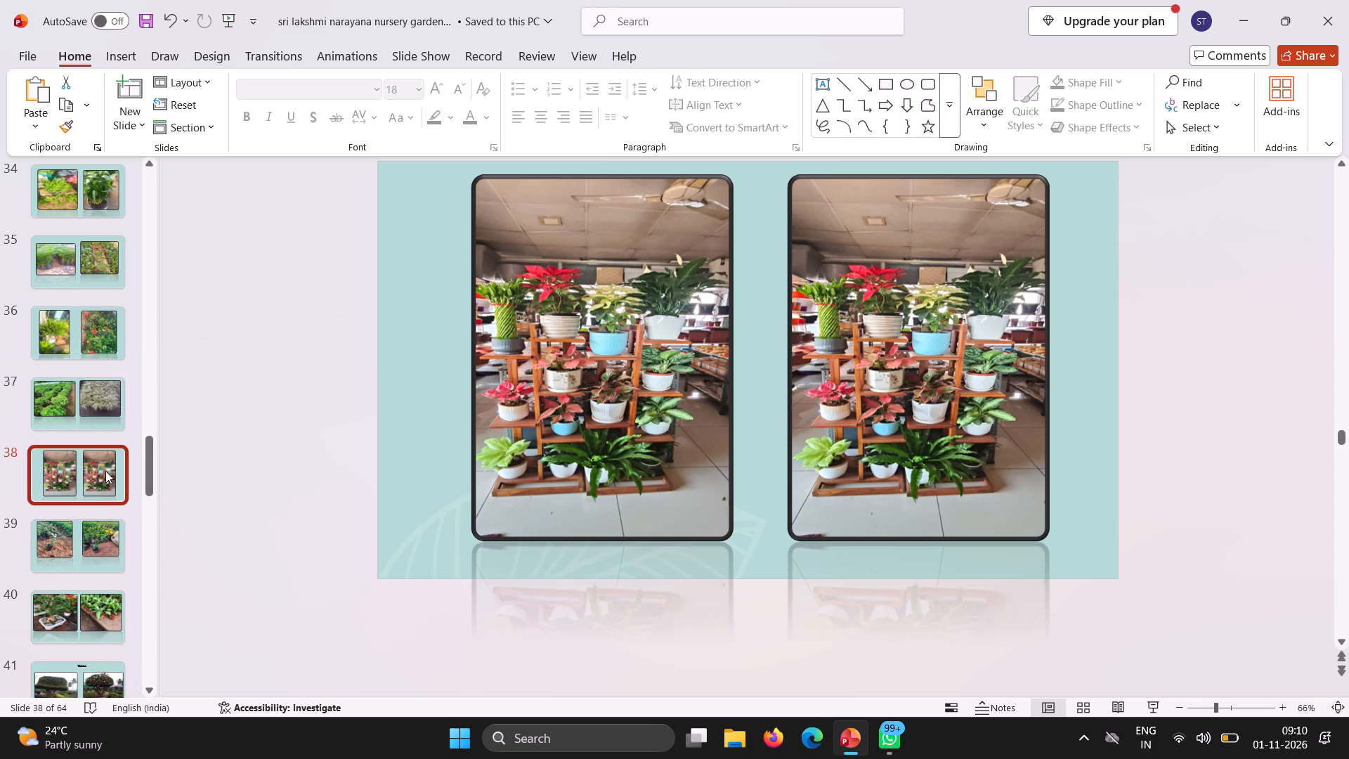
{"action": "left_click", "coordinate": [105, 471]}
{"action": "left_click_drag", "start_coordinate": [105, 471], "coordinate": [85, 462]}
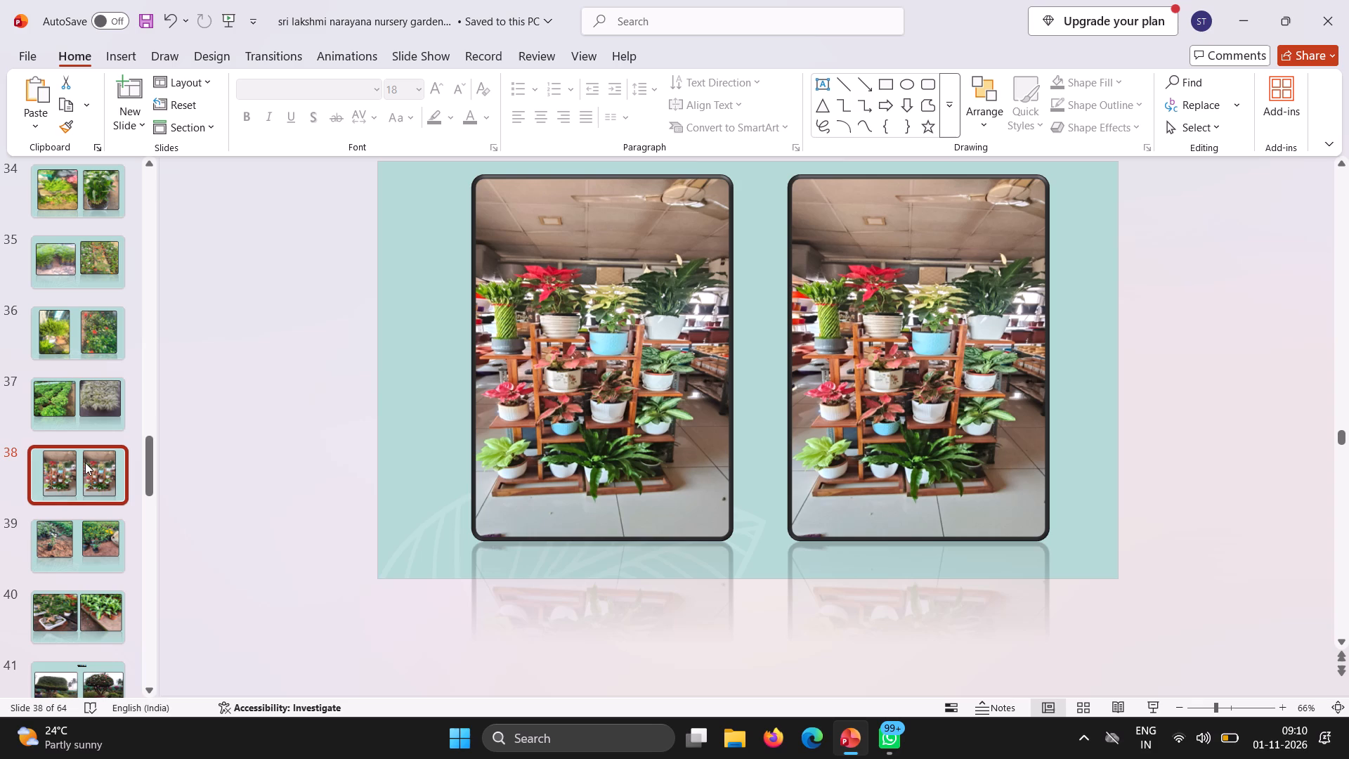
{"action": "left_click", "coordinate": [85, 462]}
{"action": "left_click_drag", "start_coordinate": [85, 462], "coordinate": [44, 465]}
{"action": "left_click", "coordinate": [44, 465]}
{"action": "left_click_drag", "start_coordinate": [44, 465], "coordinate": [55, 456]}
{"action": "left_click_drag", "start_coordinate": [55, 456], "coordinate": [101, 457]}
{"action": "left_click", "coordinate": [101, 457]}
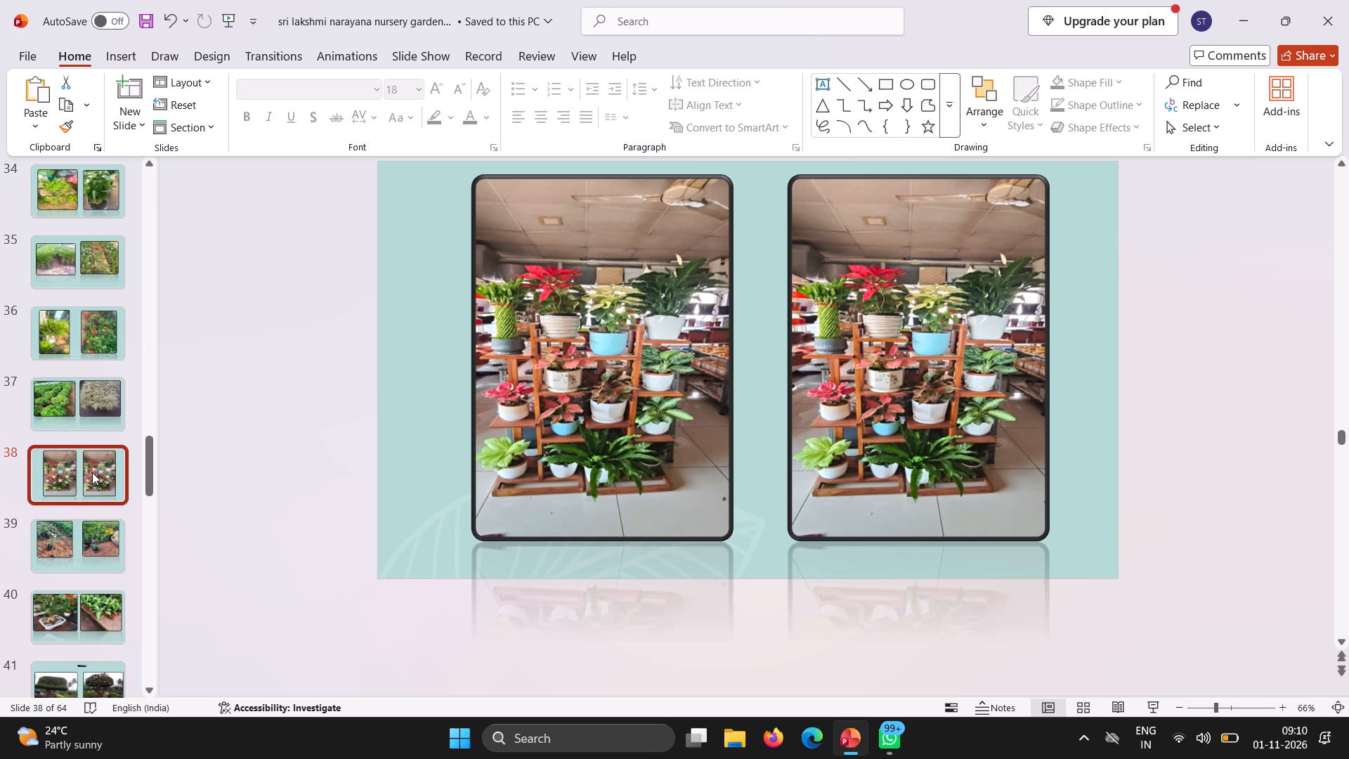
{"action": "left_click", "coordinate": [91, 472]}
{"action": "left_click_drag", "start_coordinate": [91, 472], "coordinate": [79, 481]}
Move the plant stand slide from position 38 to directly after slide 5, the red anthurium slide.
{"action": "left_click_drag", "start_coordinate": [79, 481], "coordinate": [103, 126]}
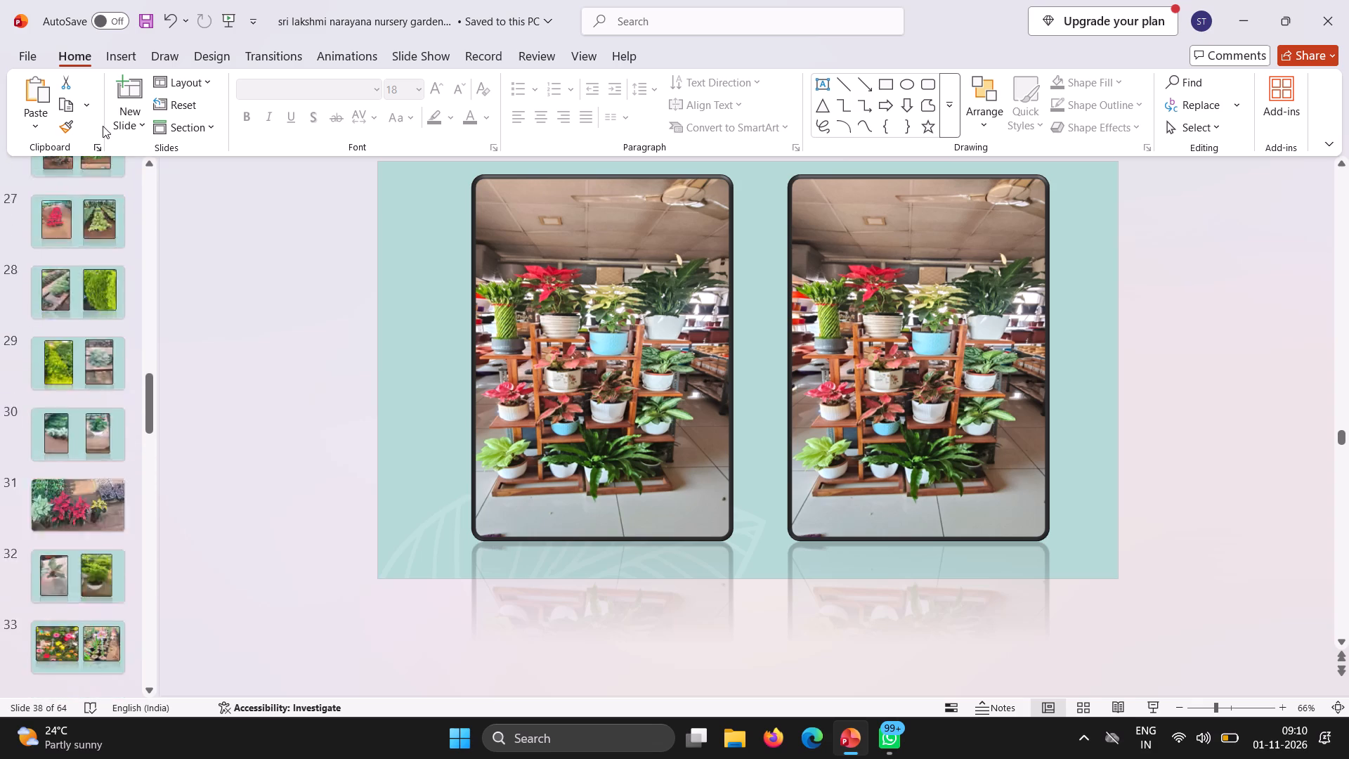
{"action": "left_click_drag", "start_coordinate": [103, 126], "coordinate": [69, 183]}
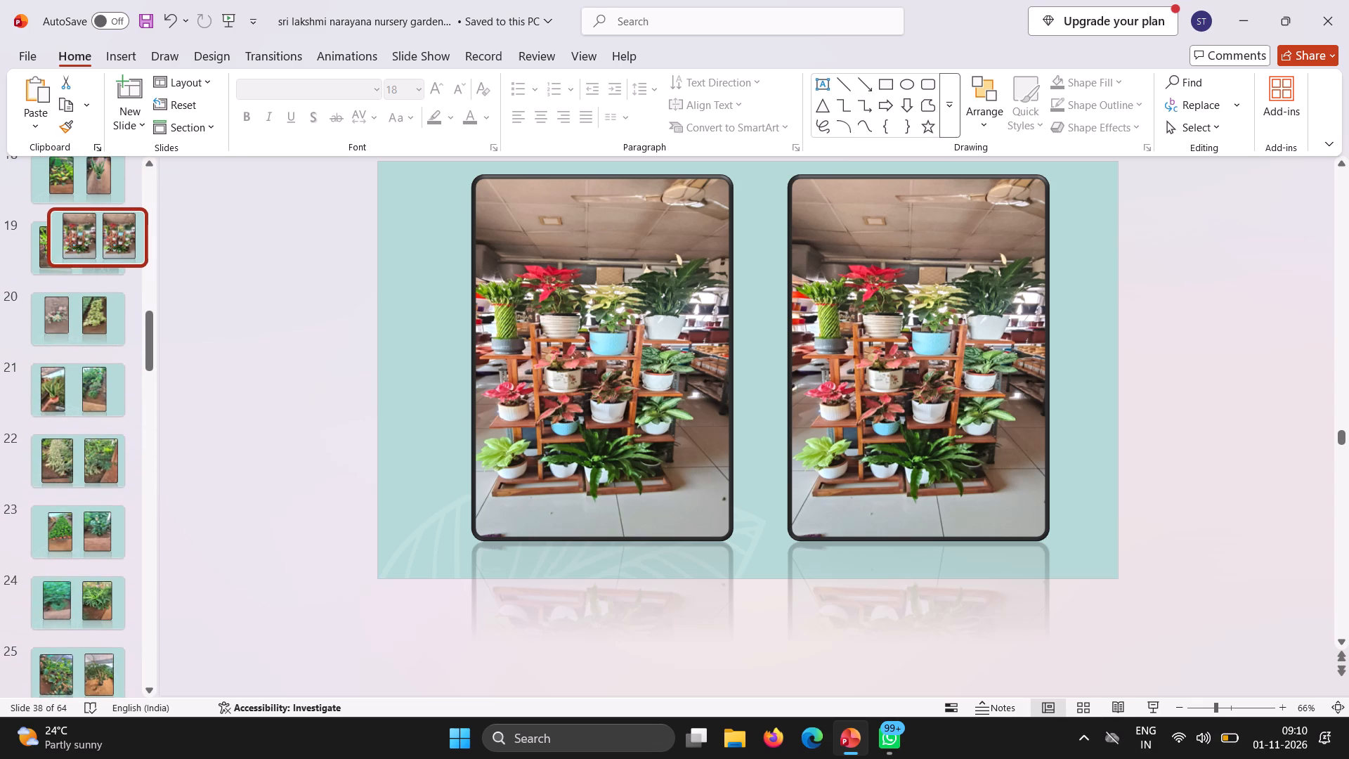
{"action": "left_click_drag", "start_coordinate": [69, 183], "coordinate": [82, 225]}
{"action": "left_click_drag", "start_coordinate": [82, 225], "coordinate": [87, 218]}
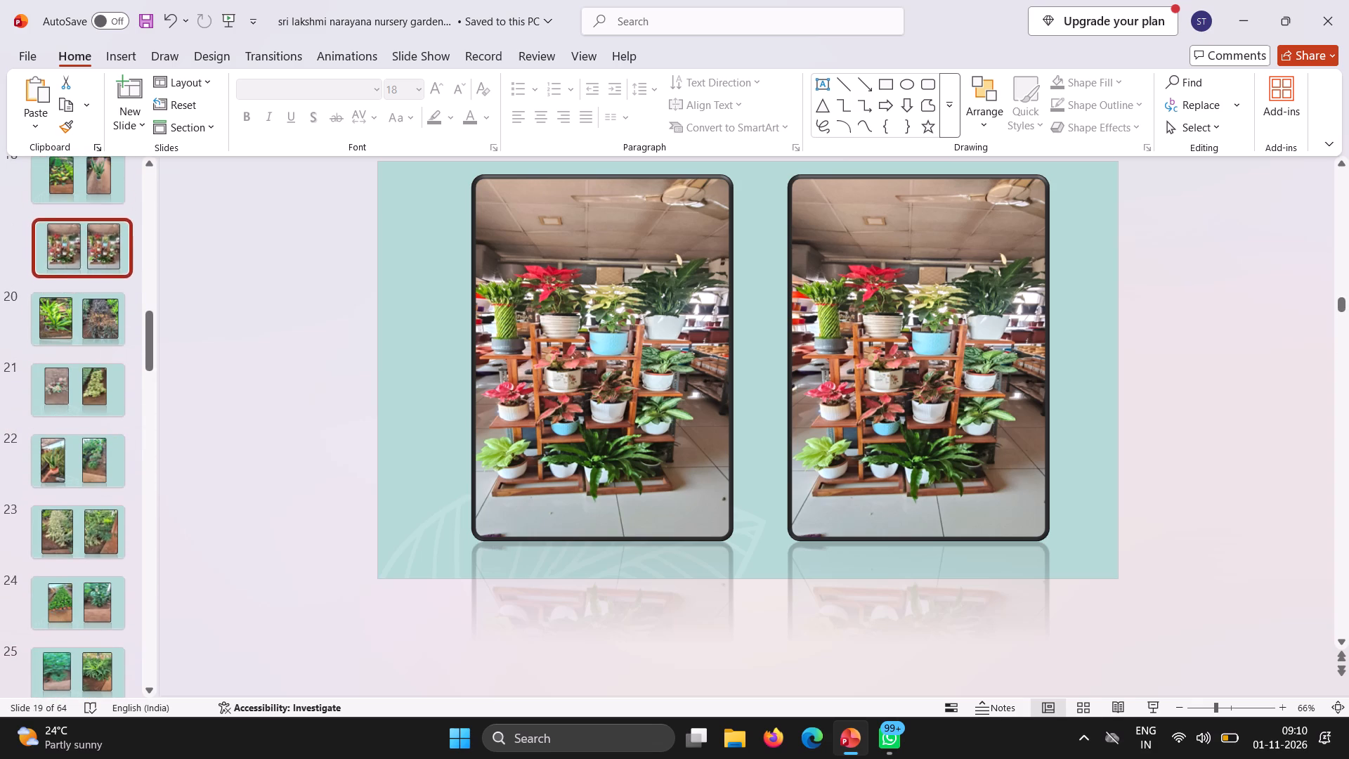
{"action": "left_click_drag", "start_coordinate": [87, 218], "coordinate": [112, 241]}
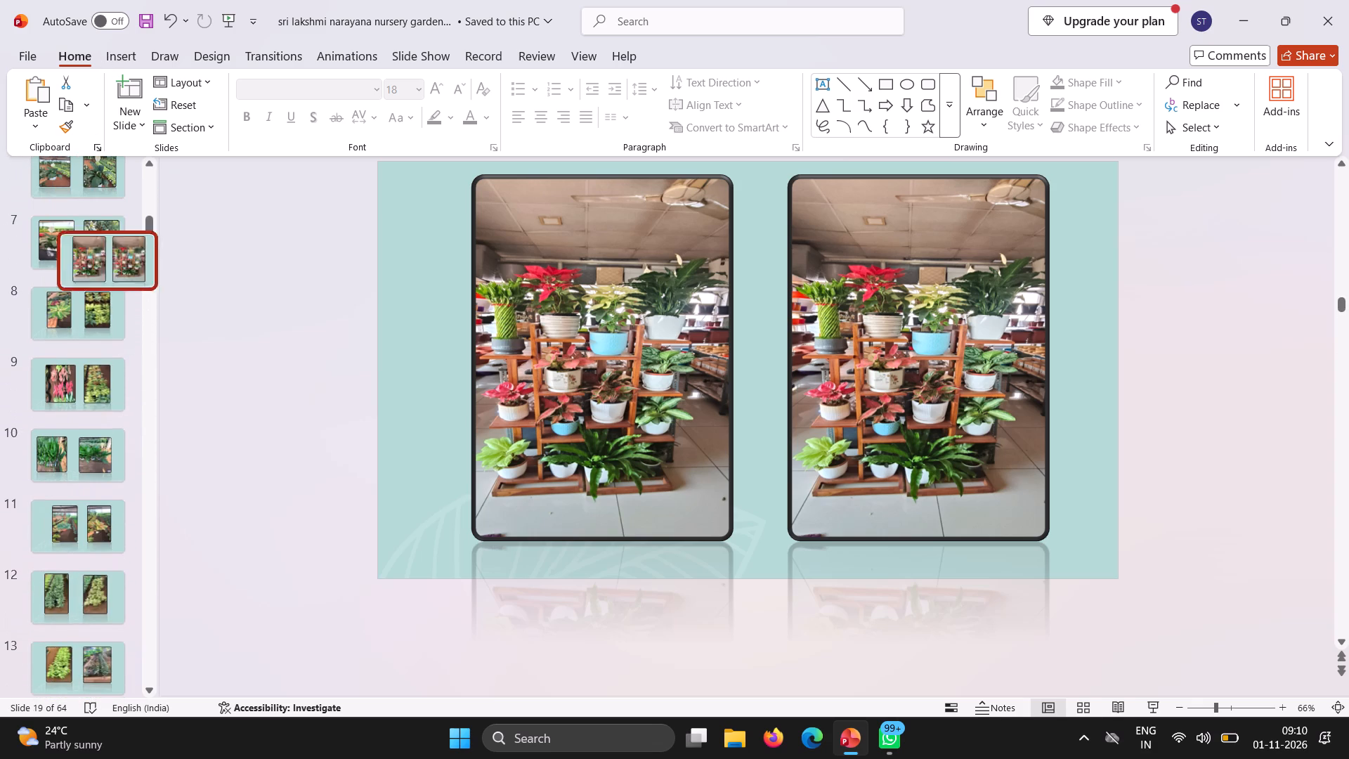
{"action": "left_click_drag", "start_coordinate": [112, 241], "coordinate": [106, 206]}
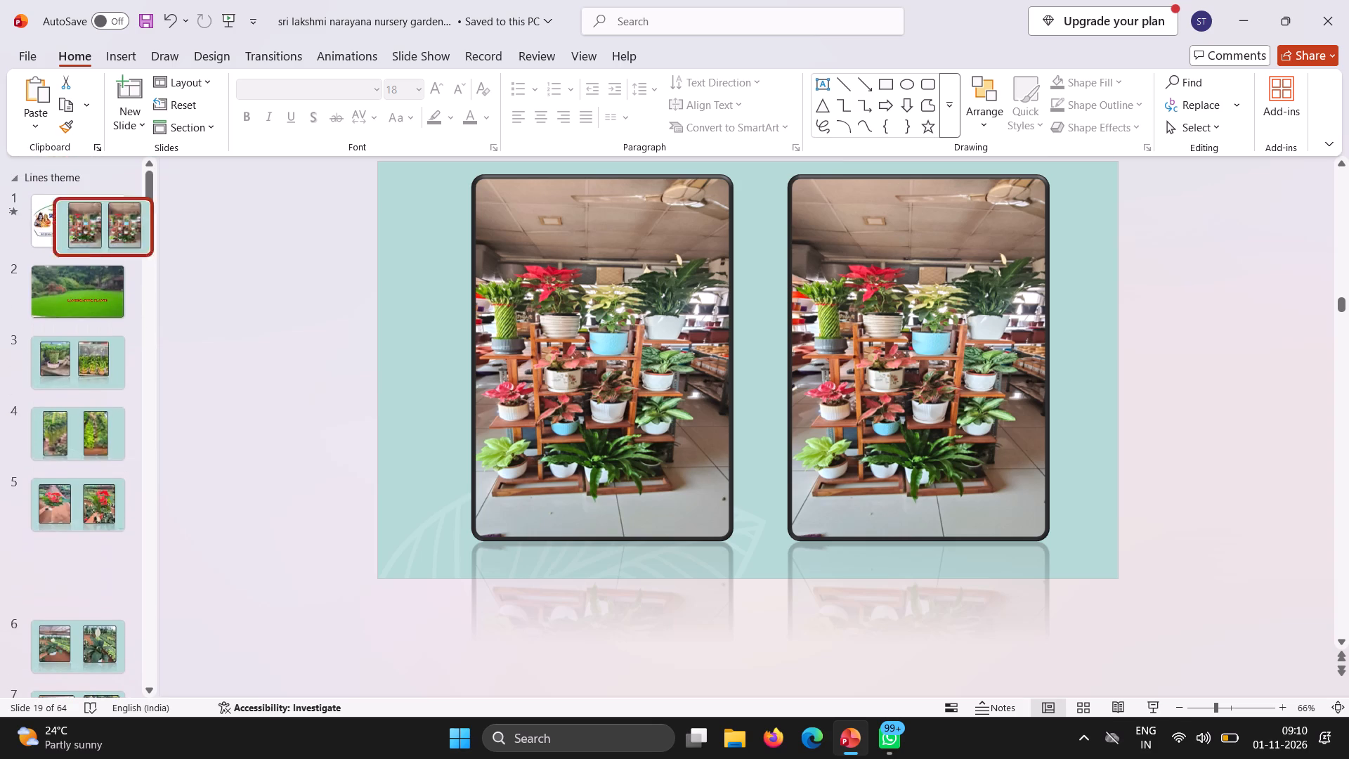
{"action": "left_click_drag", "start_coordinate": [106, 206], "coordinate": [85, 531]}
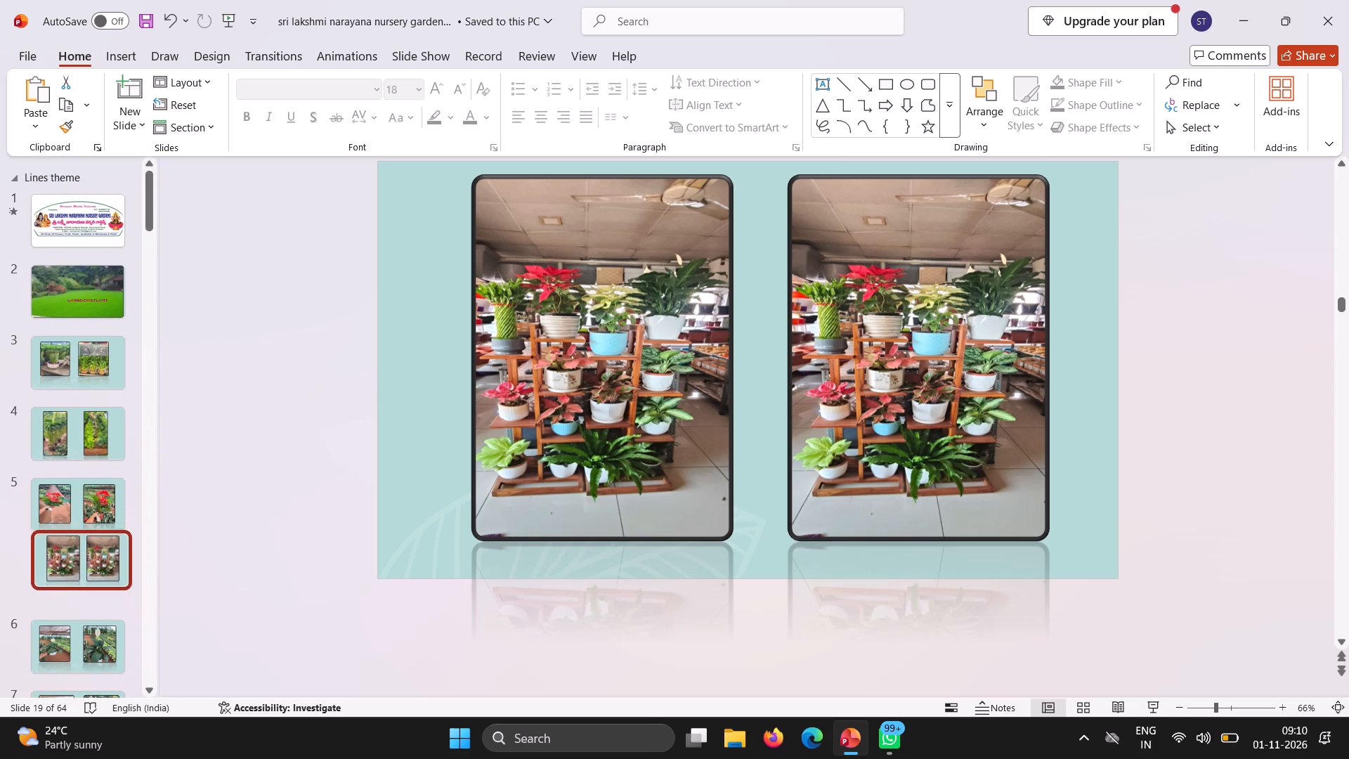
{"action": "left_click_drag", "start_coordinate": [85, 531], "coordinate": [84, 536]}
{"action": "left_click", "coordinate": [84, 536]}
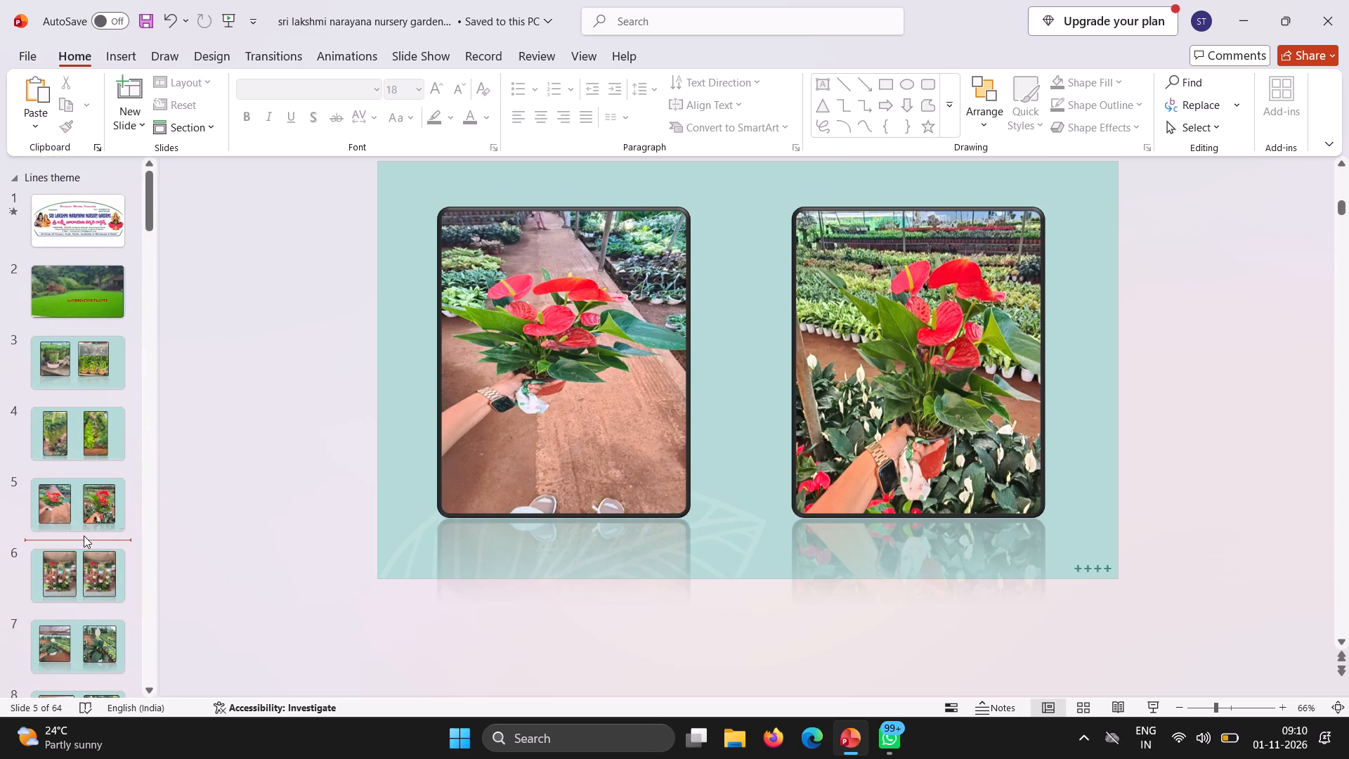
Look through slides 35 to 40 for the next slide whose photos need replacing.
{"action": "left_click", "coordinate": [158, 524]}
{"action": "left_click", "coordinate": [149, 516]}
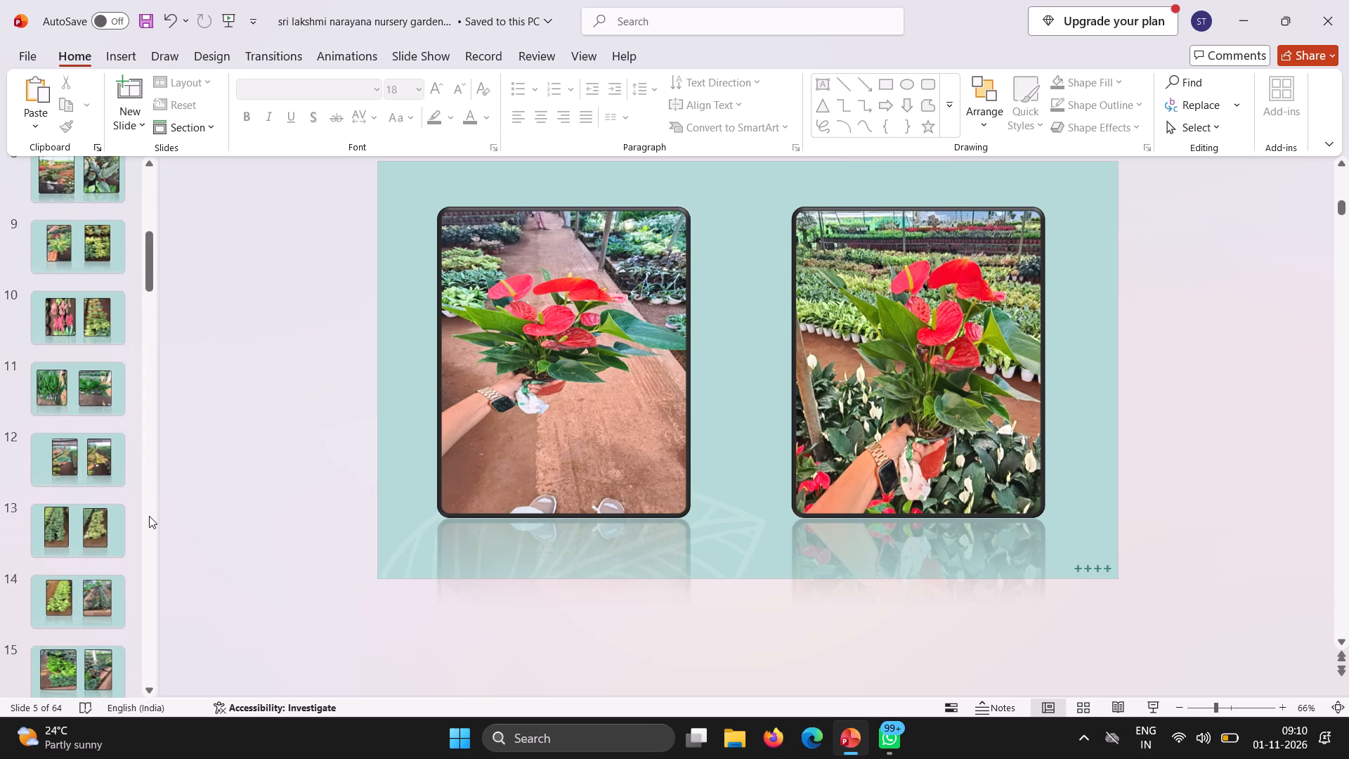
{"action": "left_click", "coordinate": [149, 516]}
{"action": "left_click", "coordinate": [149, 516]}
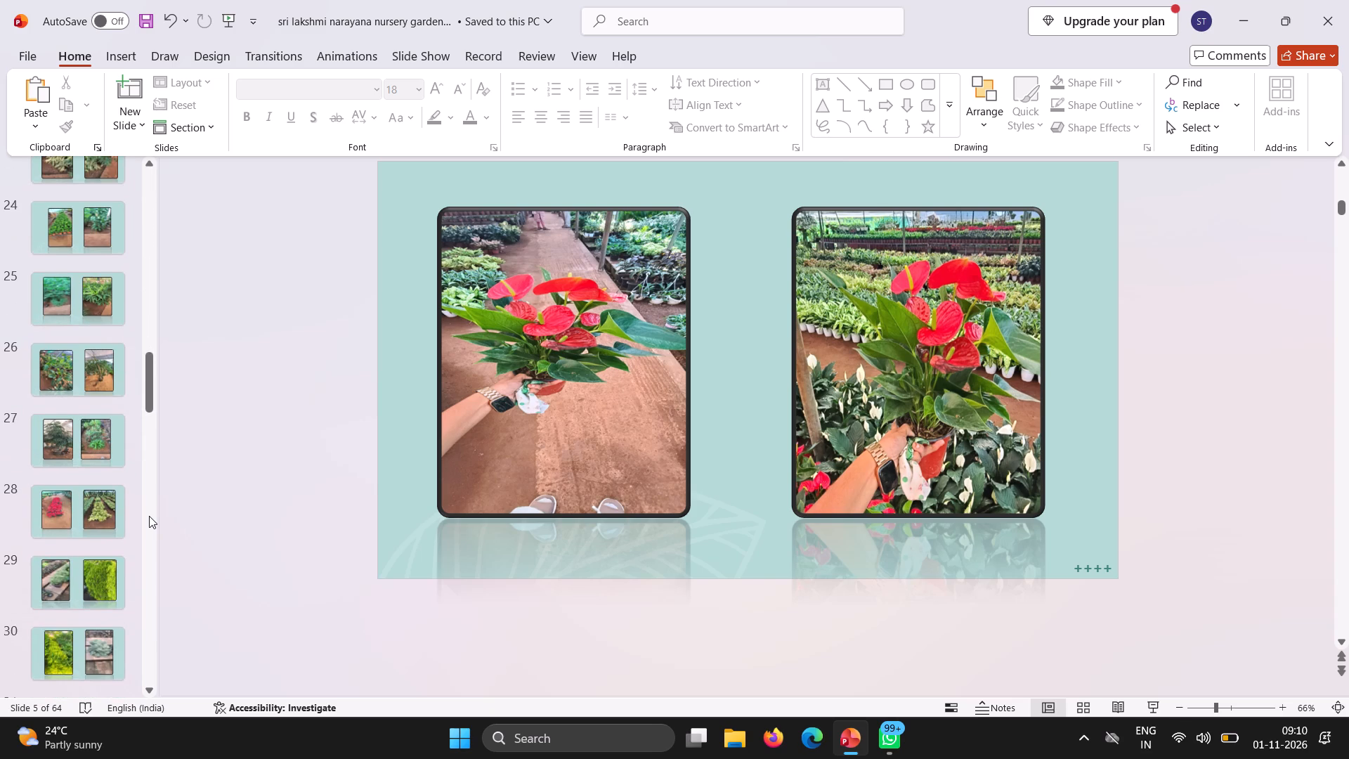
{"action": "left_click", "coordinate": [149, 516]}
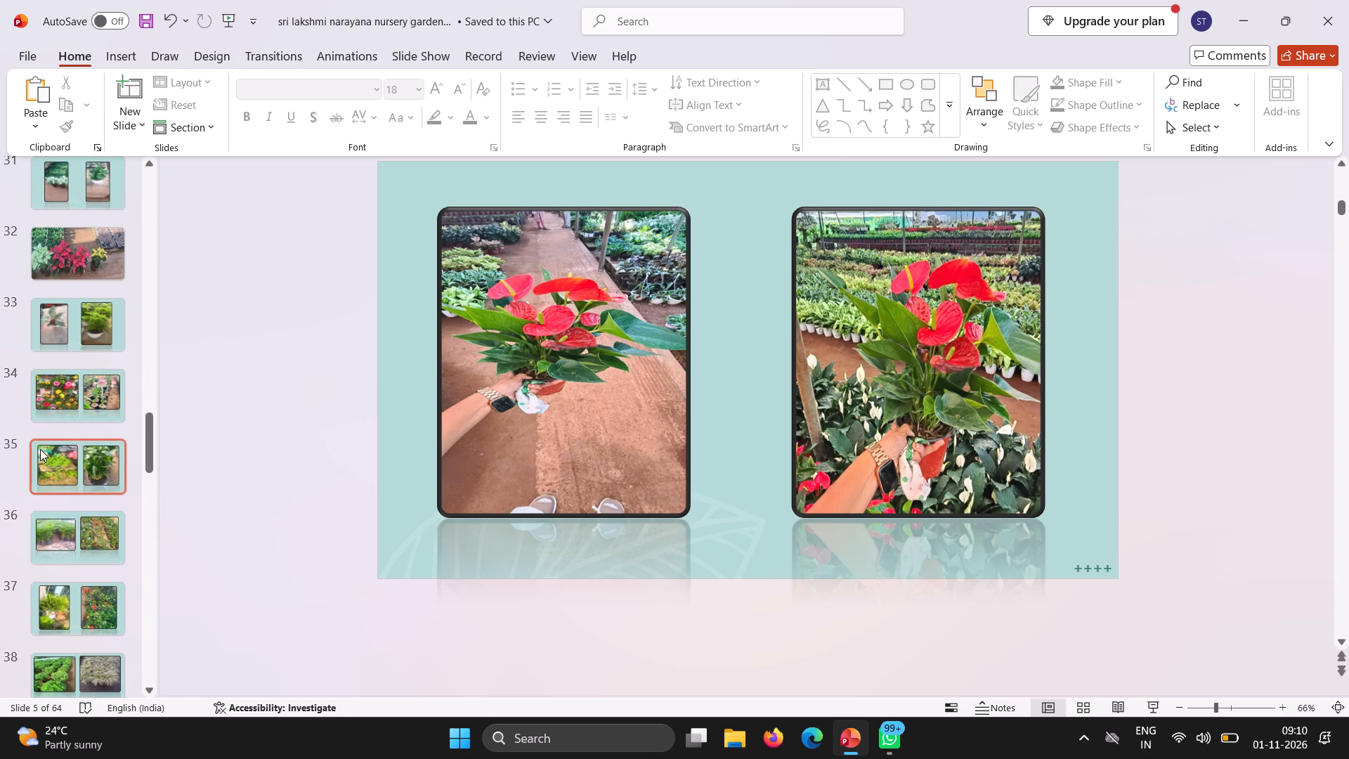
{"action": "left_click", "coordinate": [40, 449]}
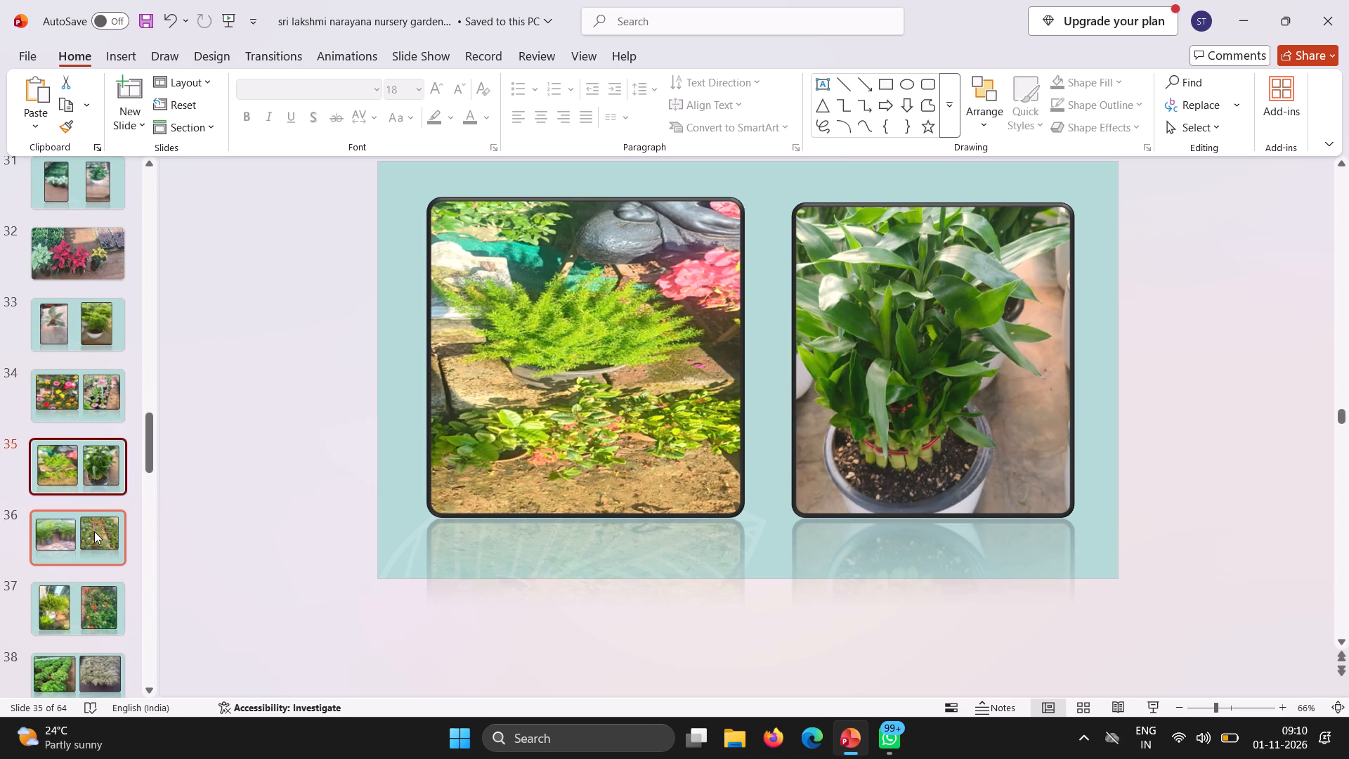
{"action": "left_click", "coordinate": [94, 531]}
{"action": "left_click", "coordinate": [125, 606]}
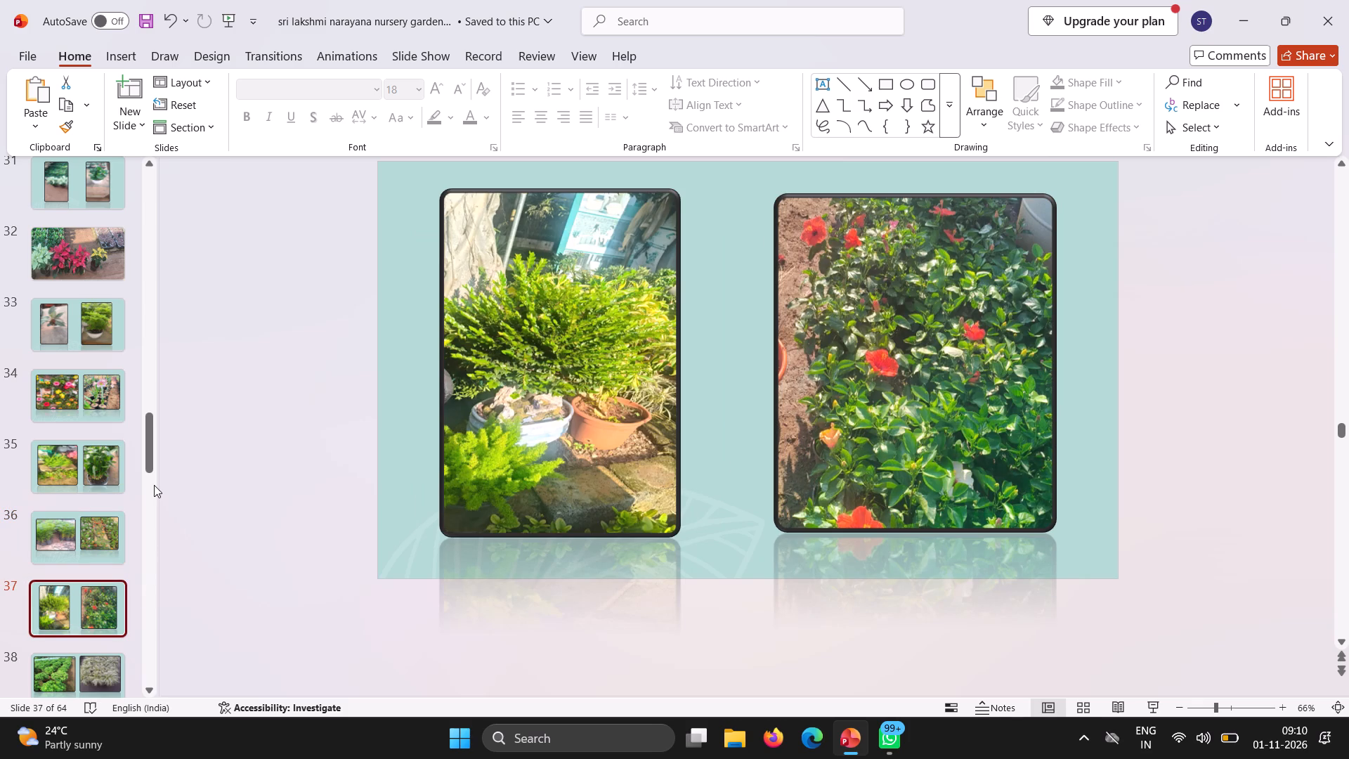
{"action": "left_click", "coordinate": [154, 485]}
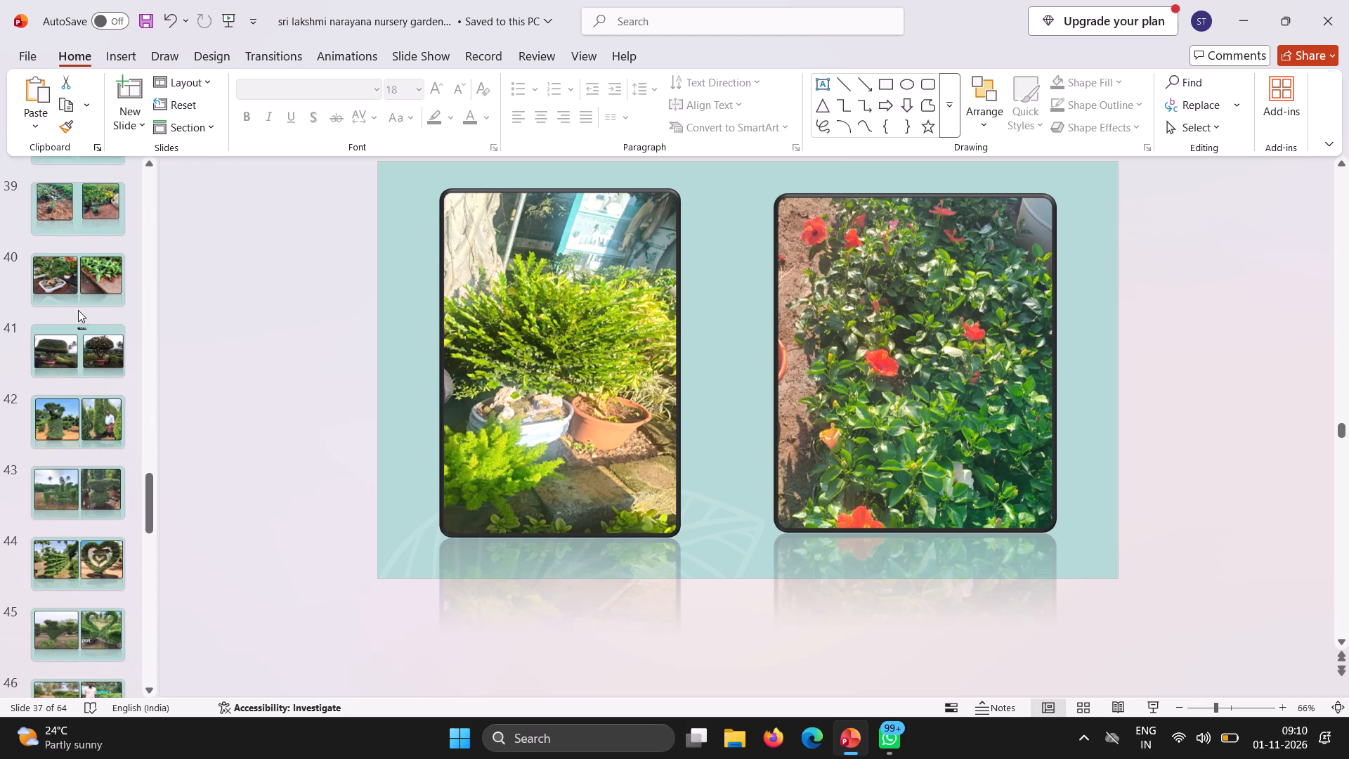
{"action": "left_click", "coordinate": [68, 285]}
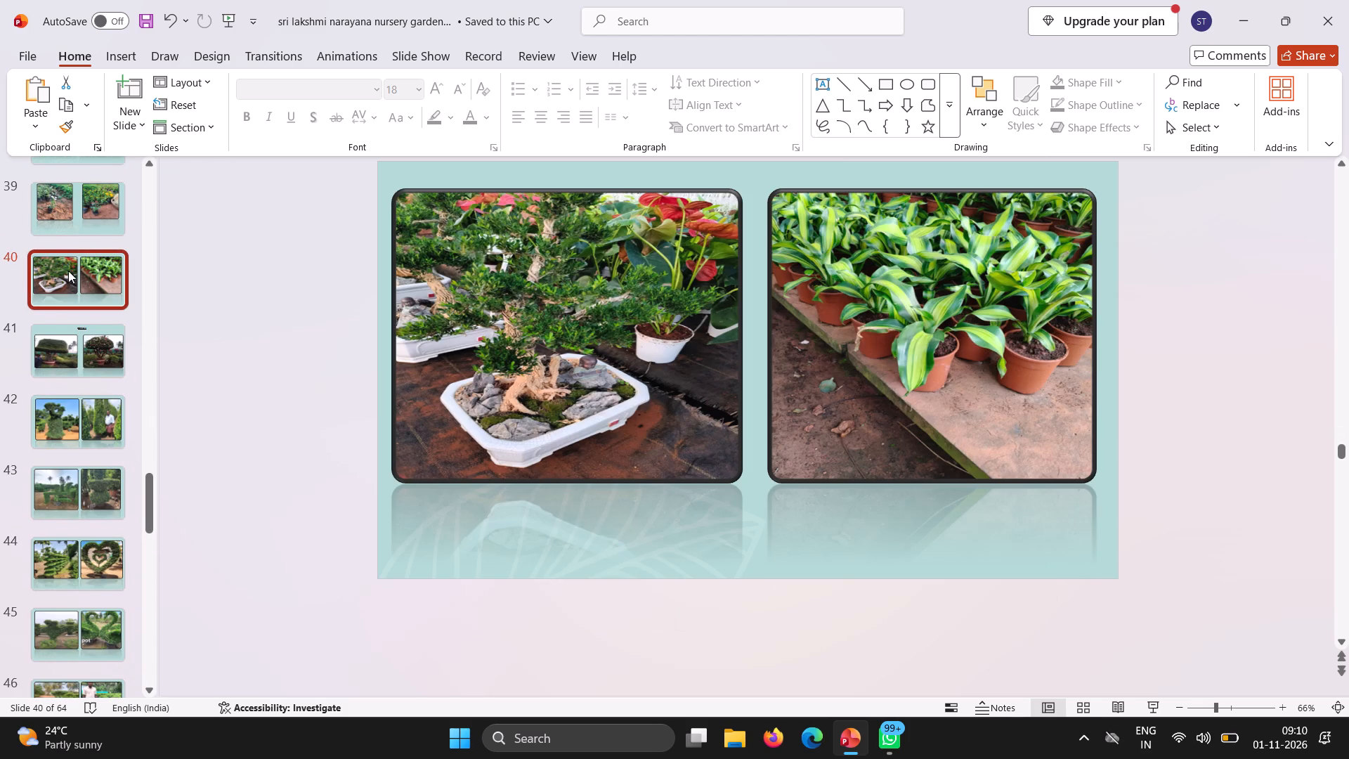
Cut both potted flower photos, the white-flowered and the yellow-flowered one, from slide 39.
{"action": "left_click", "coordinate": [79, 203]}
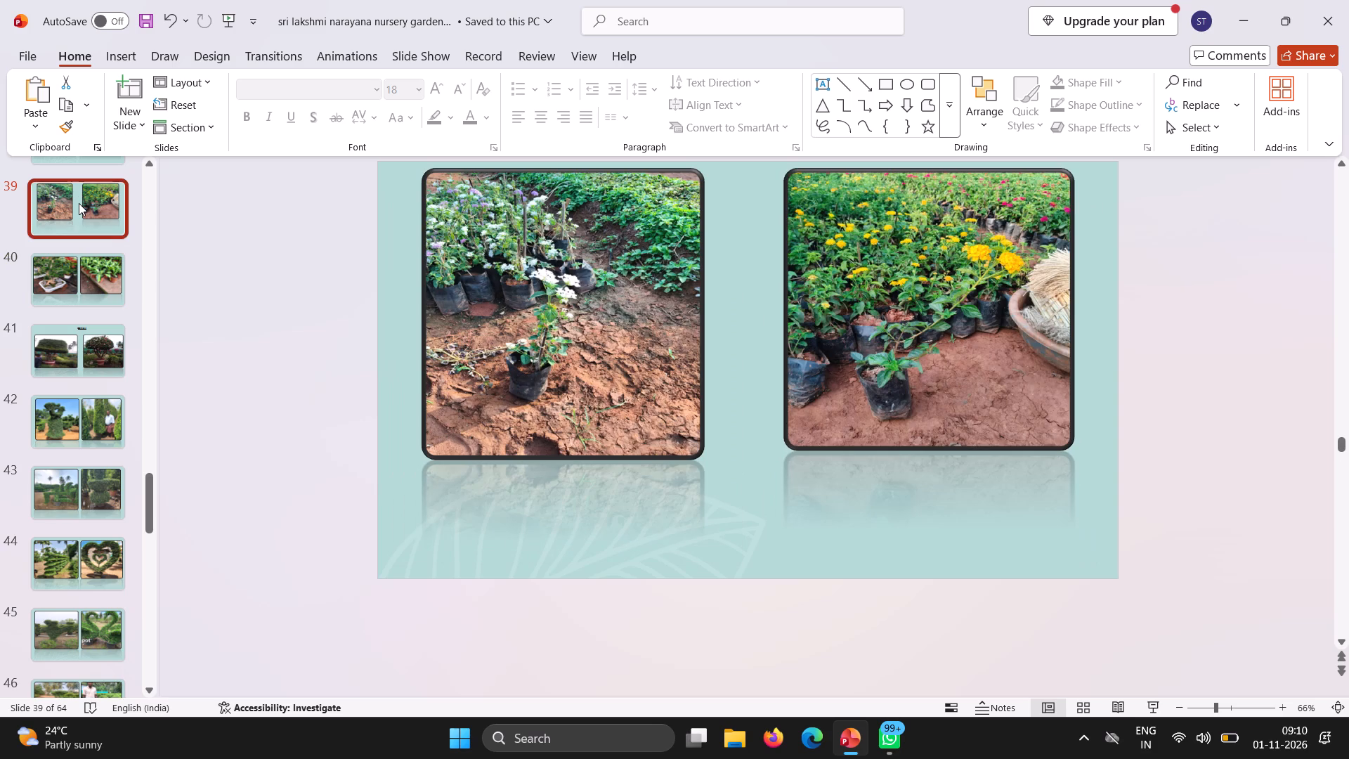
{"action": "right_click", "coordinate": [481, 294]}
{"action": "left_click", "coordinate": [555, 327]}
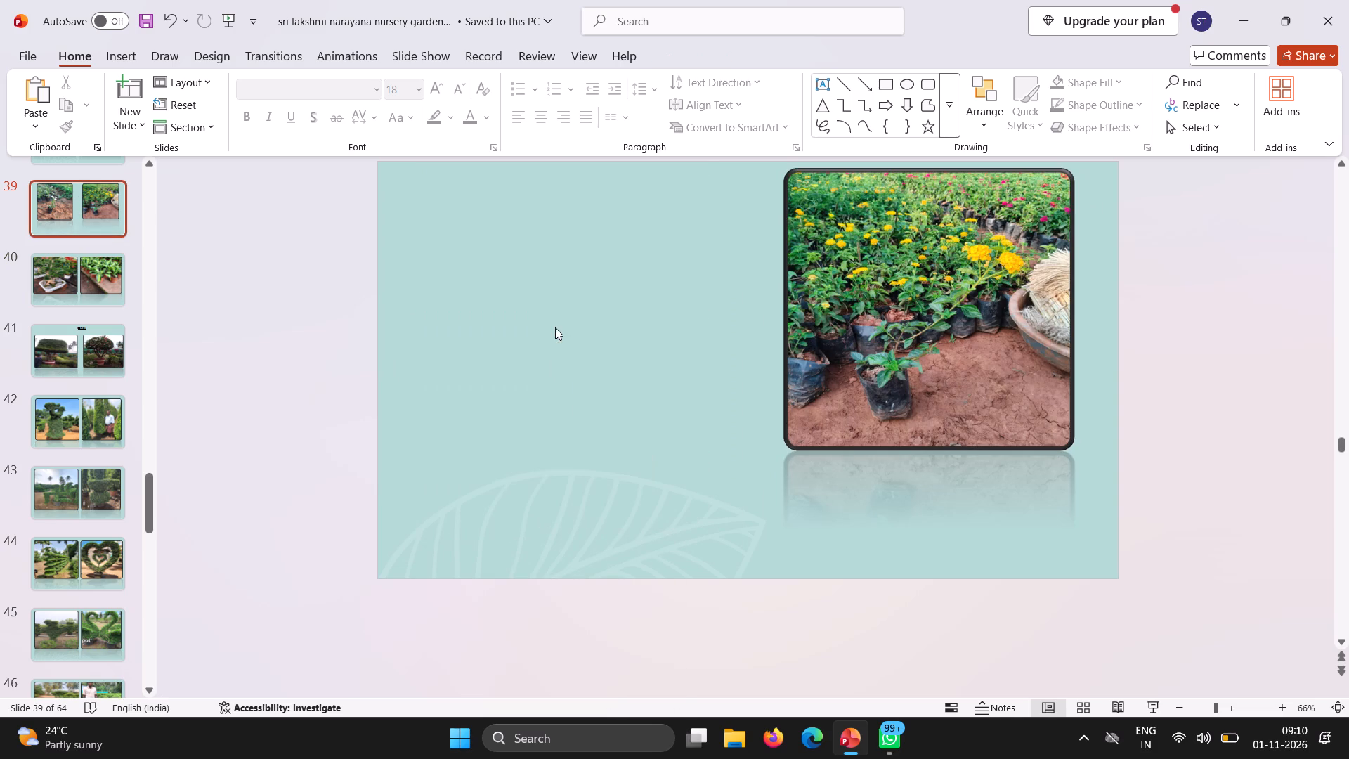
{"action": "right_click", "coordinate": [936, 278]}
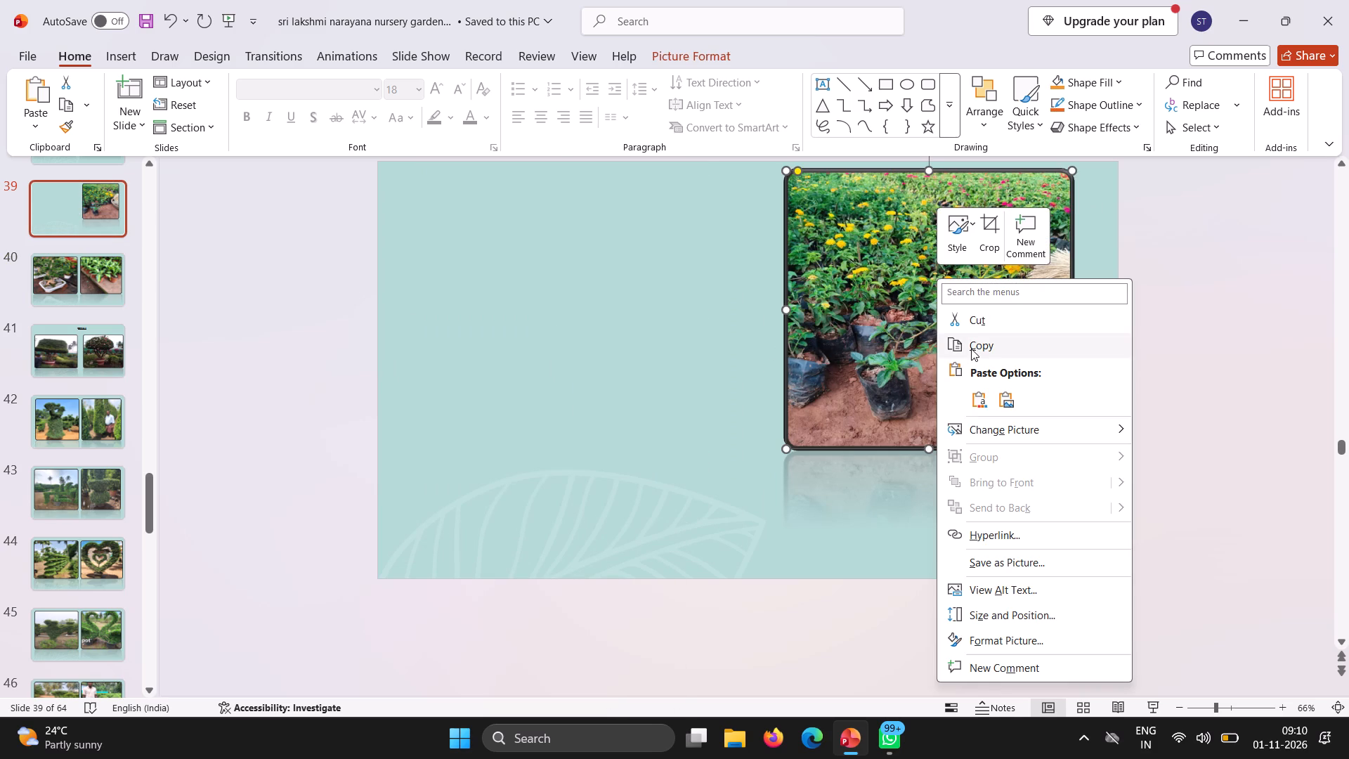
{"action": "left_click", "coordinate": [972, 323]}
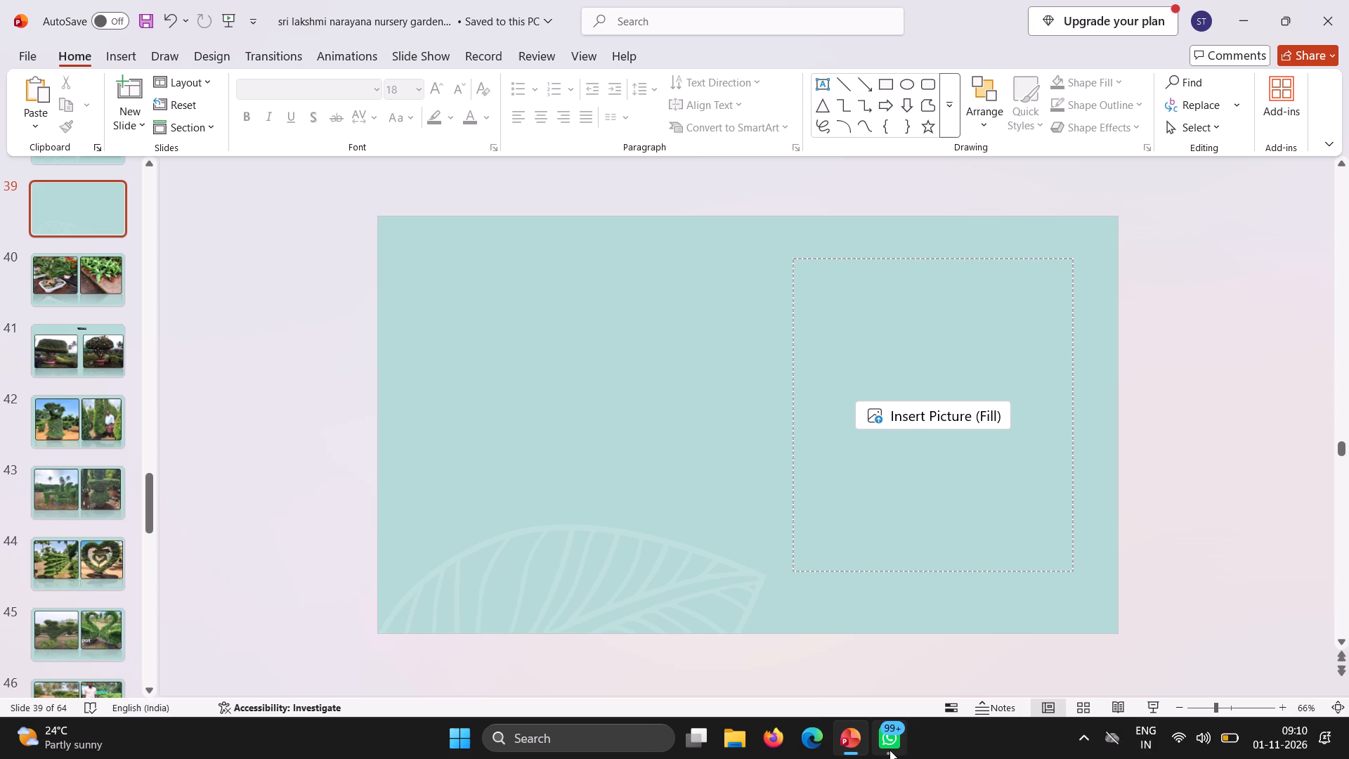
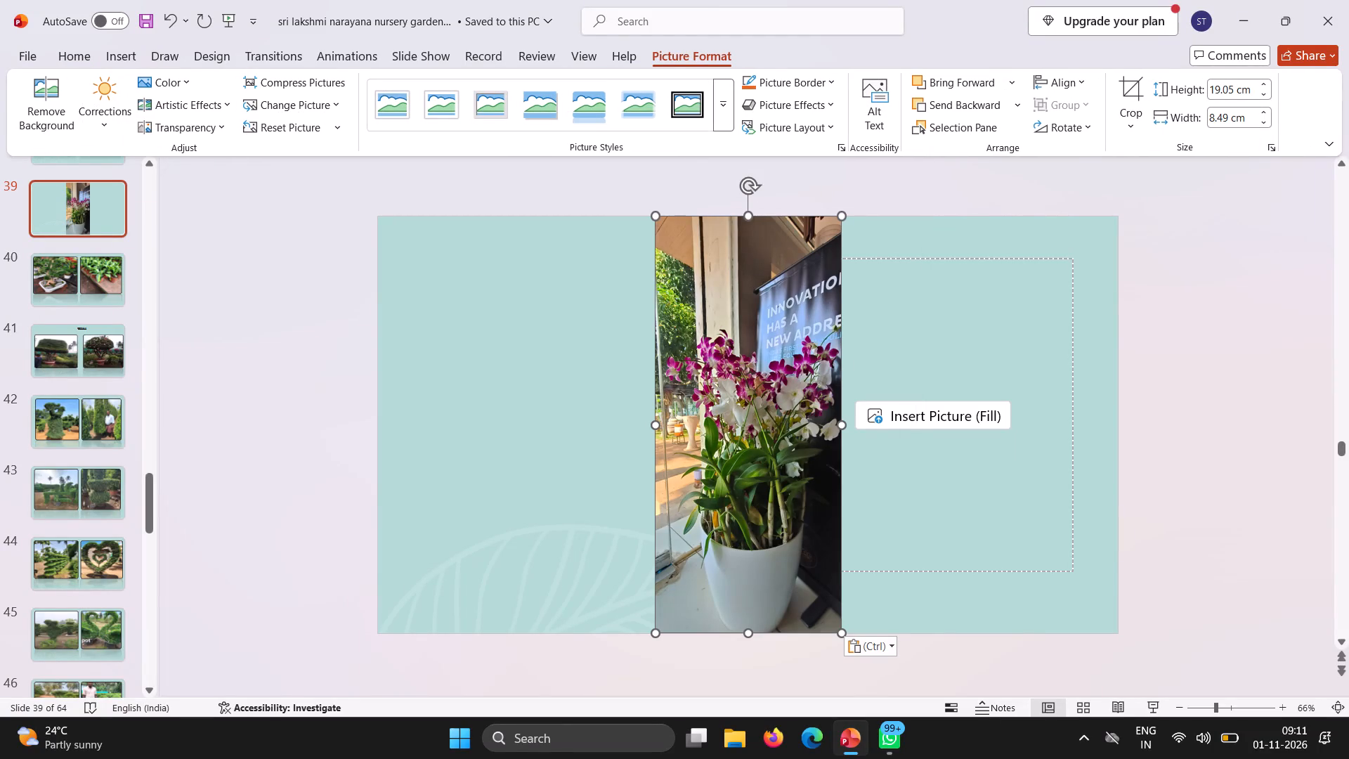
Cut the empty picture placeholder beside the orchid photo on slide 39.
{"action": "left_click_drag", "start_coordinate": [847, 429], "coordinate": [917, 429]}
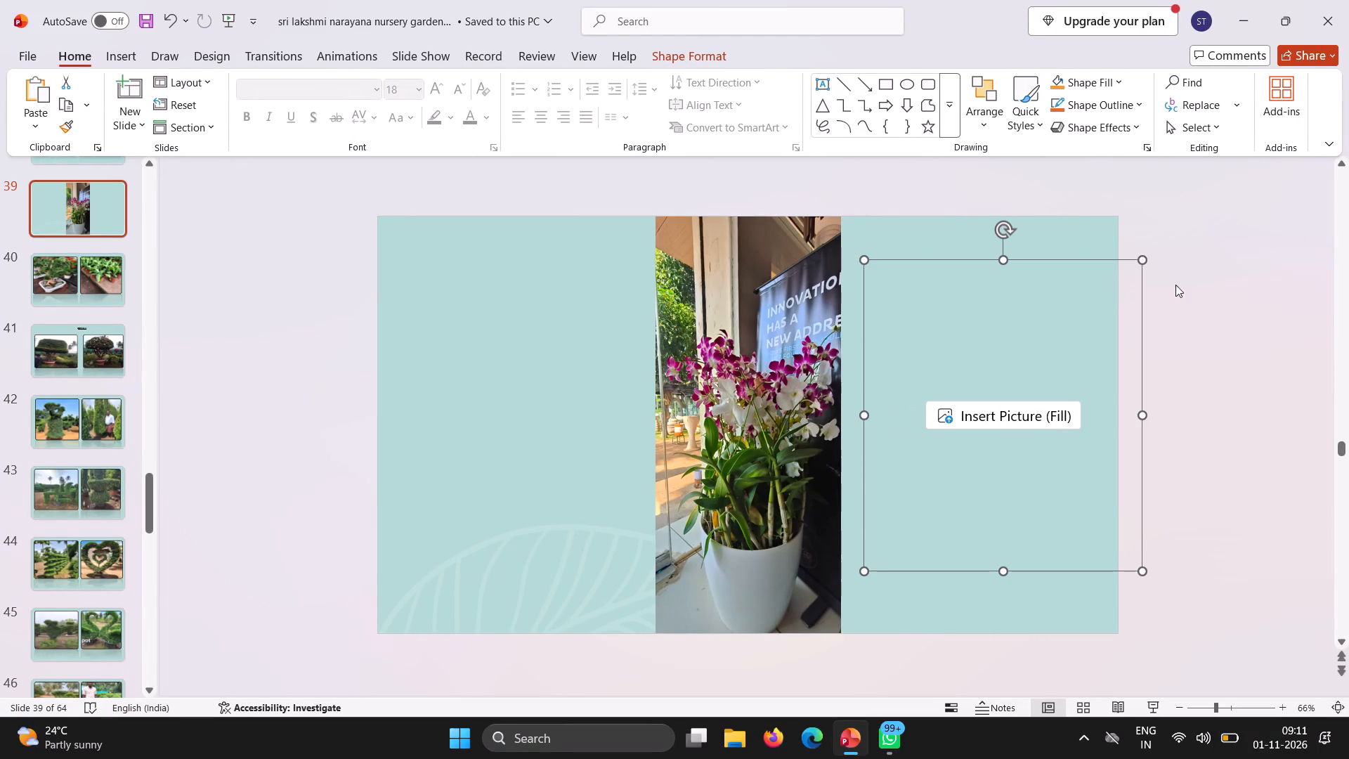
{"action": "right_click", "coordinate": [1110, 253]}
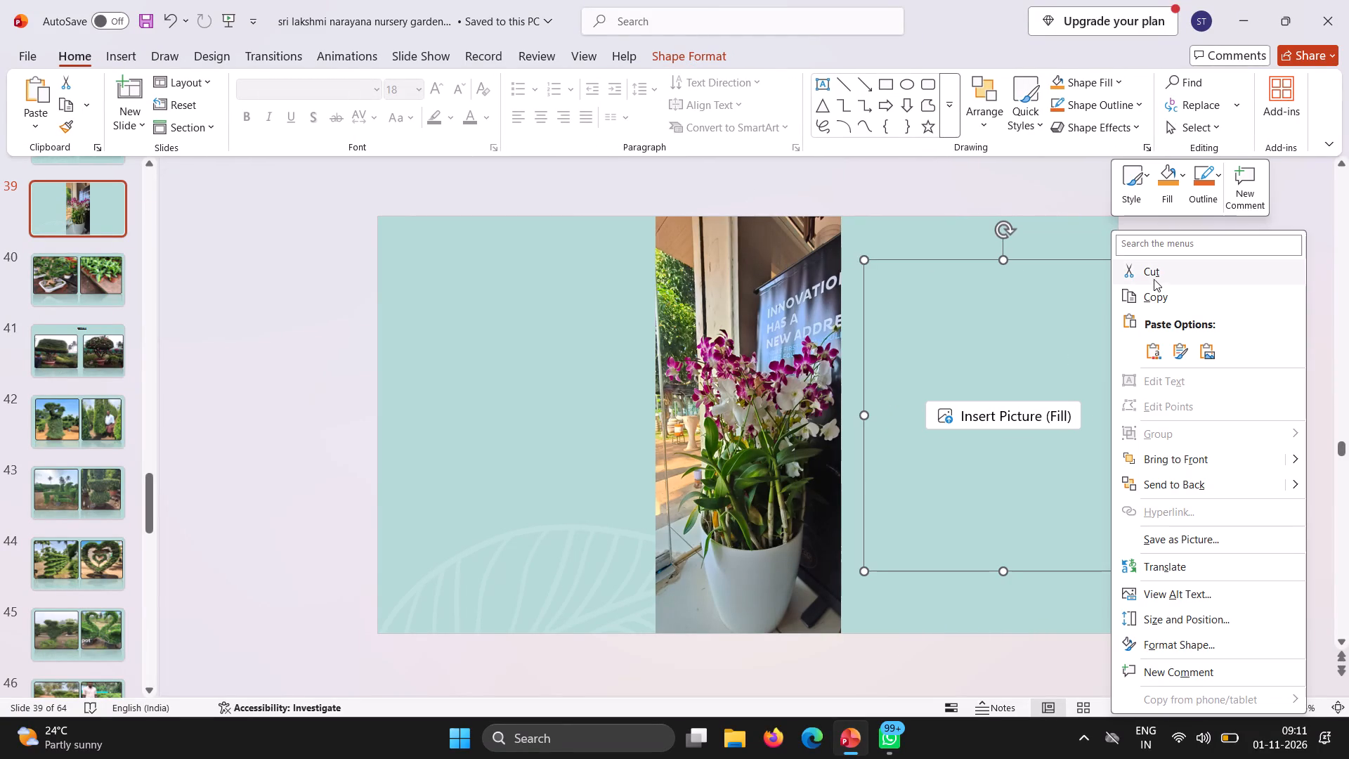
{"action": "left_click", "coordinate": [1154, 280]}
{"action": "left_click", "coordinate": [901, 331]}
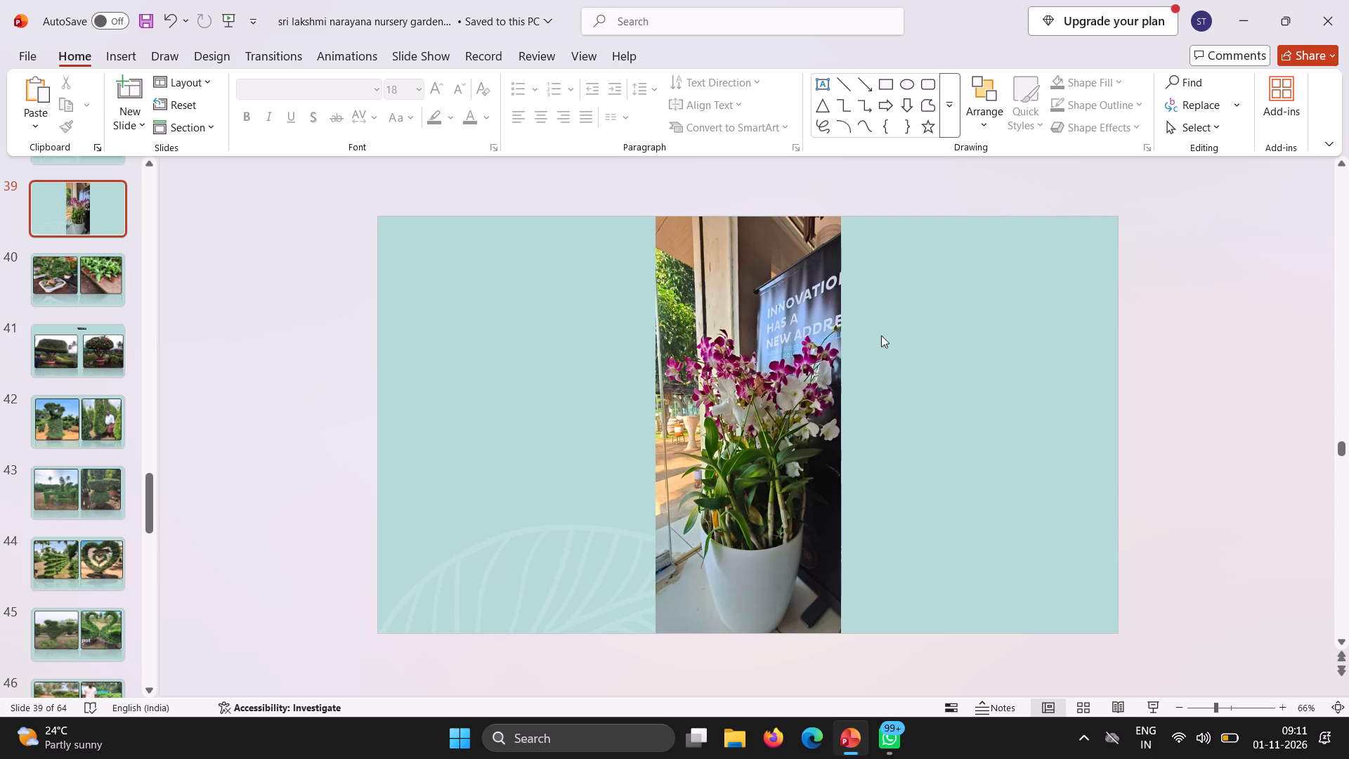
Widen the potted orchid photo to a little over a third of the slide's width and shorten it slightly from its top edge.
{"action": "left_click_drag", "start_coordinate": [812, 344], "coordinate": [823, 341]}
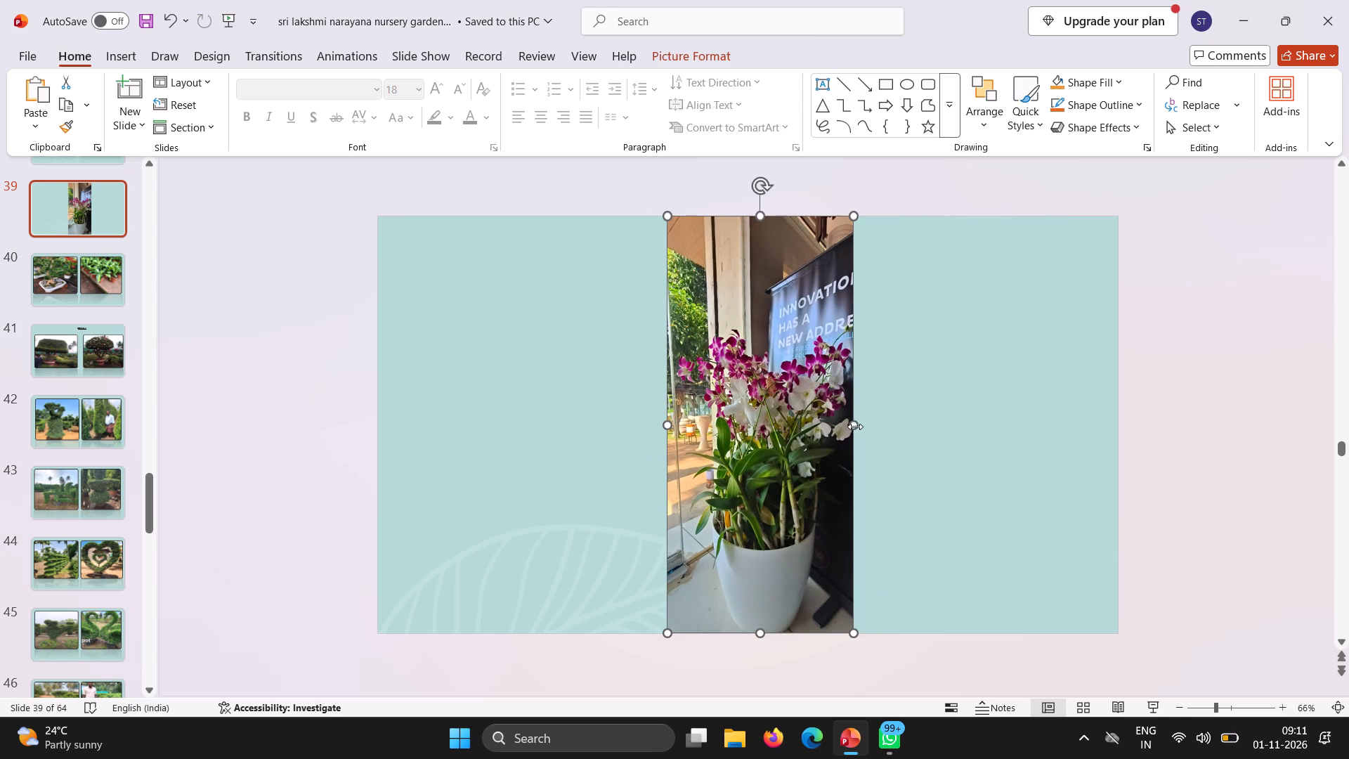
{"action": "left_click_drag", "start_coordinate": [855, 427], "coordinate": [979, 422]}
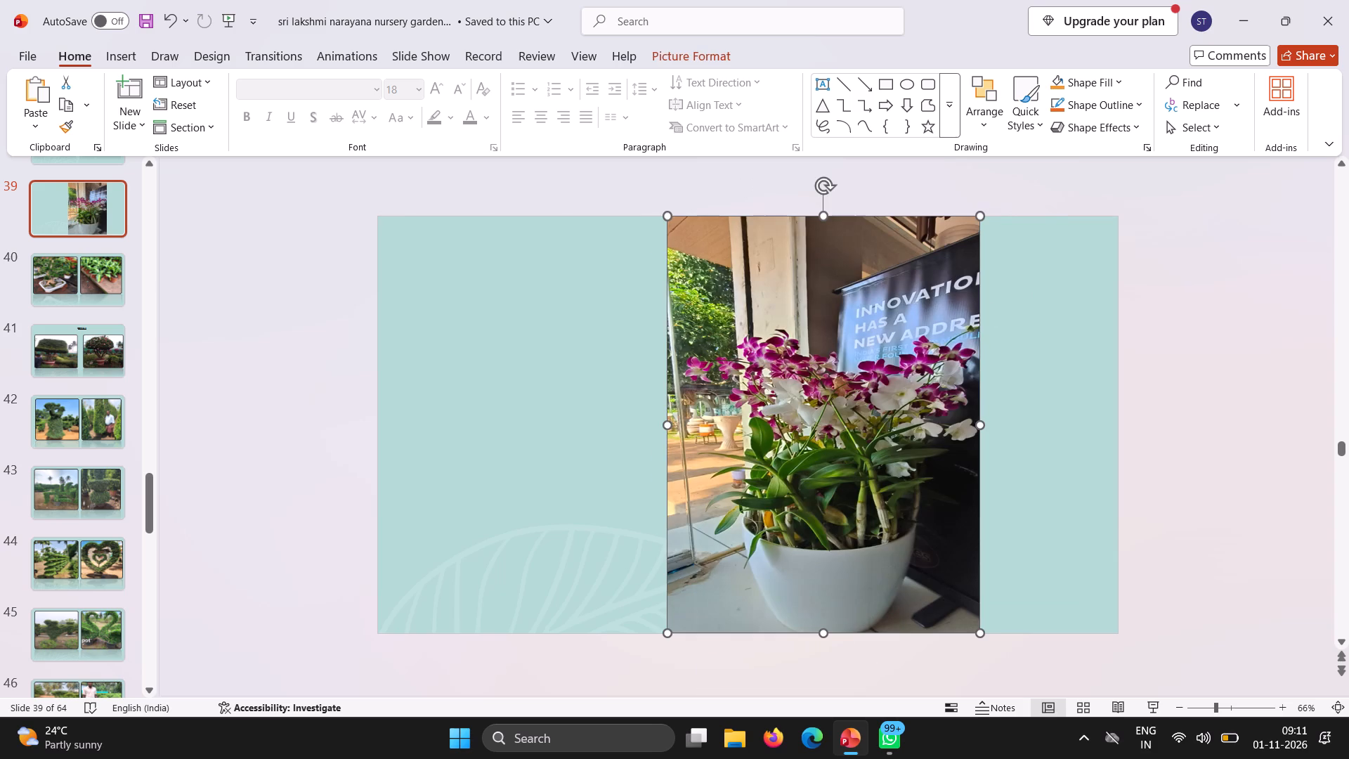
{"action": "left_click_drag", "start_coordinate": [662, 422], "coordinate": [554, 403]}
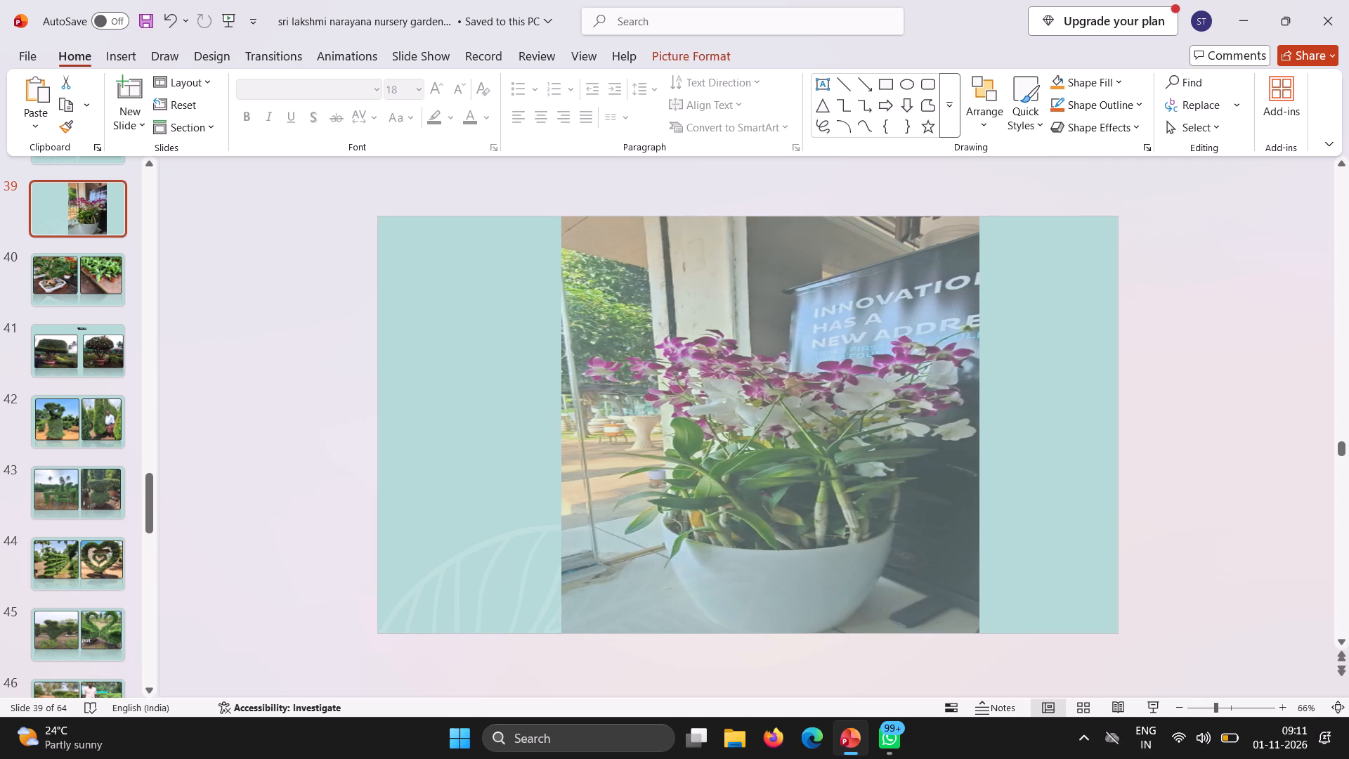
{"action": "left_click_drag", "start_coordinate": [554, 403], "coordinate": [543, 397]}
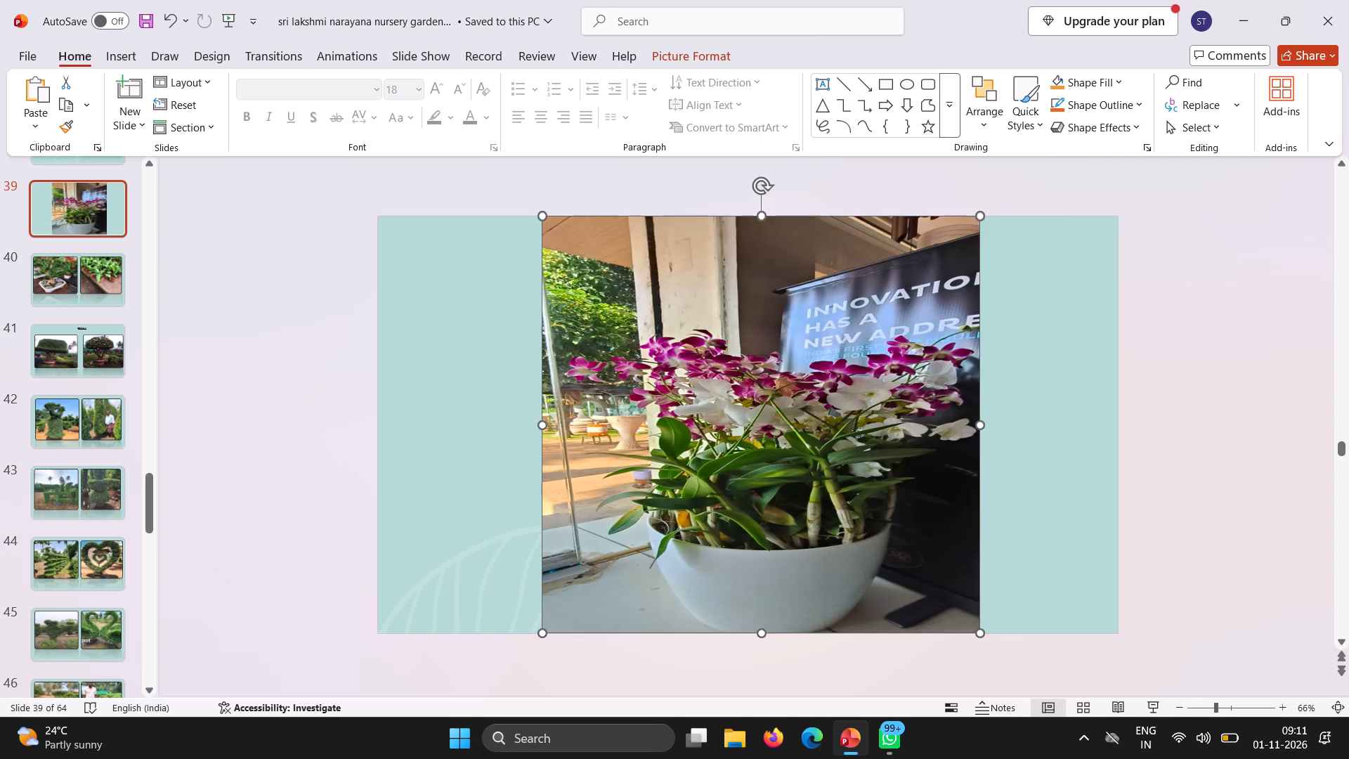
{"action": "left_click_drag", "start_coordinate": [761, 213], "coordinate": [779, 274]}
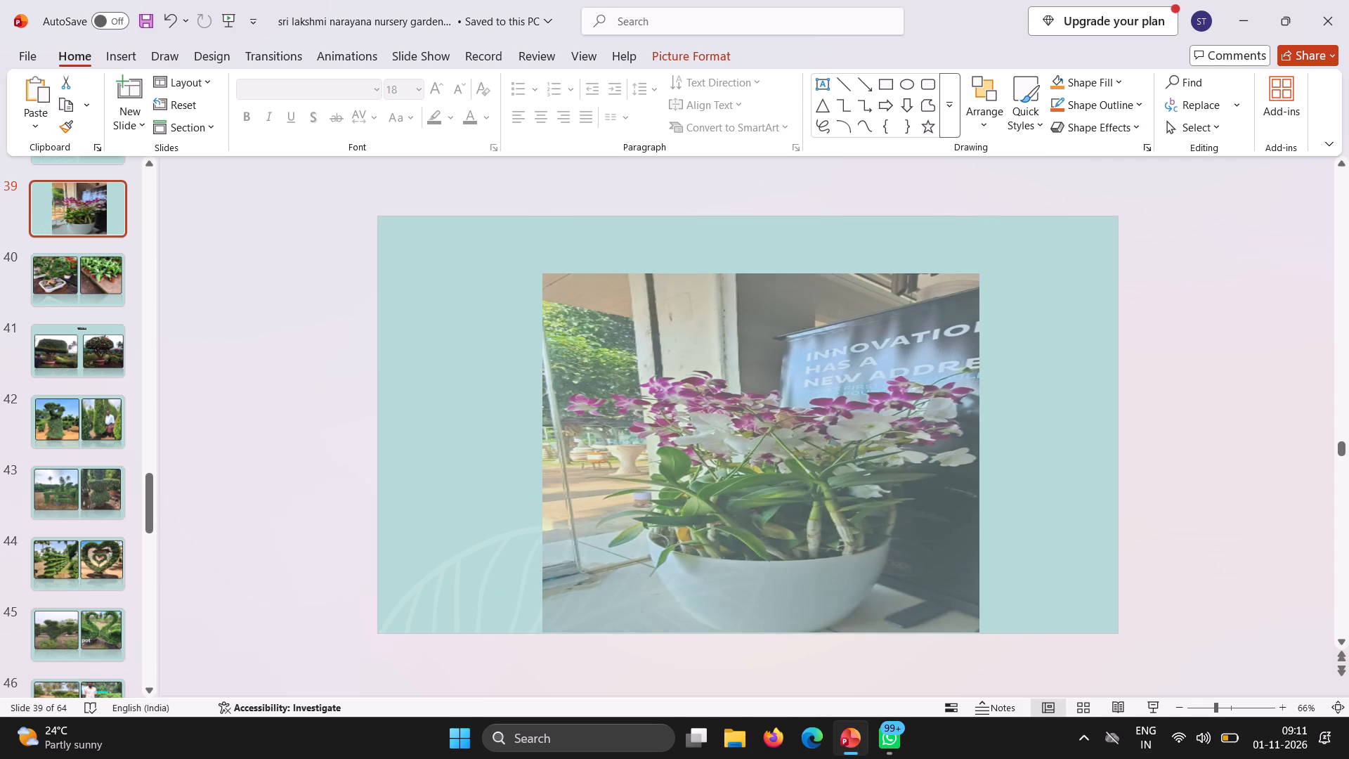
{"action": "left_click_drag", "start_coordinate": [779, 274], "coordinate": [784, 219]}
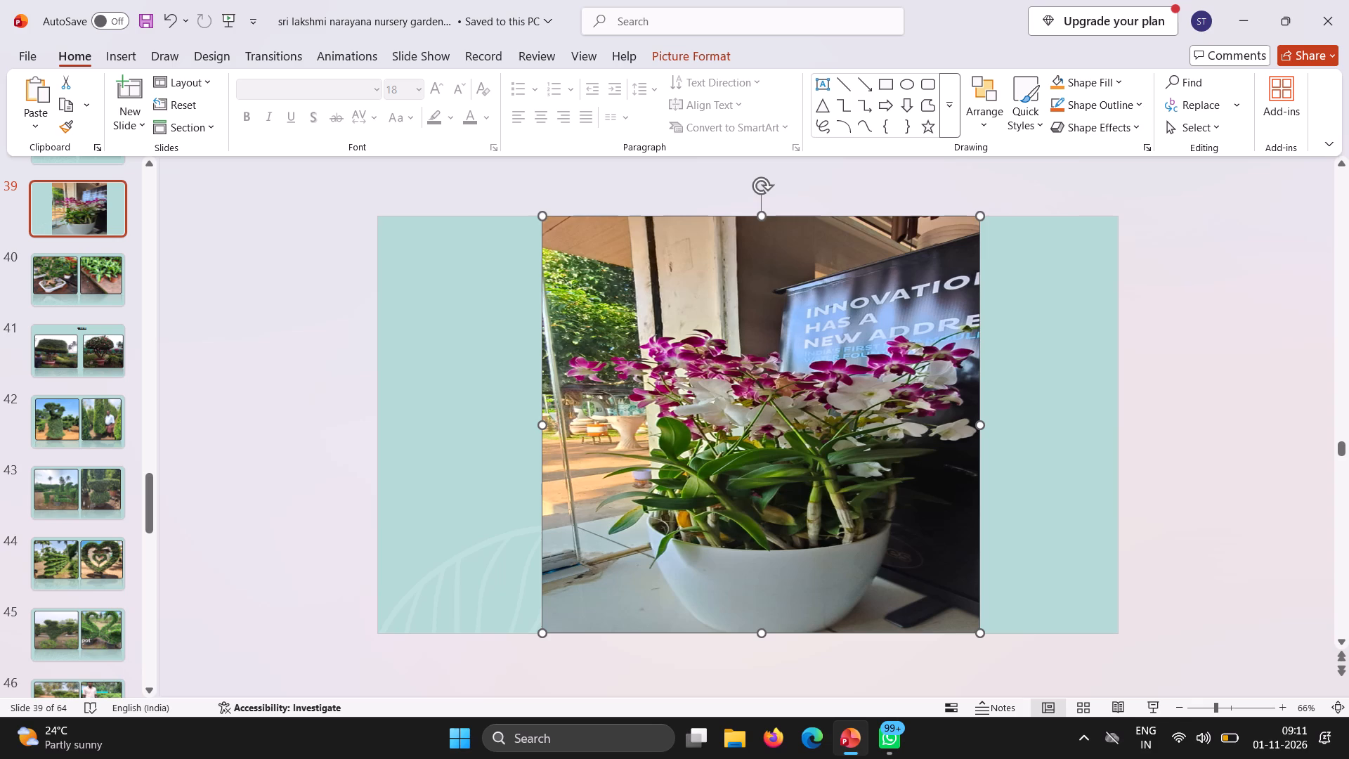
{"action": "left_click_drag", "start_coordinate": [979, 418], "coordinate": [979, 410]}
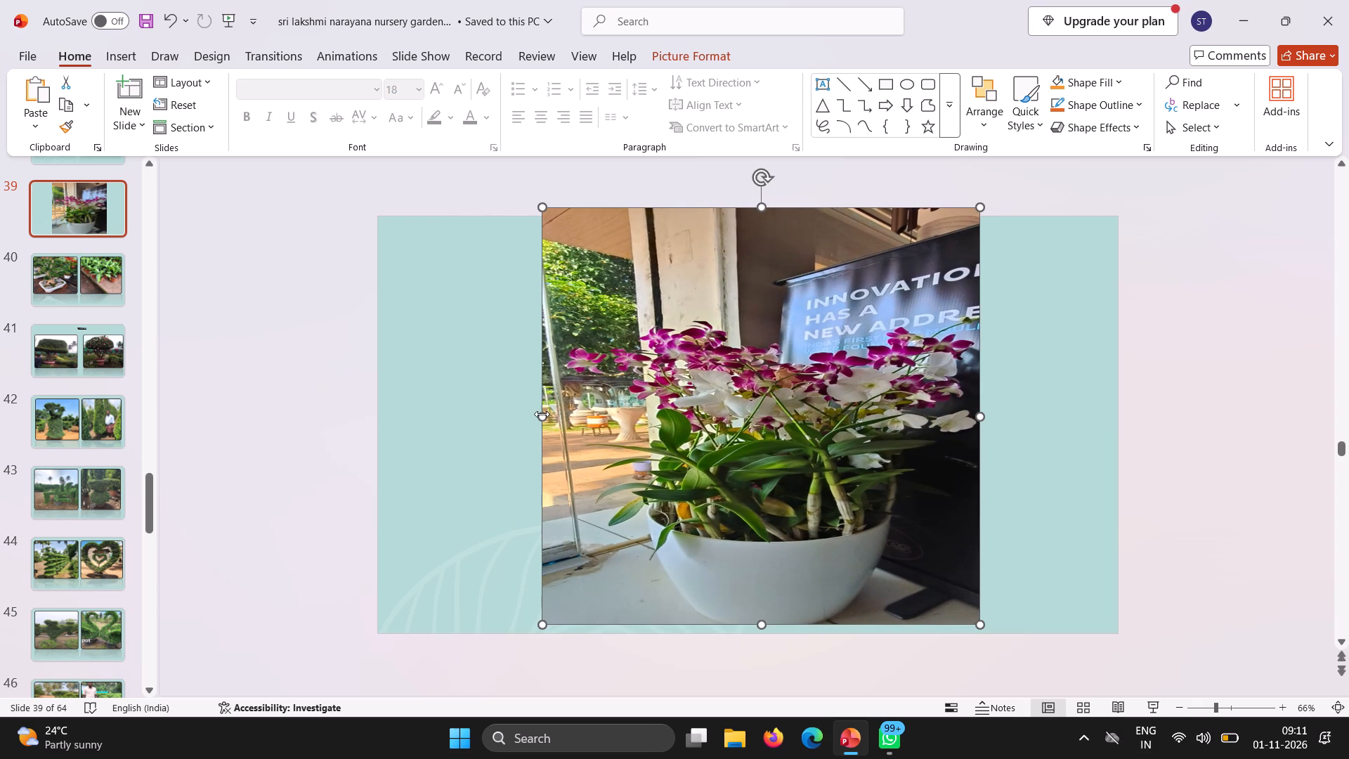
{"action": "left_click_drag", "start_coordinate": [547, 415], "coordinate": [674, 404]}
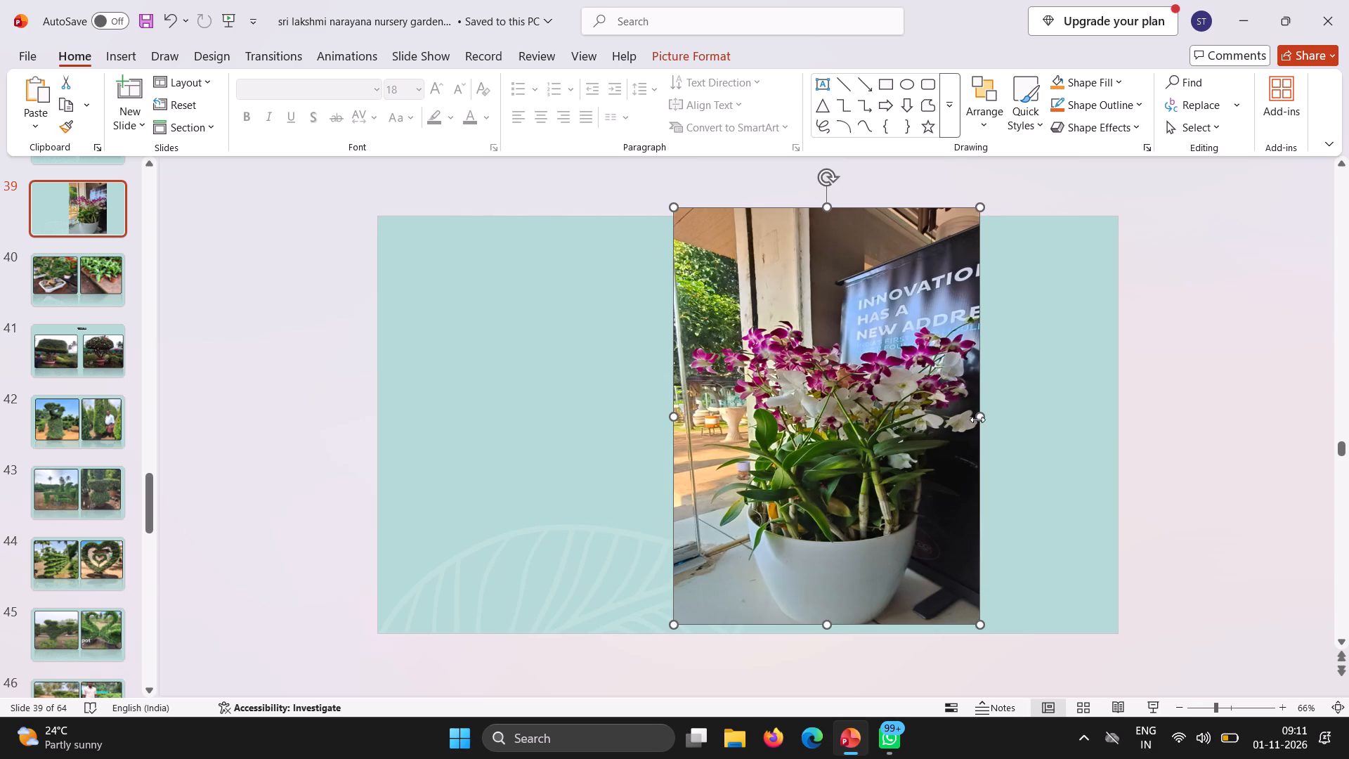
{"action": "left_click_drag", "start_coordinate": [977, 420], "coordinate": [939, 429]}
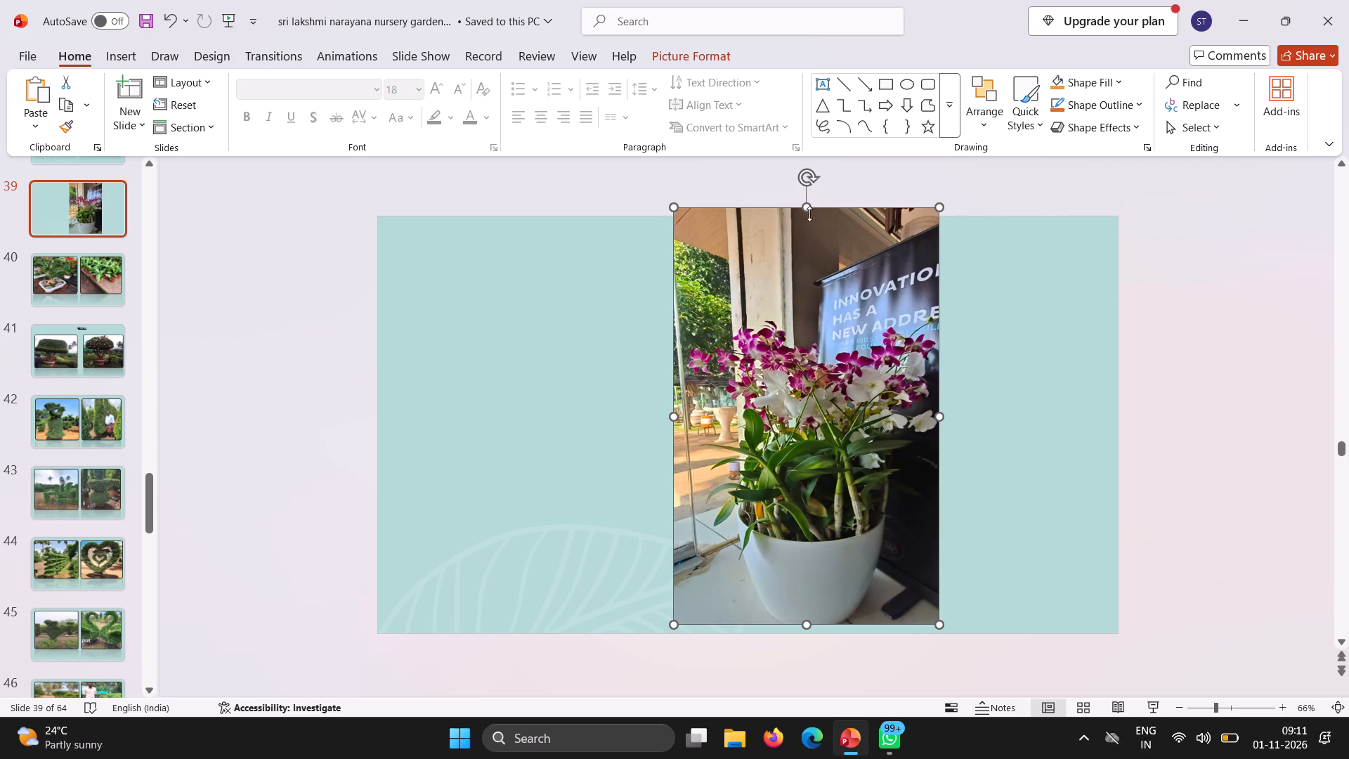
{"action": "left_click_drag", "start_coordinate": [806, 205], "coordinate": [809, 226]}
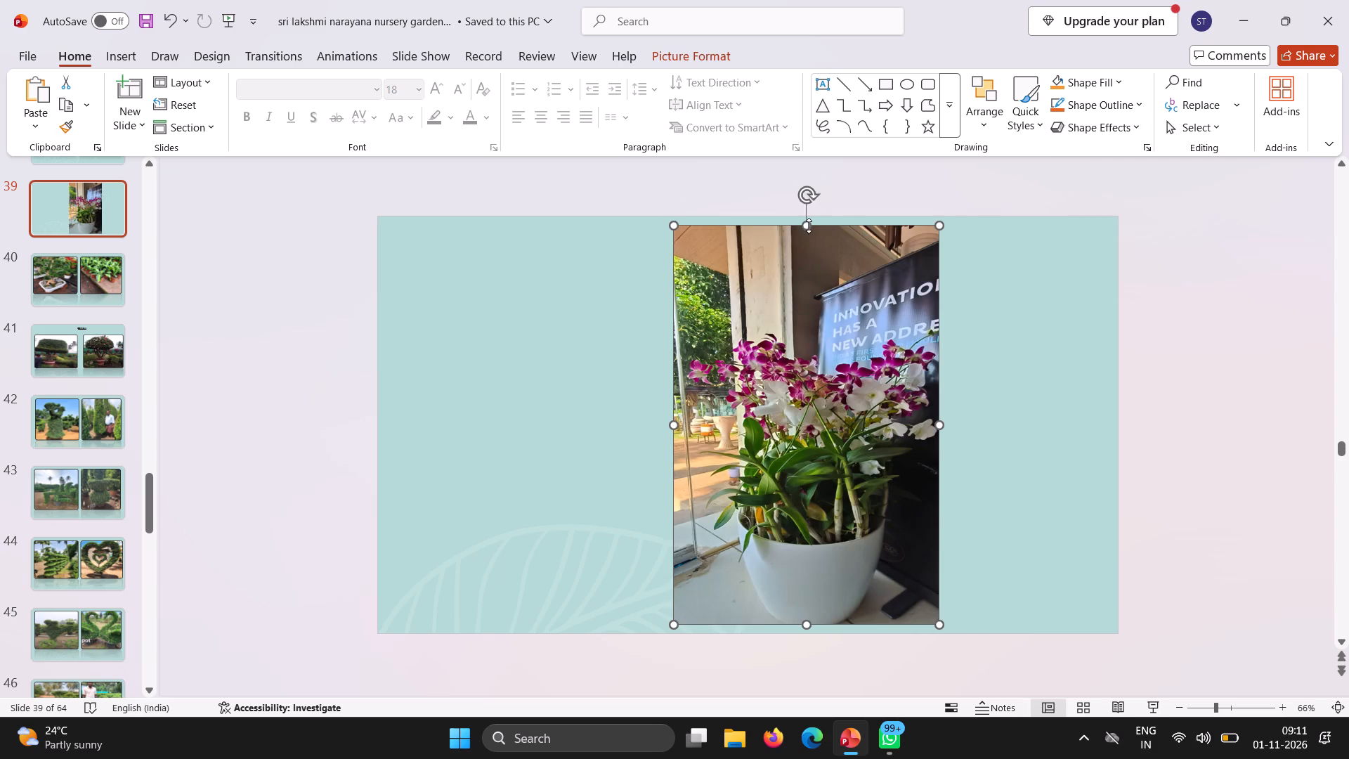
Move the orchid photo into the slide's top-left corner and extend its bottom edge to fill the slide's full height.
{"action": "left_click_drag", "start_coordinate": [816, 338], "coordinate": [564, 348]}
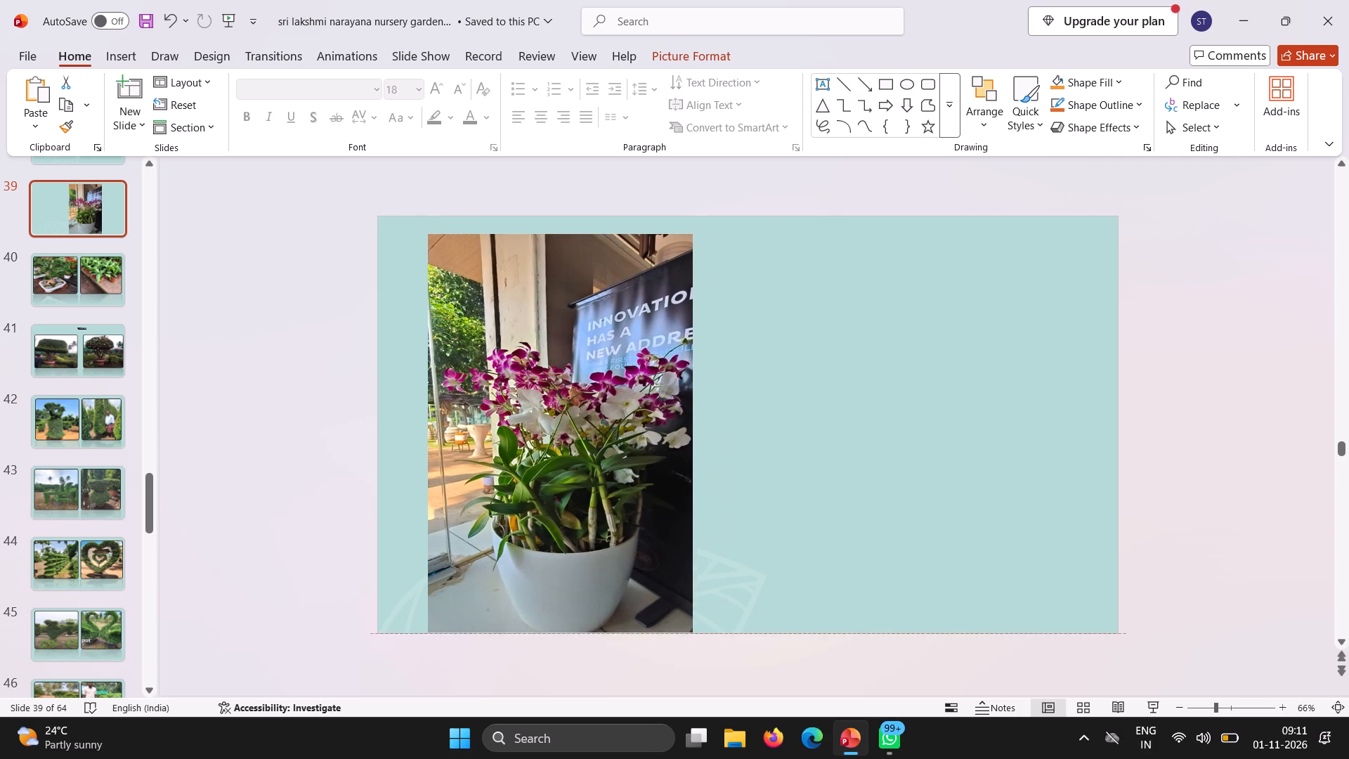
{"action": "left_click_drag", "start_coordinate": [564, 348], "coordinate": [518, 333]}
{"action": "left_click_drag", "start_coordinate": [509, 616], "coordinate": [518, 634]}
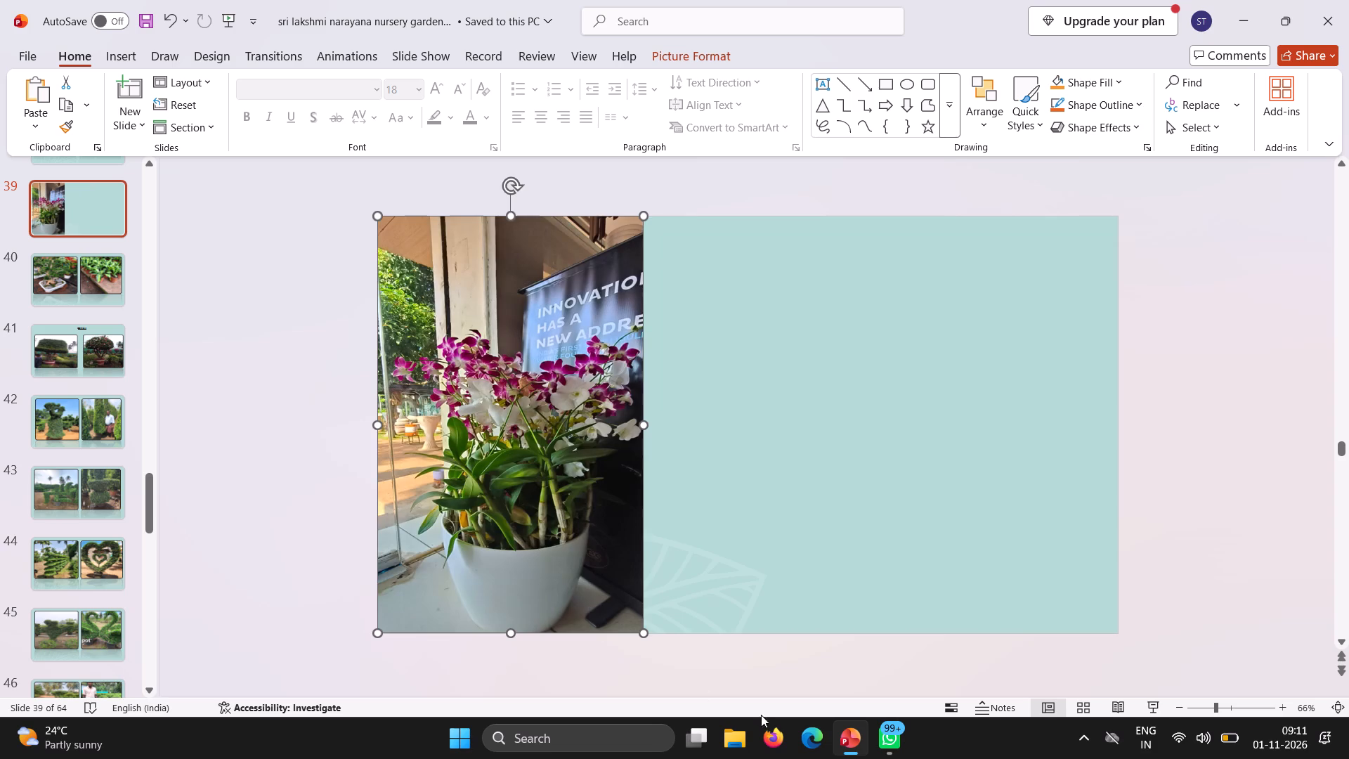
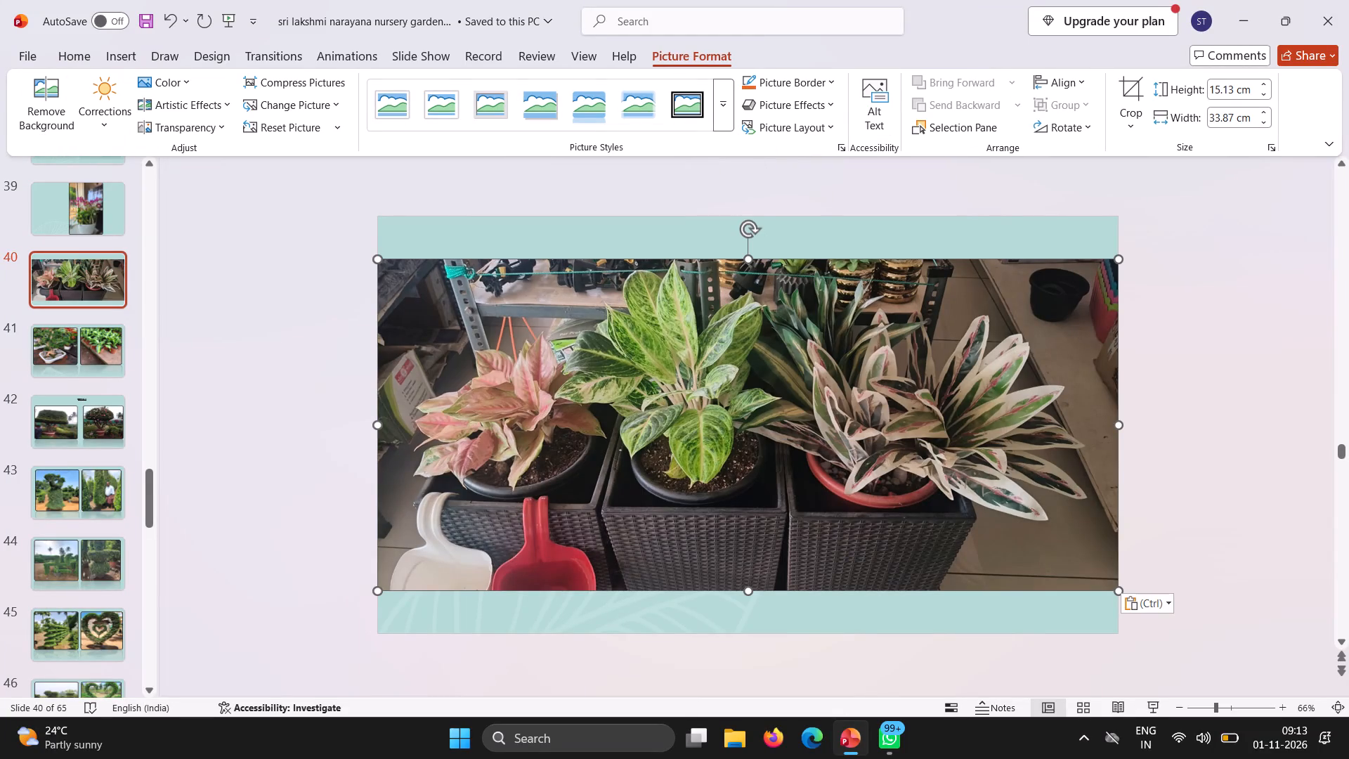
Move the three-pot foliage photo on slide 40 up to the slide's top edge and stretch its height to 19.05 cm to fill the slide.
{"action": "left_click_drag", "start_coordinate": [753, 259], "coordinate": [753, 226]}
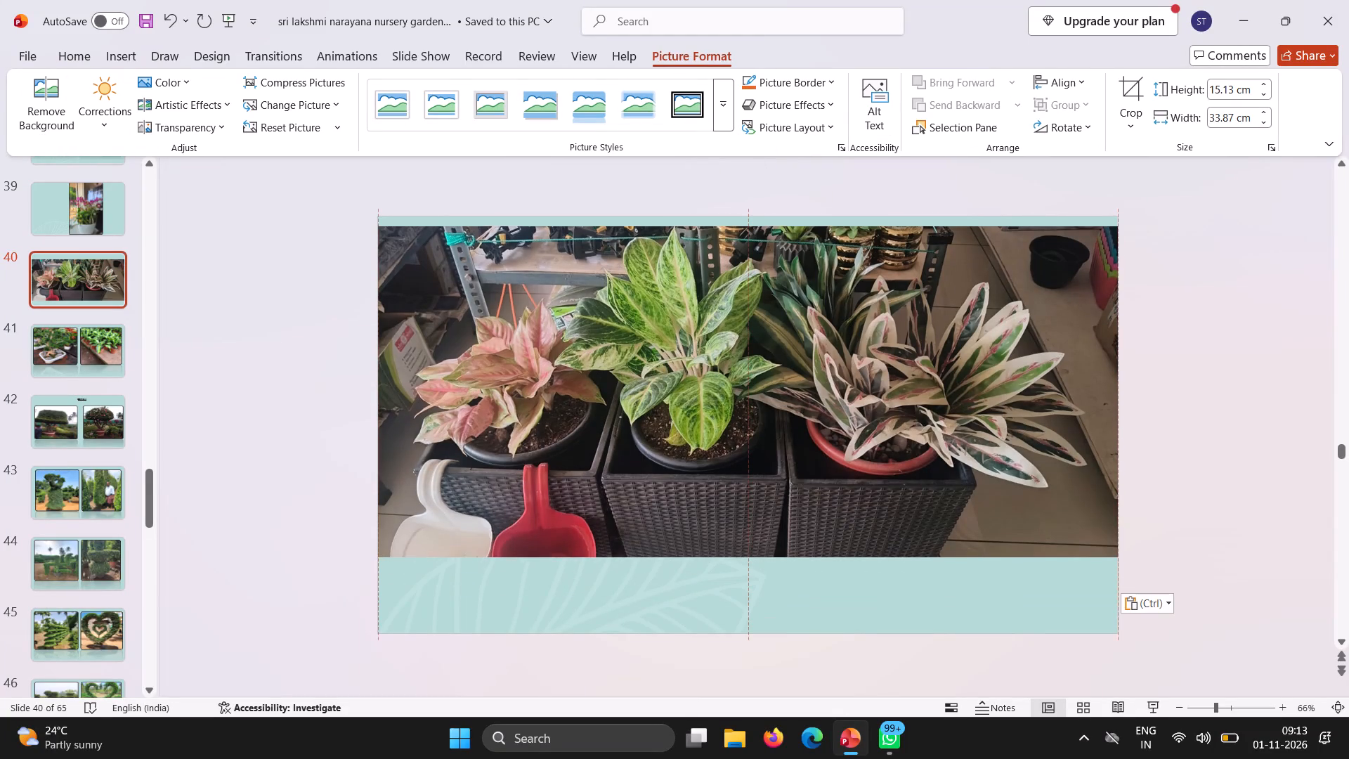
{"action": "left_click_drag", "start_coordinate": [753, 226], "coordinate": [753, 216]}
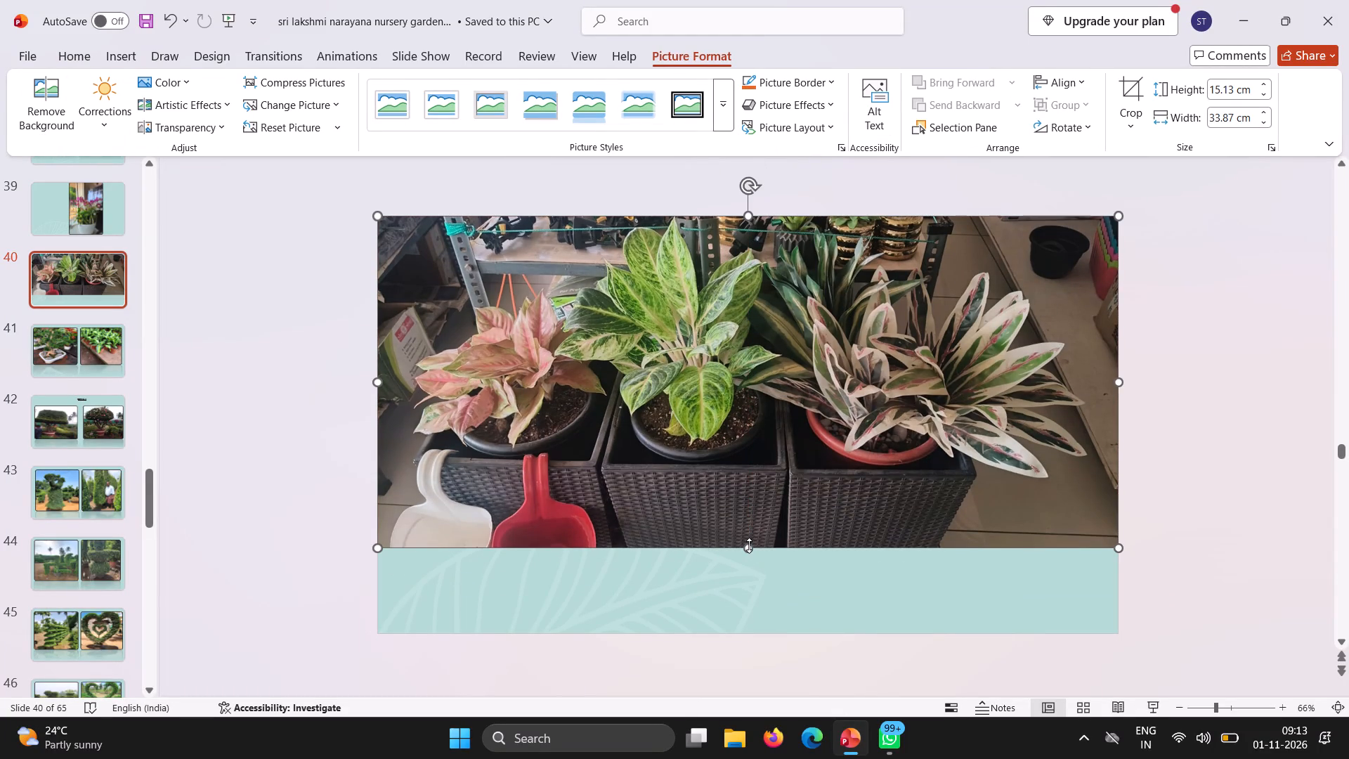
{"action": "left_click_drag", "start_coordinate": [749, 545], "coordinate": [771, 629]}
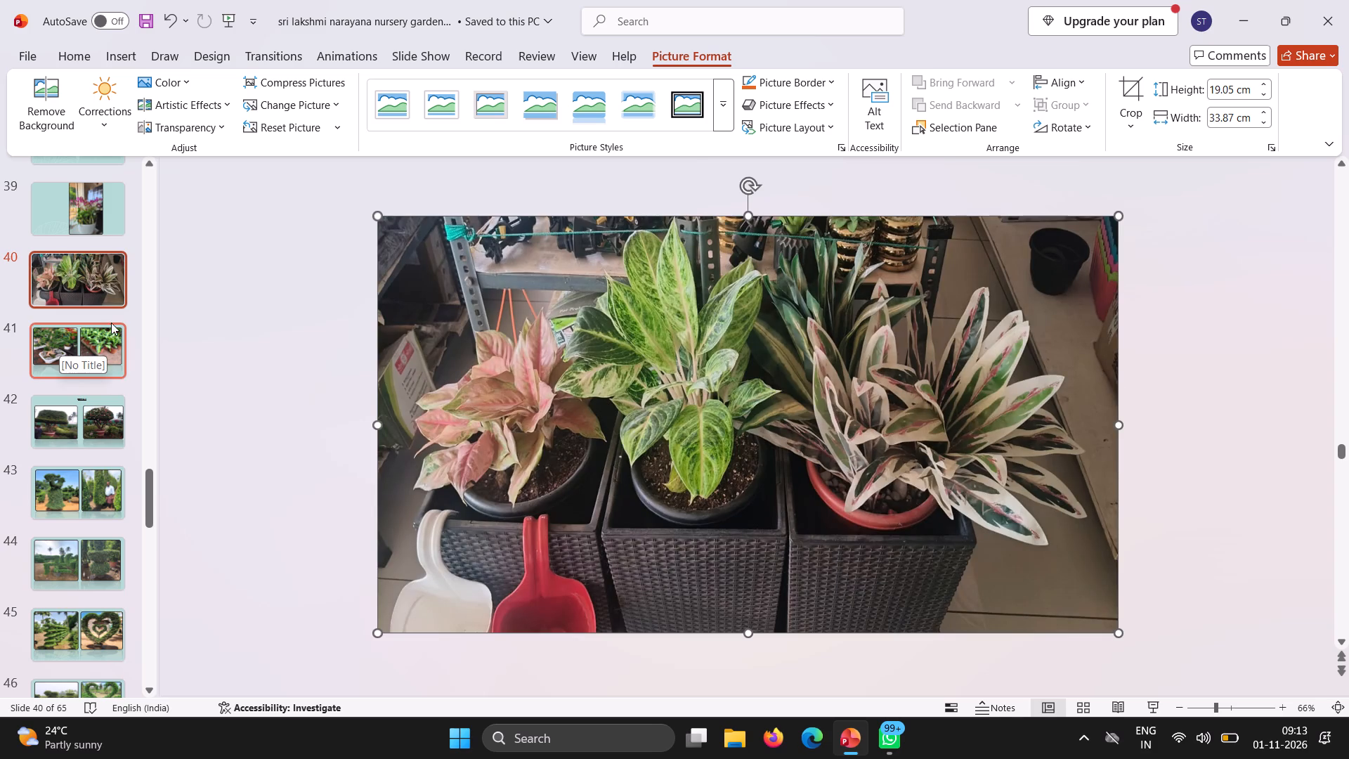
Insert a new slide directly after slide 40, the one with the three potted foliage plants.
{"action": "left_click", "coordinate": [135, 285]}
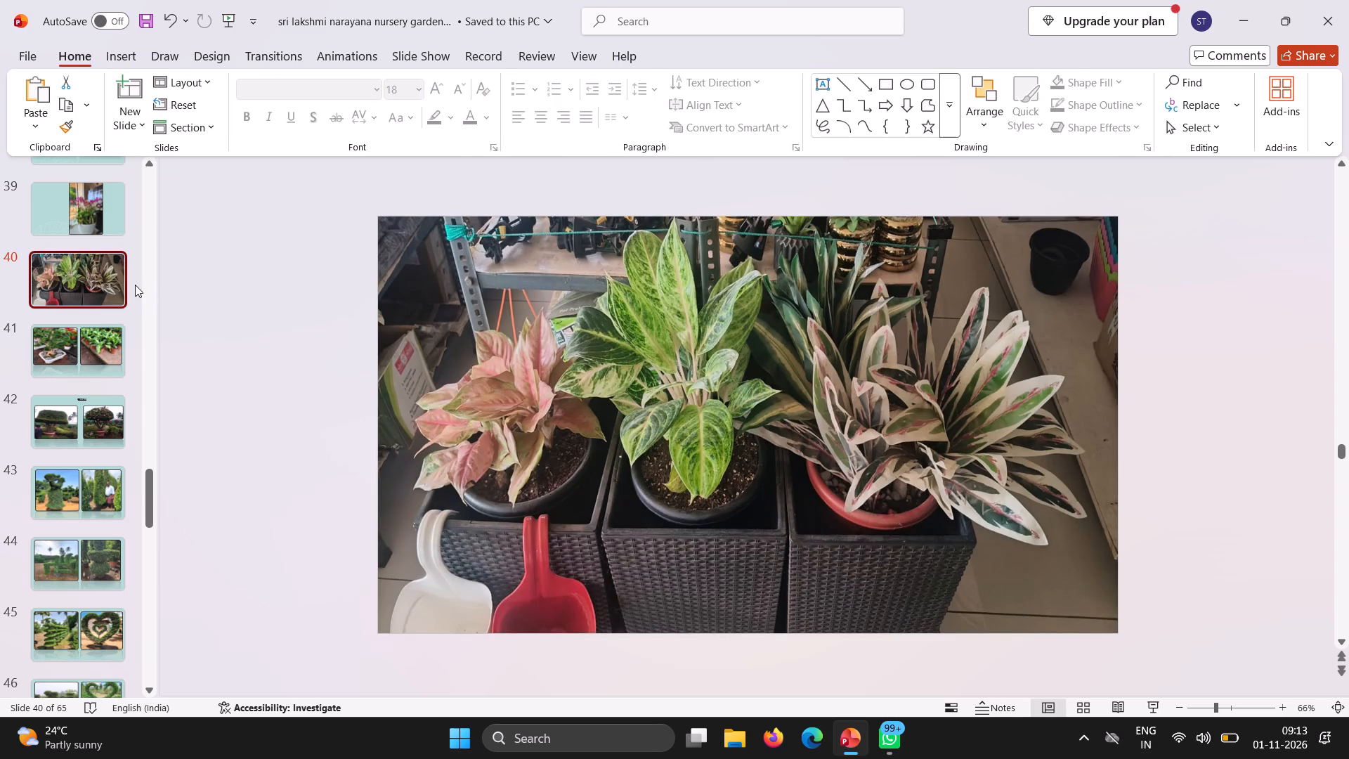
{"action": "left_click", "coordinate": [108, 285]}
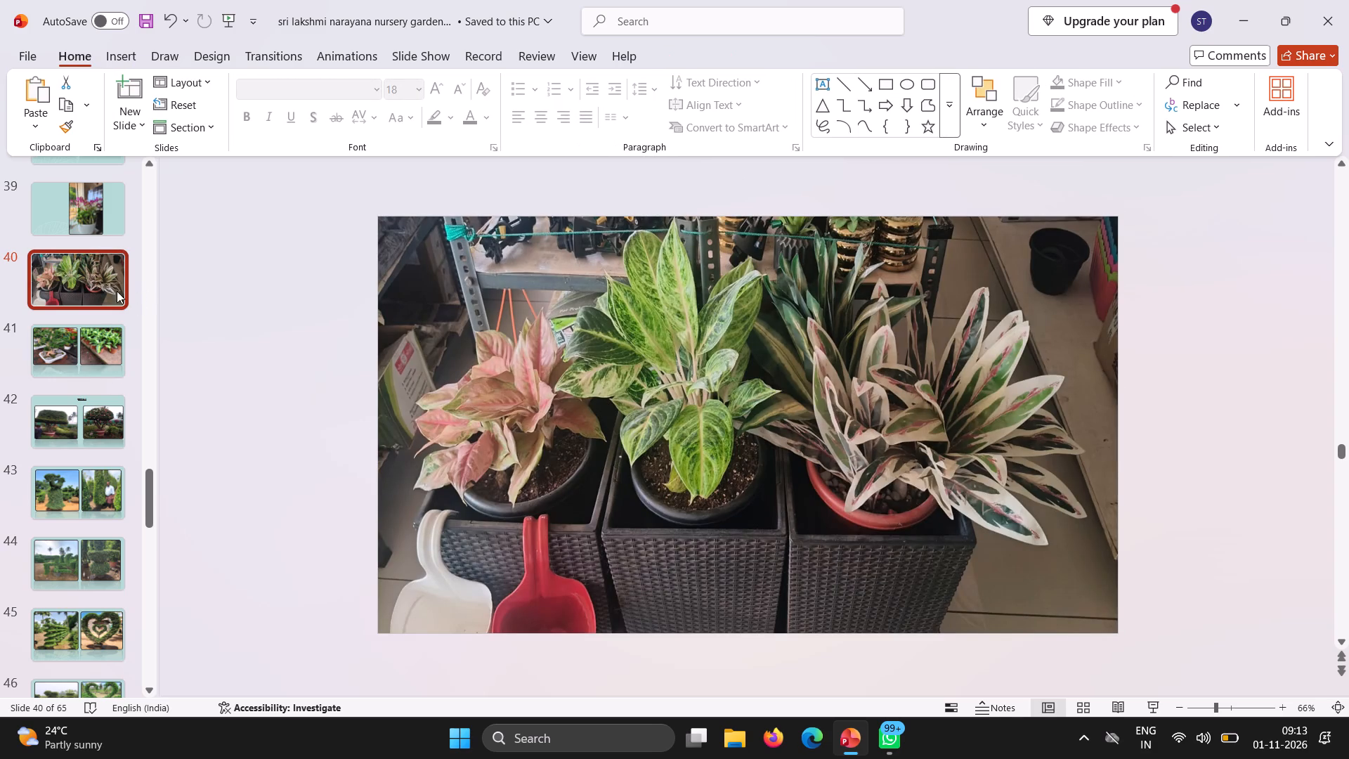
{"action": "left_click", "coordinate": [134, 303]}
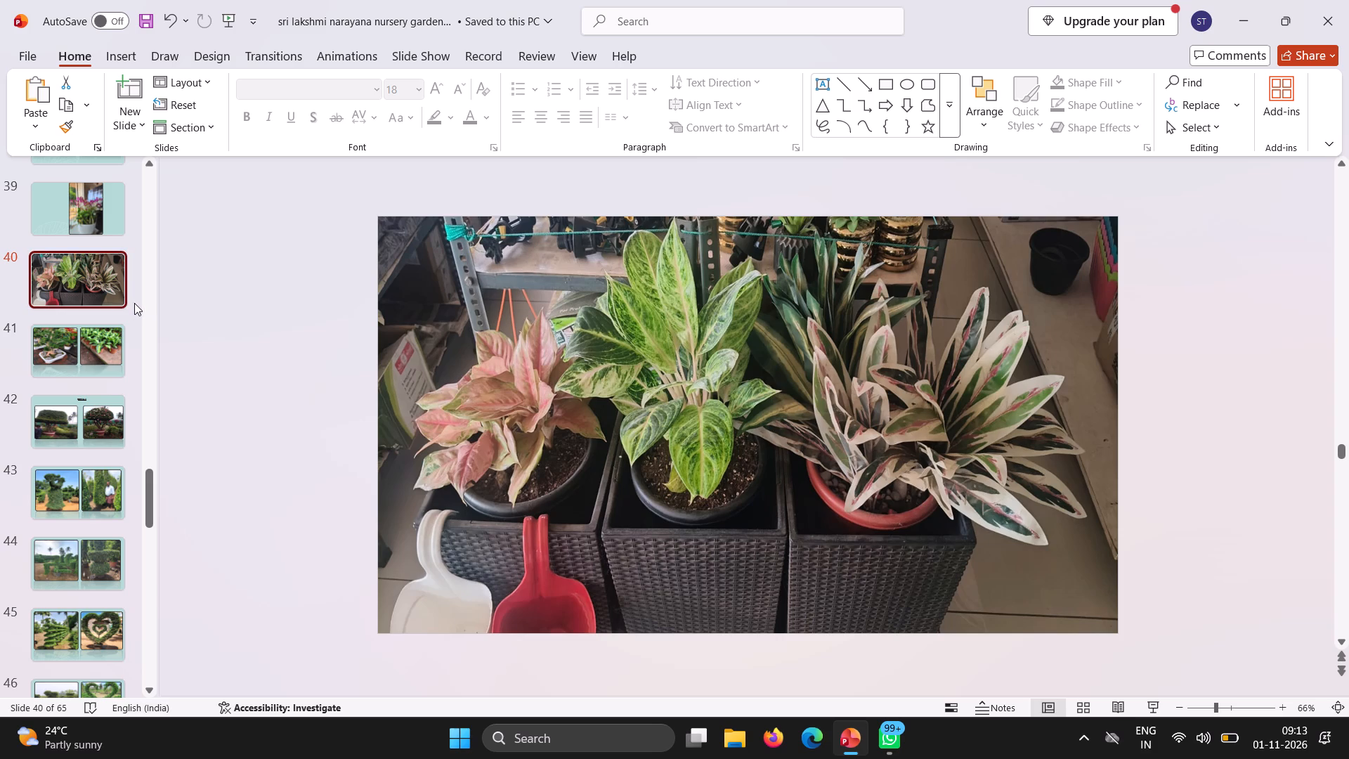
{"action": "key", "text": "Return"}
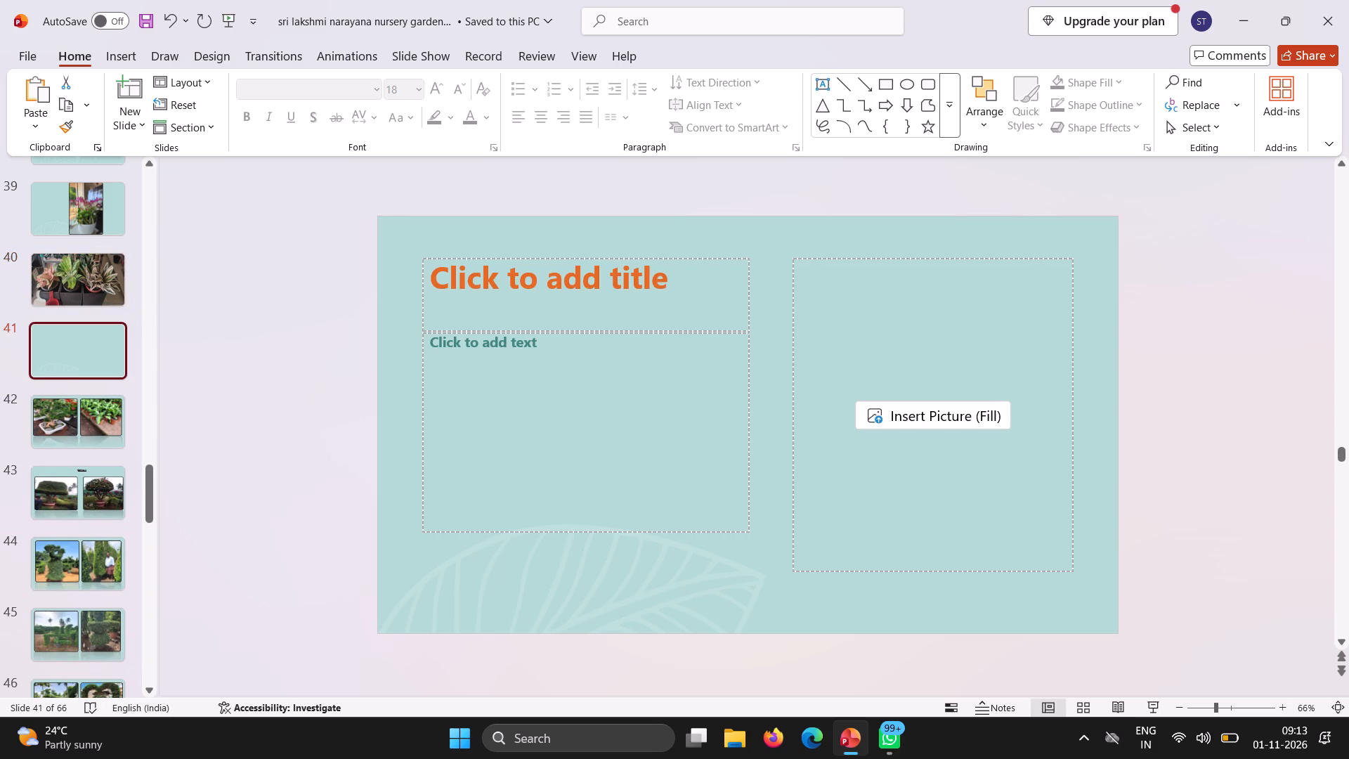
Cut the title, picture and text placeholders from the new slide 41 so only the leaf background remains.
{"action": "left_click", "coordinate": [426, 274]}
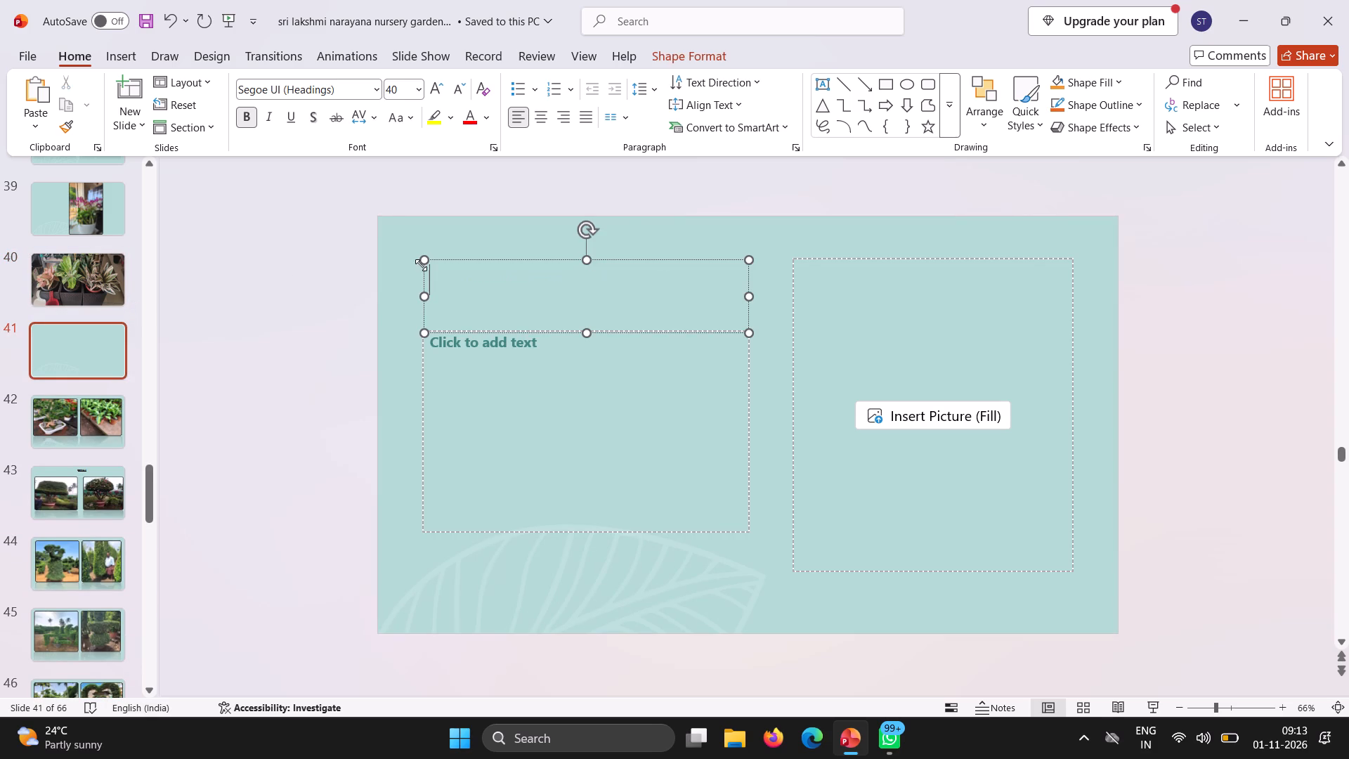
{"action": "right_click", "coordinate": [421, 263]}
{"action": "left_click", "coordinate": [443, 268]}
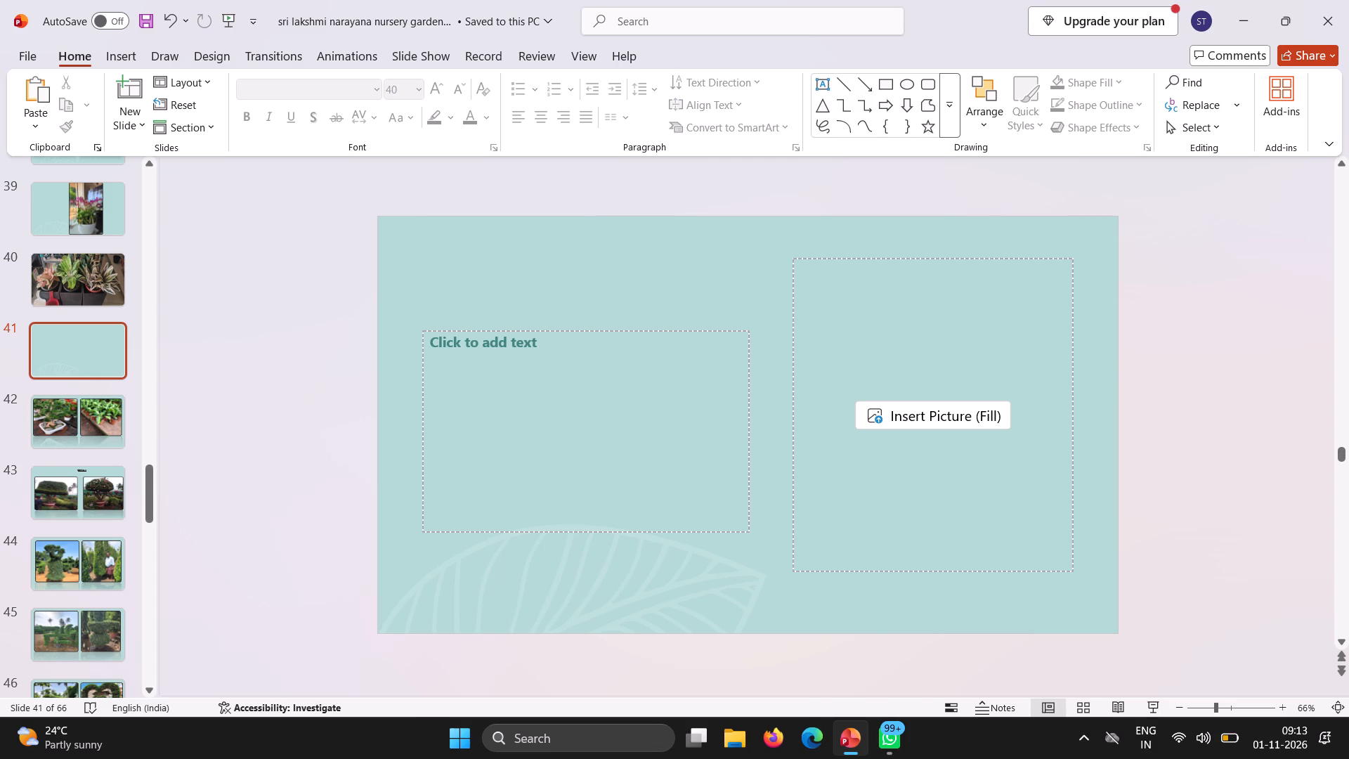
{"action": "right_click", "coordinate": [807, 257]}
{"action": "left_click", "coordinate": [828, 270]}
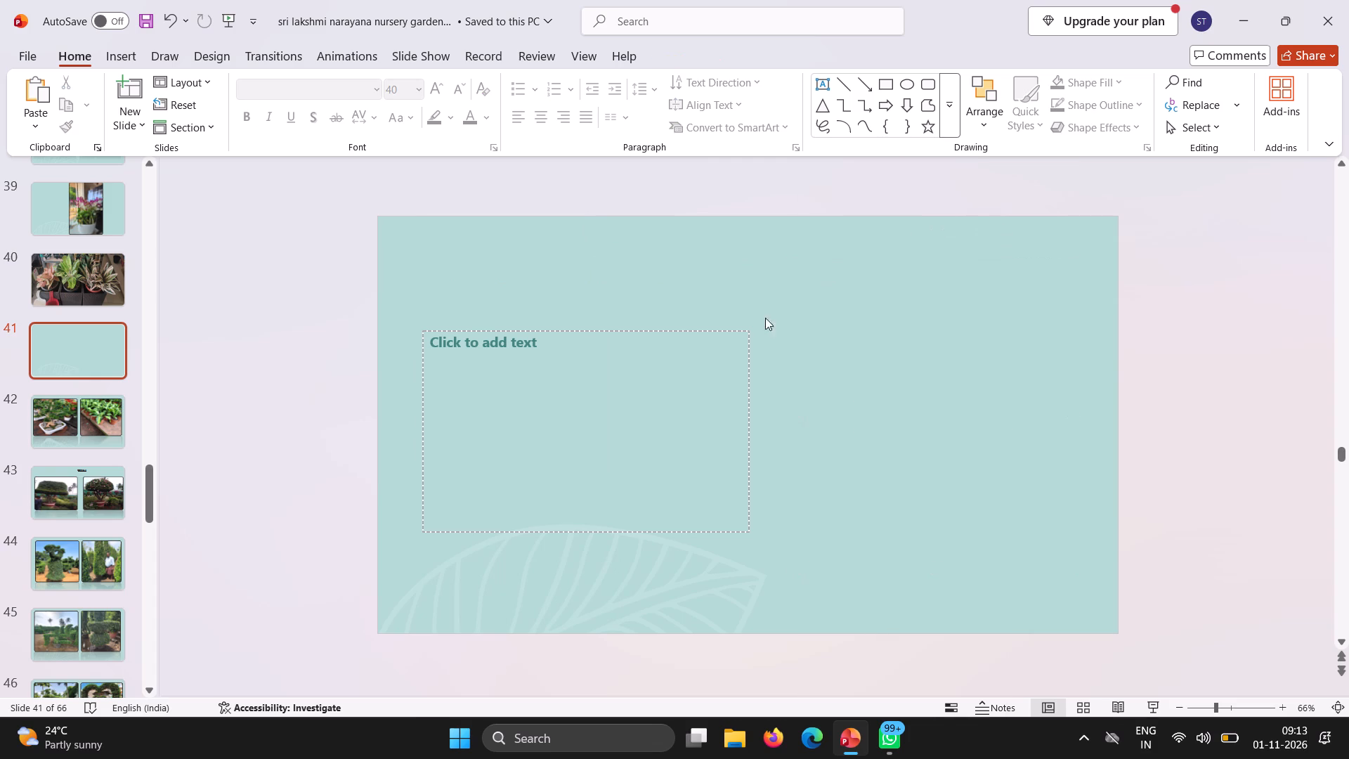
{"action": "right_click", "coordinate": [724, 335]}
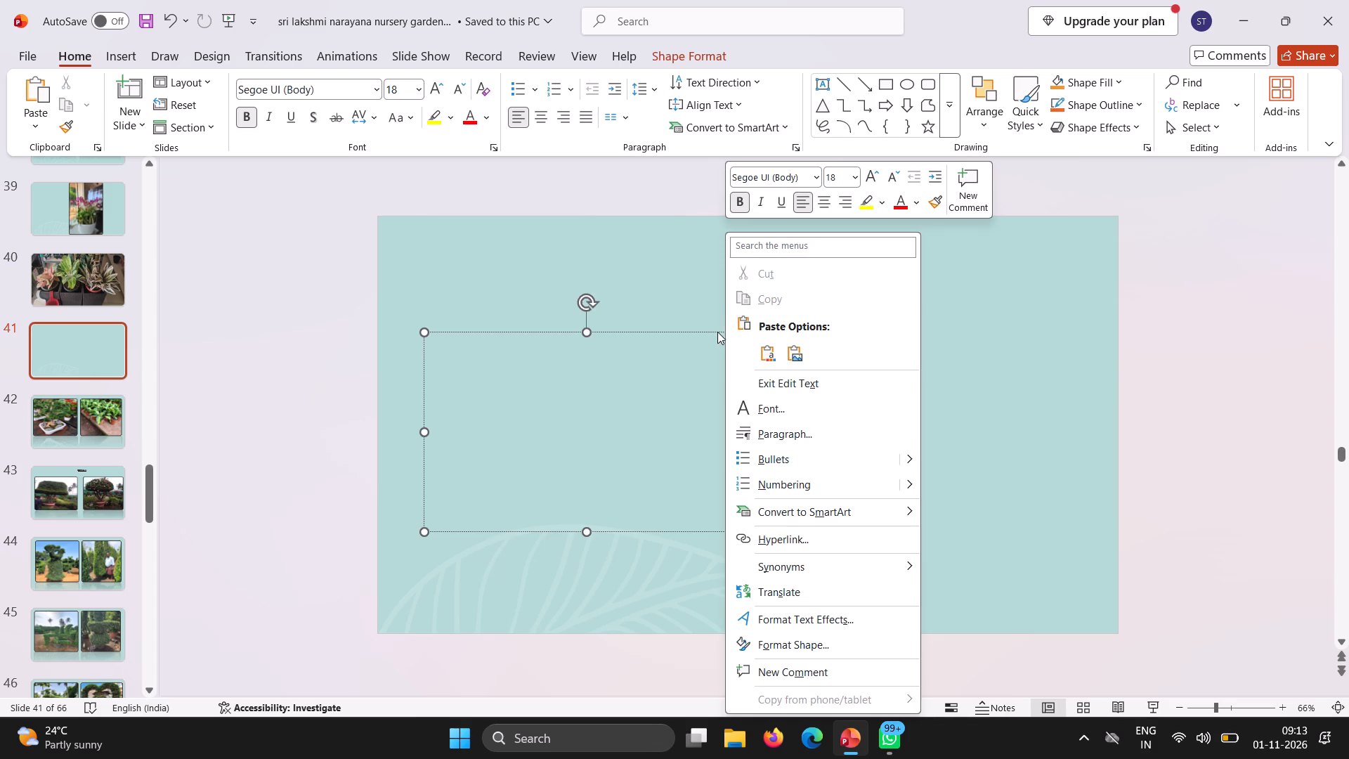
{"action": "right_click", "coordinate": [712, 330]}
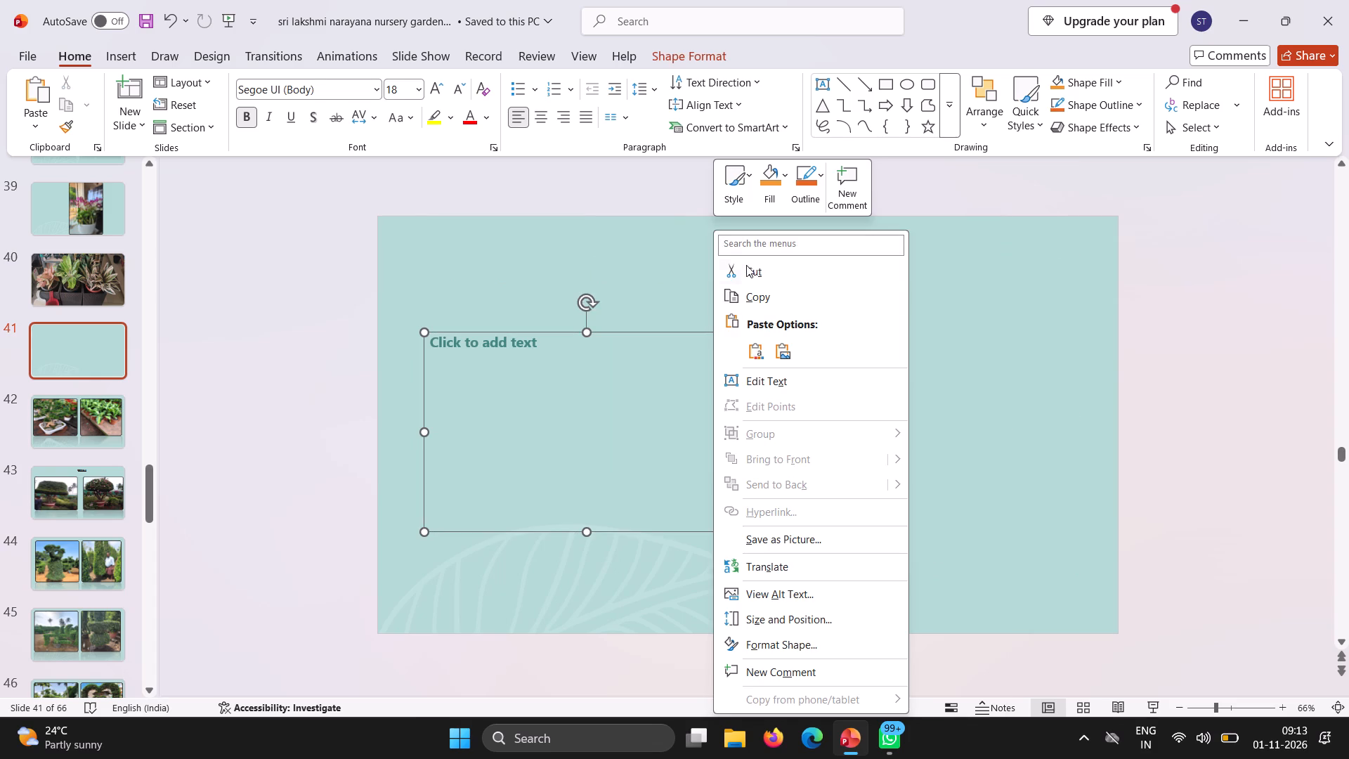
{"action": "left_click", "coordinate": [747, 279]}
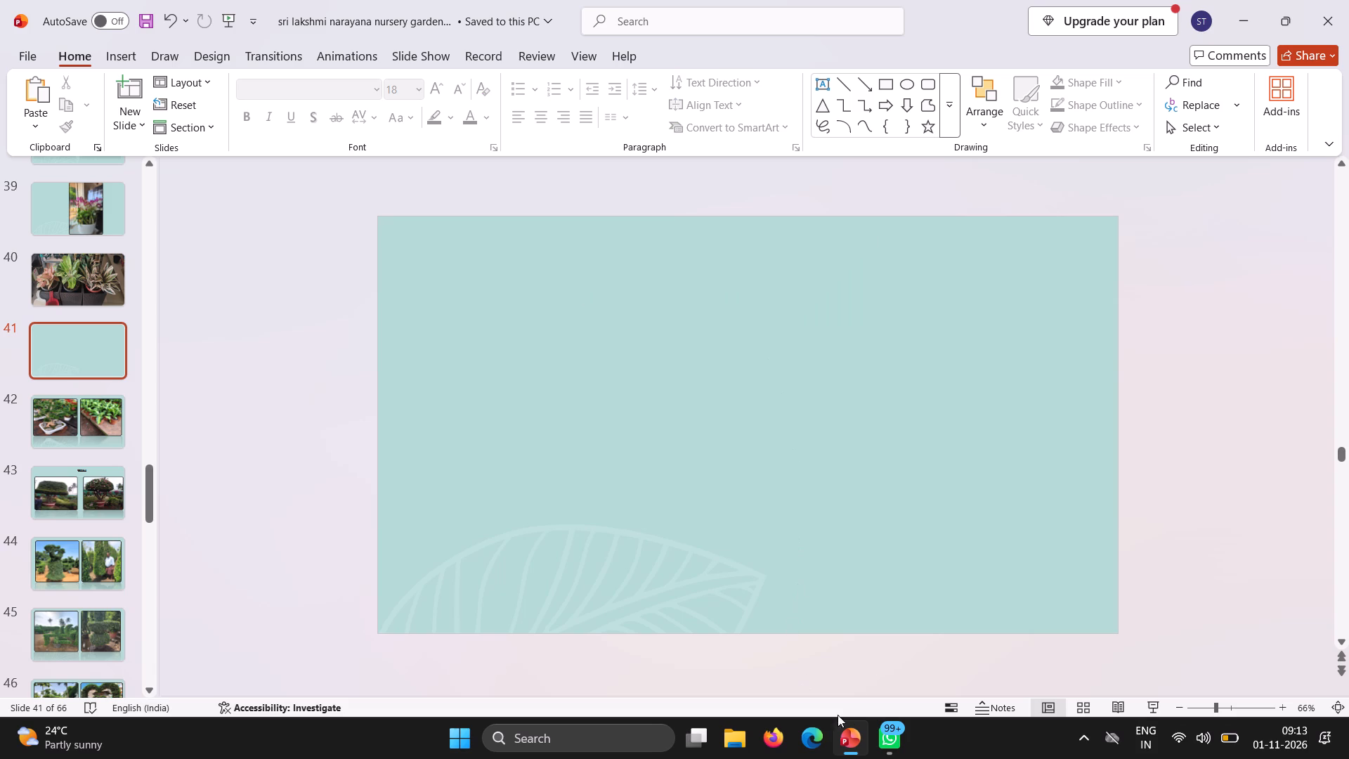
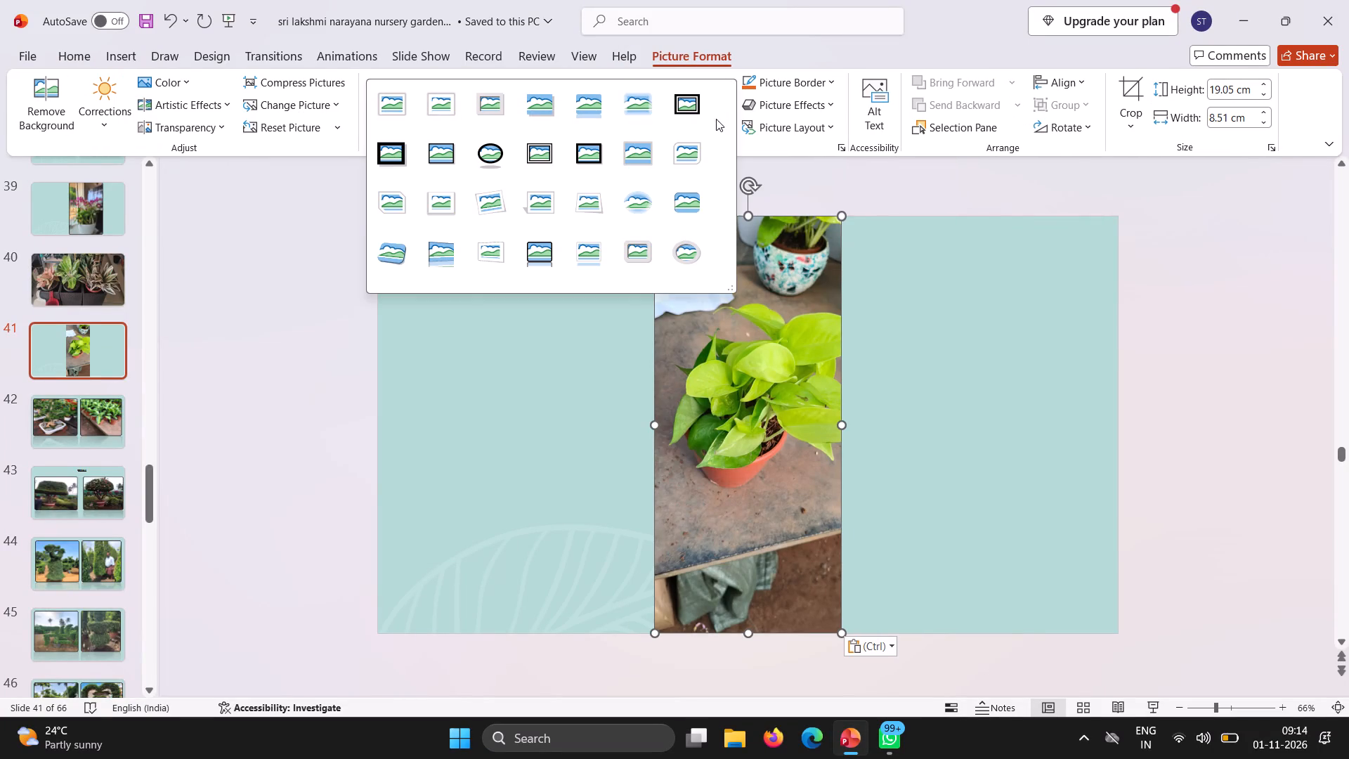
Apply the black-framed picture style with a reflection beneath to the potted money plant photo on slide 41.
{"action": "left_click", "coordinate": [526, 251]}
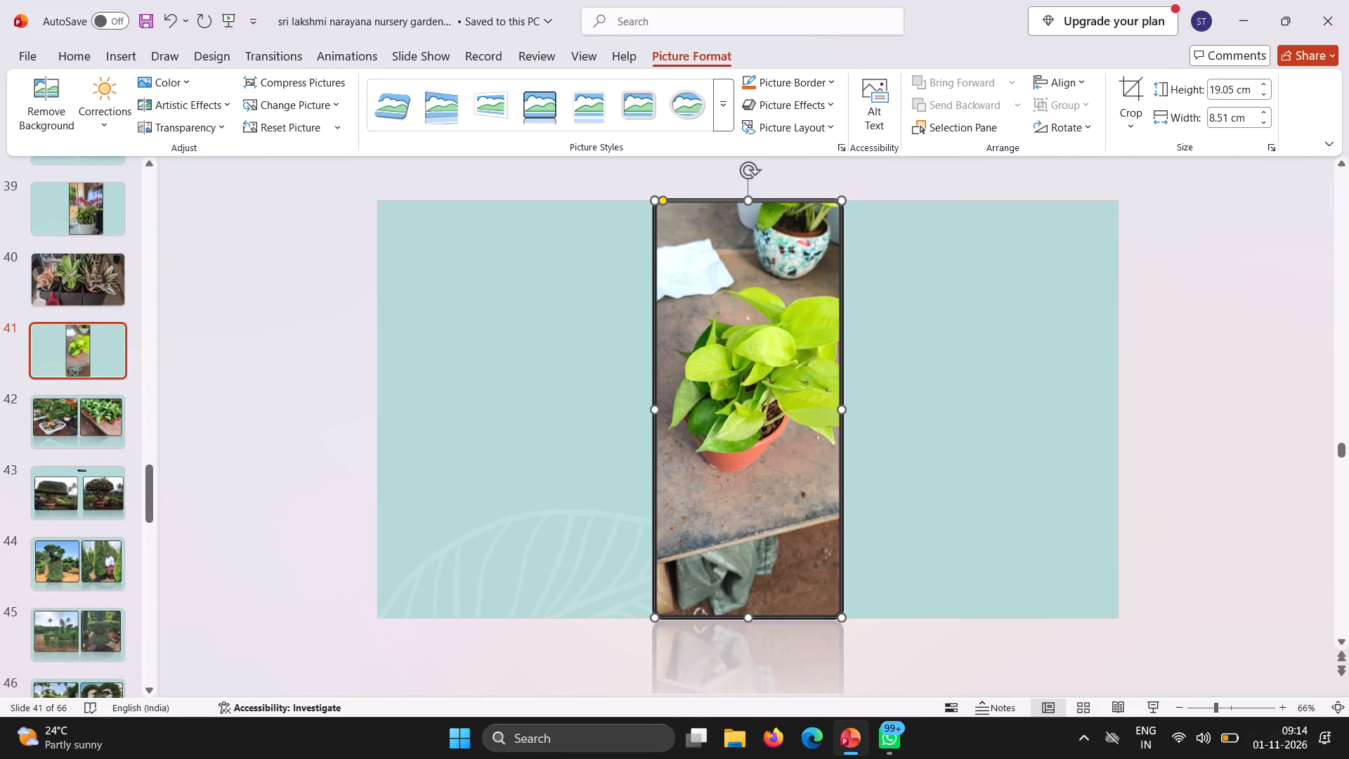
Move the potted plant photo into the left half of slide 41 and resize it to 14.76 cm high by 10.02 cm wide.
{"action": "left_click_drag", "start_coordinate": [702, 344], "coordinate": [455, 353]}
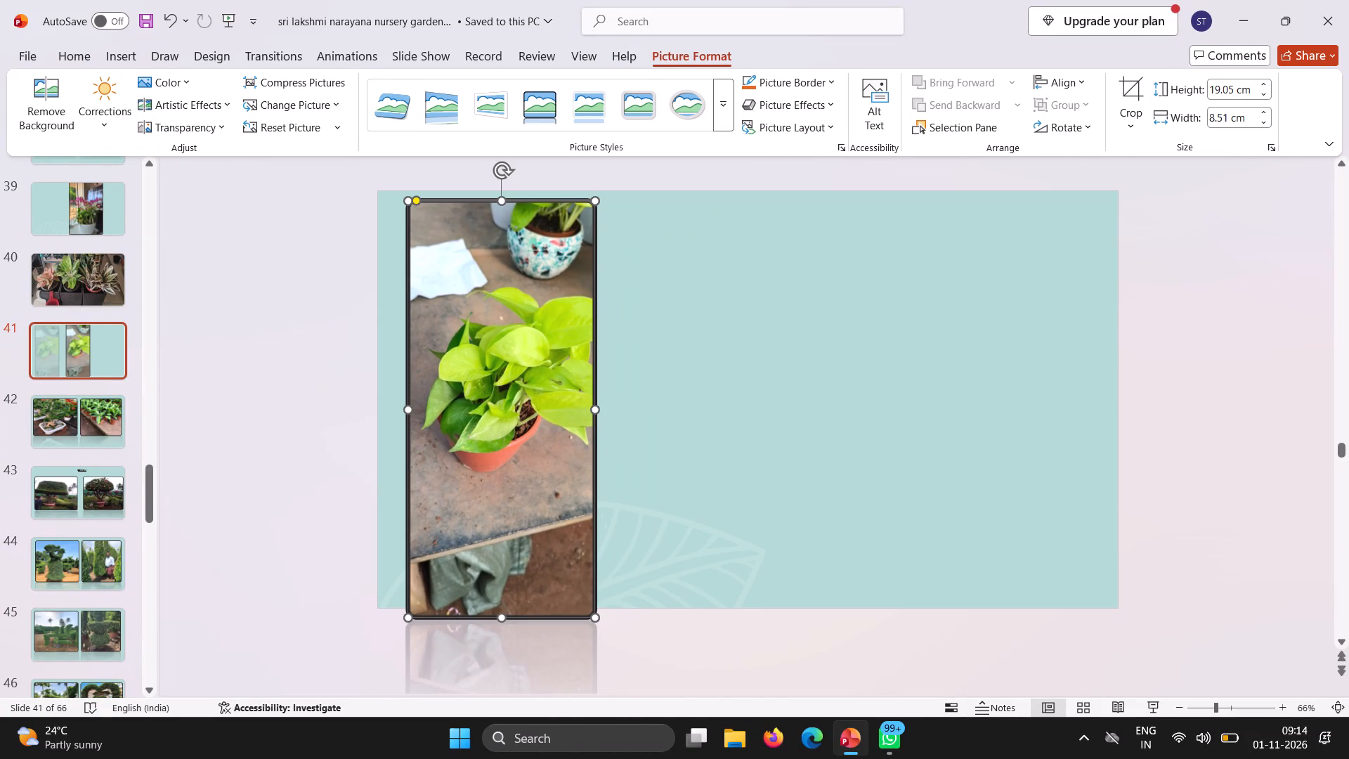
{"action": "left_click_drag", "start_coordinate": [507, 201], "coordinate": [511, 259]}
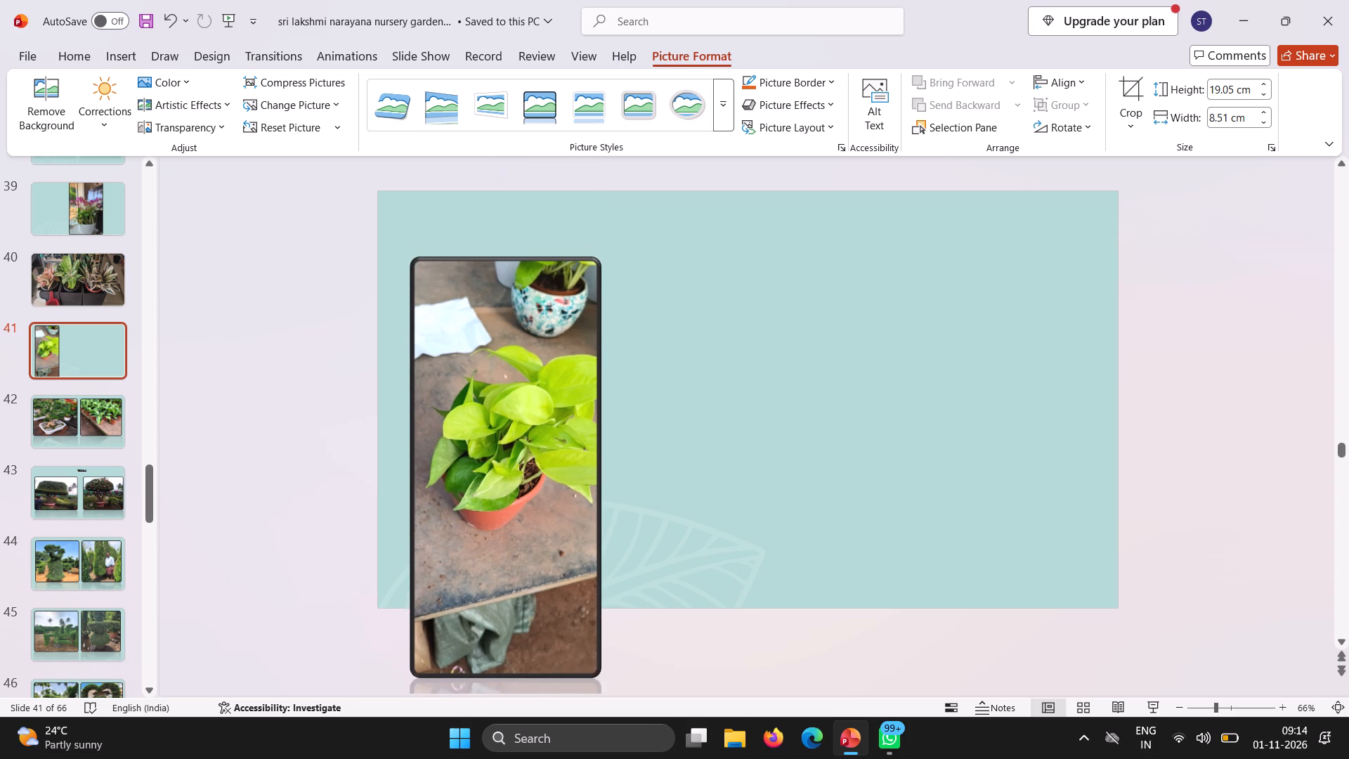
{"action": "left_click_drag", "start_coordinate": [511, 259], "coordinate": [573, 229]}
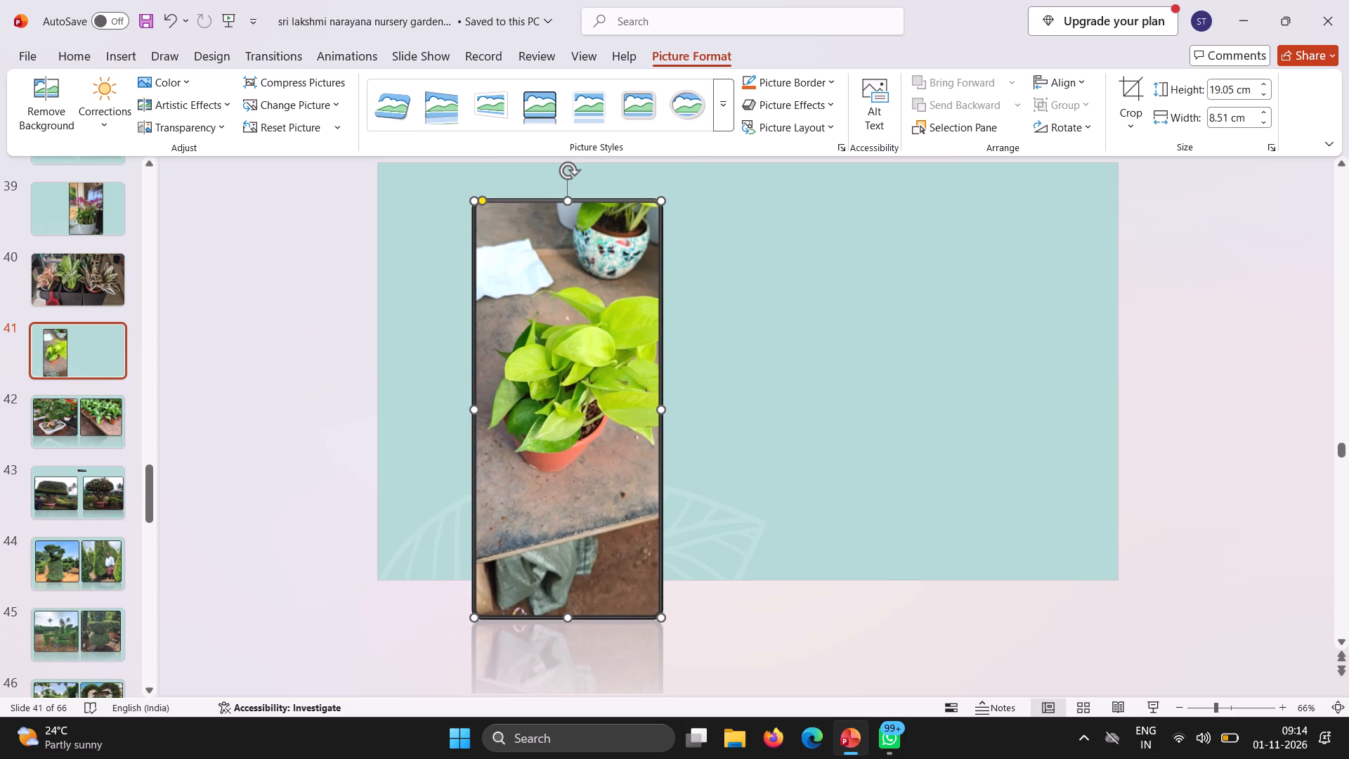
{"action": "left_click_drag", "start_coordinate": [568, 618], "coordinate": [578, 528]}
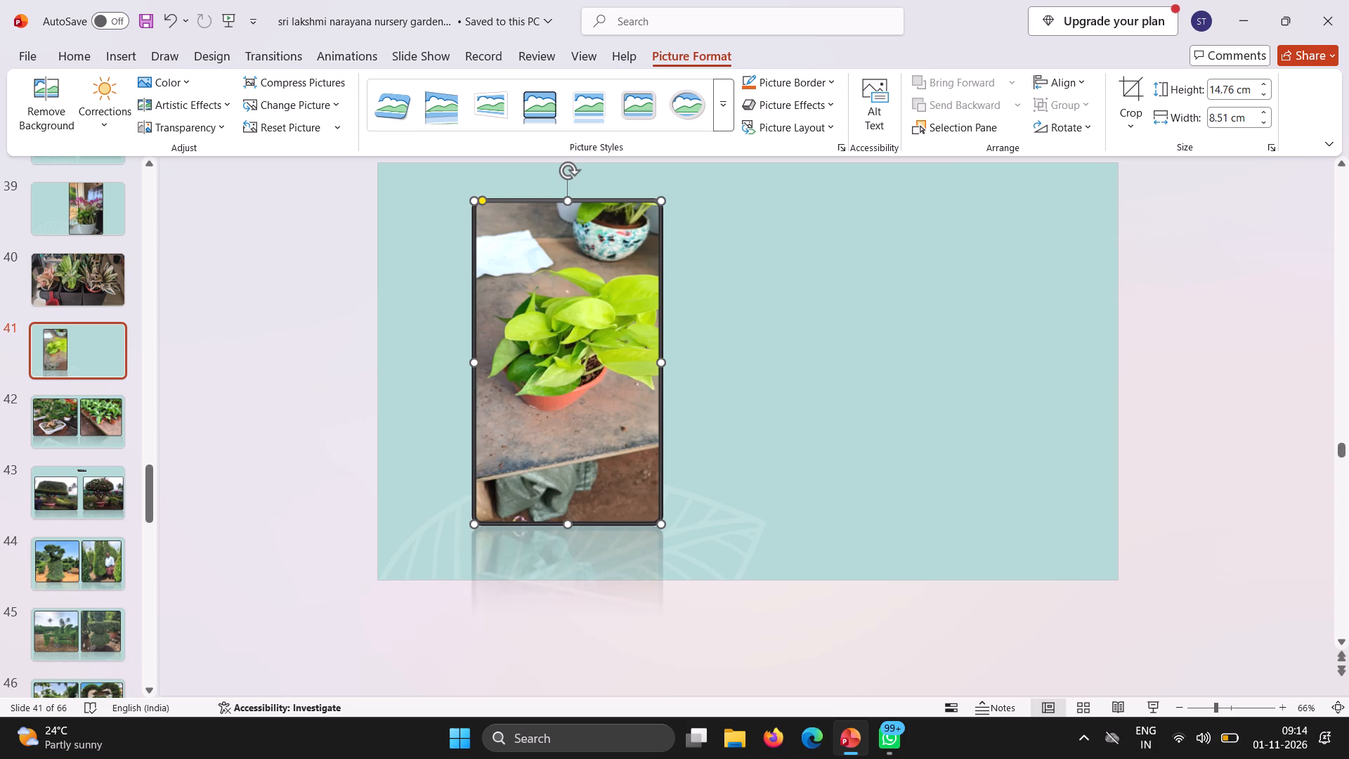
{"action": "left_click_drag", "start_coordinate": [602, 443], "coordinate": [608, 434]}
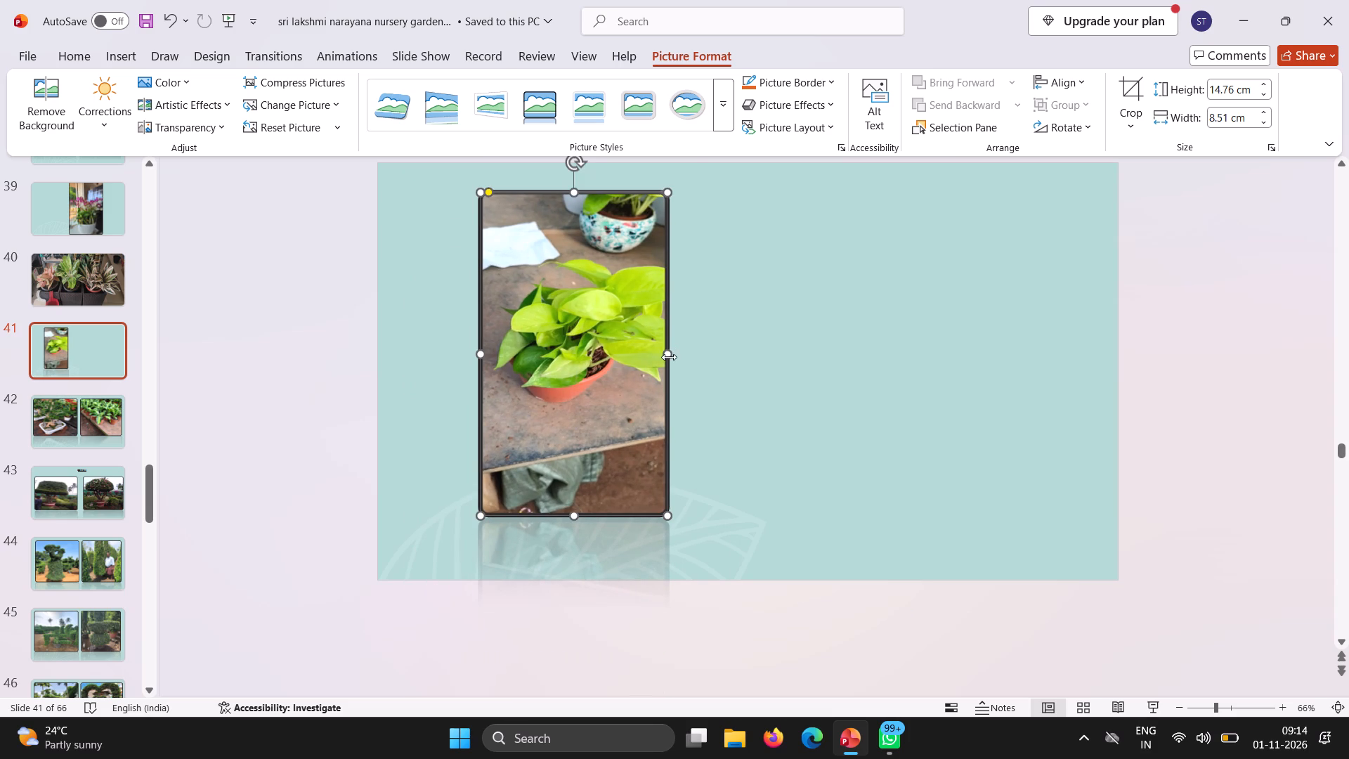
{"action": "left_click_drag", "start_coordinate": [669, 357], "coordinate": [700, 348]}
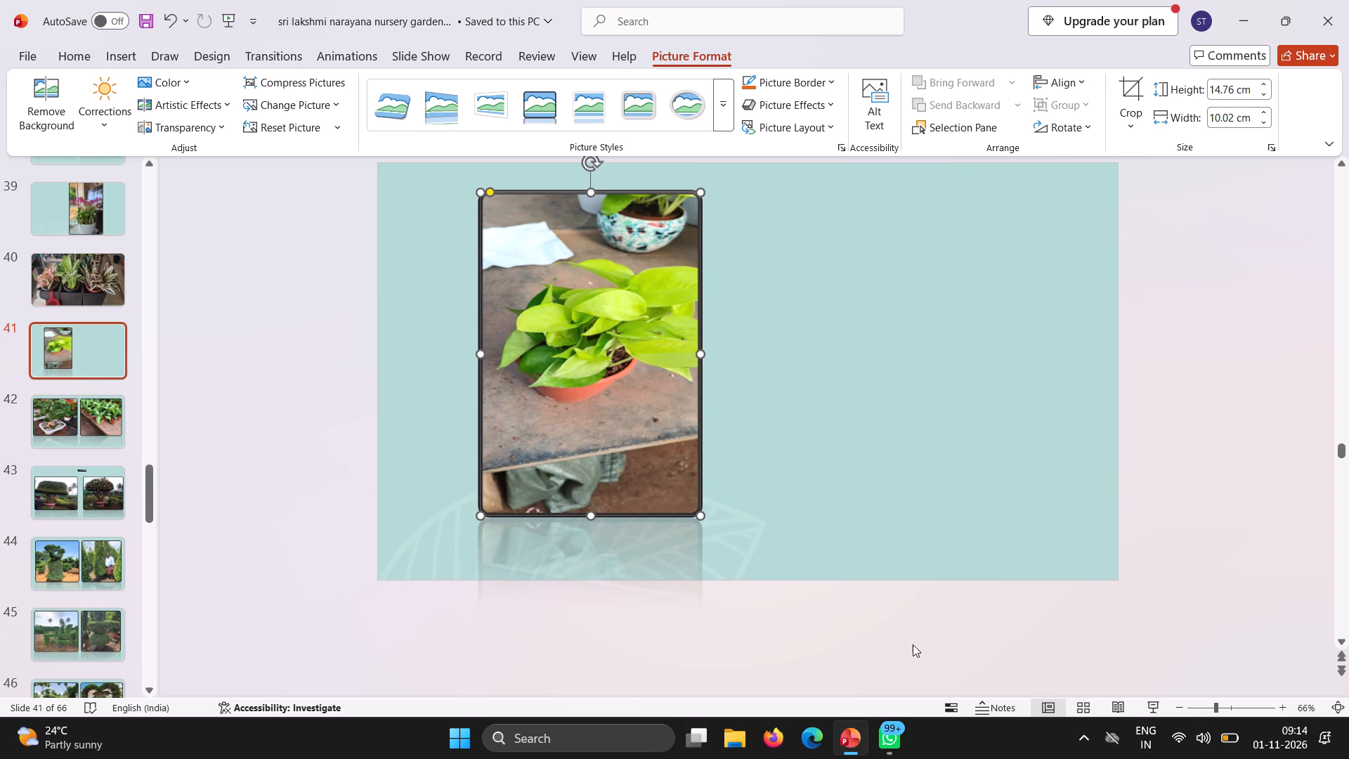
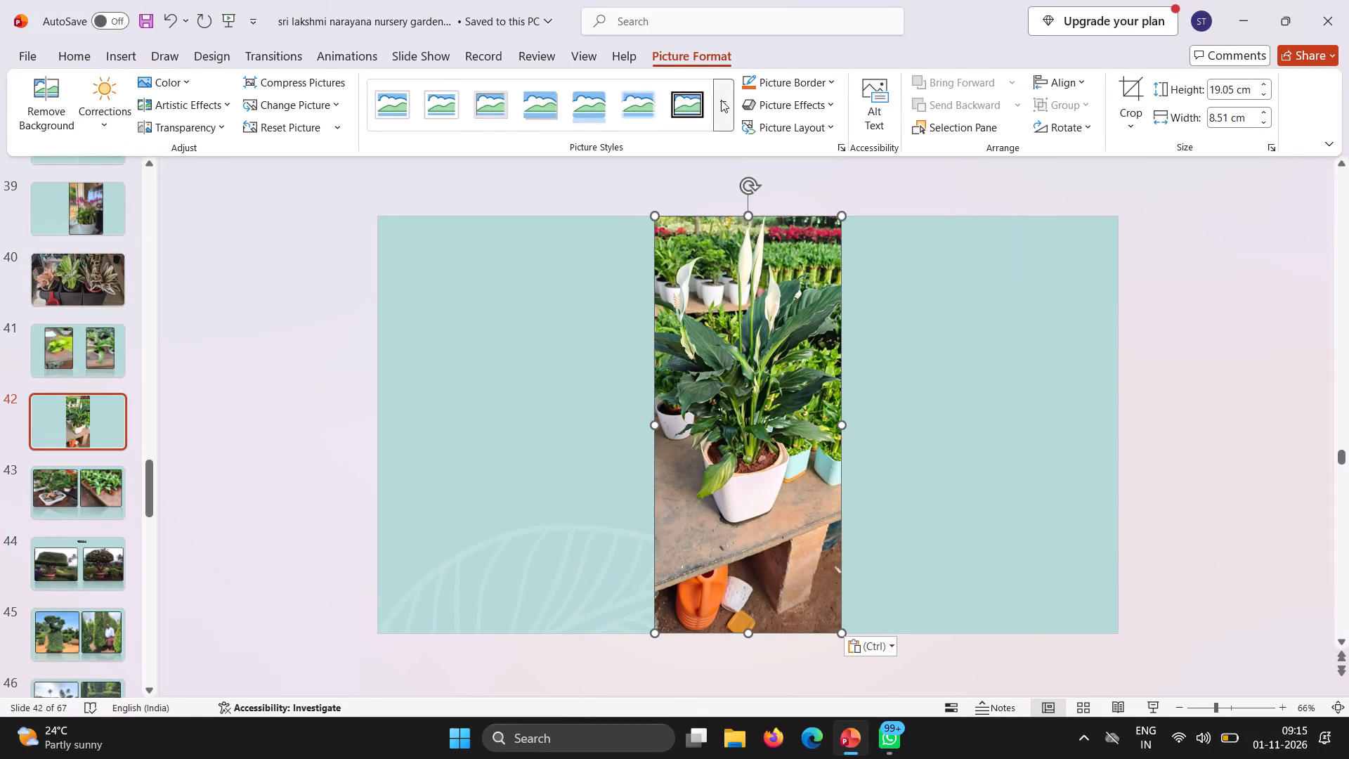
Apply the black rounded-frame picture style with a reflection beneath to the white-flowered potted plant photo on slide 42.
{"action": "left_click_drag", "start_coordinate": [724, 102], "coordinate": [535, 239]}
{"action": "left_click", "coordinate": [535, 239]}
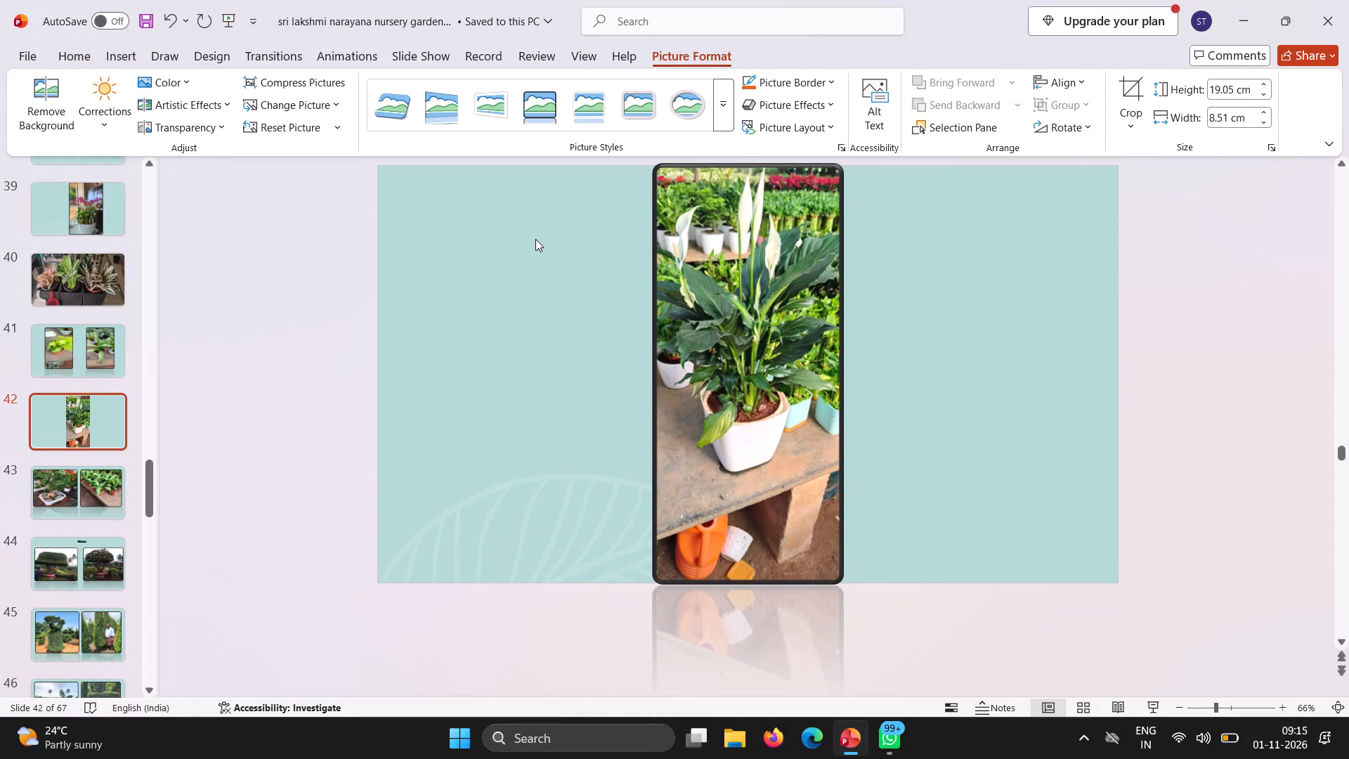
Move the peace lily photo into the left half of slide 42 and shorten it to about three quarters of the slide height, keeping its width.
{"action": "left_click_drag", "start_coordinate": [663, 266], "coordinate": [450, 282]}
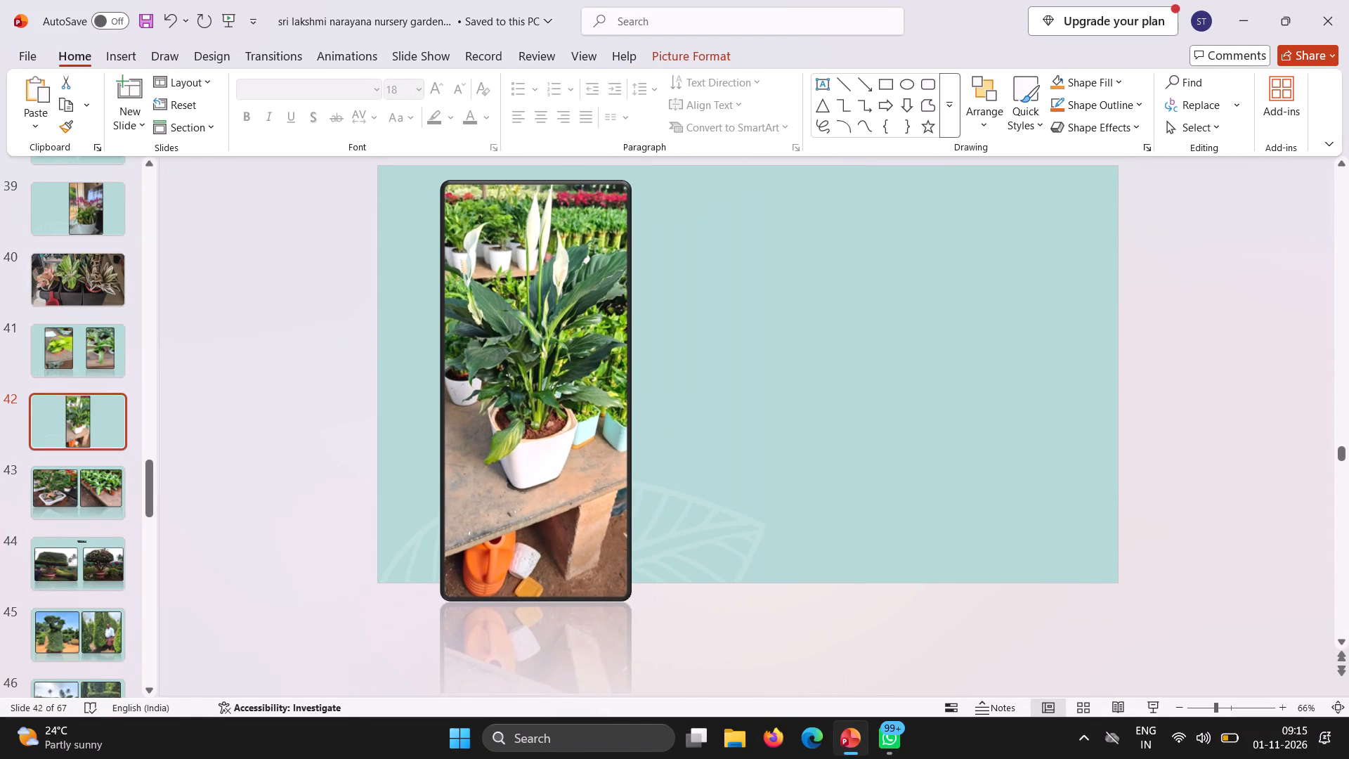
{"action": "left_click_drag", "start_coordinate": [450, 282], "coordinate": [455, 280]}
{"action": "left_click_drag", "start_coordinate": [537, 585], "coordinate": [553, 573]}
{"action": "left_click_drag", "start_coordinate": [553, 585], "coordinate": [605, 483]}
{"action": "left_click_drag", "start_coordinate": [599, 361], "coordinate": [618, 378]}
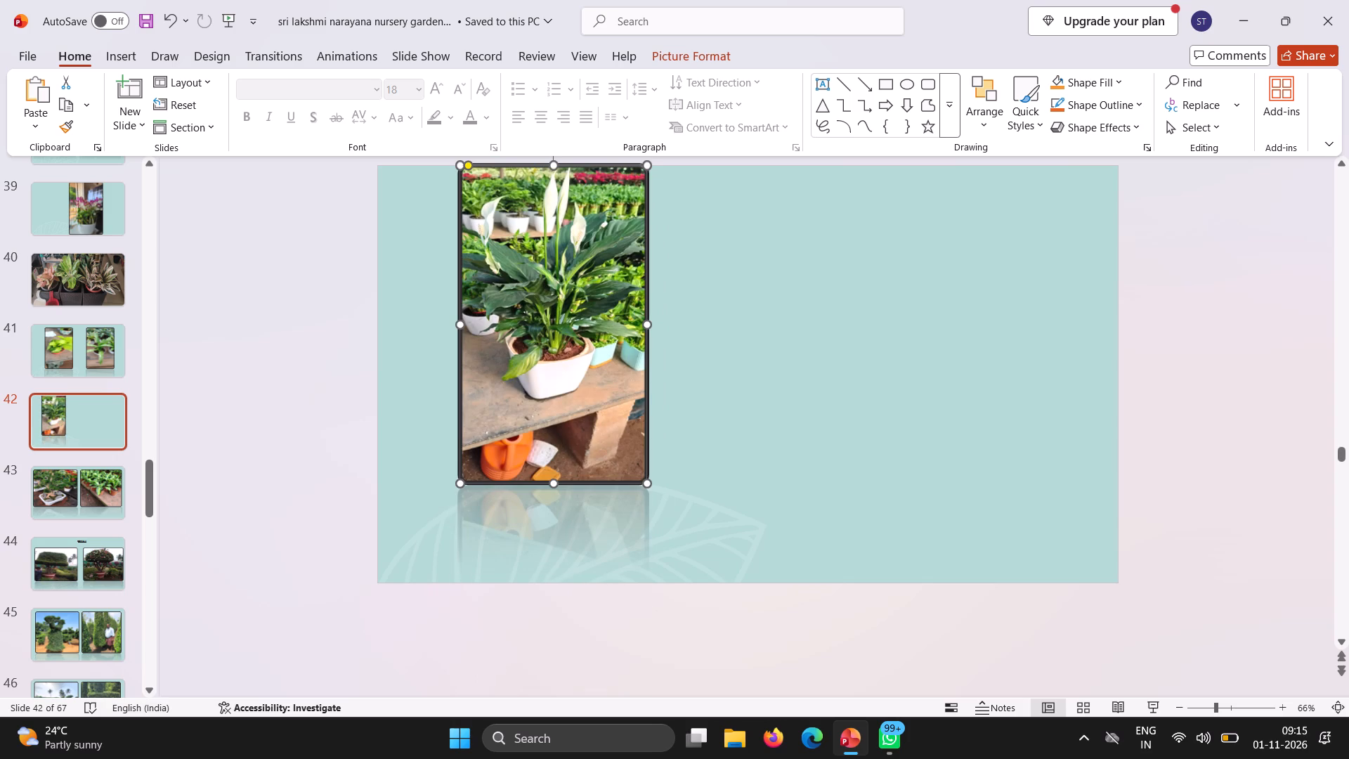
{"action": "left_click_drag", "start_coordinate": [618, 378], "coordinate": [638, 410]}
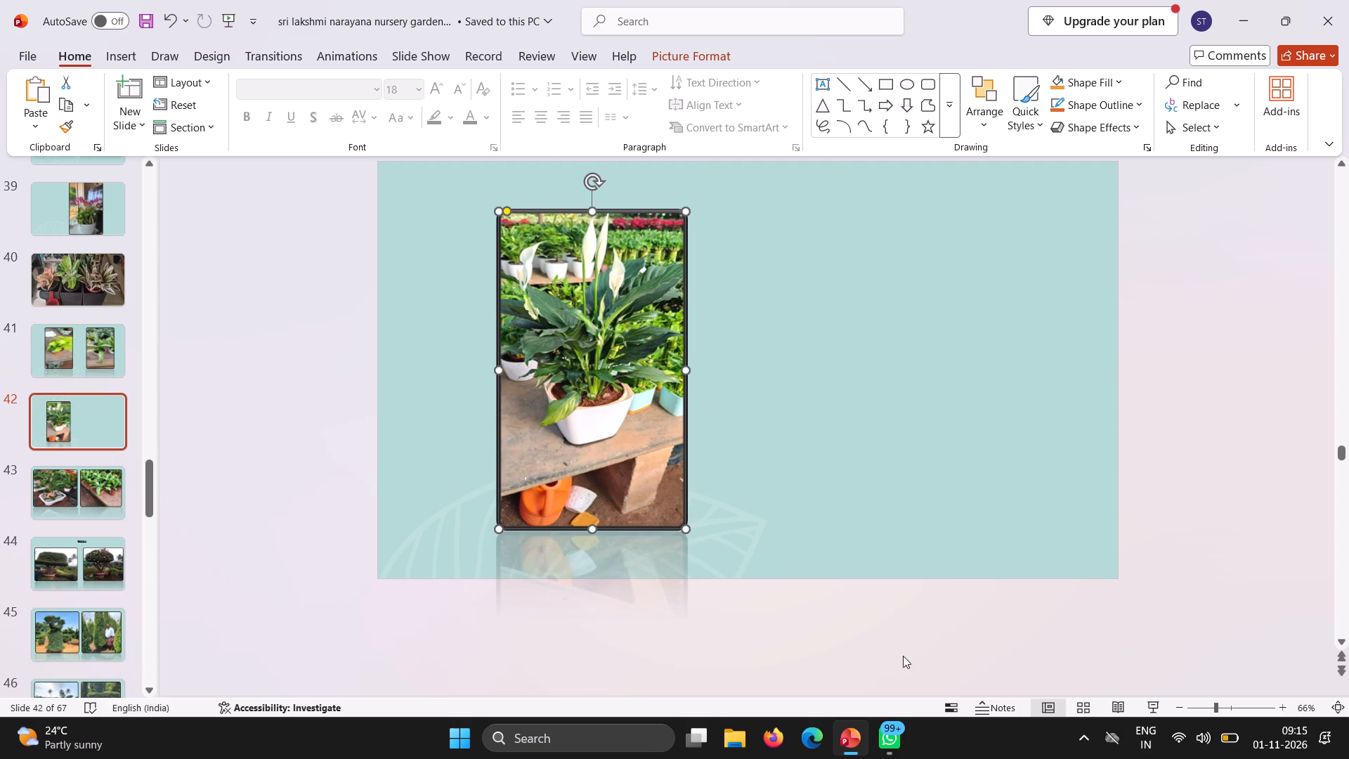
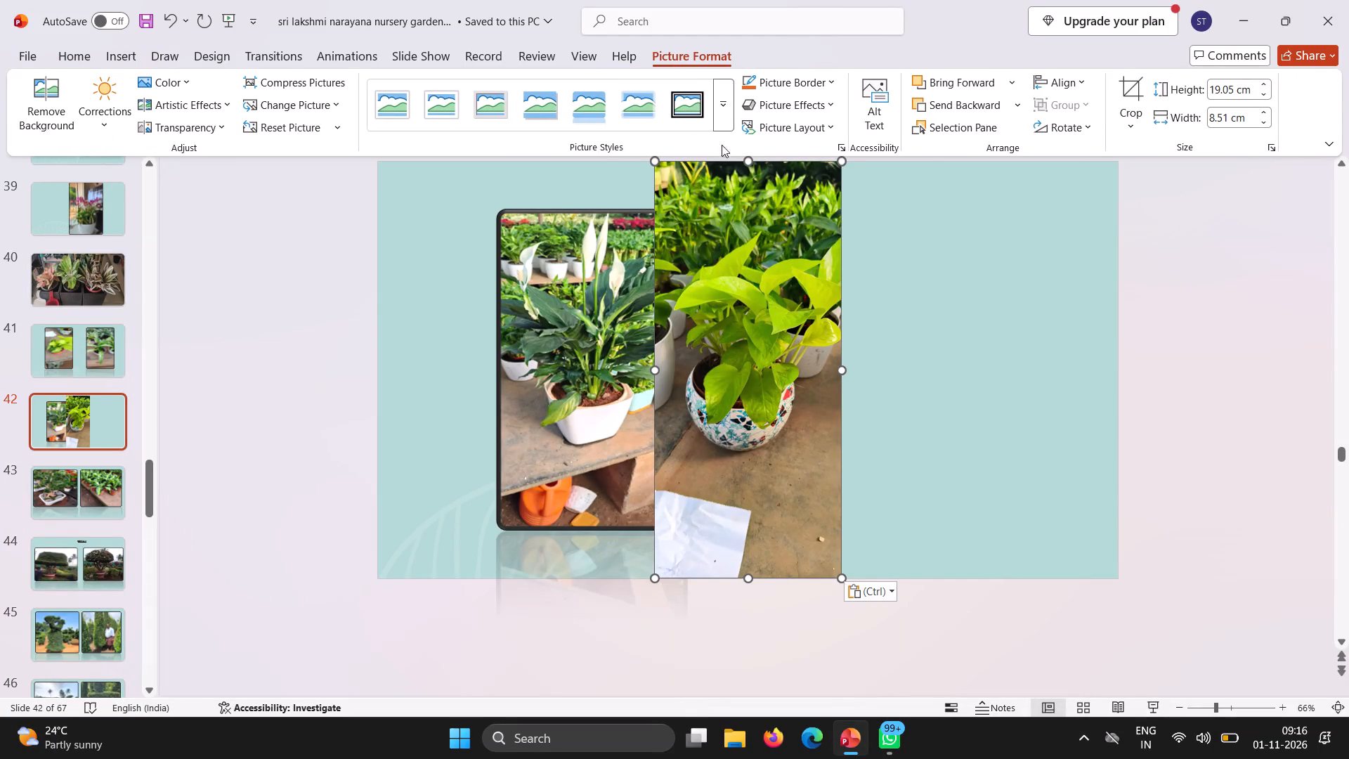
Apply the black rounded-frame picture style with a reflection beneath to the pothos photo on slide 42.
{"action": "left_click", "coordinate": [717, 124]}
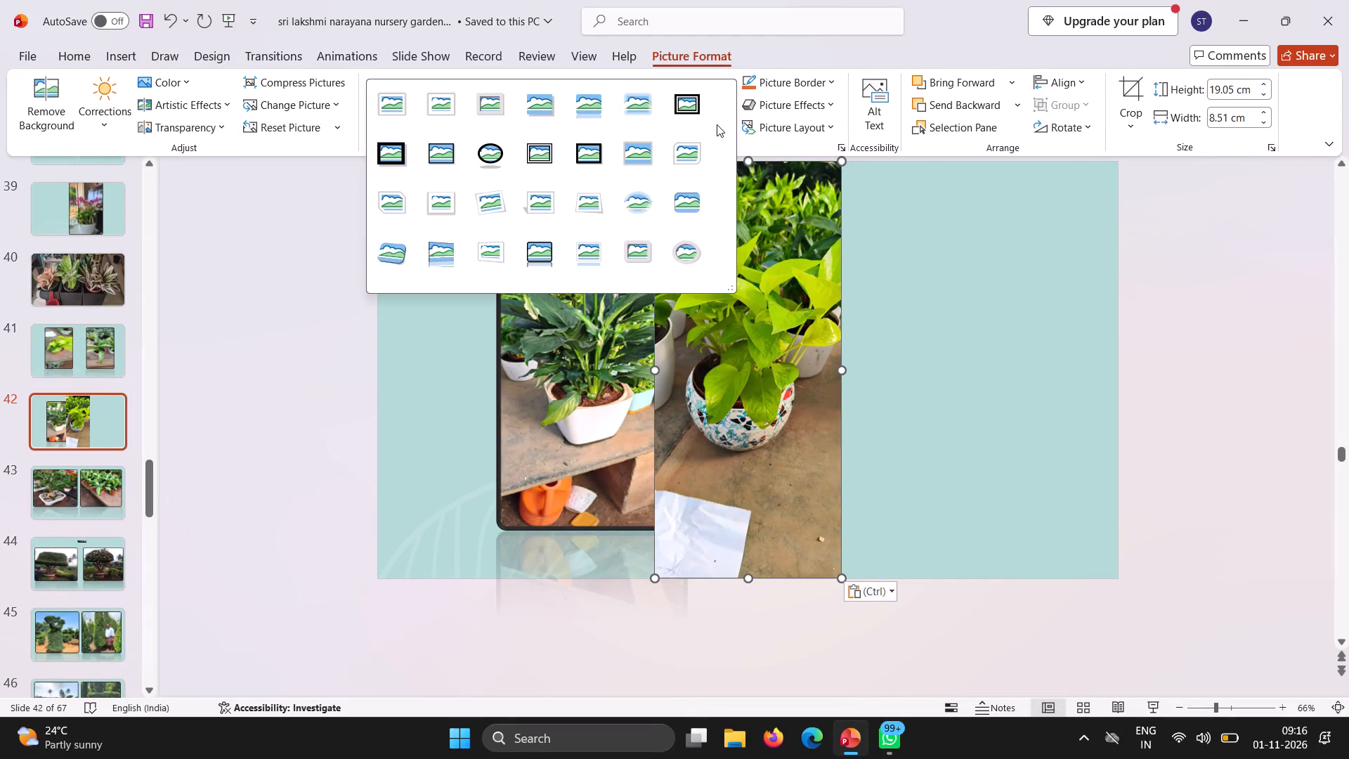
{"action": "left_click", "coordinate": [539, 242]}
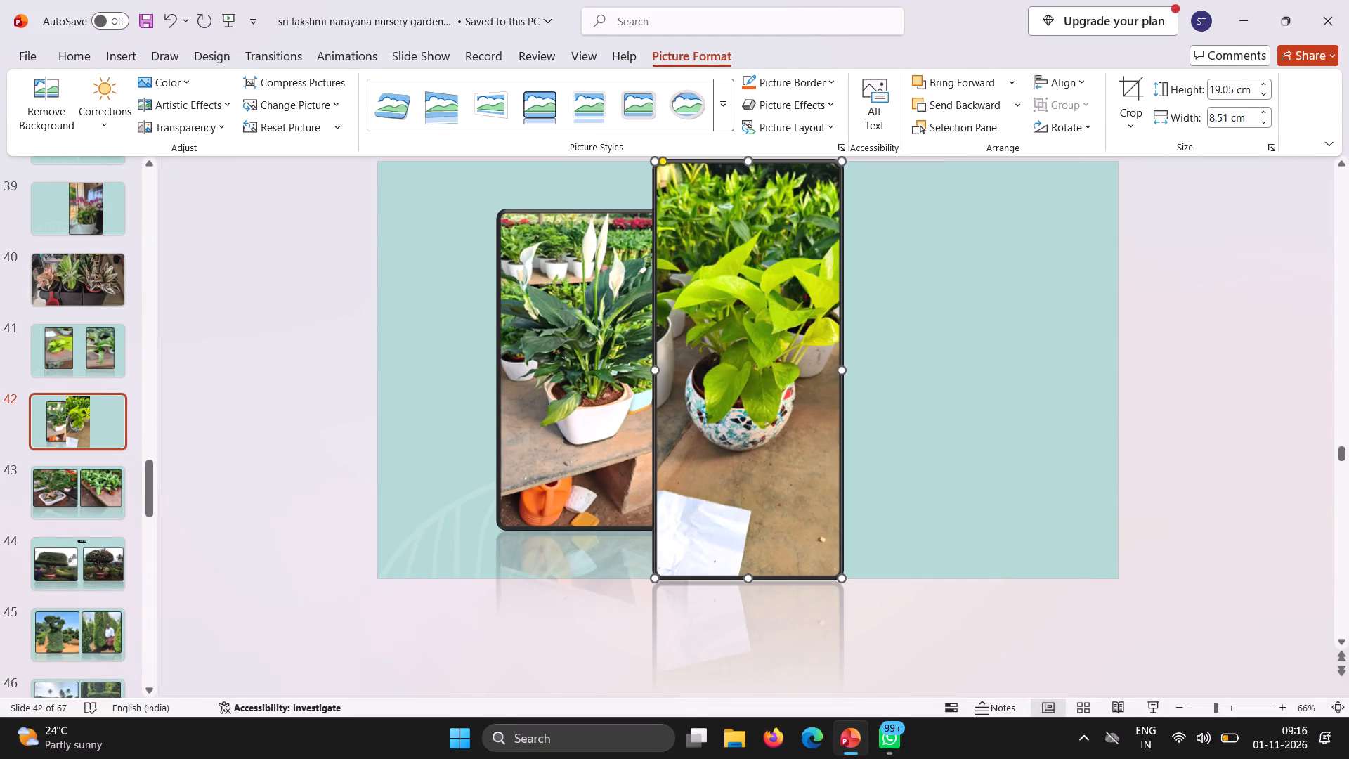
Move the pothos photo into the right half of slide 42, level with the peace lily, and shorten it to 14.5 cm high, keeping its width.
{"action": "left_click_drag", "start_coordinate": [700, 304], "coordinate": [872, 347]}
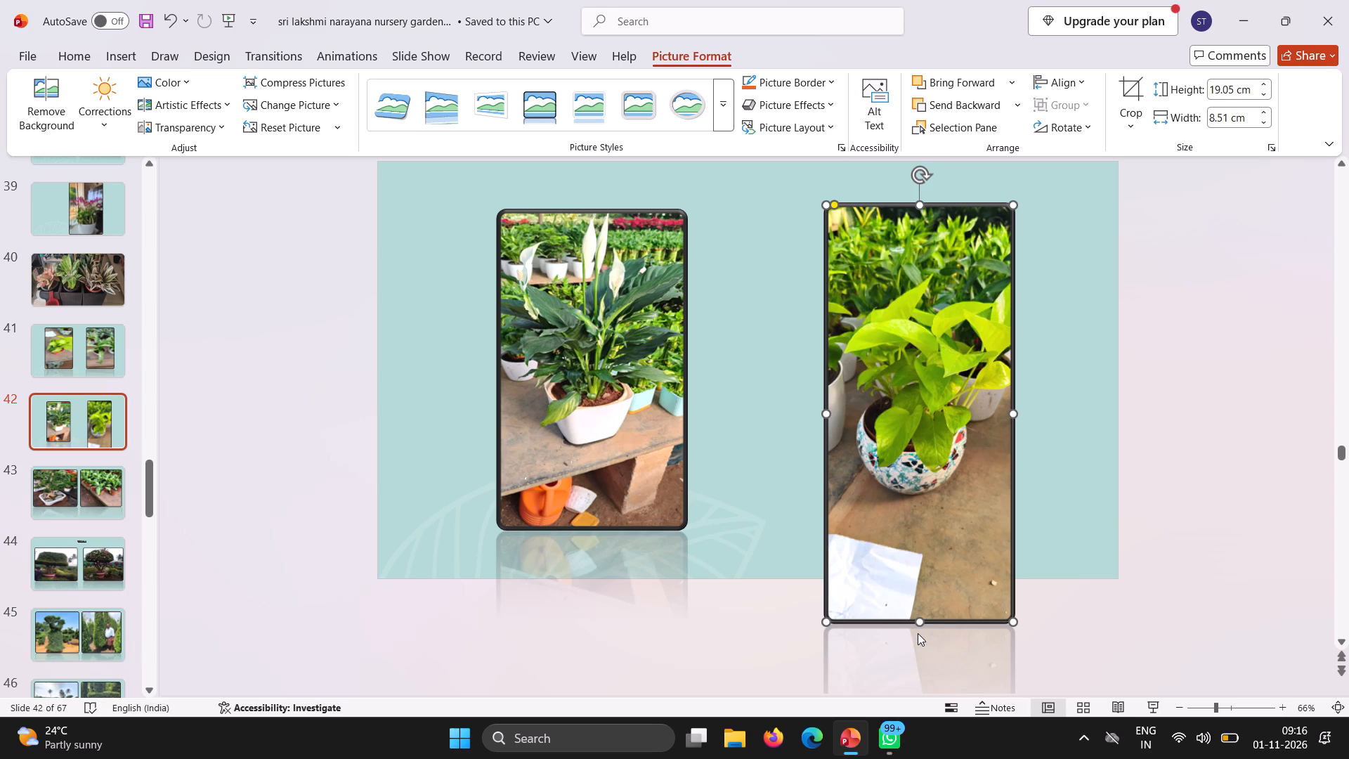
{"action": "left_click_drag", "start_coordinate": [918, 625], "coordinate": [937, 562]}
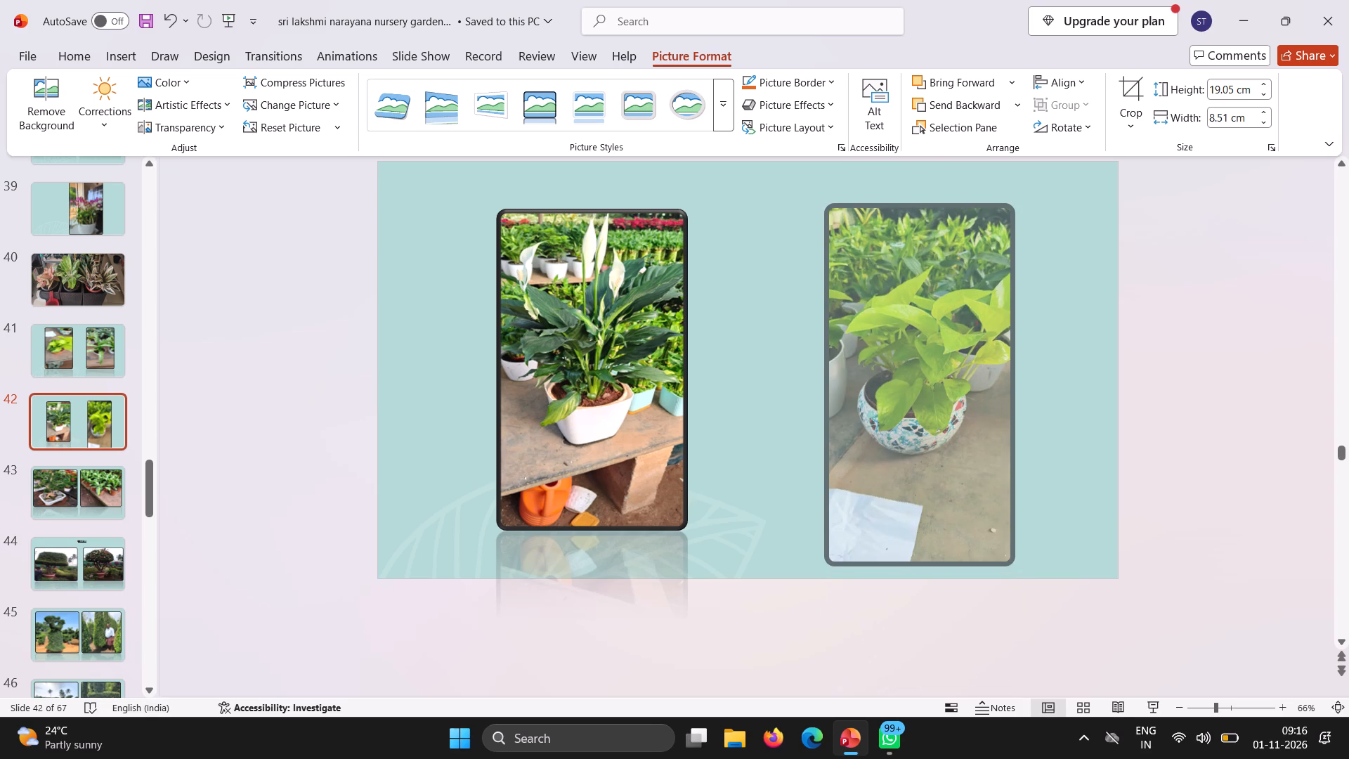
{"action": "left_click_drag", "start_coordinate": [937, 562], "coordinate": [944, 529]}
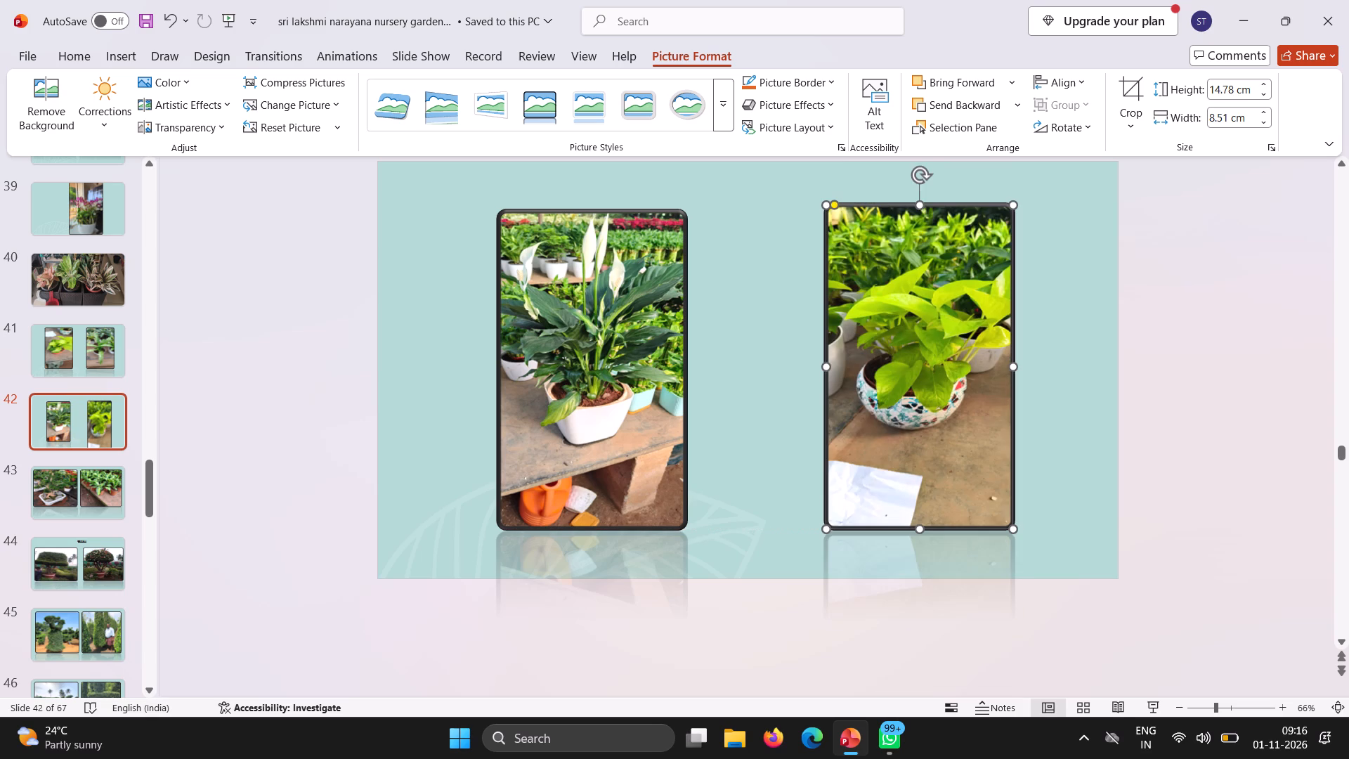
{"action": "left_click_drag", "start_coordinate": [941, 419], "coordinate": [934, 433]}
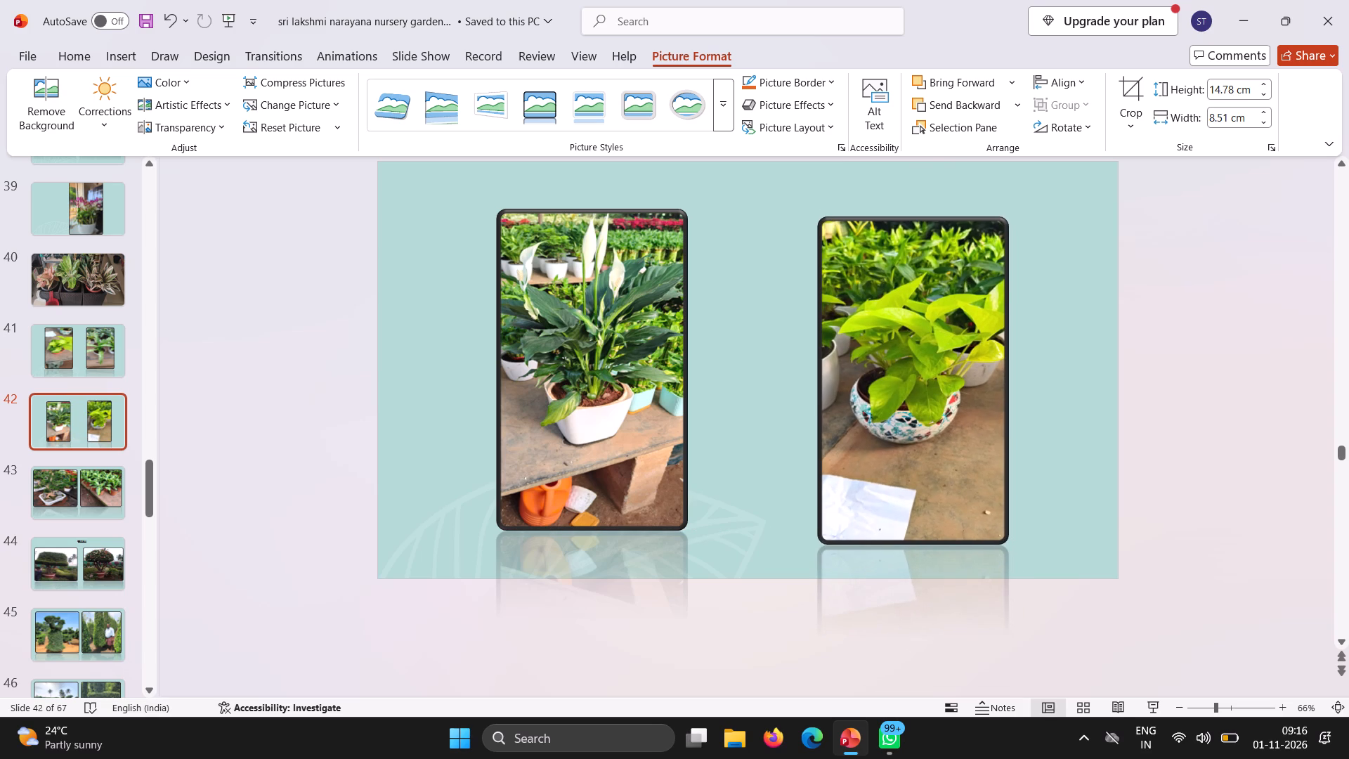
{"action": "left_click_drag", "start_coordinate": [934, 433], "coordinate": [932, 424]}
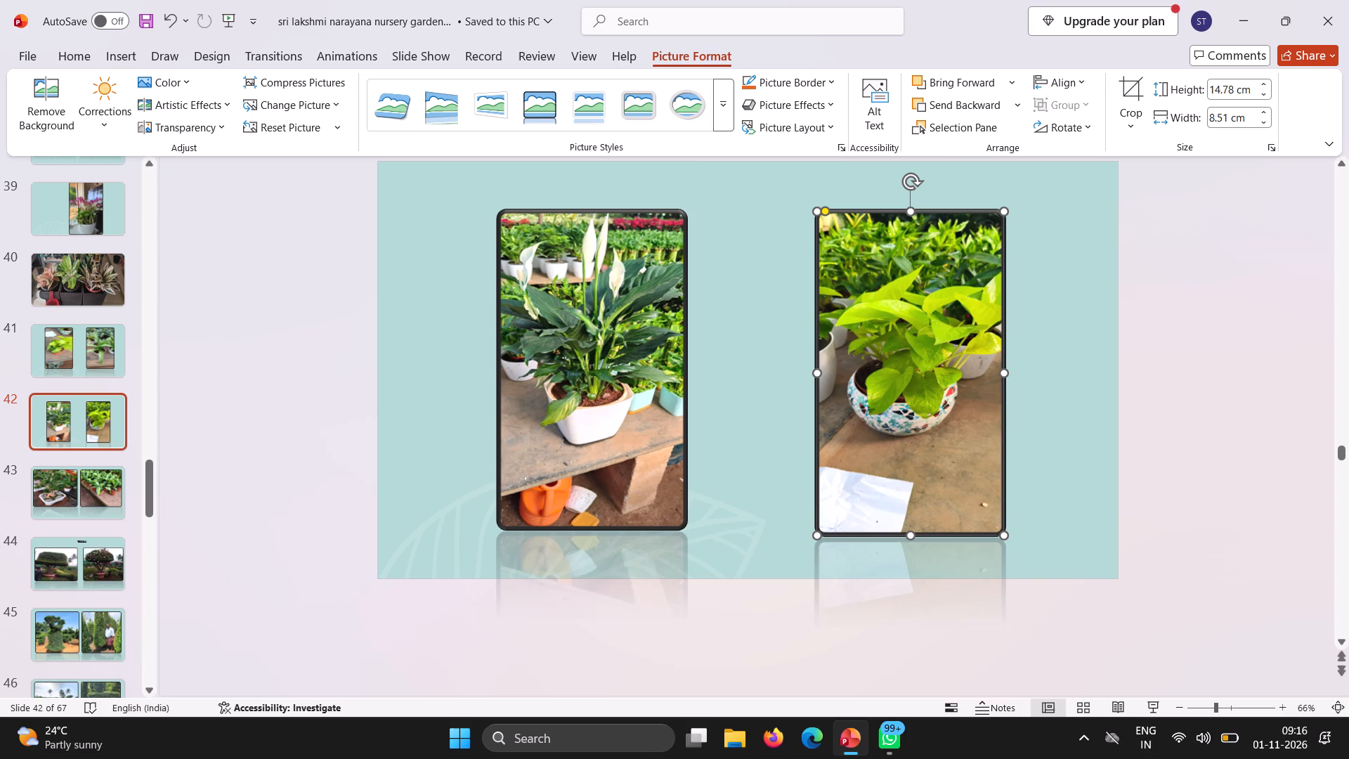
{"action": "left_click", "coordinate": [910, 532]}
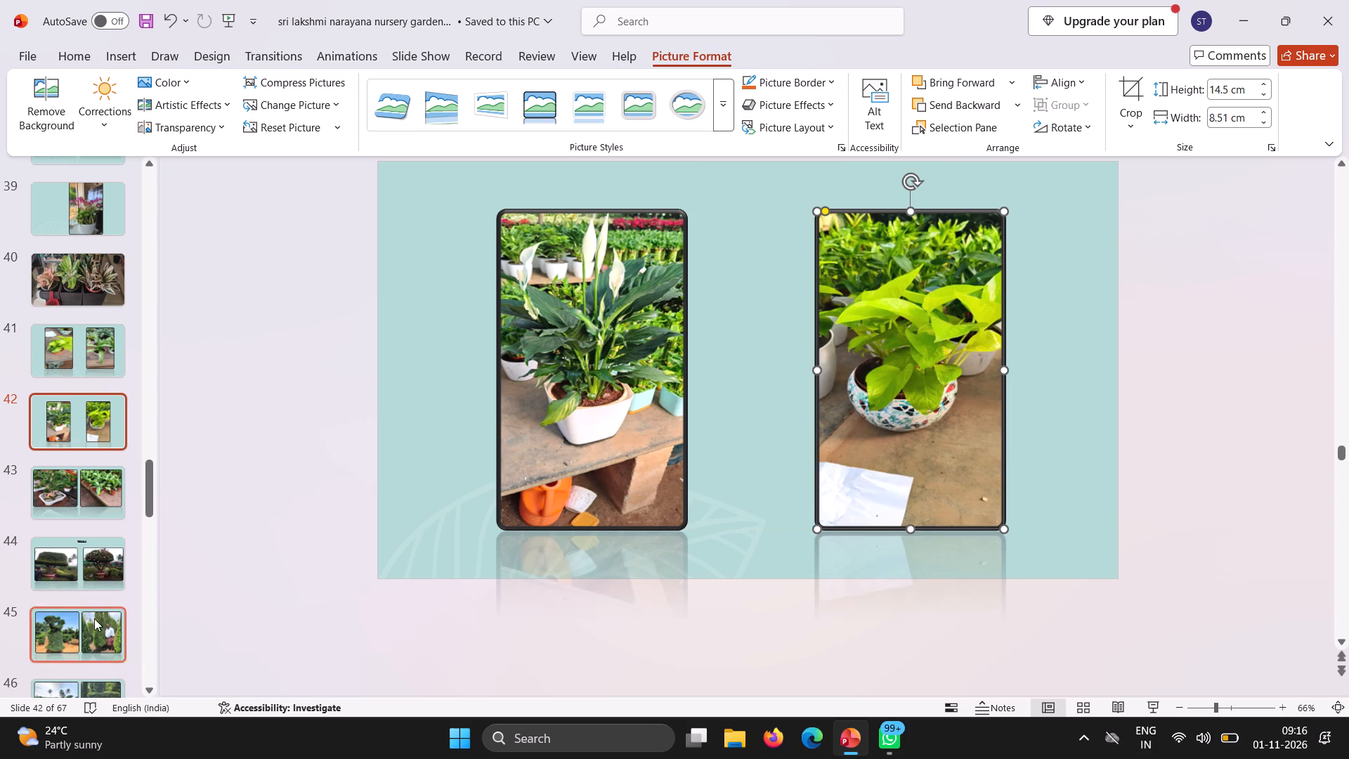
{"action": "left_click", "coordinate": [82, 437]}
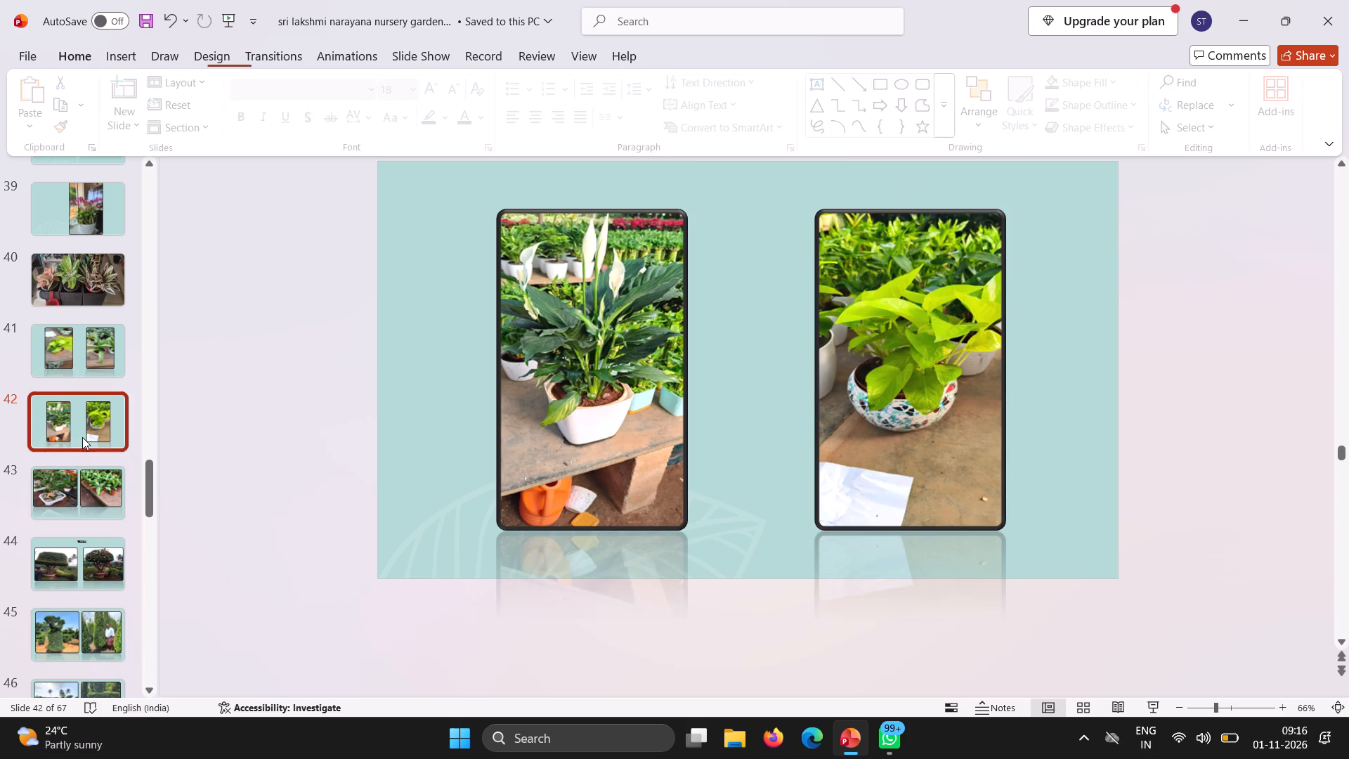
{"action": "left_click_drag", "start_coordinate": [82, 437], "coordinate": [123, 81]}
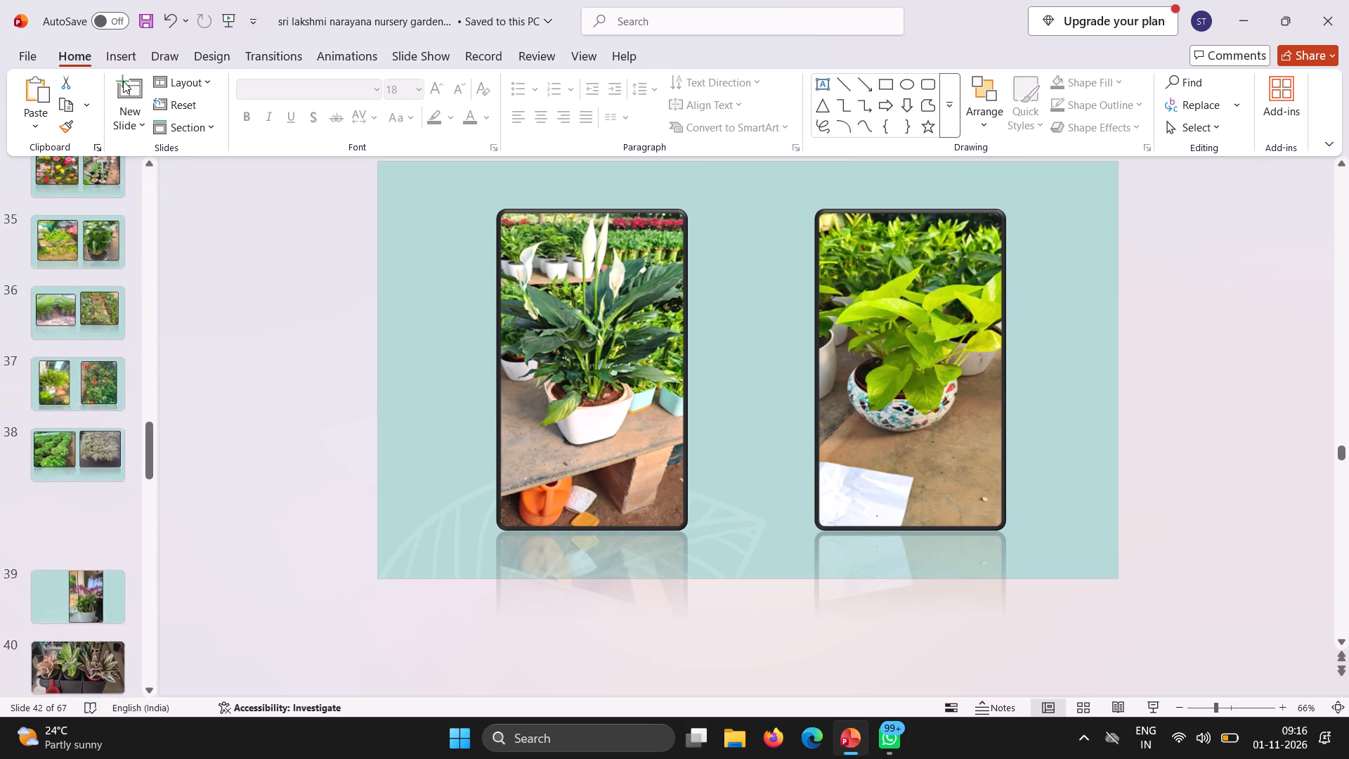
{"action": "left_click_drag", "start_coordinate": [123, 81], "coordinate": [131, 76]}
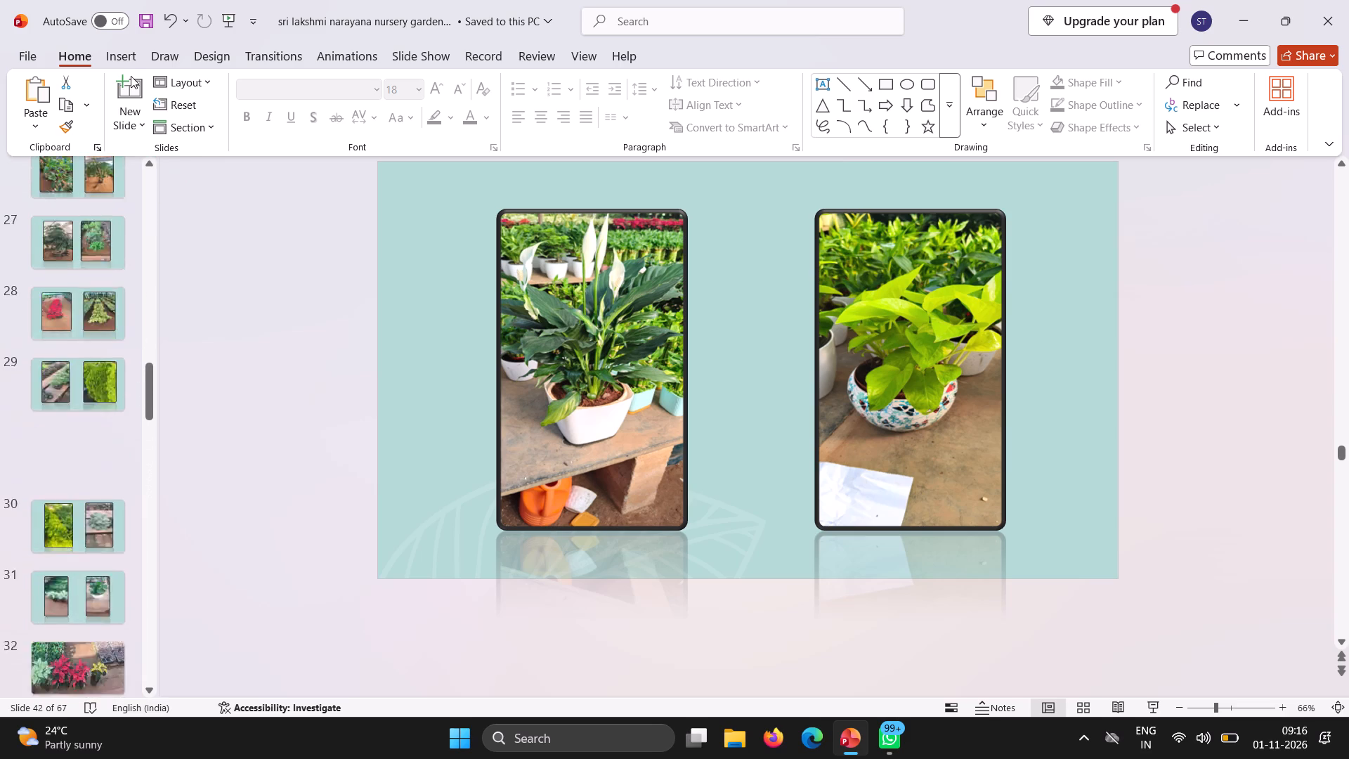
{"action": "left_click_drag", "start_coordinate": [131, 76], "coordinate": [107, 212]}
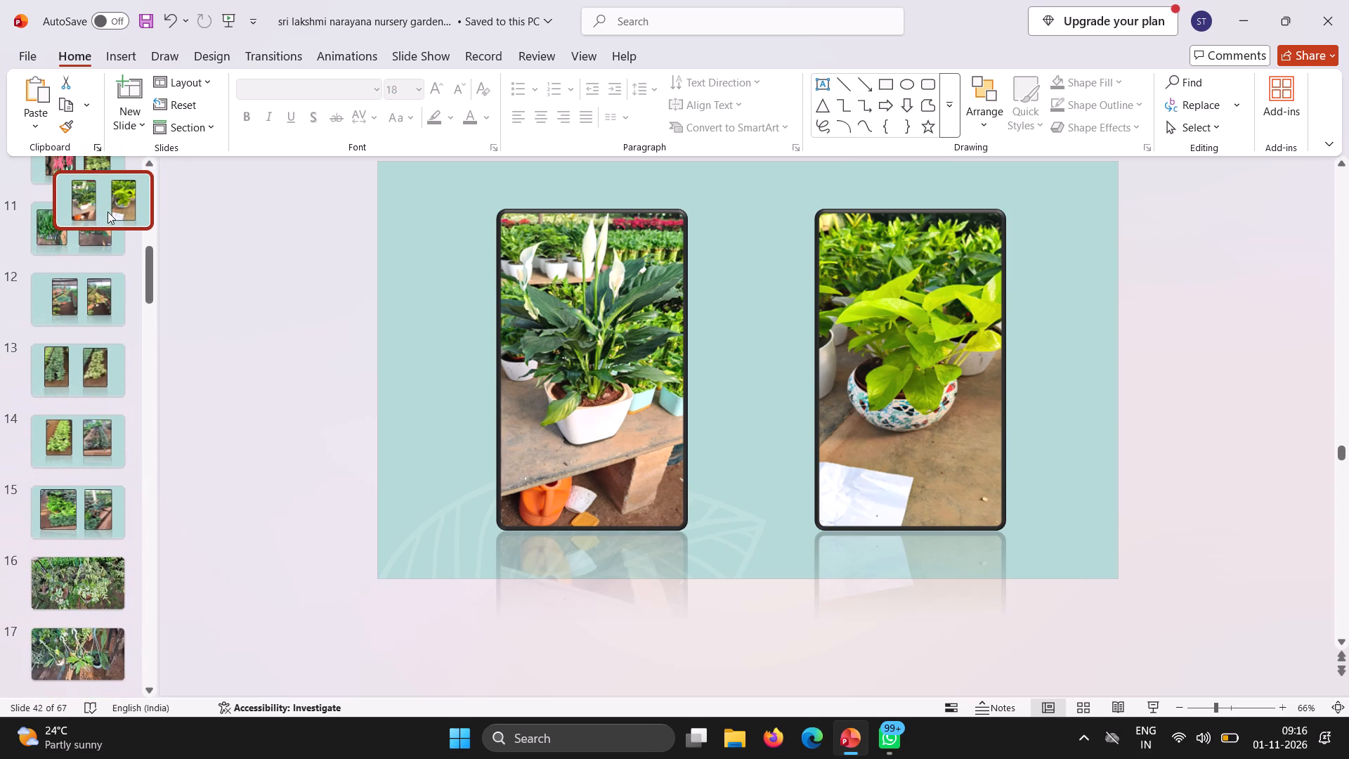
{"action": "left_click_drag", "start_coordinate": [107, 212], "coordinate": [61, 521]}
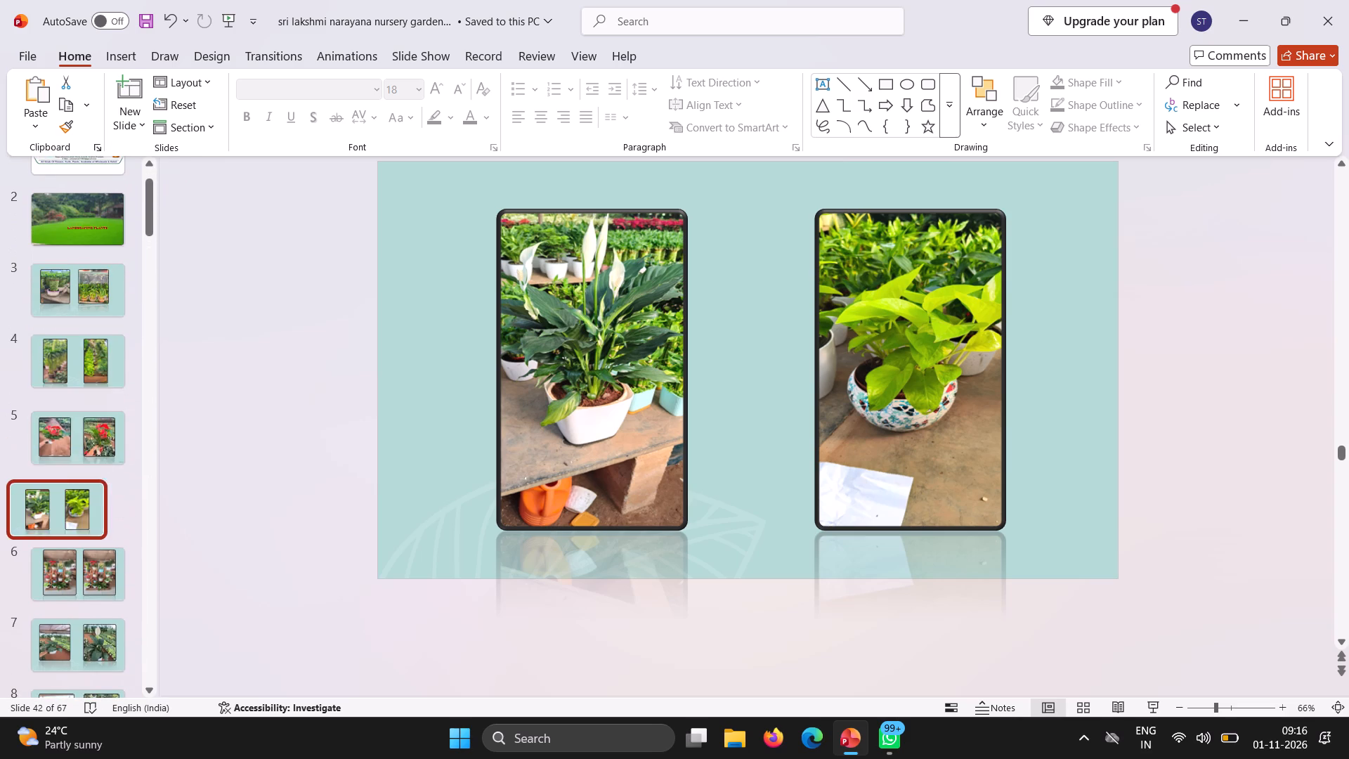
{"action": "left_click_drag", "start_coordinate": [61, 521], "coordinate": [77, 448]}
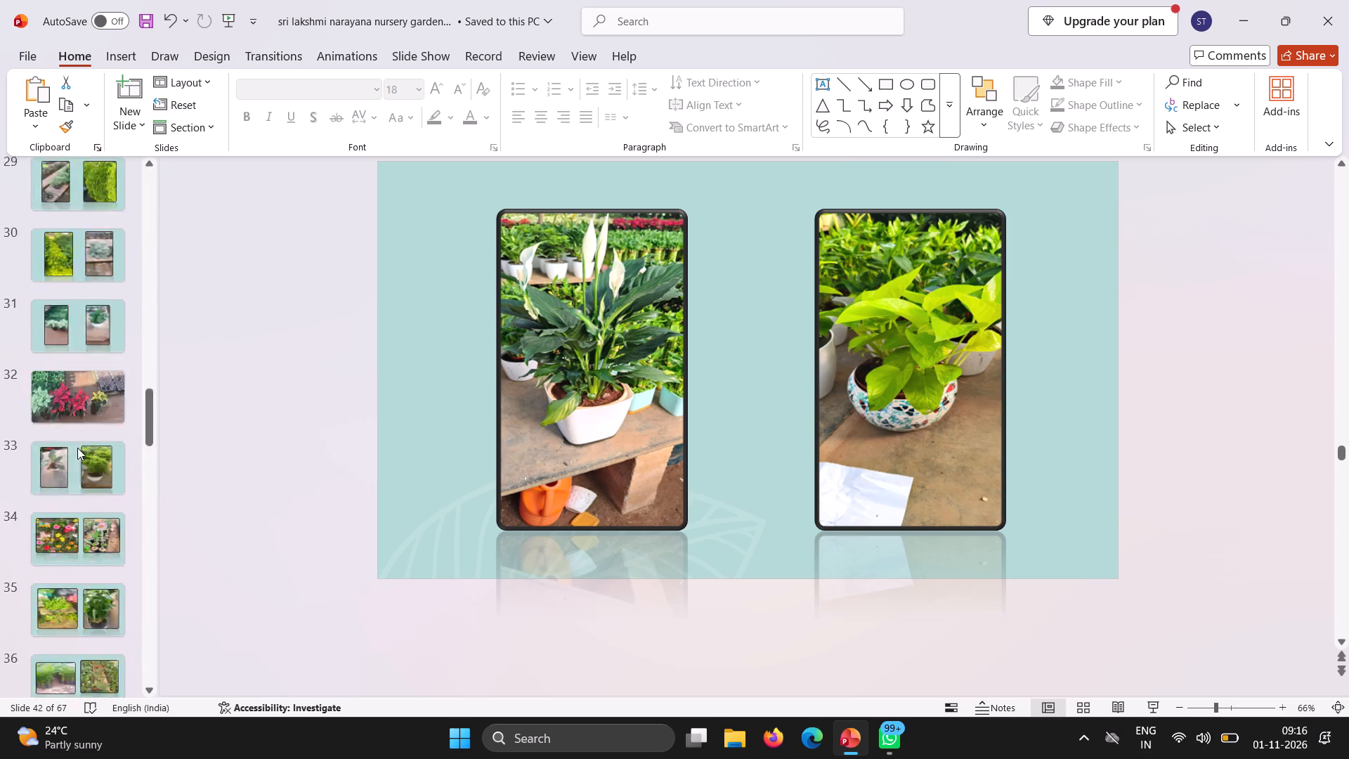
Add a new slide directly after slide 41.
{"action": "left_click", "coordinate": [77, 547]}
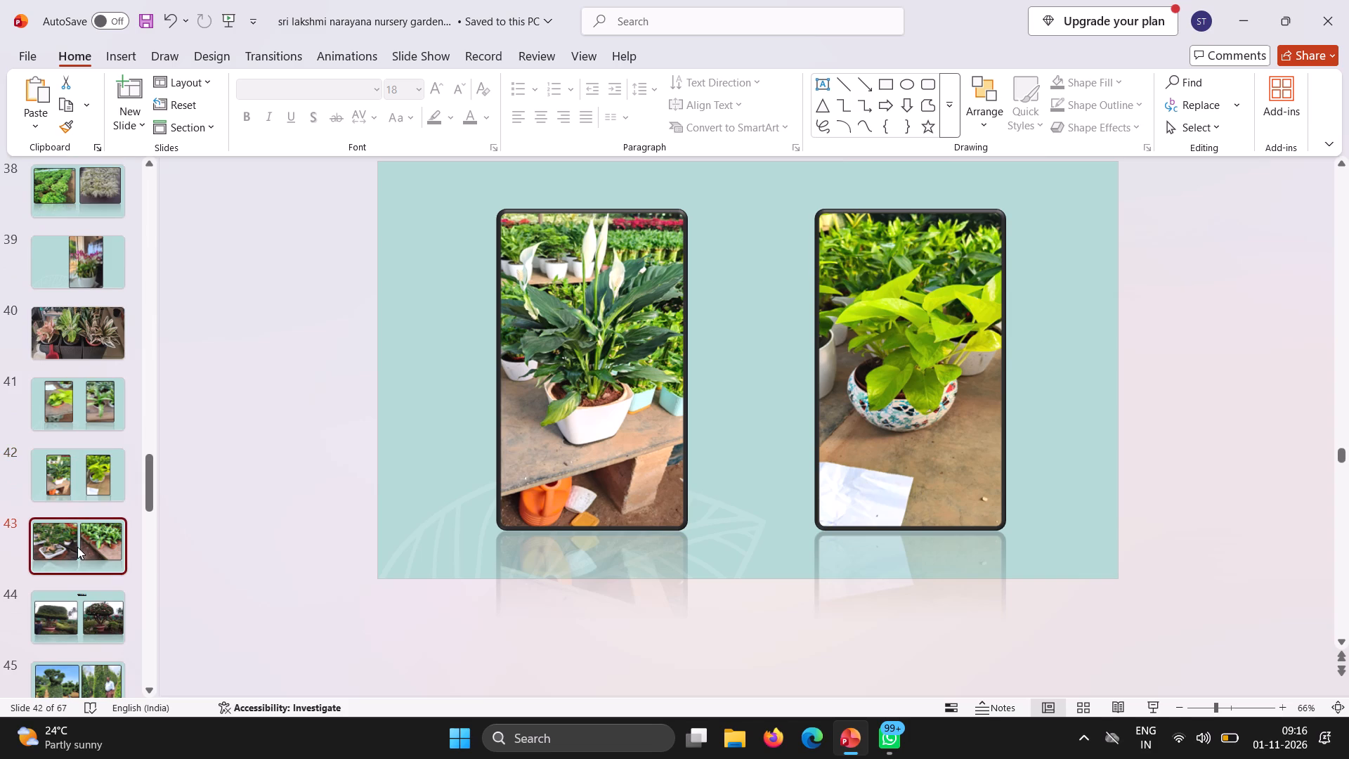
{"action": "left_click", "coordinate": [104, 395]}
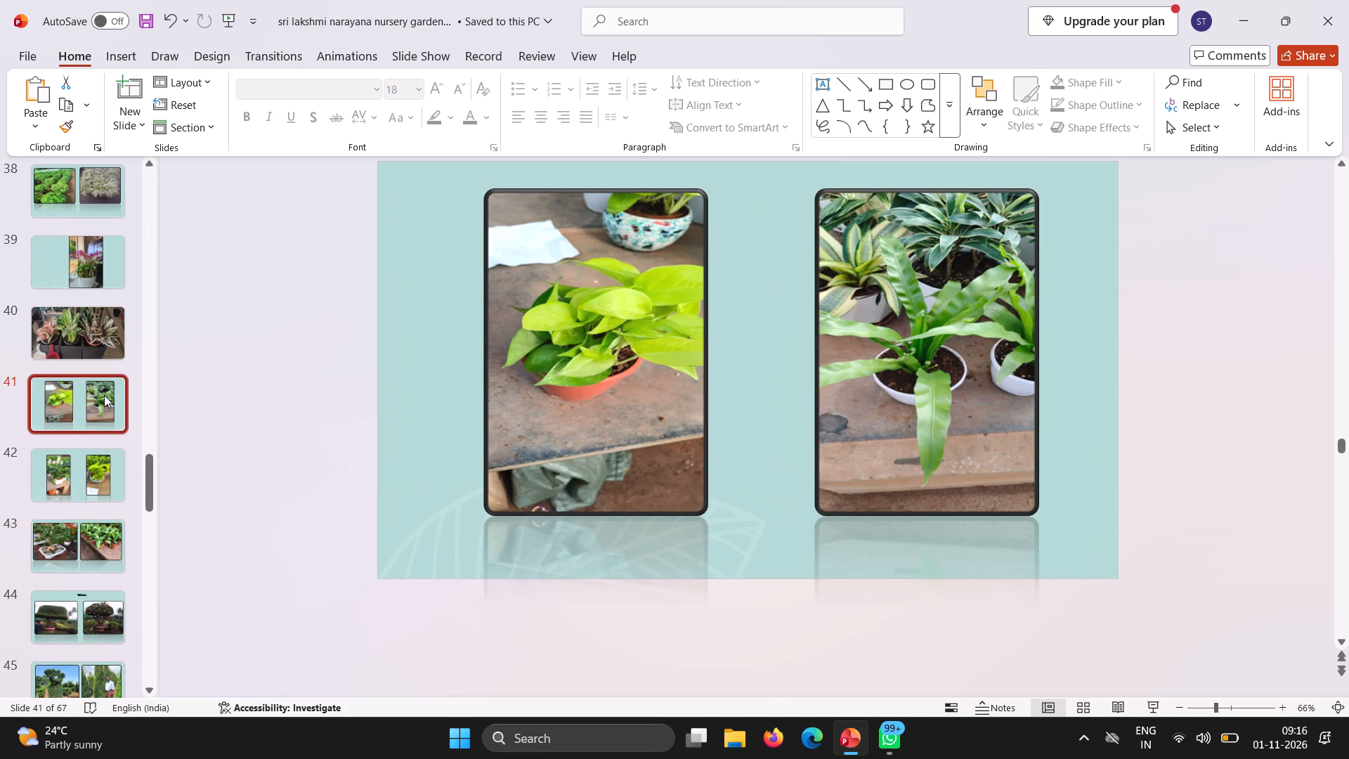
{"action": "left_click", "coordinate": [133, 420]}
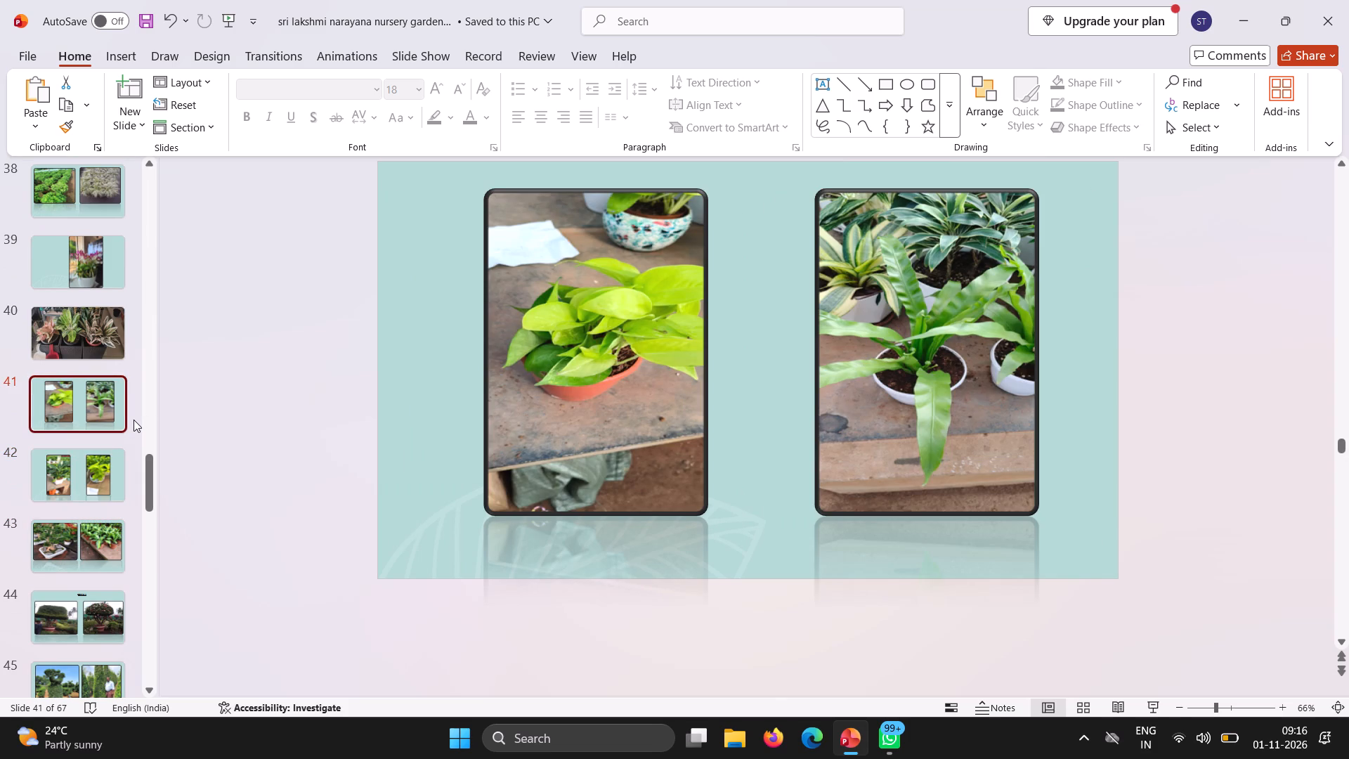
{"action": "key", "text": "Return"}
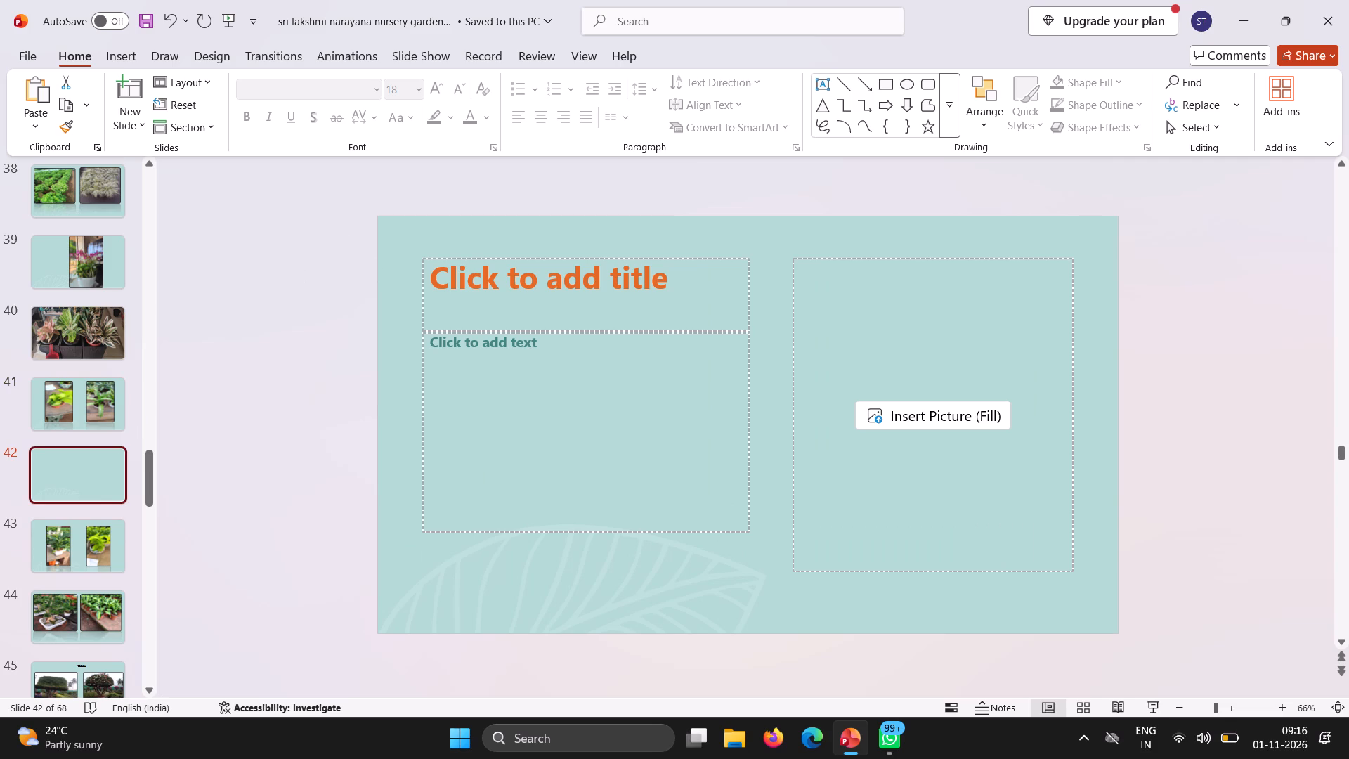
Cut the title, picture and text placeholders from the new slide 42, leaving only the background.
{"action": "right_click", "coordinate": [422, 264]}
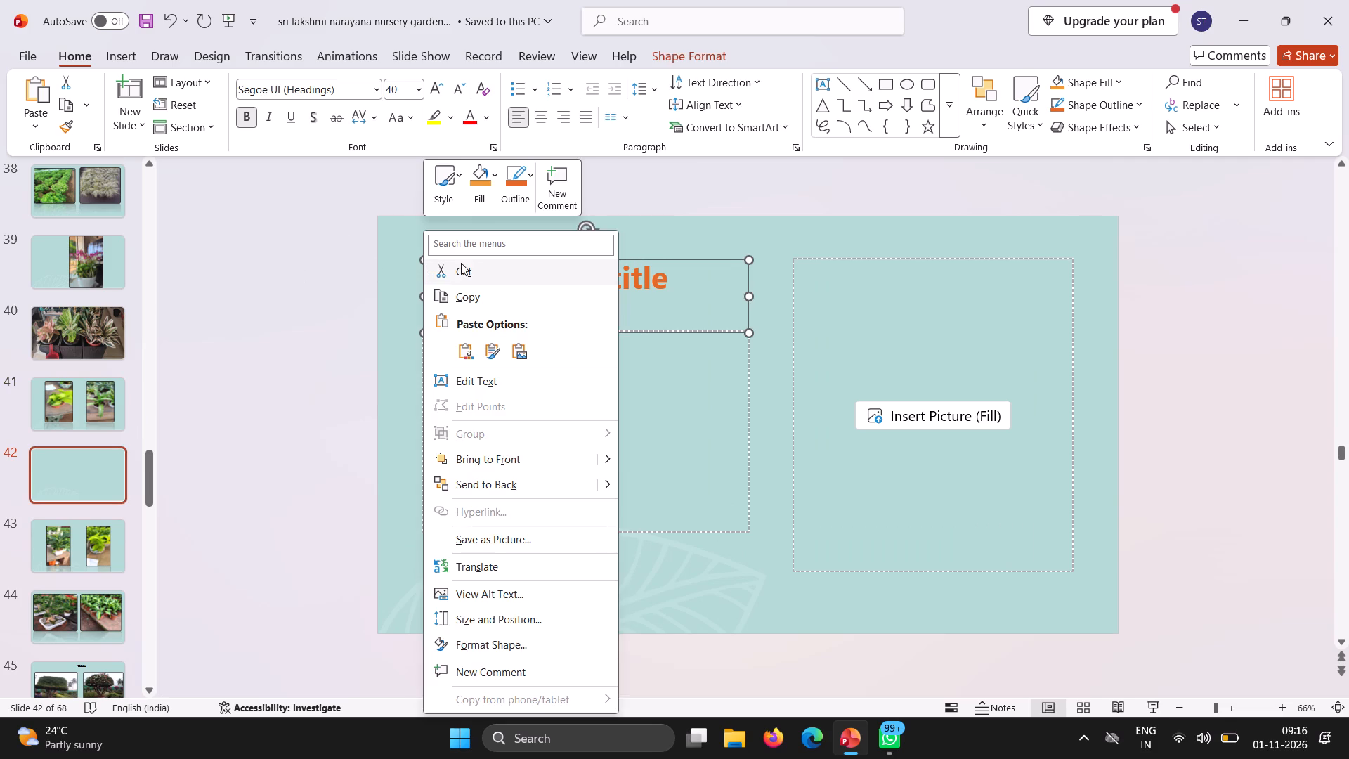
{"action": "left_click", "coordinate": [461, 263]}
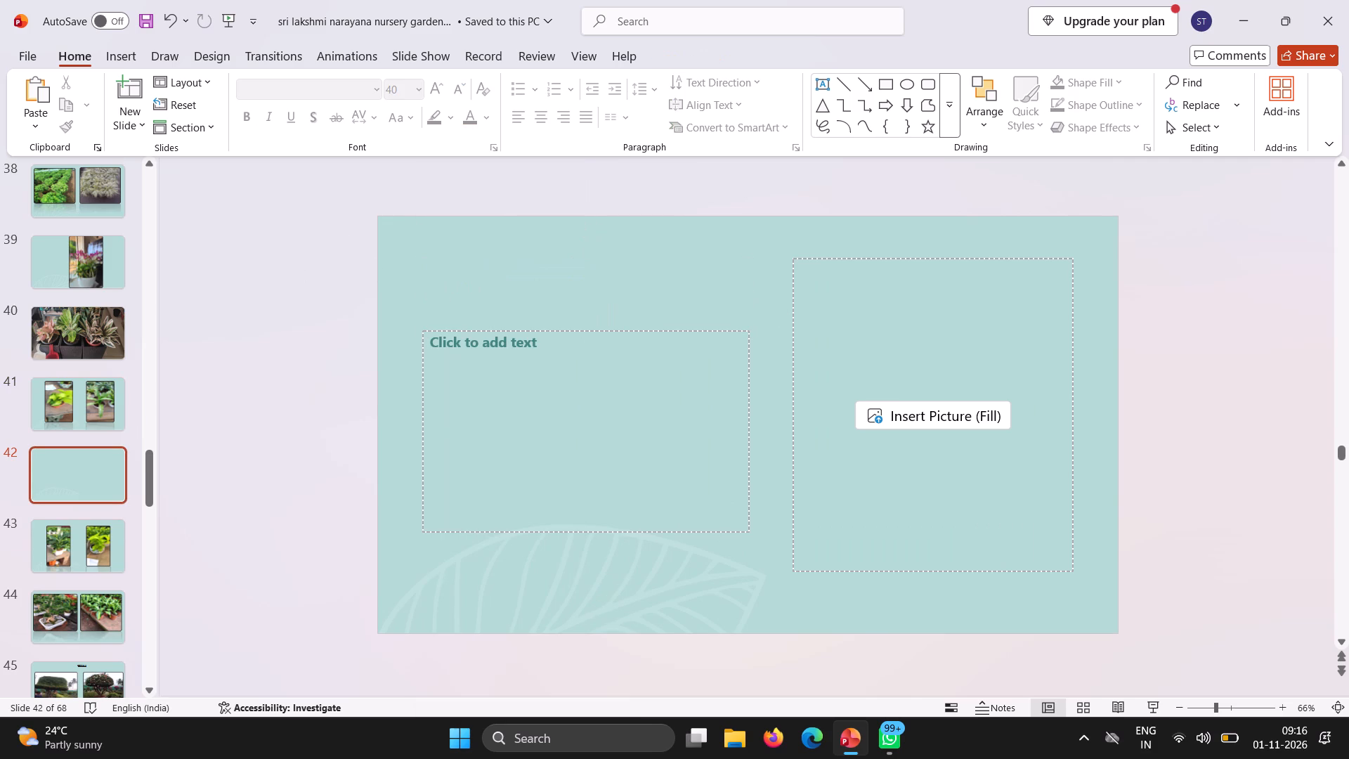
{"action": "right_click", "coordinate": [825, 256]}
{"action": "left_click", "coordinate": [845, 263]}
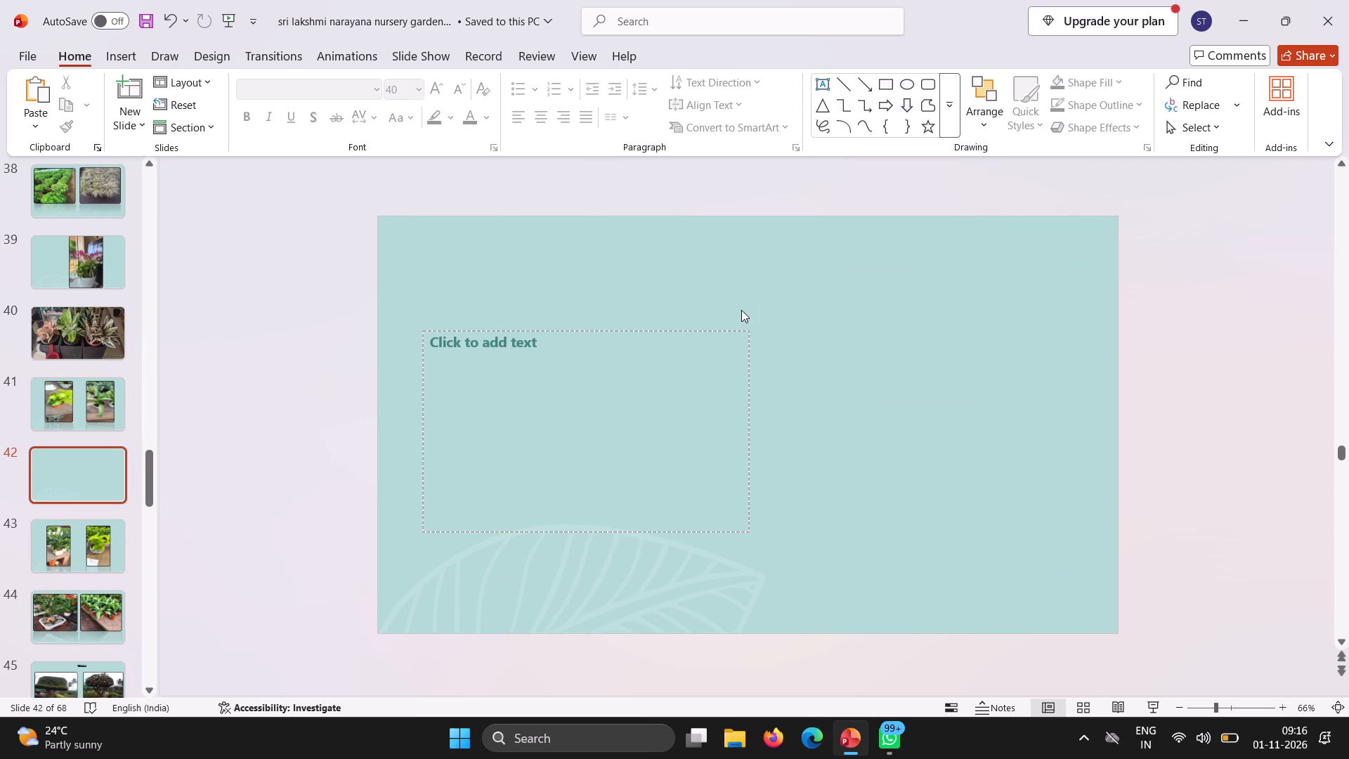
{"action": "right_click", "coordinate": [723, 329]}
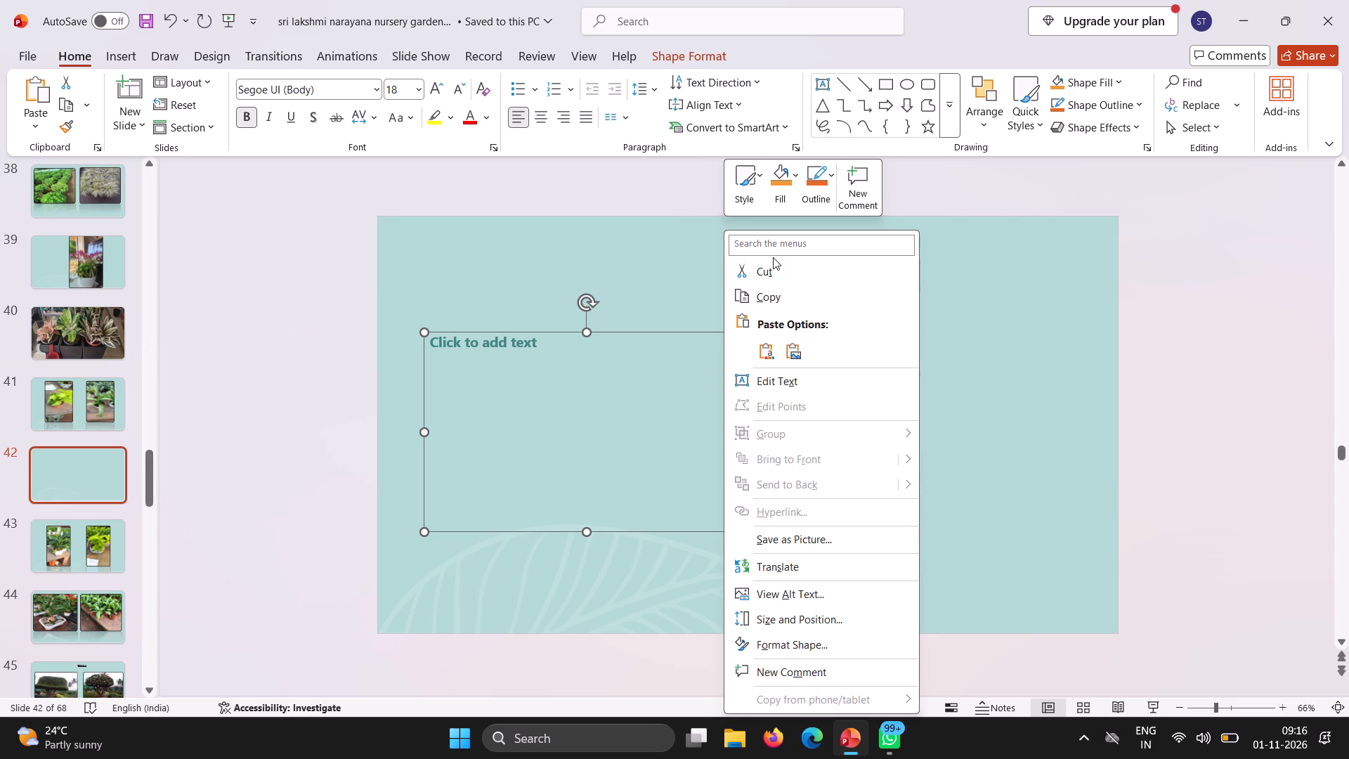
{"action": "left_click", "coordinate": [773, 257]}
{"action": "left_click", "coordinate": [769, 268]}
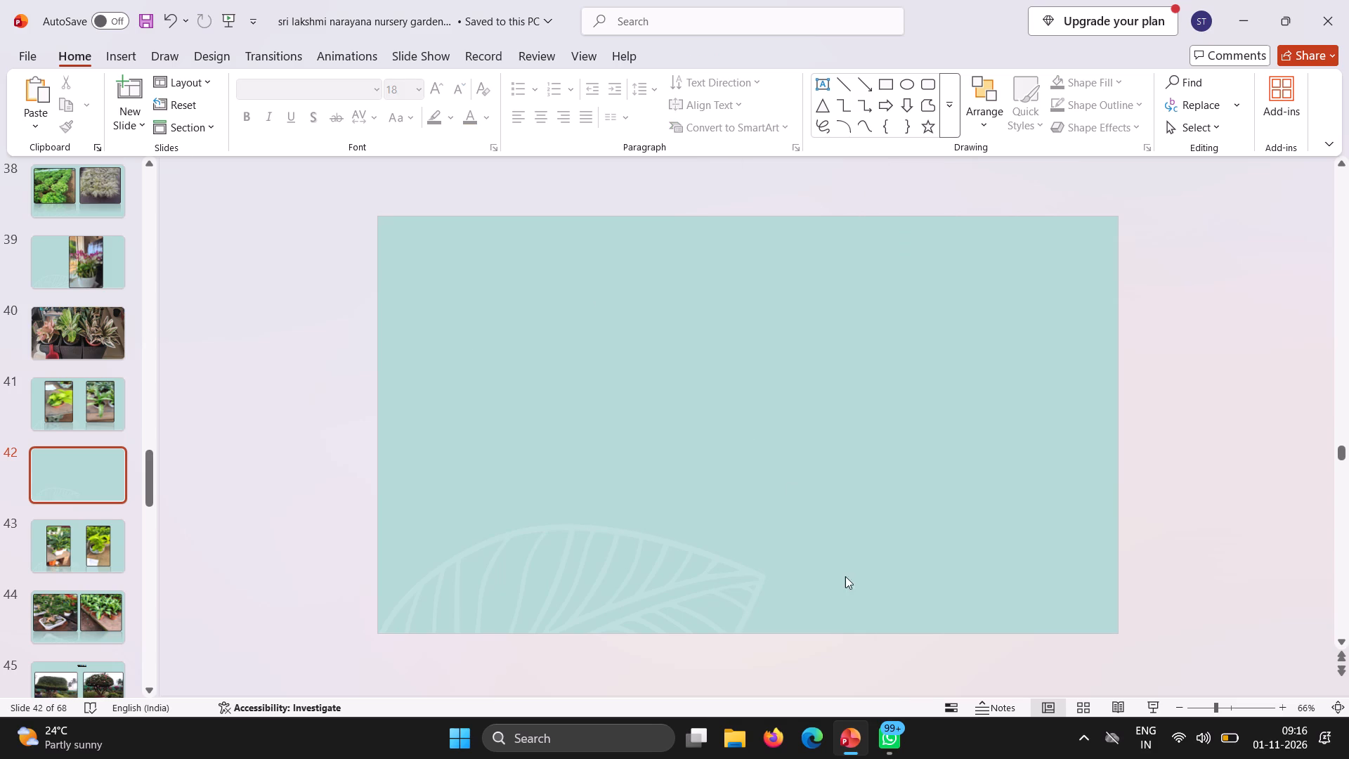
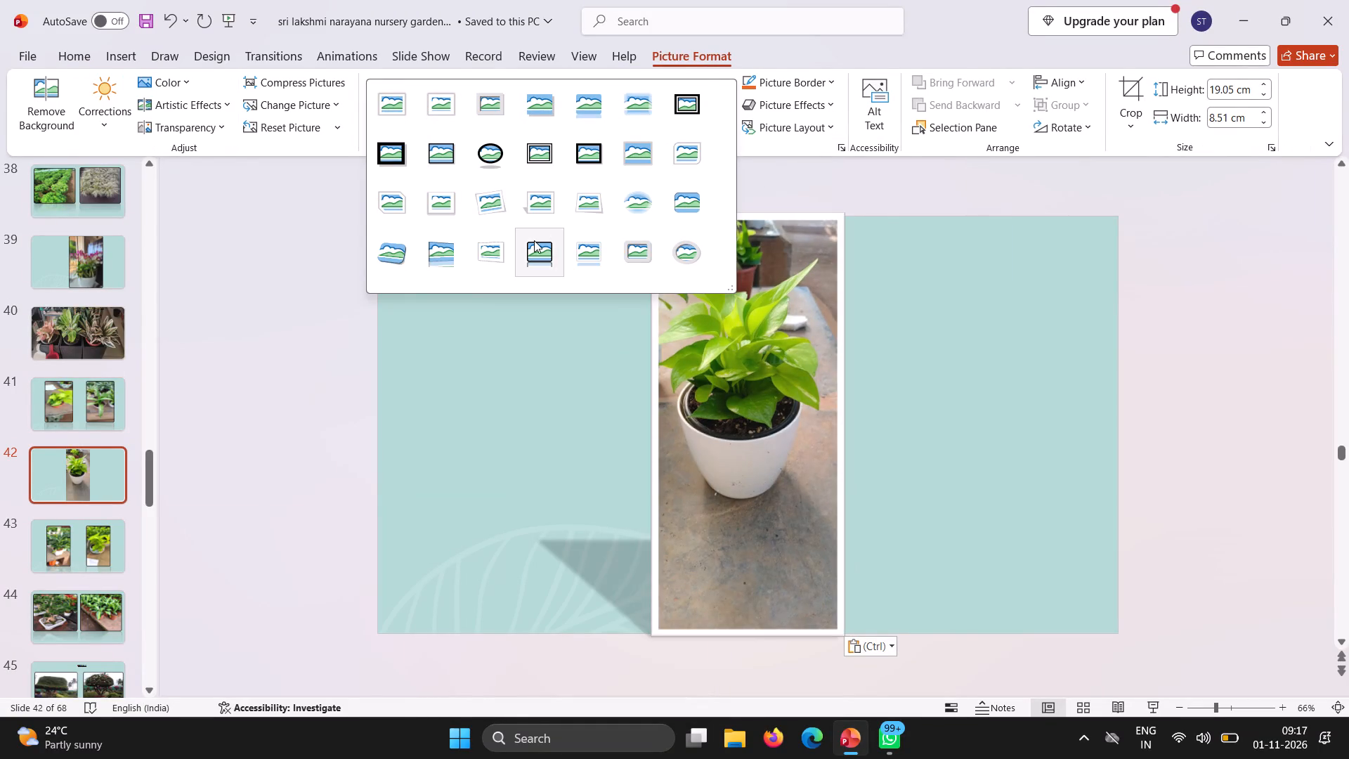
Apply the black rounded-frame picture style with a reflection beneath to the potted plant photo on slide 42.
{"action": "left_click", "coordinate": [534, 240]}
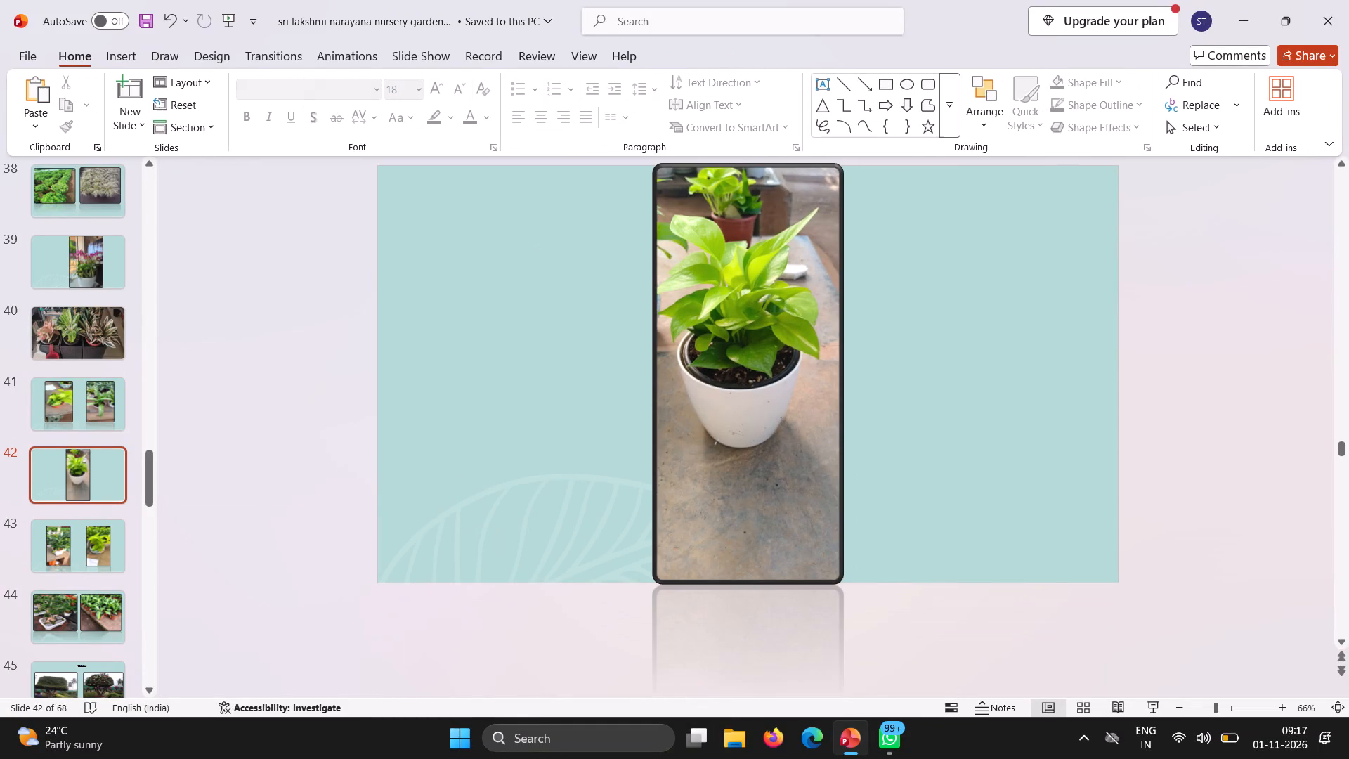
Fit the potted plant photo into the left half of slide 42, making it shorter than the slide and wider than before.
{"action": "left_click_drag", "start_coordinate": [745, 209], "coordinate": [539, 238]}
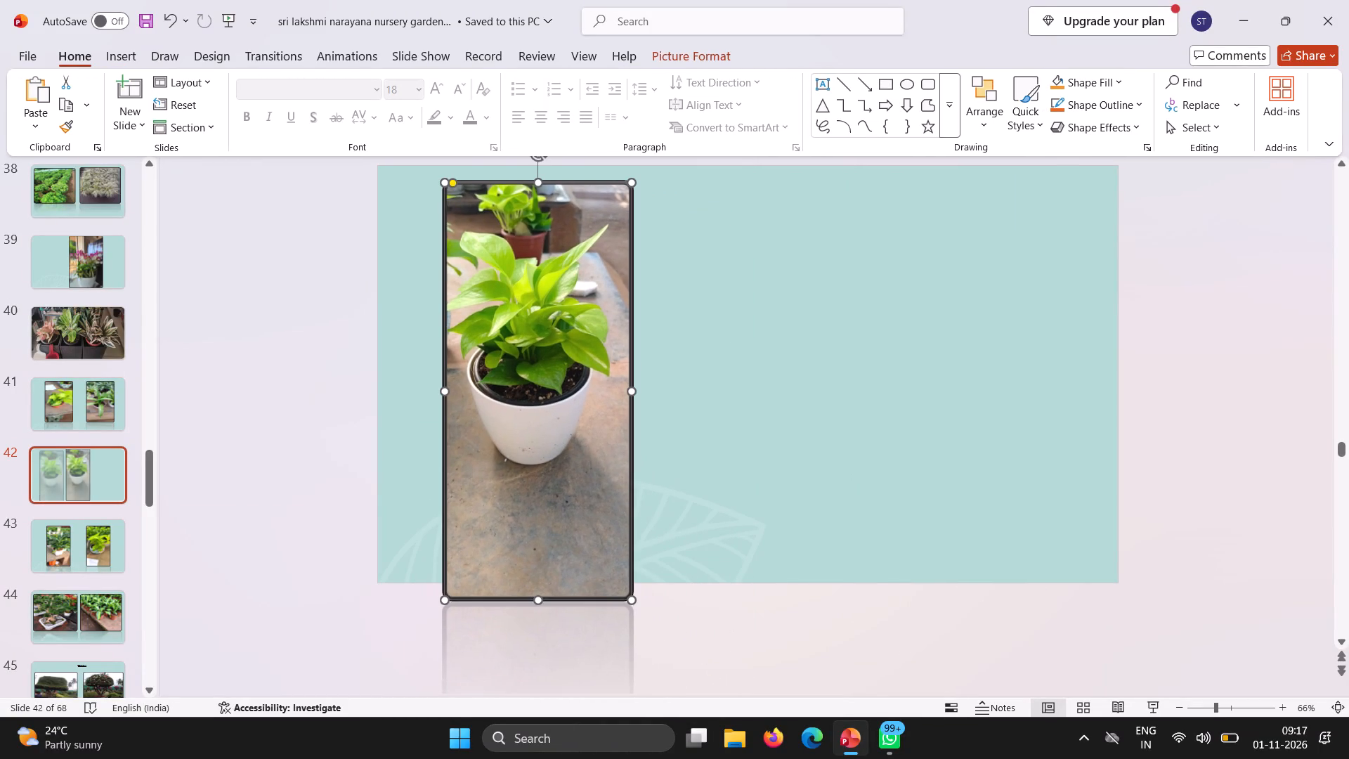
{"action": "left_click_drag", "start_coordinate": [543, 593], "coordinate": [580, 511]}
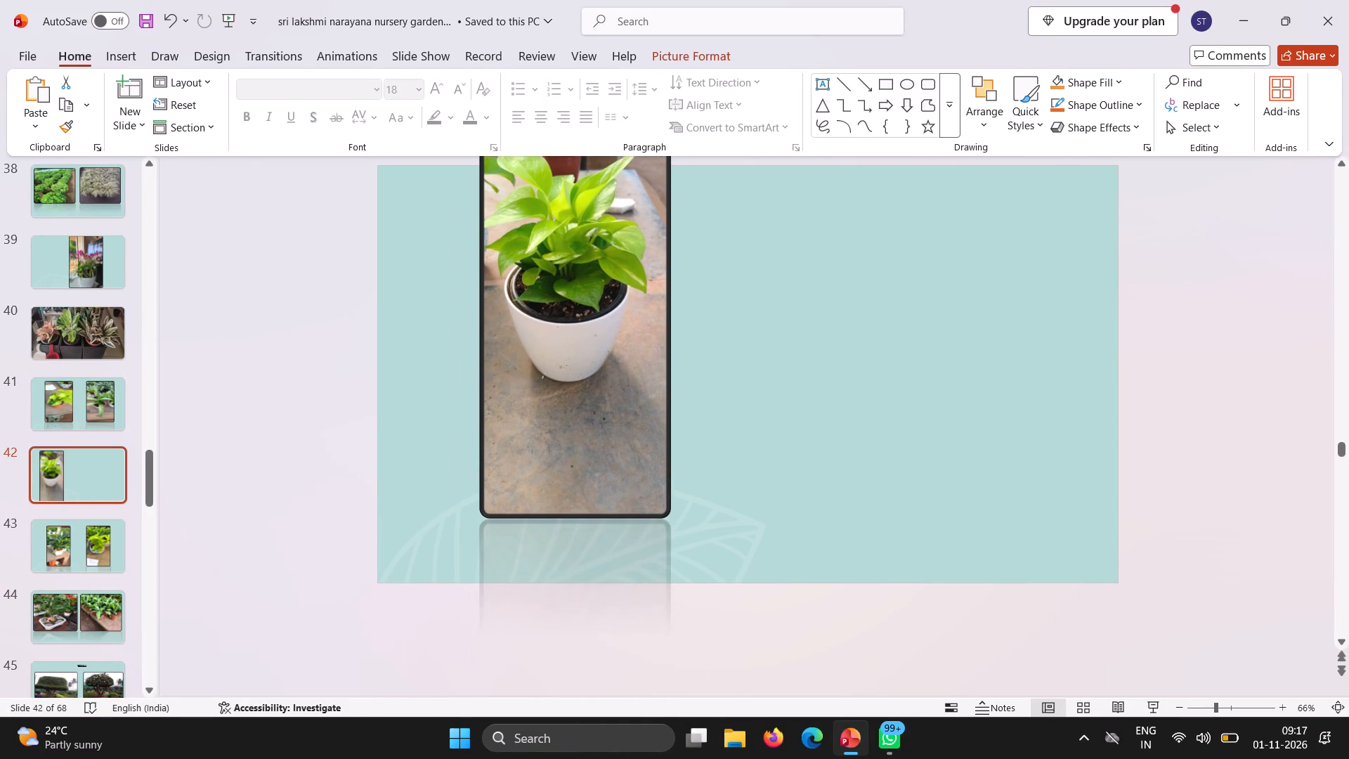
{"action": "left_click_drag", "start_coordinate": [580, 511], "coordinate": [577, 551]}
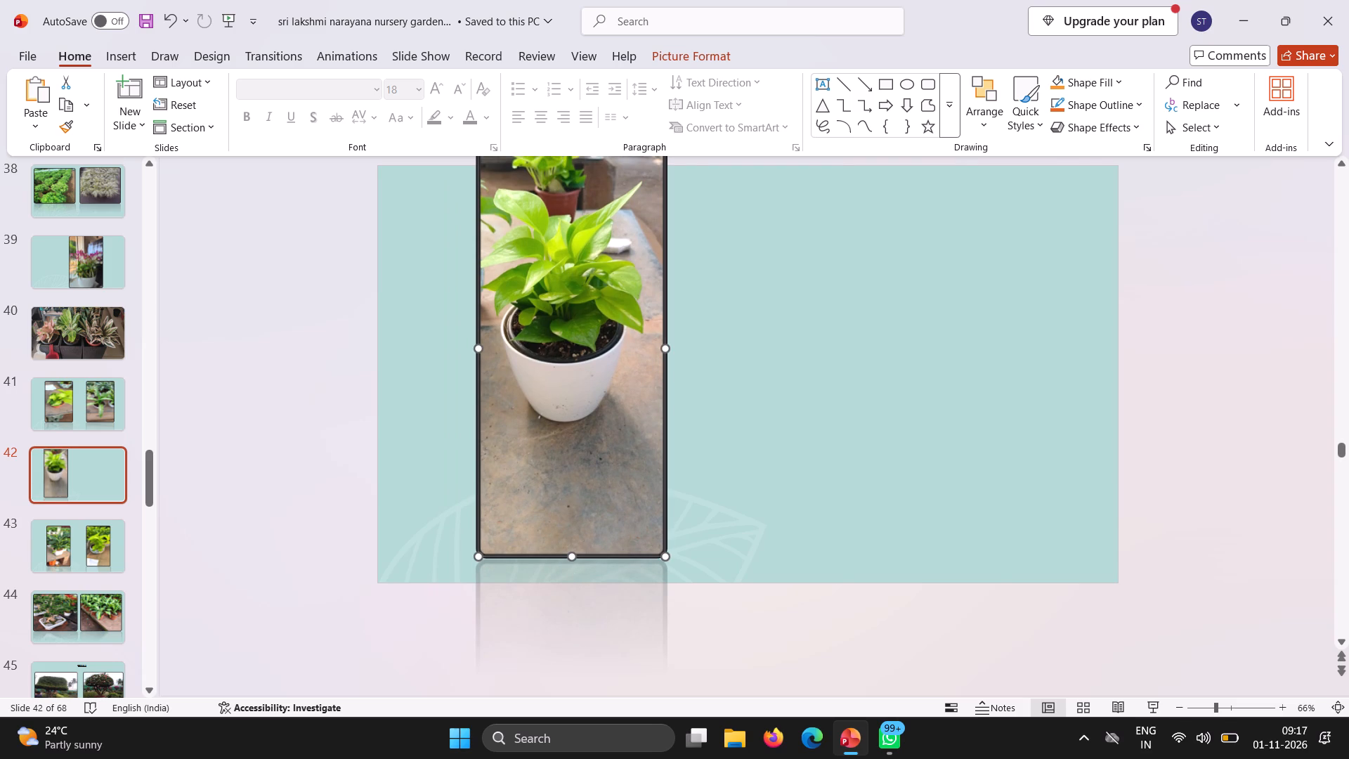
{"action": "left_click_drag", "start_coordinate": [573, 552], "coordinate": [589, 478]}
{"action": "left_click_drag", "start_coordinate": [589, 370], "coordinate": [595, 408]}
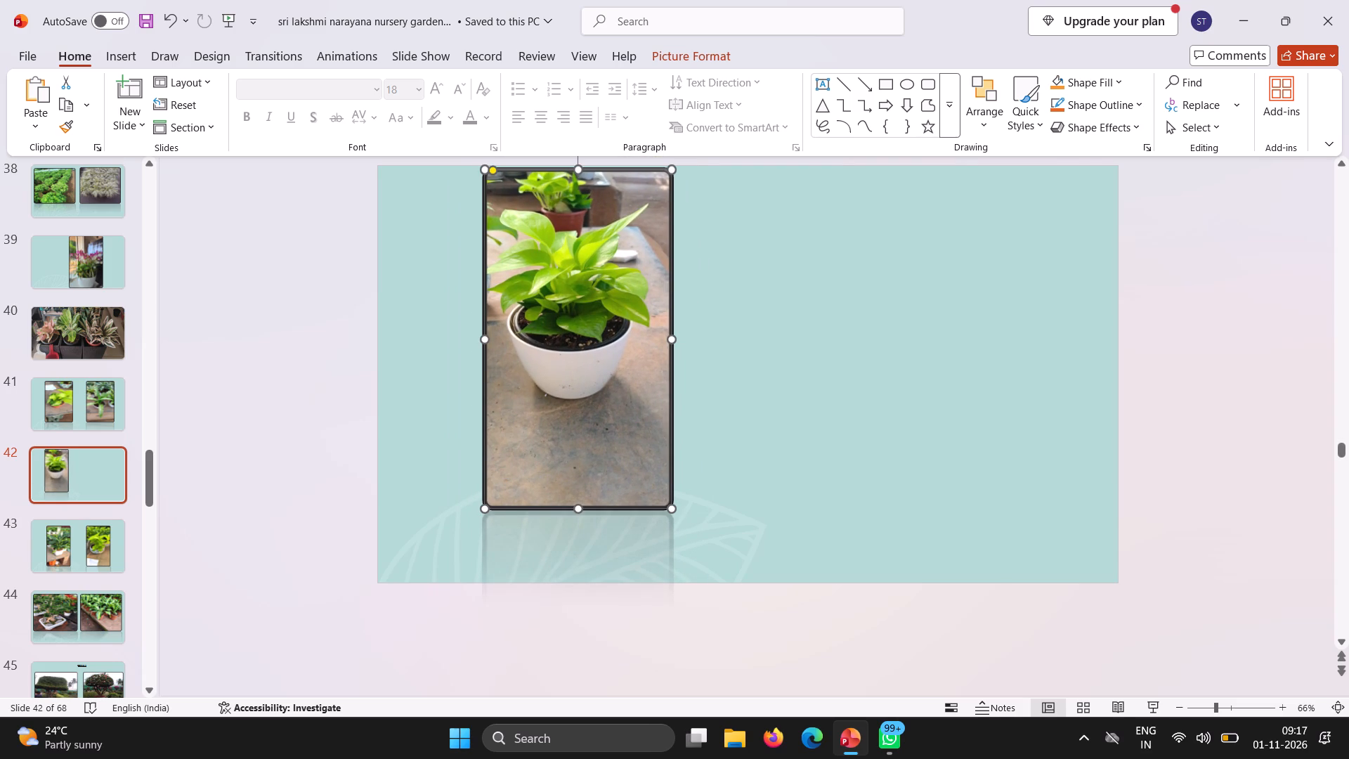
{"action": "left_click_drag", "start_coordinate": [591, 409], "coordinate": [602, 447]}
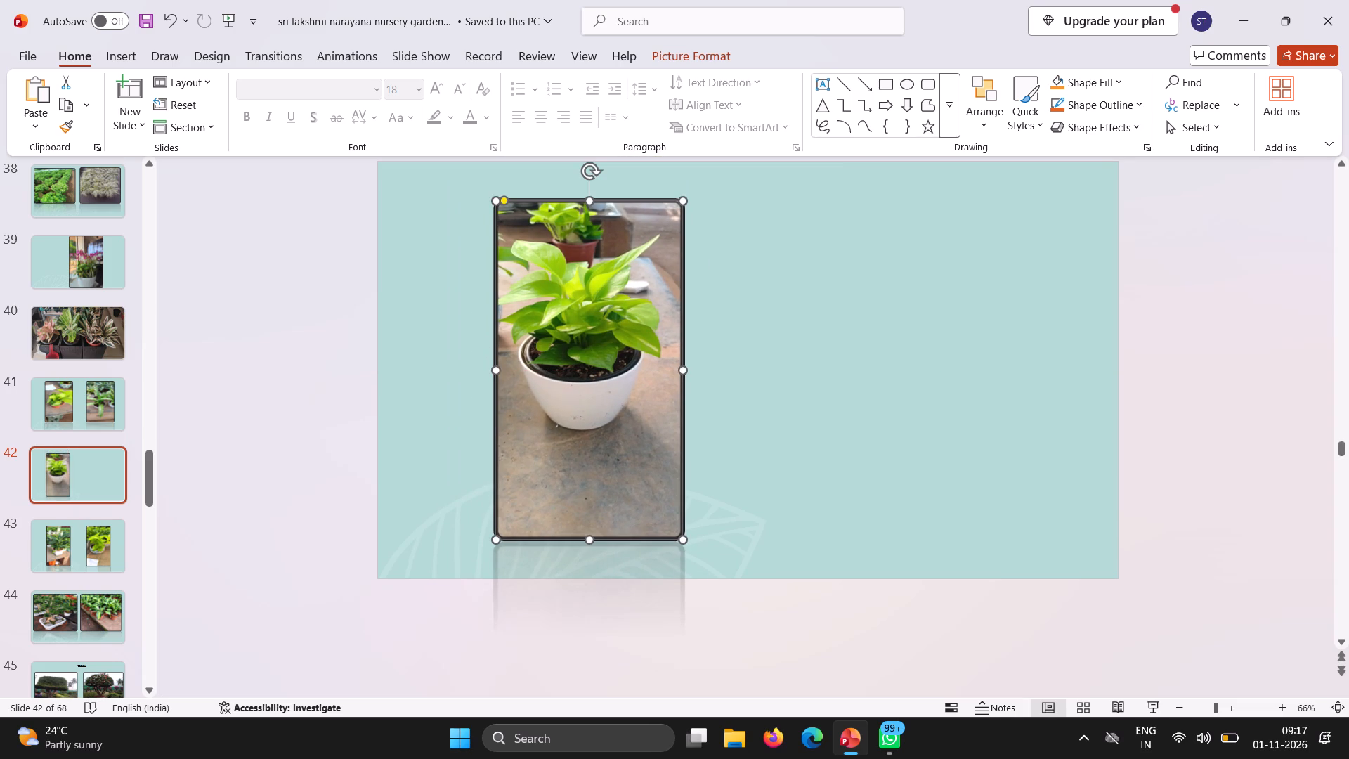
{"action": "left_click_drag", "start_coordinate": [684, 371], "coordinate": [722, 368]}
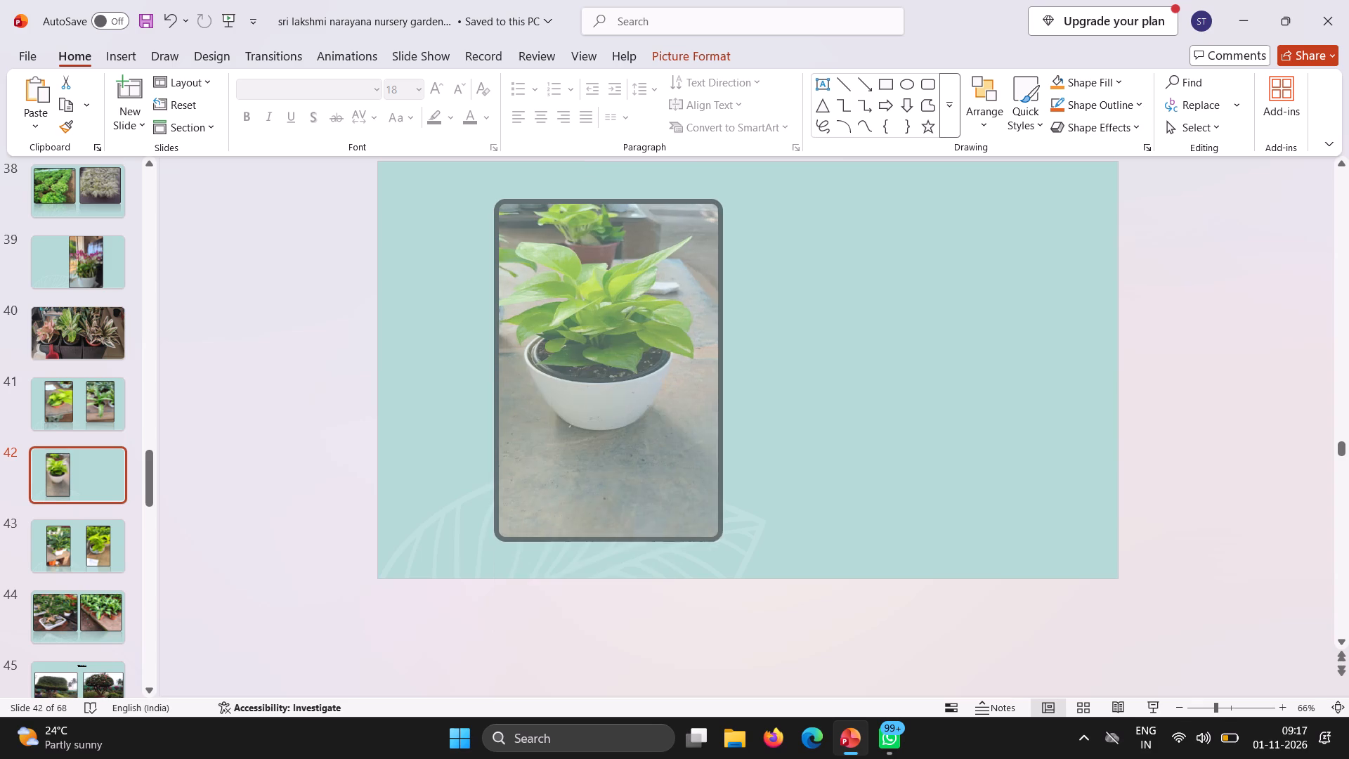
{"action": "left_click_drag", "start_coordinate": [722, 368], "coordinate": [739, 367]}
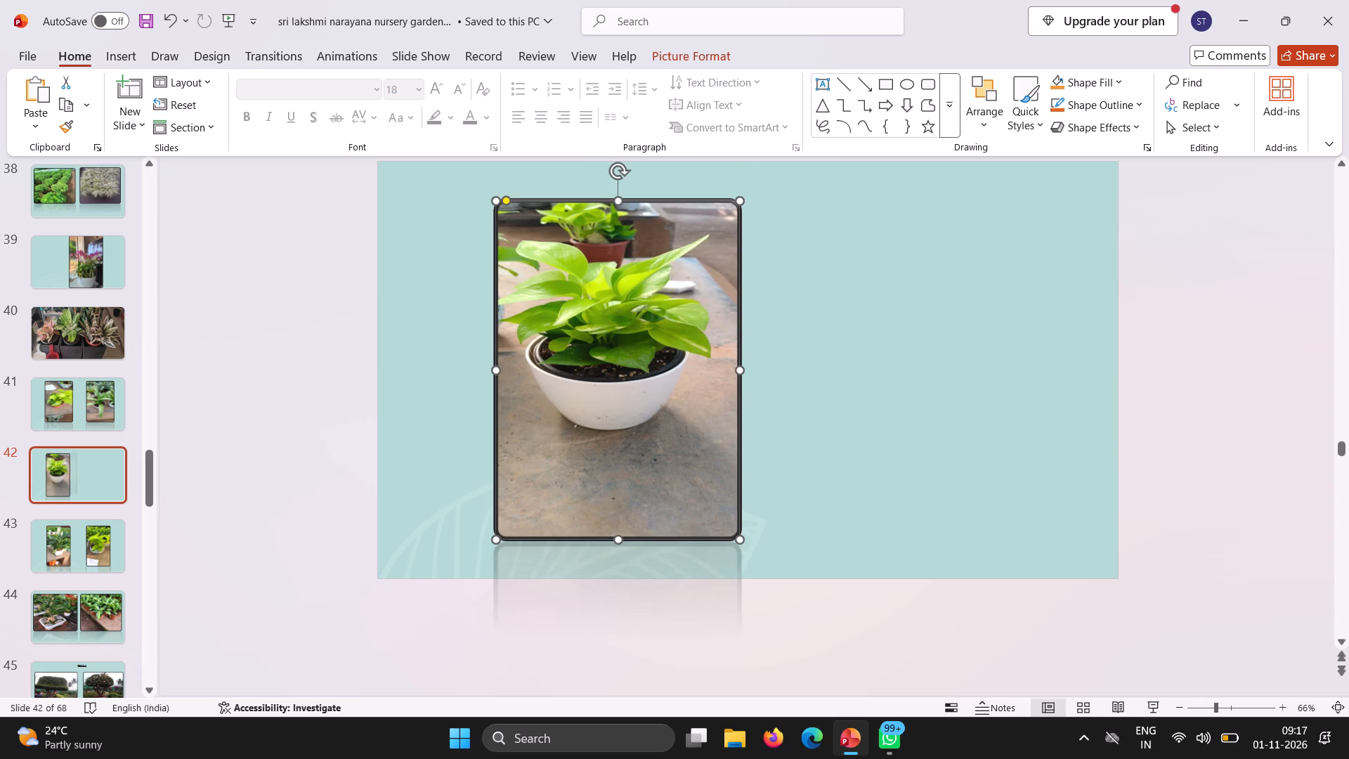
{"action": "left_click_drag", "start_coordinate": [585, 345], "coordinate": [555, 340]}
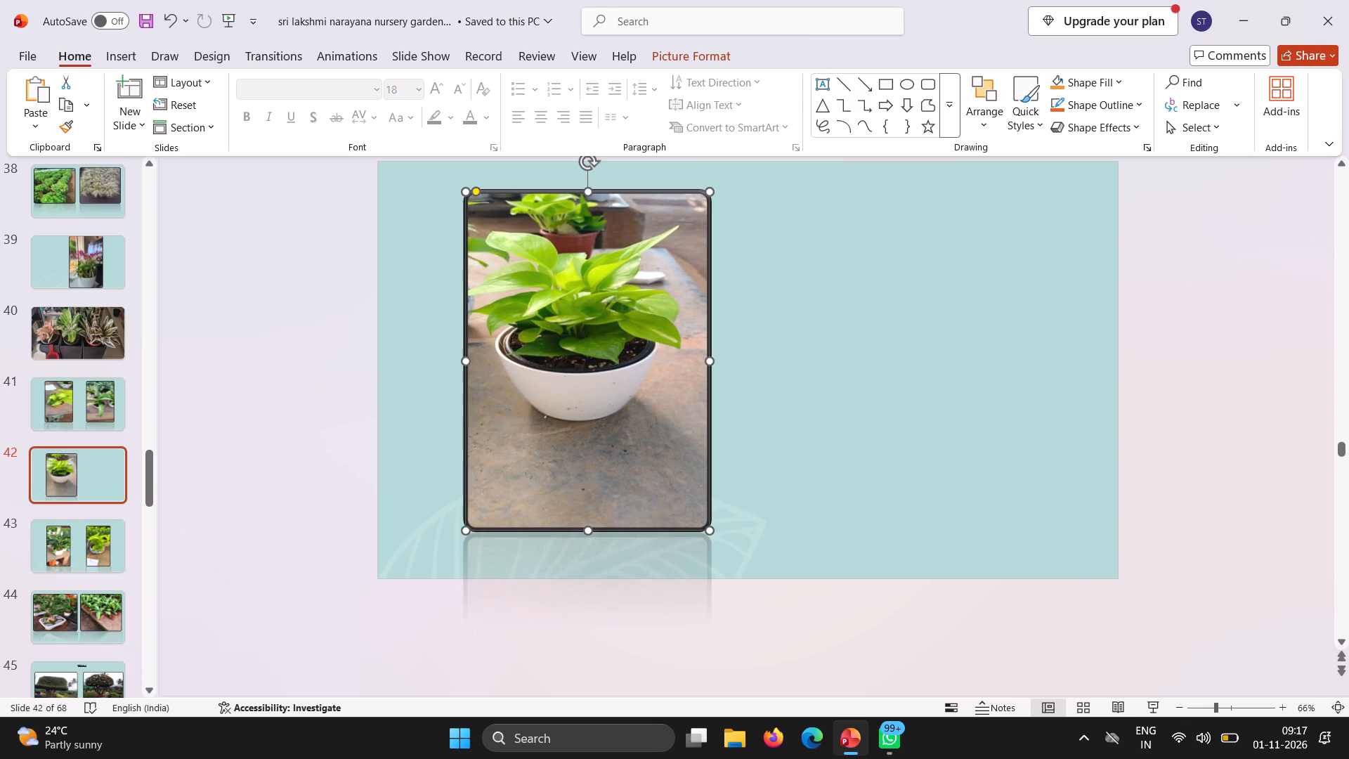
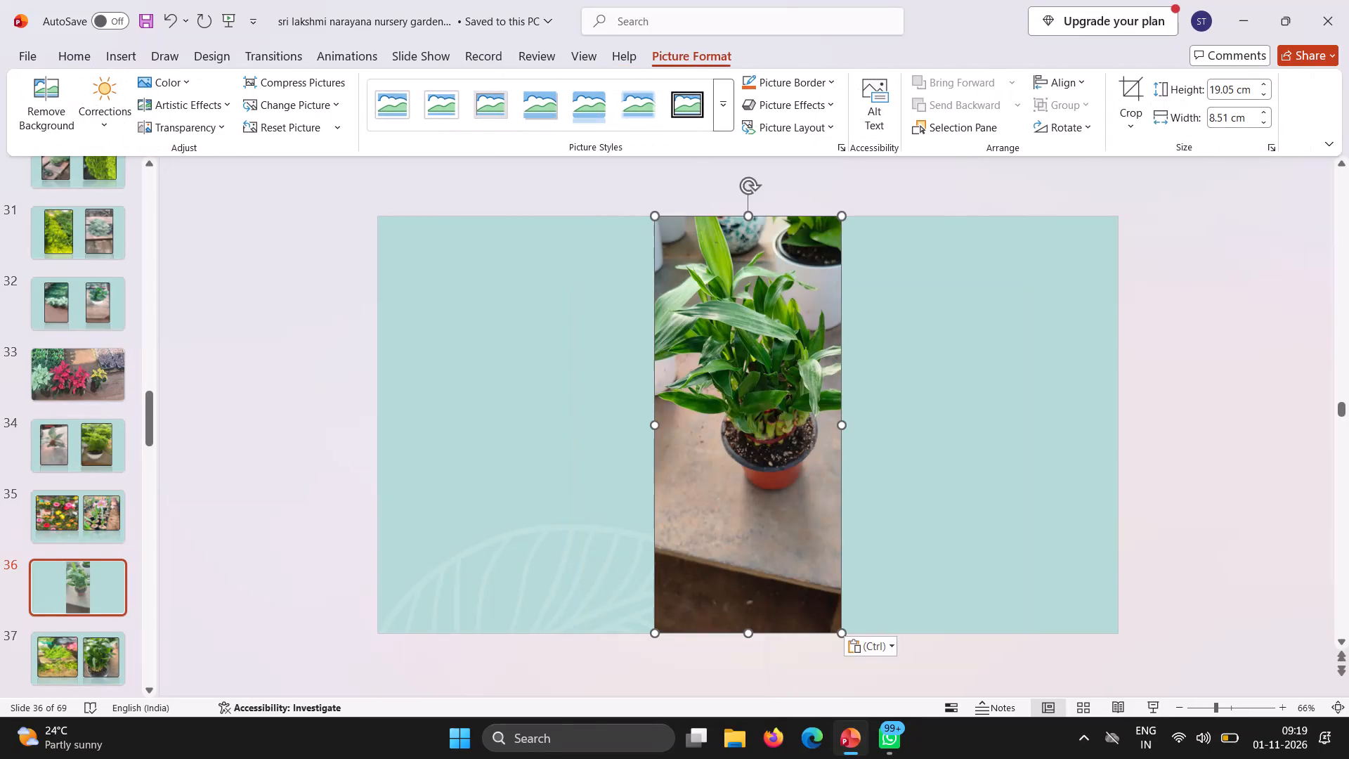
Apply the black rounded-frame picture style with a reflection beneath to the potted plant photo on slide 36.
{"action": "left_click", "coordinate": [715, 78]}
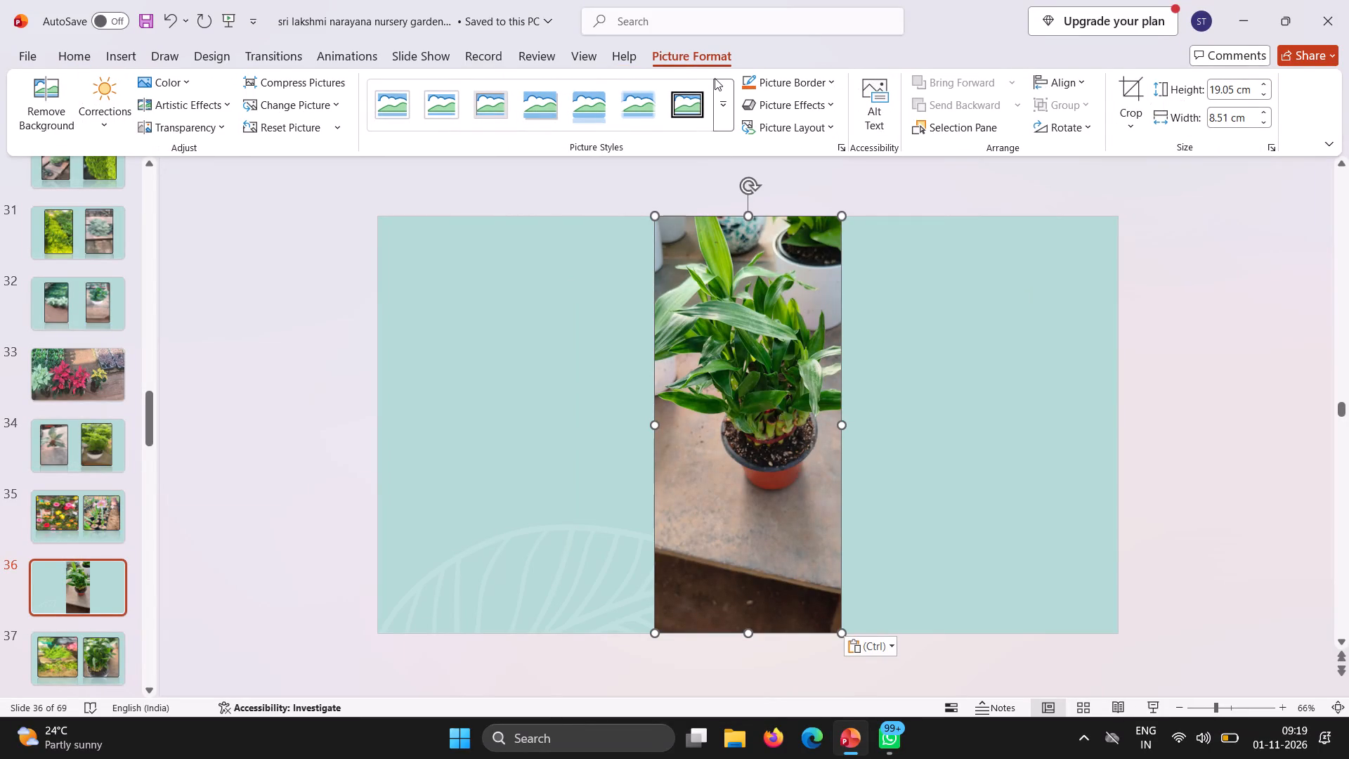
{"action": "left_click_drag", "start_coordinate": [720, 89], "coordinate": [530, 240]}
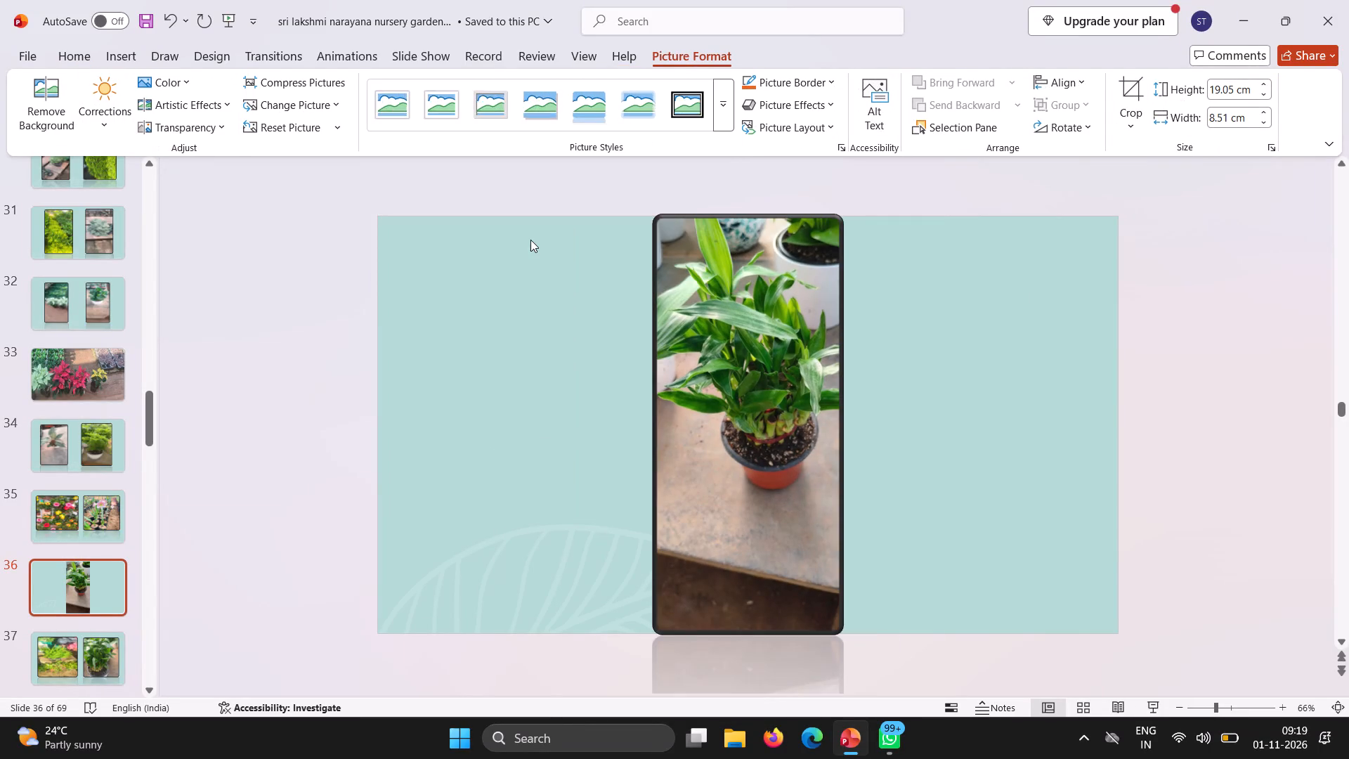
{"action": "left_click", "coordinate": [530, 240]}
Move the potted plant photo into the left half of slide 36 and resize it to about 15.92 cm high and 10.7 cm wide.
{"action": "left_click_drag", "start_coordinate": [684, 255], "coordinate": [504, 271]}
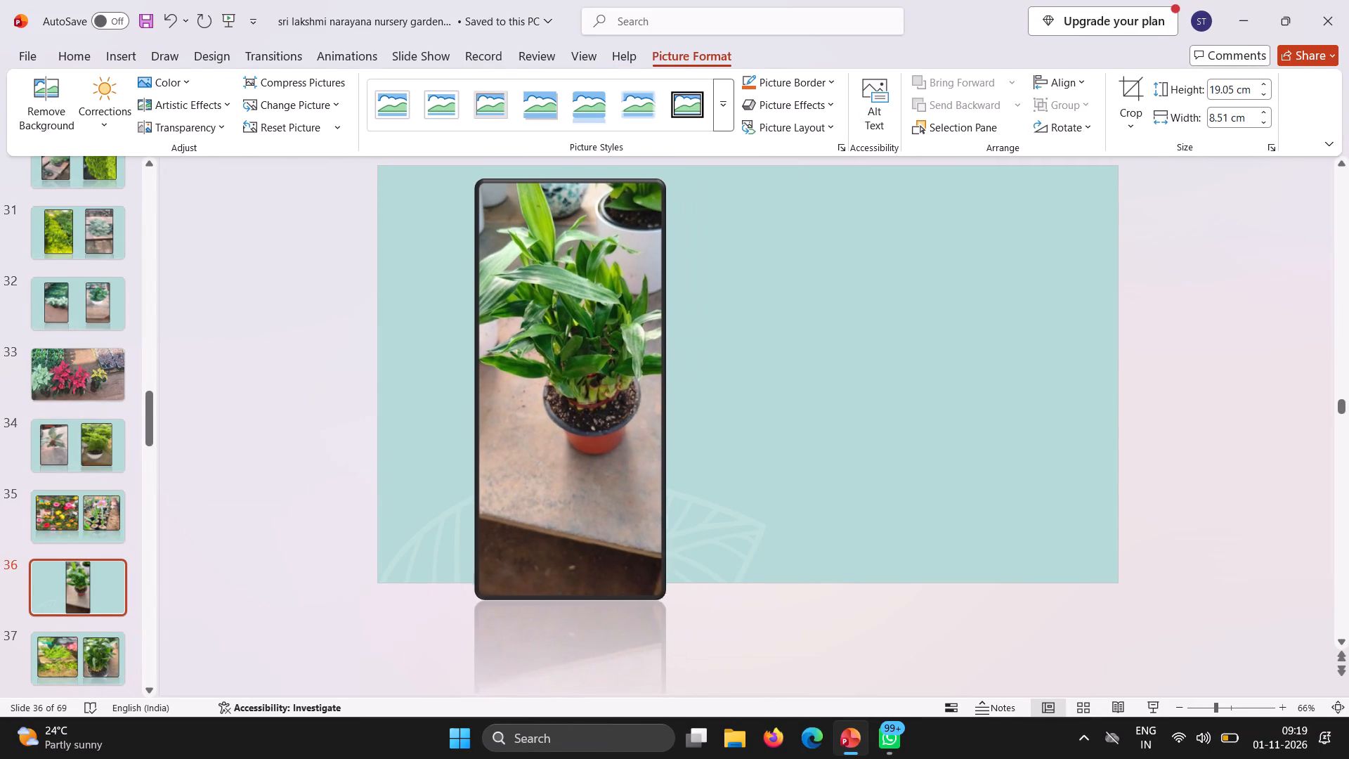
{"action": "left_click_drag", "start_coordinate": [504, 271], "coordinate": [494, 267]}
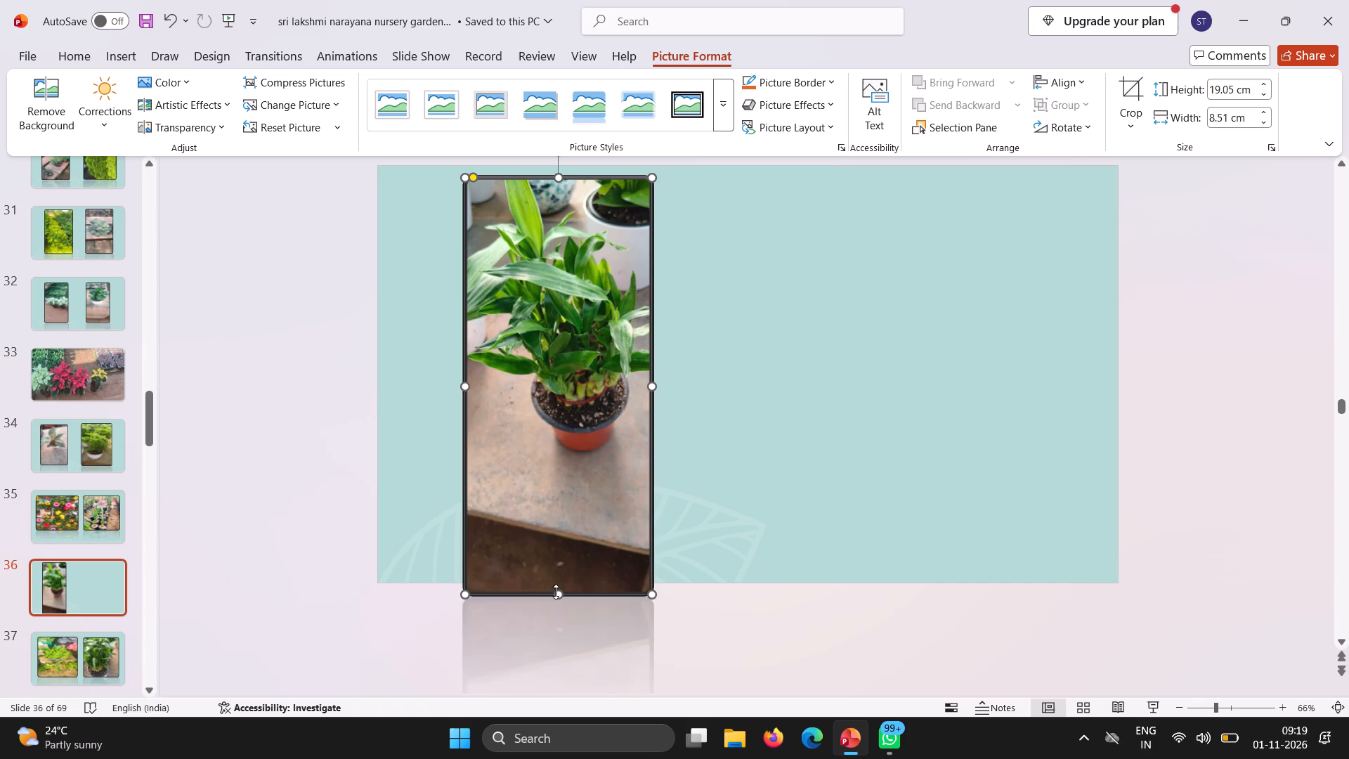
{"action": "left_click_drag", "start_coordinate": [556, 592], "coordinate": [575, 526]}
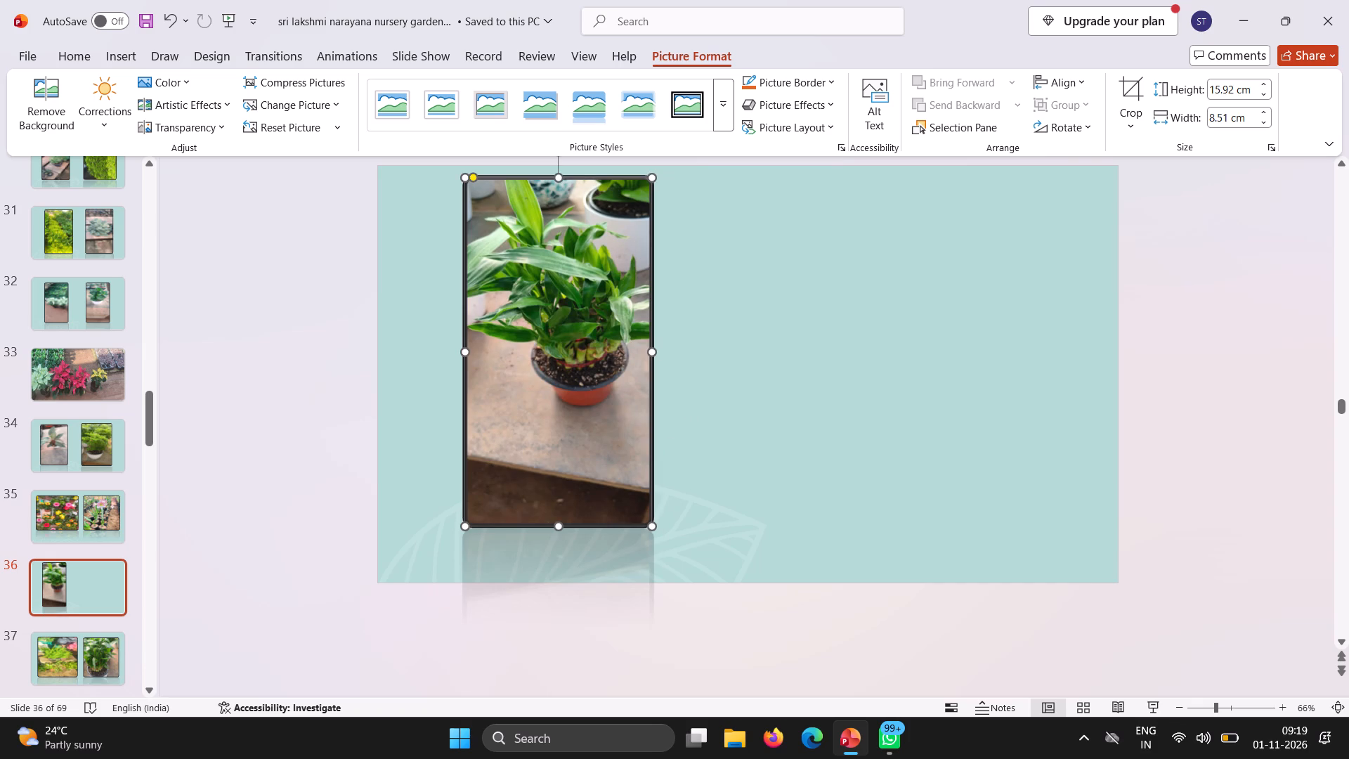
{"action": "left_click_drag", "start_coordinate": [653, 359], "coordinate": [672, 389]}
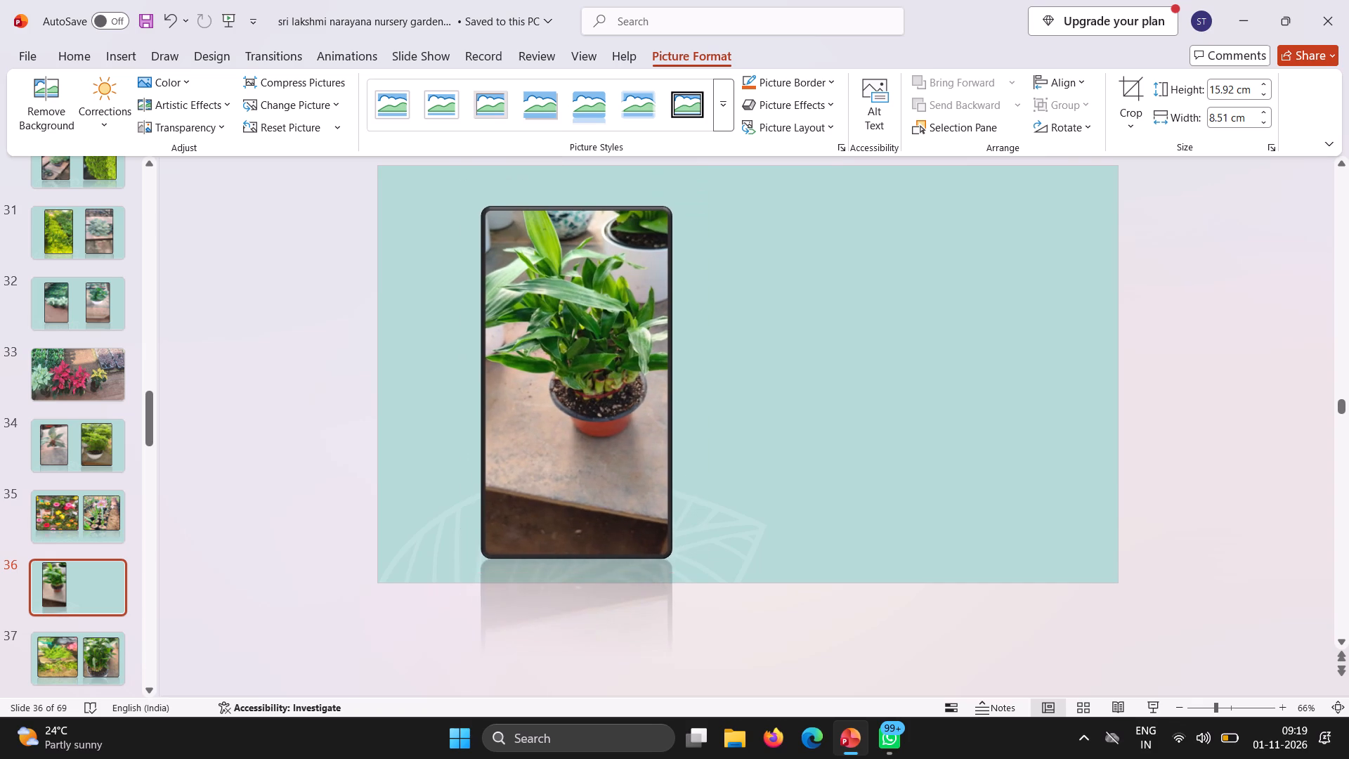
{"action": "left_click_drag", "start_coordinate": [672, 389], "coordinate": [679, 378]}
{"action": "left_click_drag", "start_coordinate": [681, 377], "coordinate": [710, 377]}
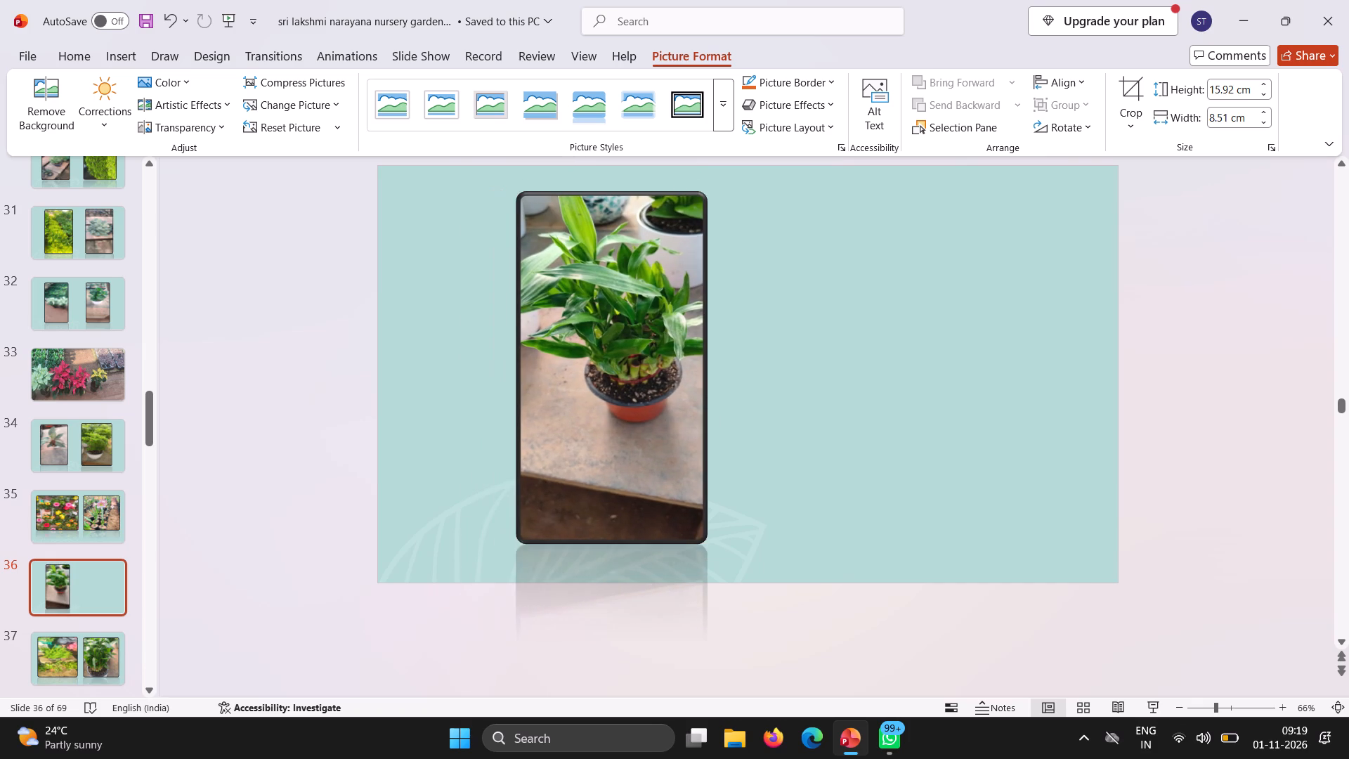
{"action": "left_click_drag", "start_coordinate": [710, 377], "coordinate": [693, 377]}
{"action": "left_click_drag", "start_coordinate": [684, 365], "coordinate": [735, 361]}
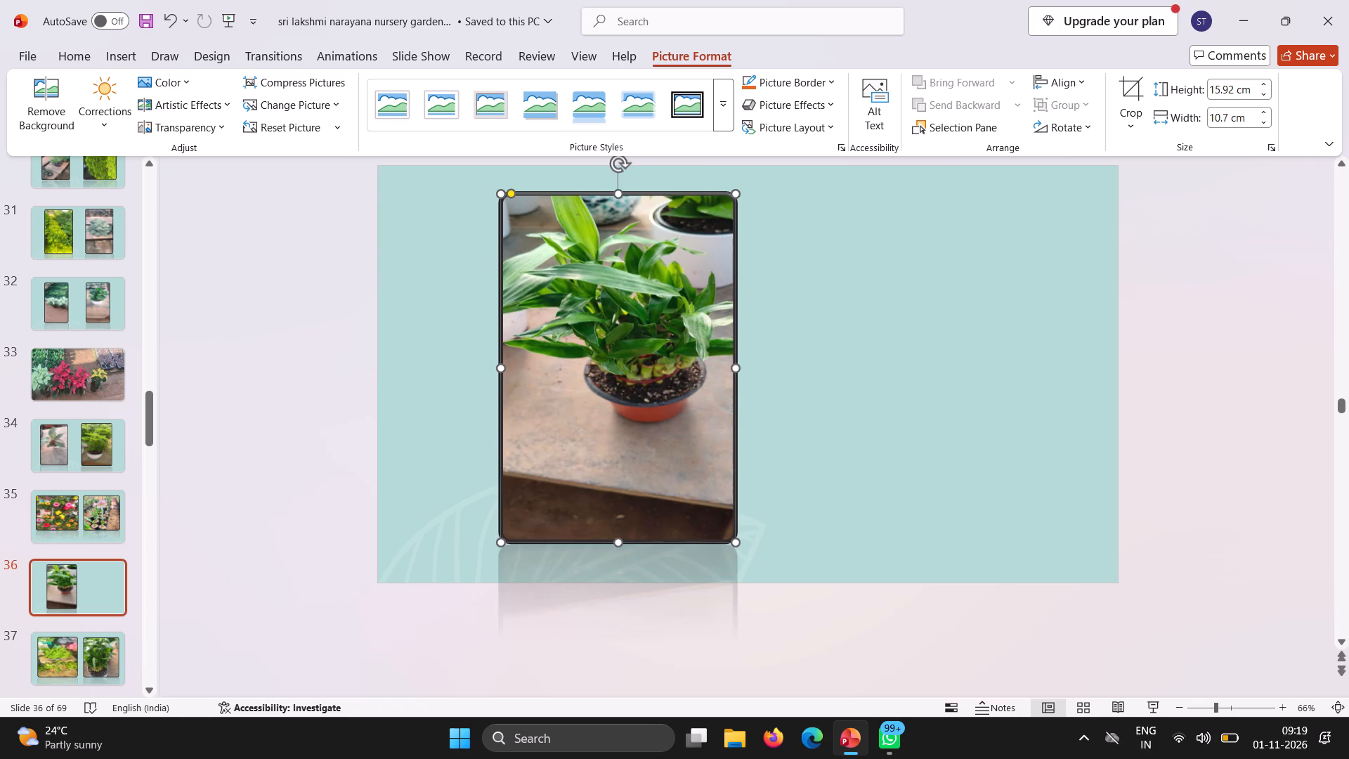
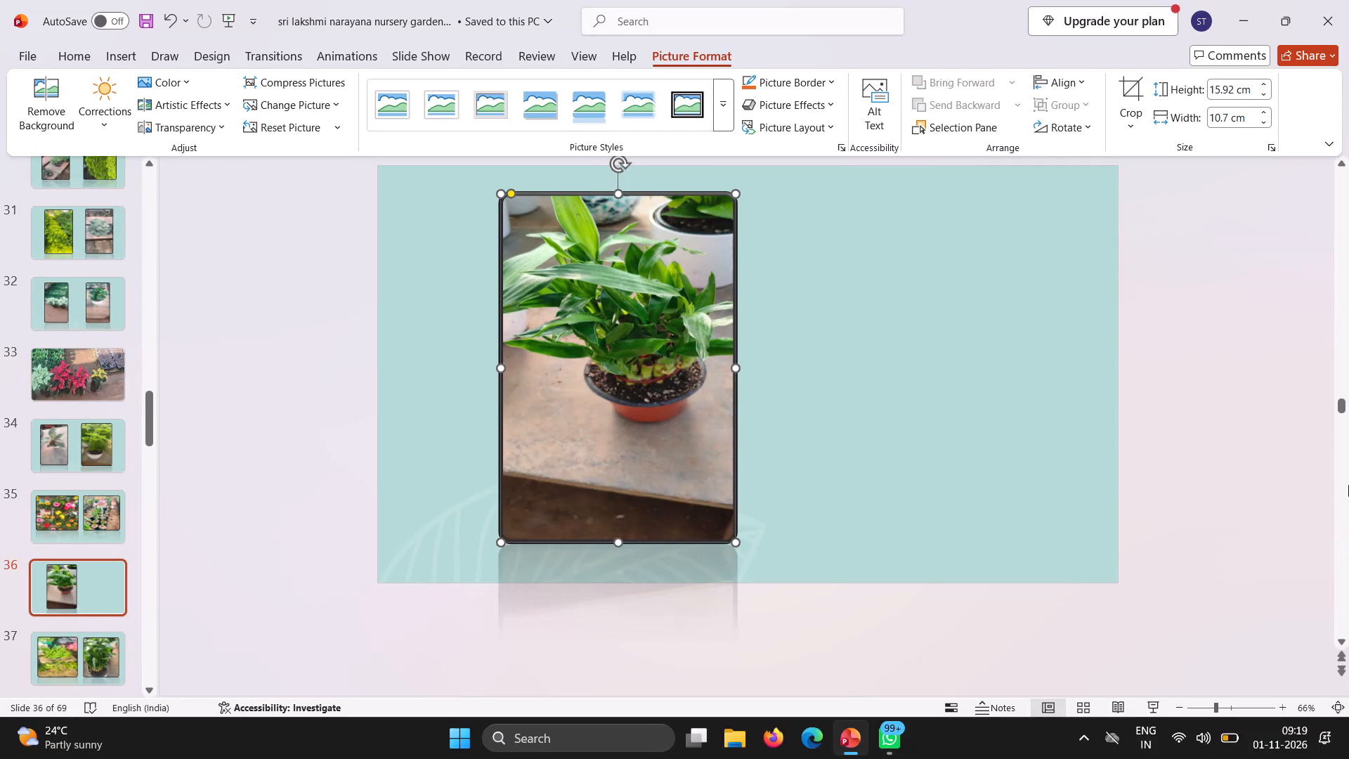
Paste the copied hand-held plant photo onto slide 36 as a picture and give it the black rounded-frame style with reflection.
{"action": "right_click", "coordinate": [911, 354]}
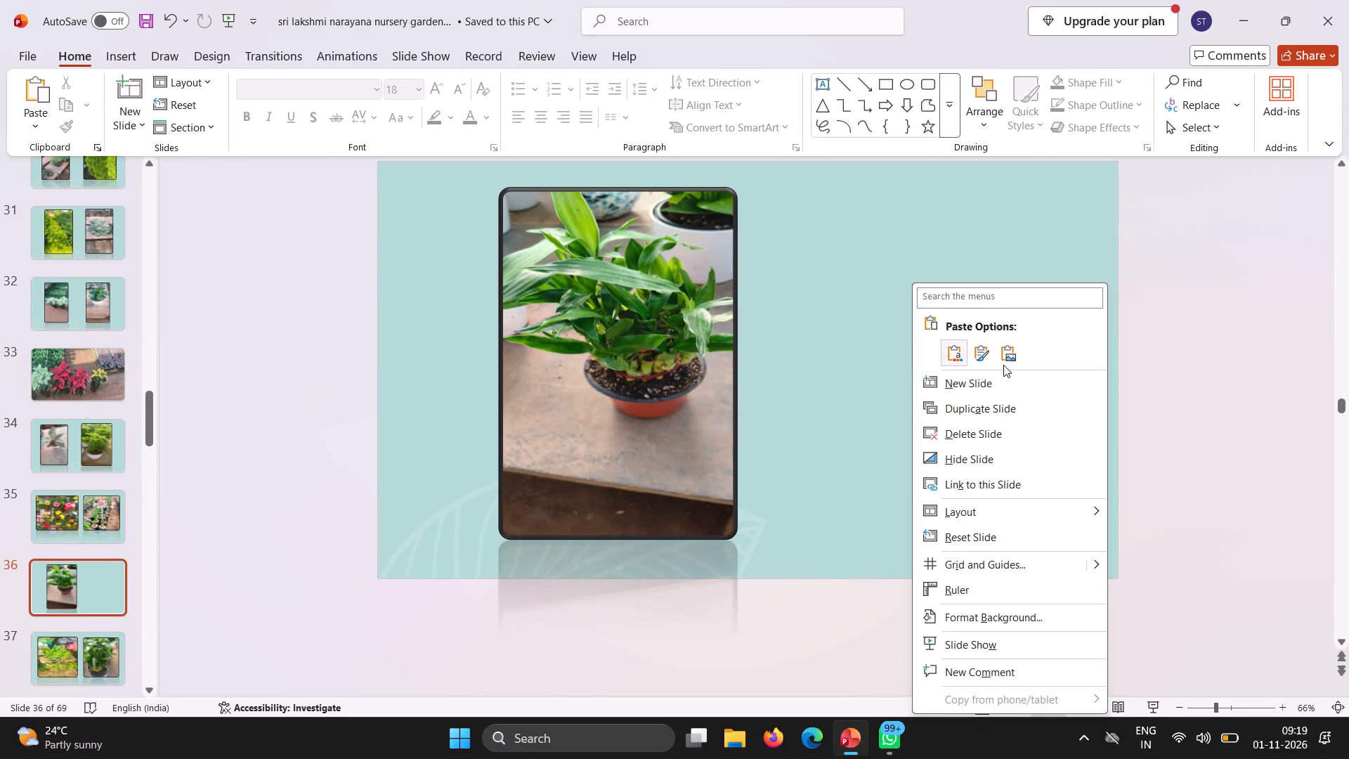
{"action": "left_click", "coordinate": [1008, 354]}
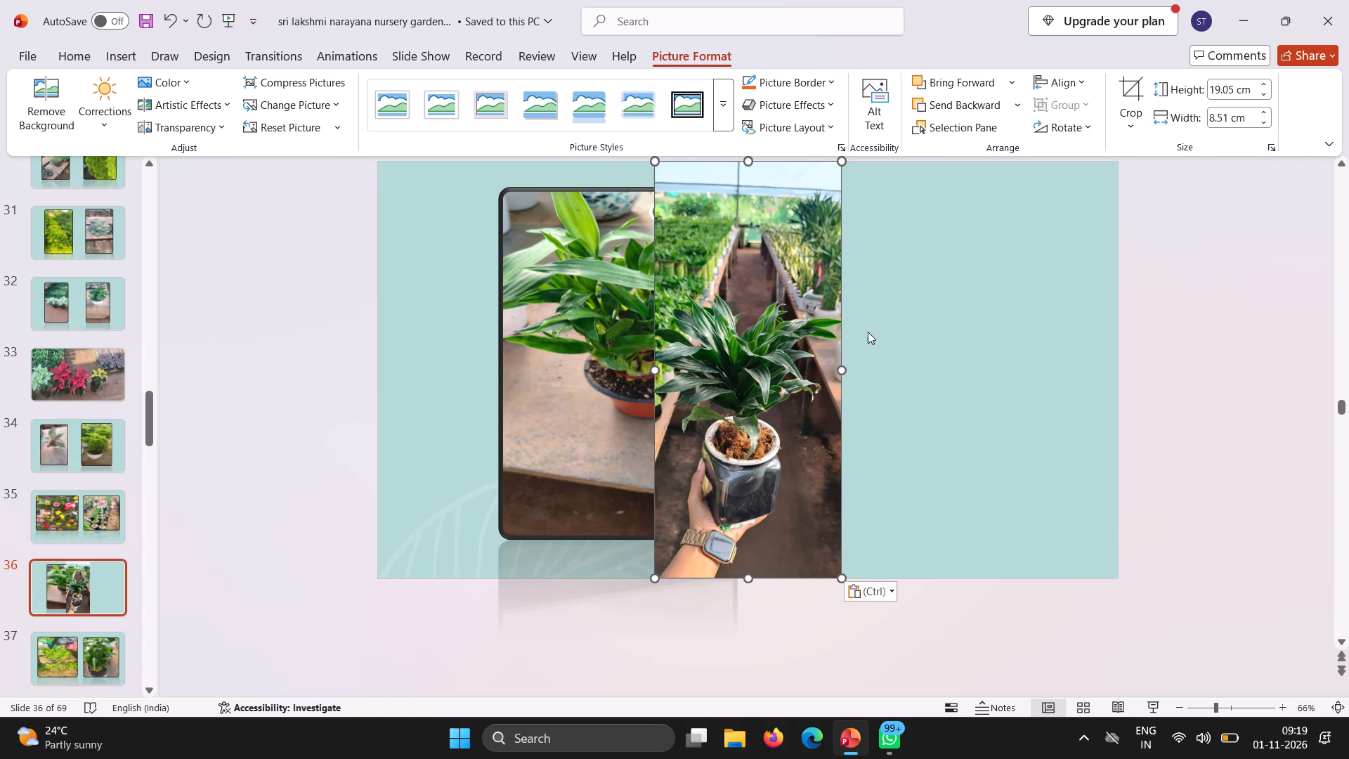
{"action": "left_click", "coordinate": [733, 112]}
{"action": "left_click", "coordinate": [552, 258]}
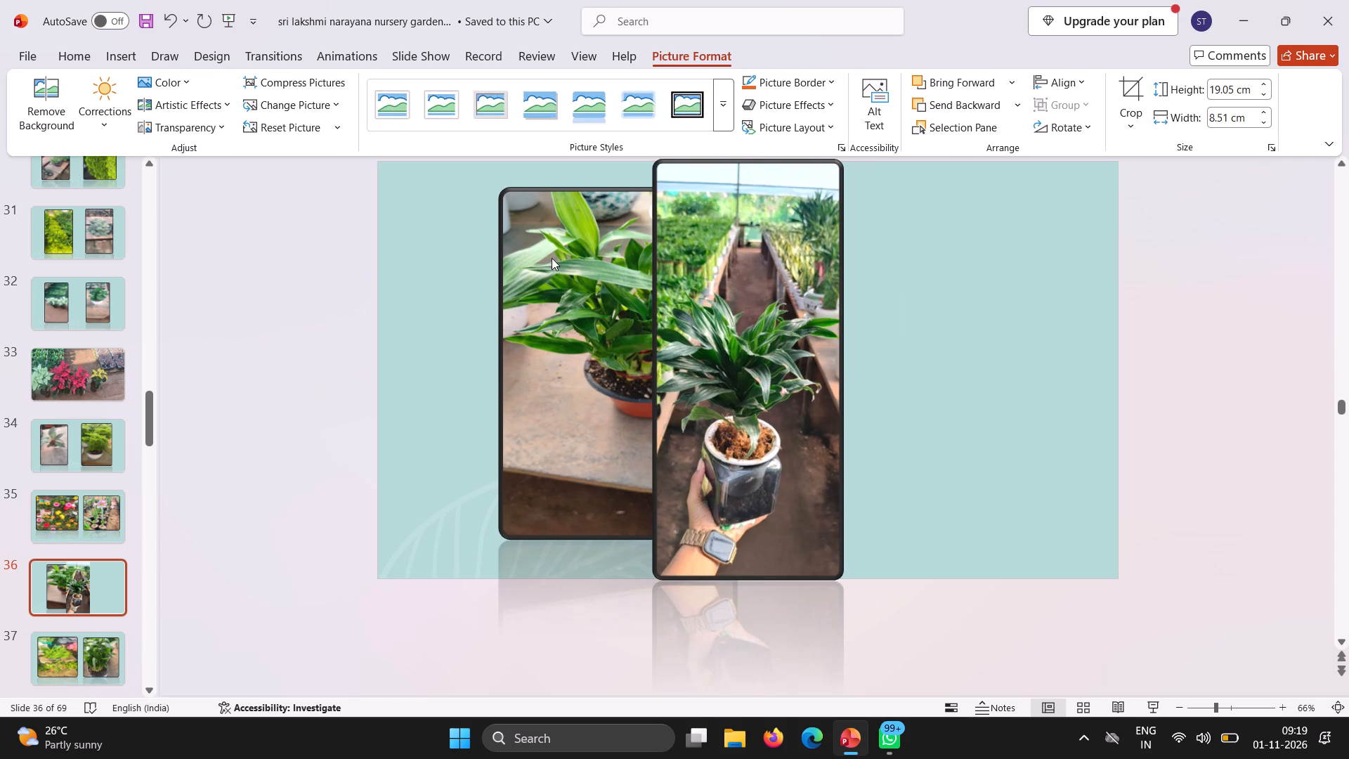
Move the hand-held plant photo into the right half of slide 36 and shift the potted plant photo further left.
{"action": "left_click_drag", "start_coordinate": [707, 323], "coordinate": [894, 316]}
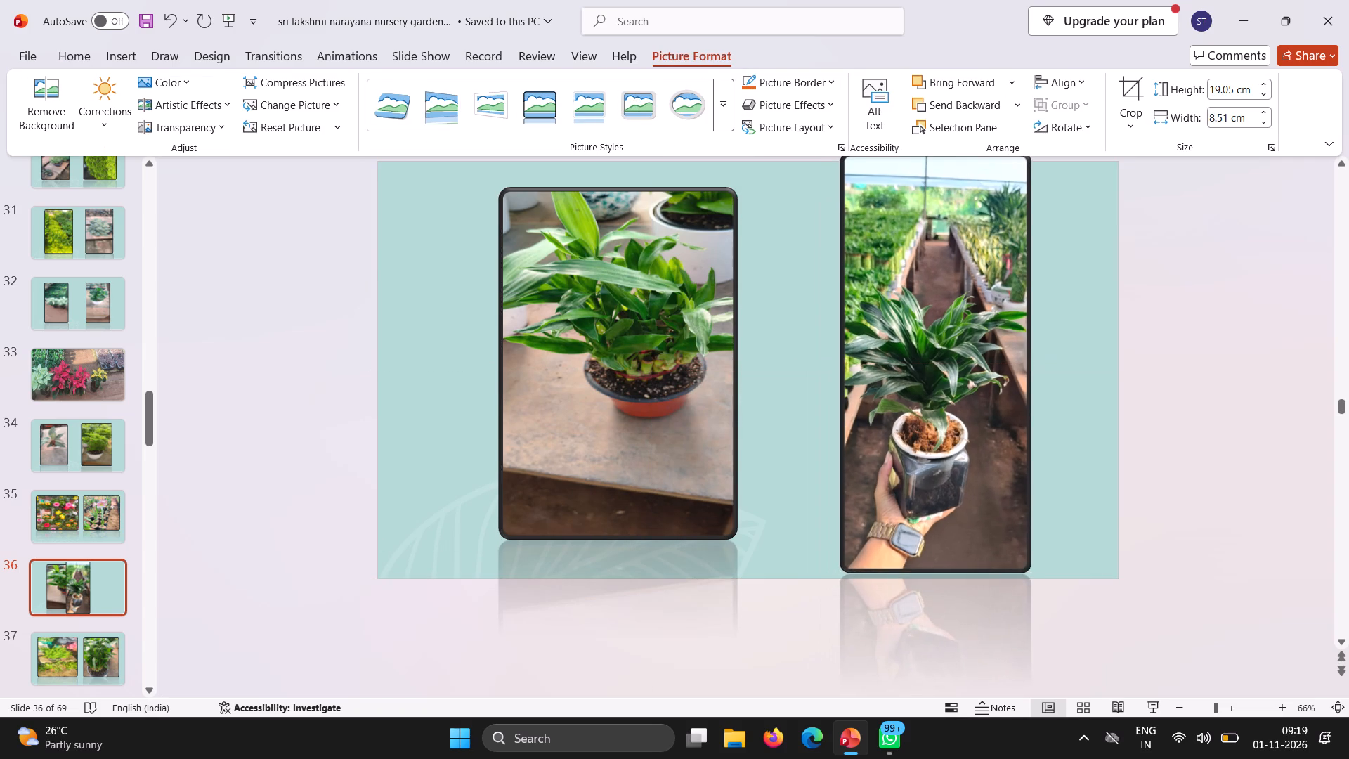
{"action": "left_click_drag", "start_coordinate": [894, 316], "coordinate": [893, 316]}
{"action": "left_click_drag", "start_coordinate": [742, 297], "coordinate": [664, 287]}
{"action": "left_click_drag", "start_coordinate": [664, 287], "coordinate": [615, 292]}
{"action": "left_click_drag", "start_coordinate": [883, 245], "coordinate": [868, 291]}
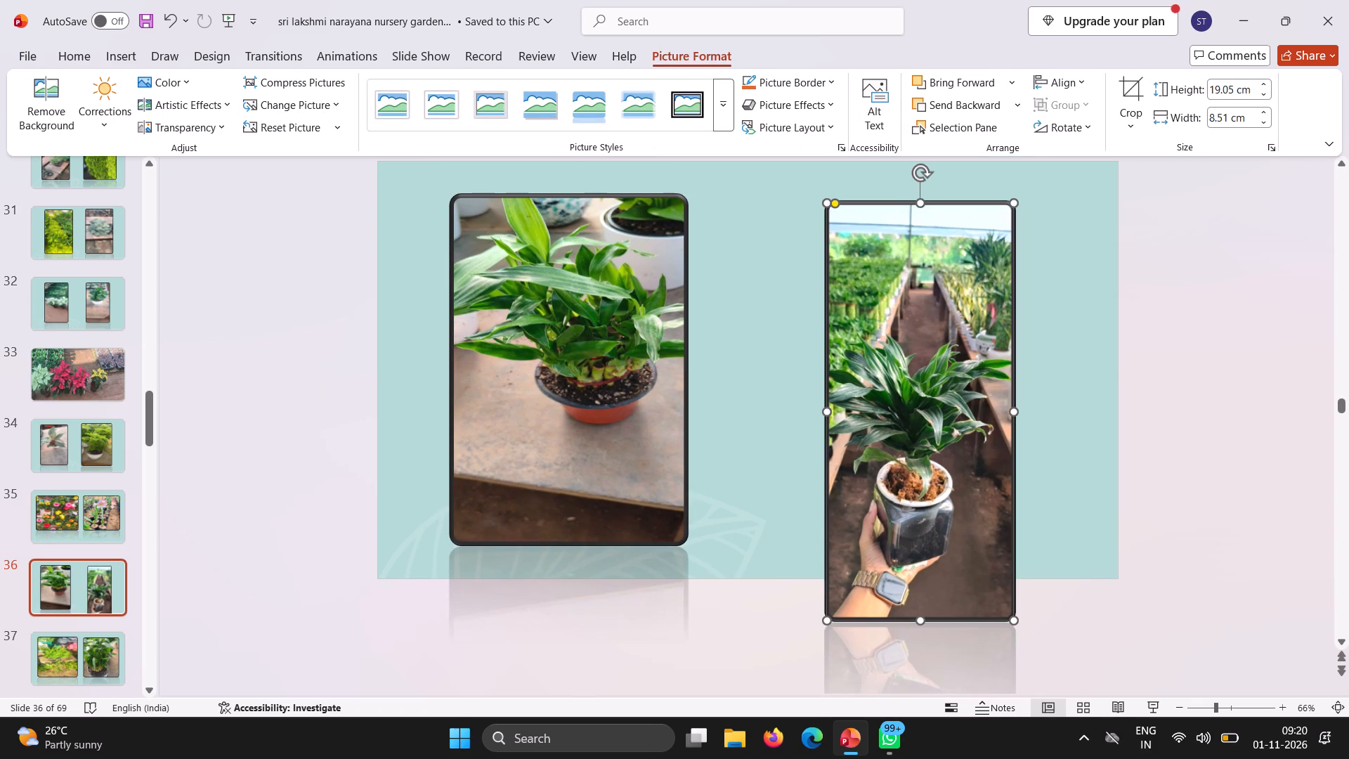
Resize the hand-held plant photo to about 15.92 cm high and 12.27 cm wide, and align it level with the potted plant photo.
{"action": "left_click_drag", "start_coordinate": [1012, 411], "coordinate": [1123, 392]}
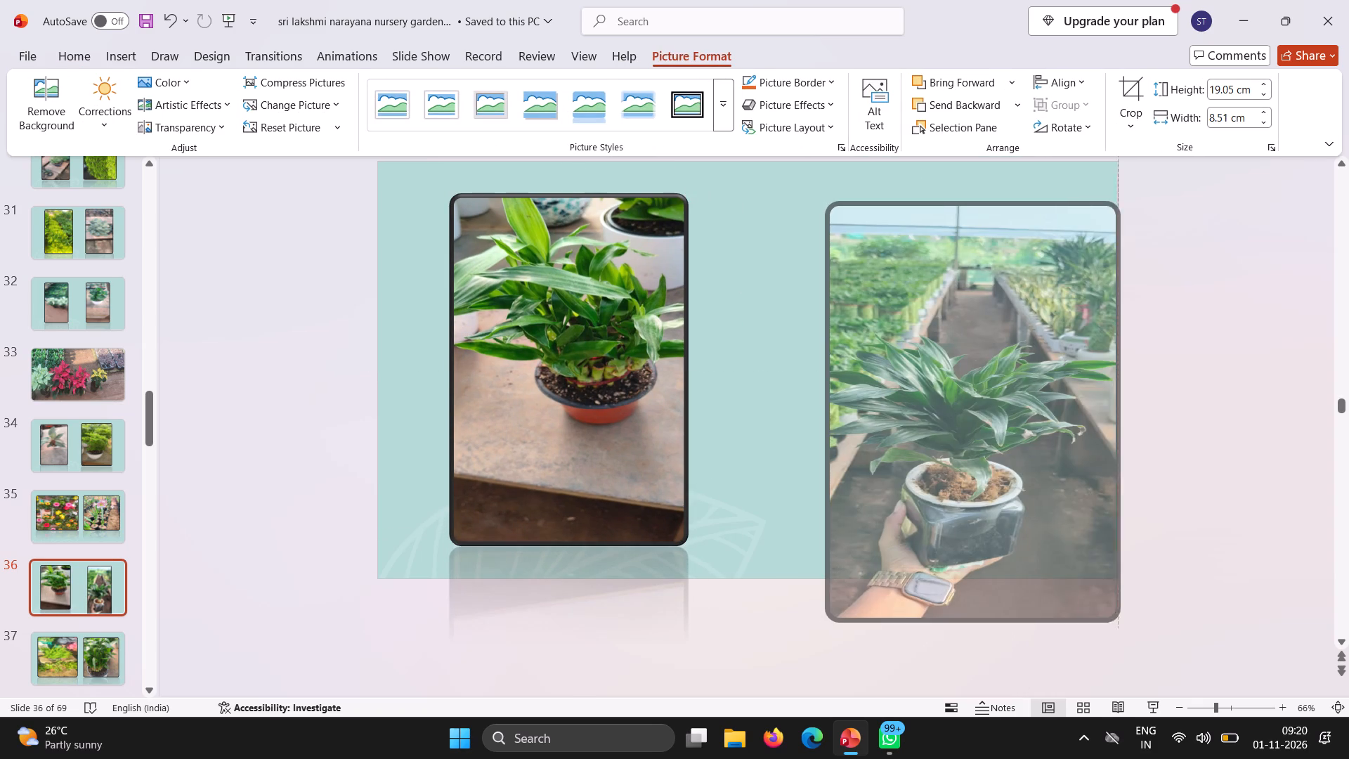
{"action": "left_click_drag", "start_coordinate": [1123, 392], "coordinate": [1119, 400]}
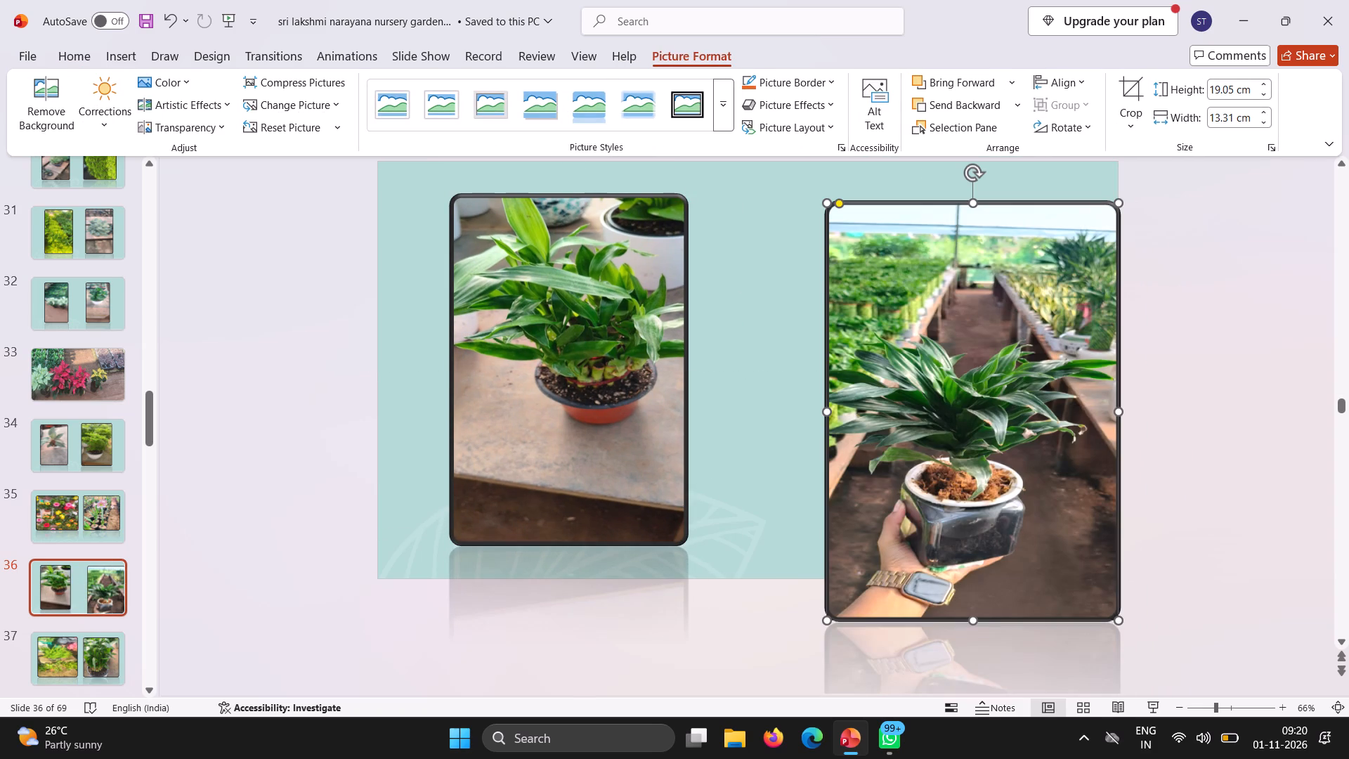
{"action": "left_click_drag", "start_coordinate": [975, 621], "coordinate": [965, 584]}
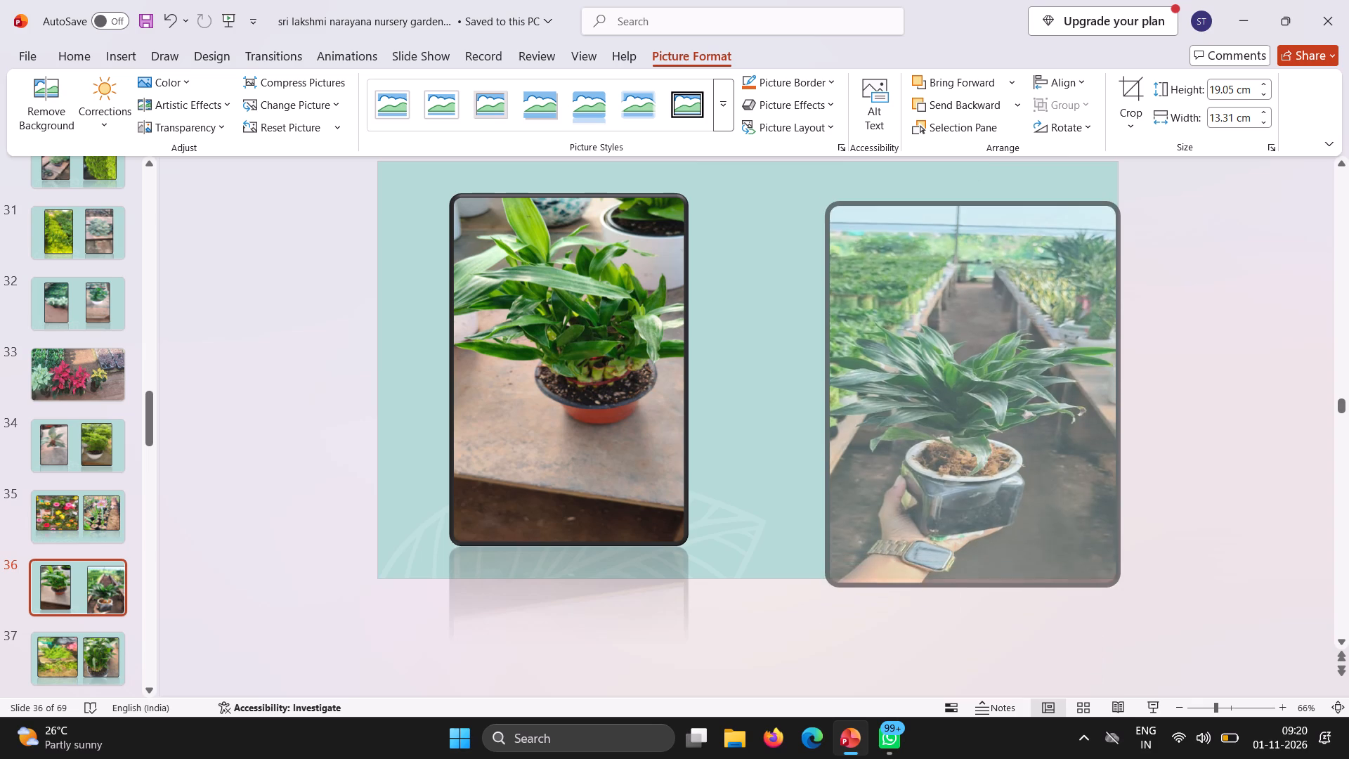
{"action": "left_click_drag", "start_coordinate": [965, 584], "coordinate": [960, 550]}
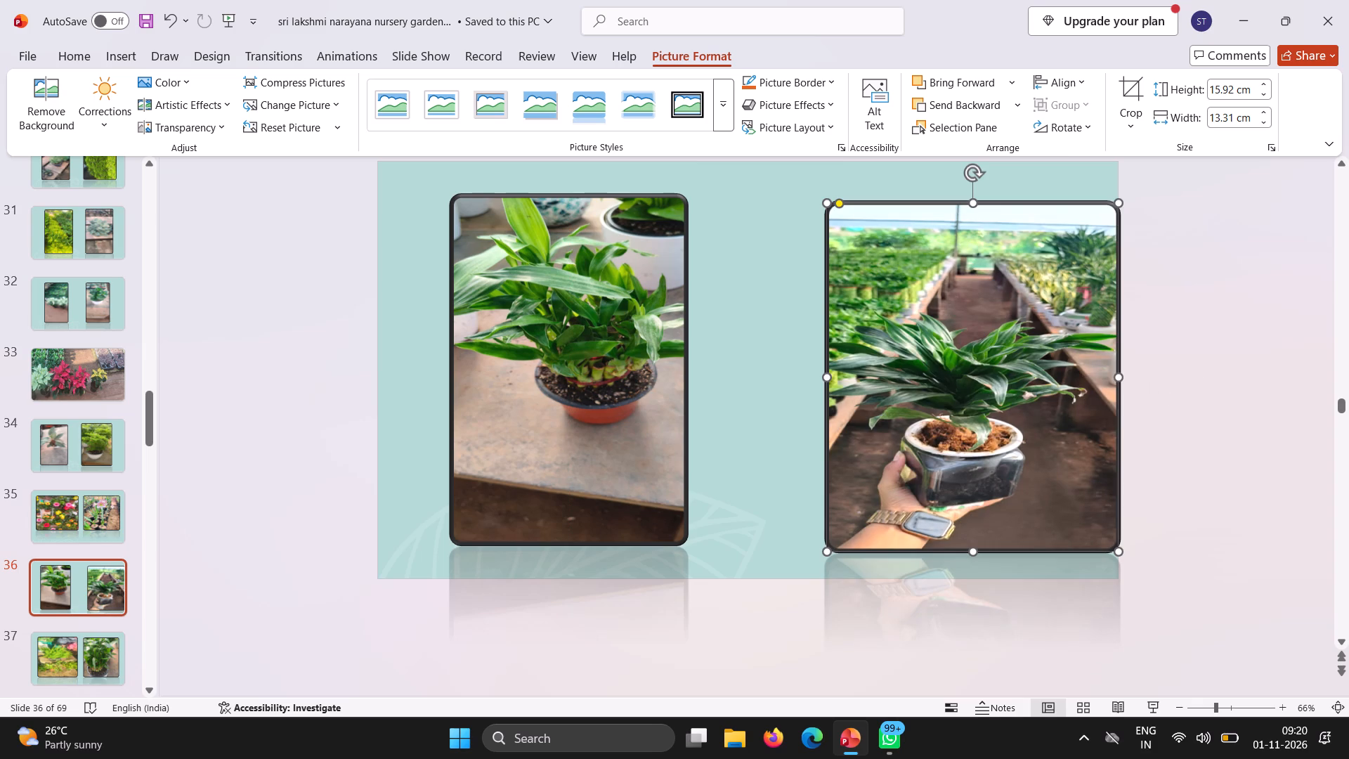
{"action": "left_click_drag", "start_coordinate": [1120, 372], "coordinate": [1102, 375]}
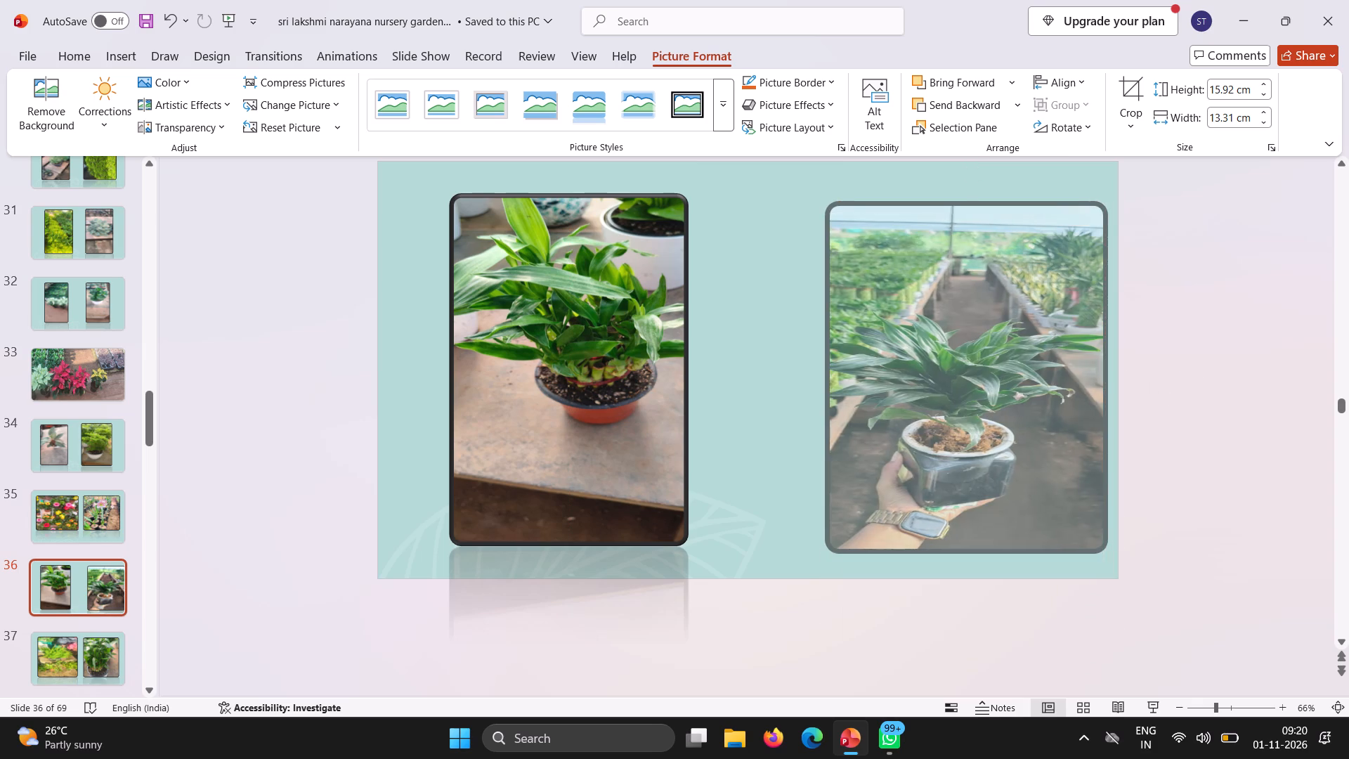
{"action": "left_click_drag", "start_coordinate": [1102, 375], "coordinate": [1095, 375]}
{"action": "left_click_drag", "start_coordinate": [942, 346], "coordinate": [908, 341]}
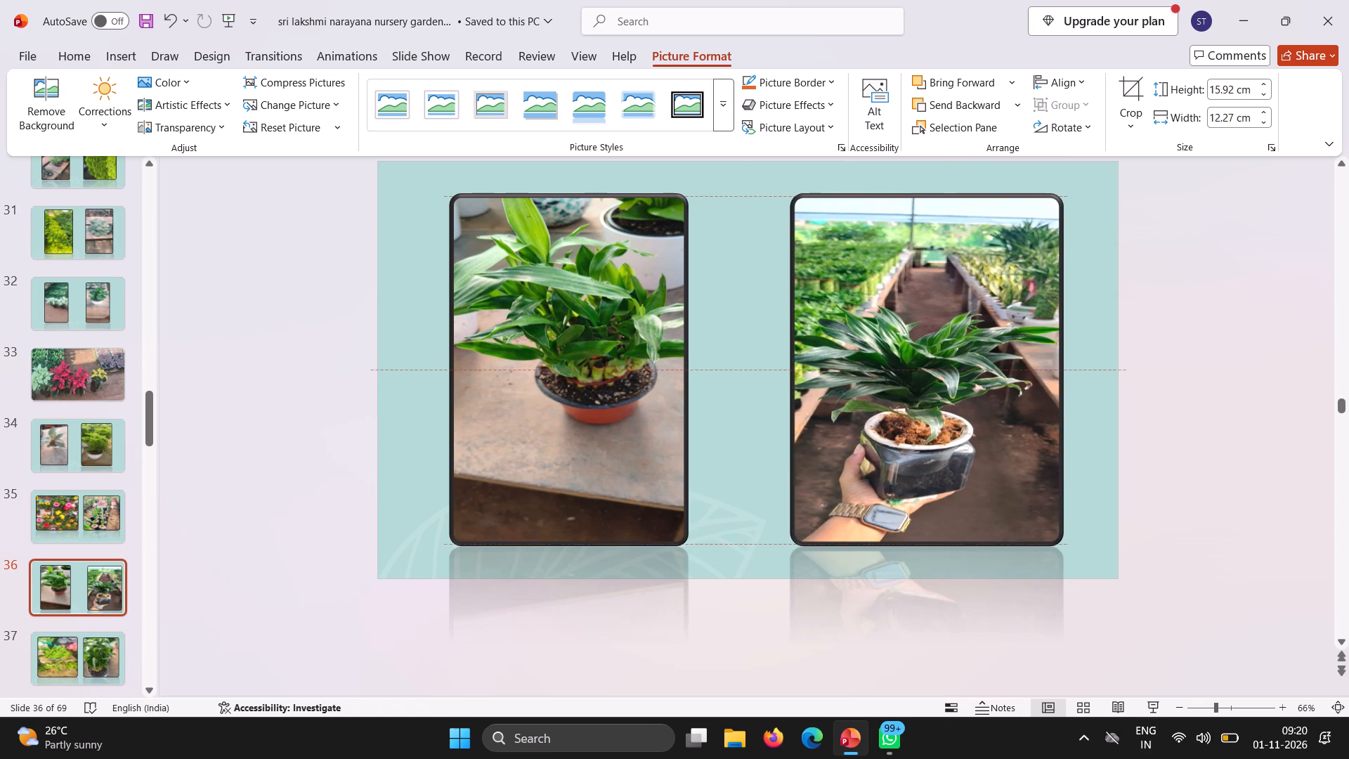
{"action": "left_click_drag", "start_coordinate": [908, 341], "coordinate": [906, 341]}
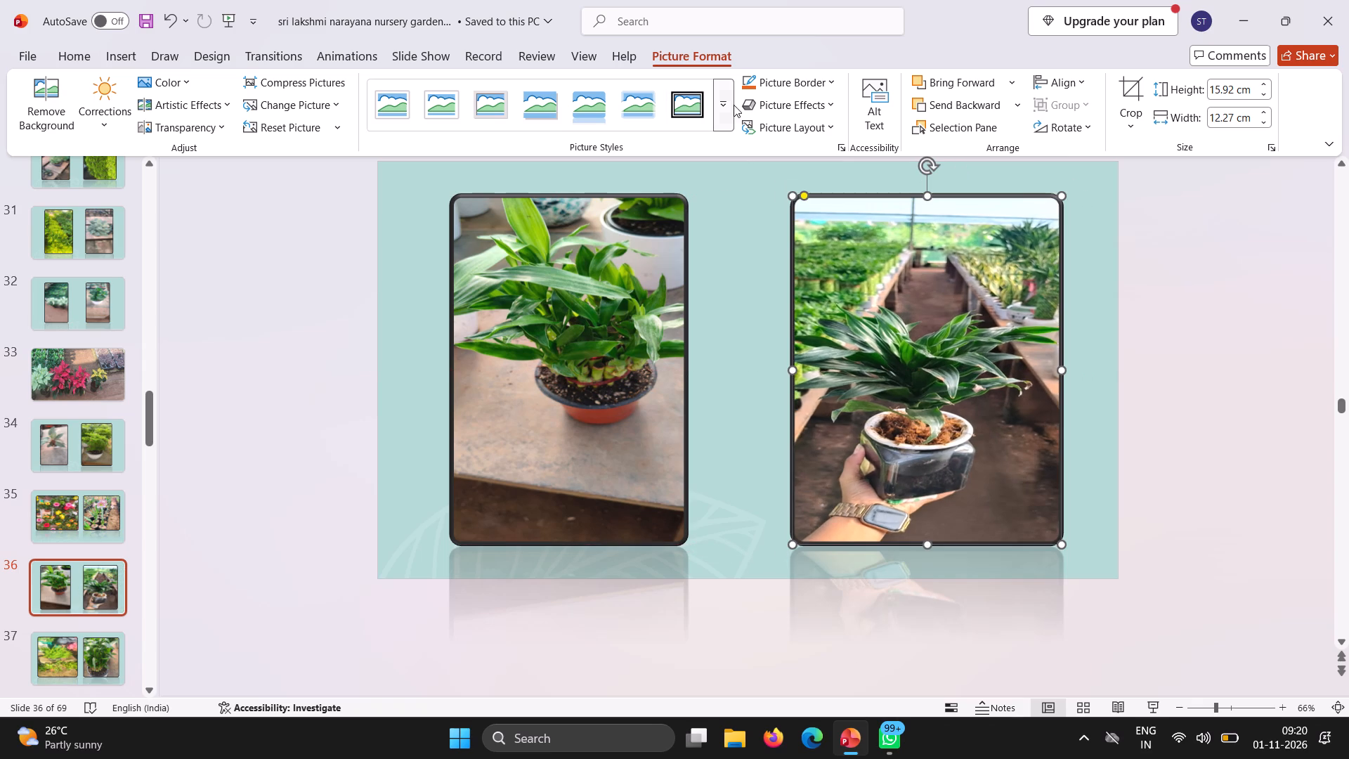
Reapply the black rounded-frame reflected style to the hand-held plant photo and narrow it to about 11.5 cm.
{"action": "left_click", "coordinate": [726, 110]}
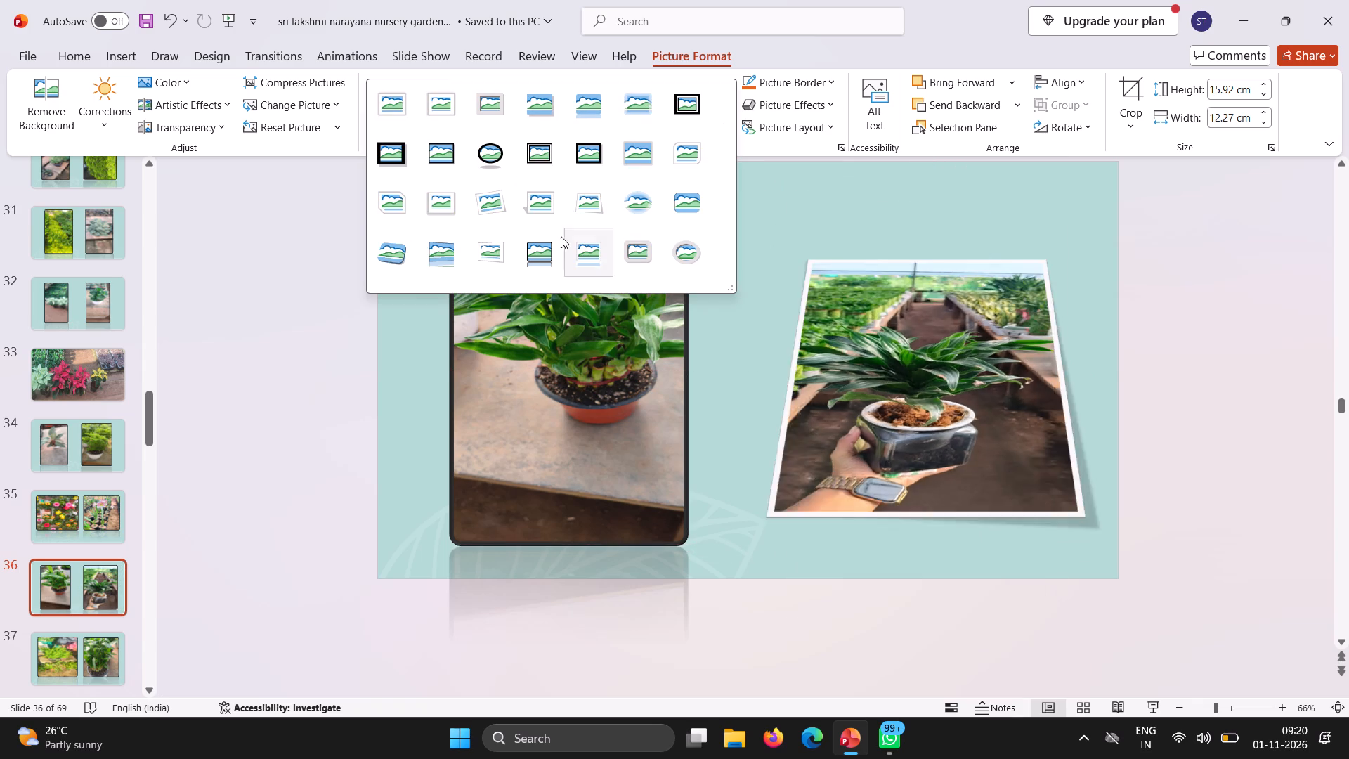
{"action": "left_click", "coordinate": [540, 256]}
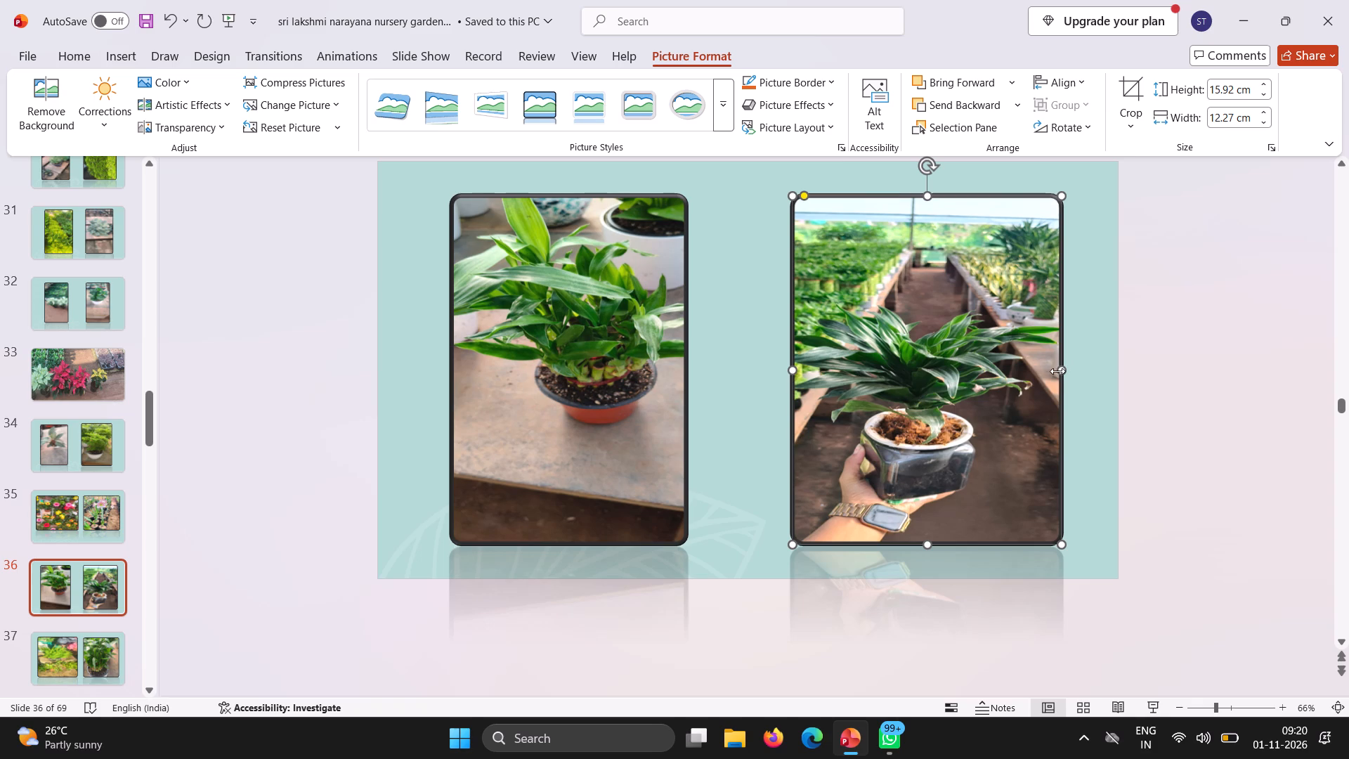
{"action": "left_click_drag", "start_coordinate": [1057, 371], "coordinate": [1047, 368]}
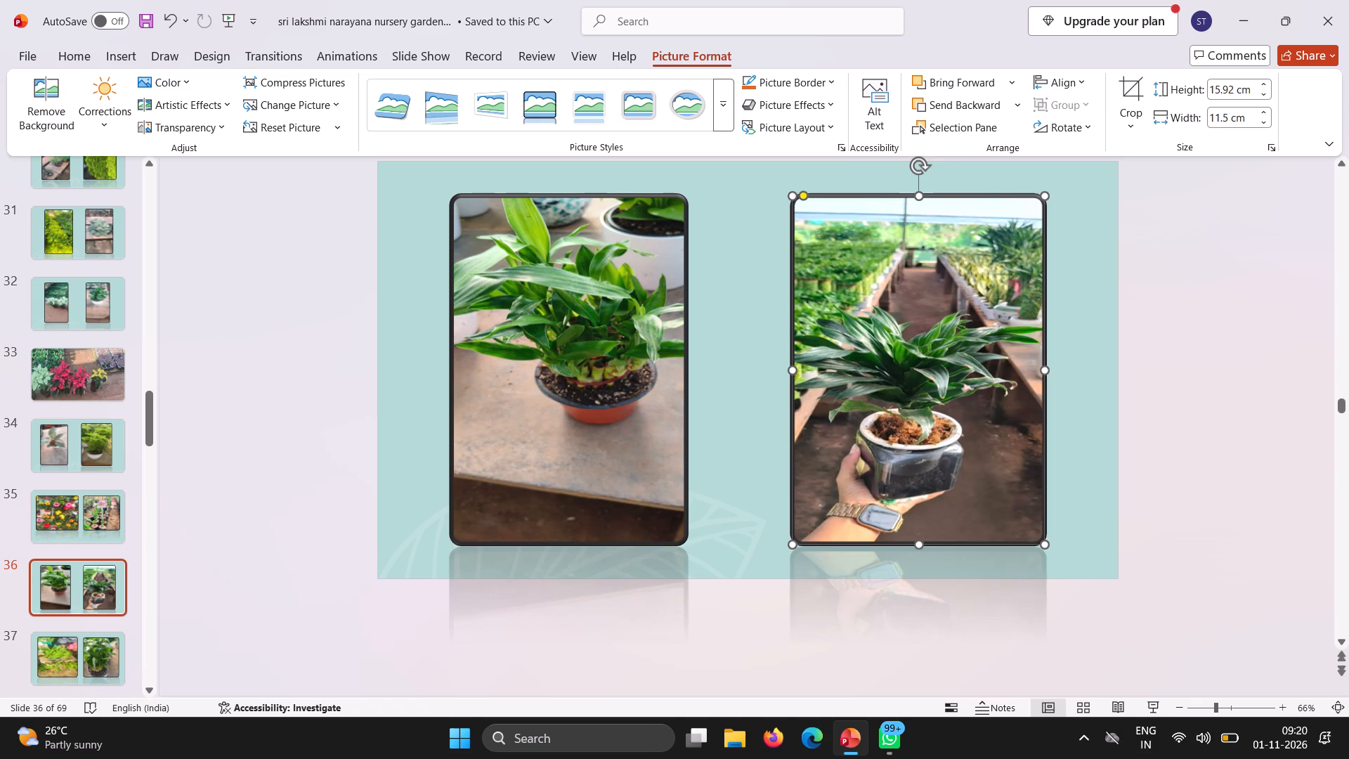
Add a new slide directly after slide 34.
{"action": "left_click", "coordinate": [82, 455]}
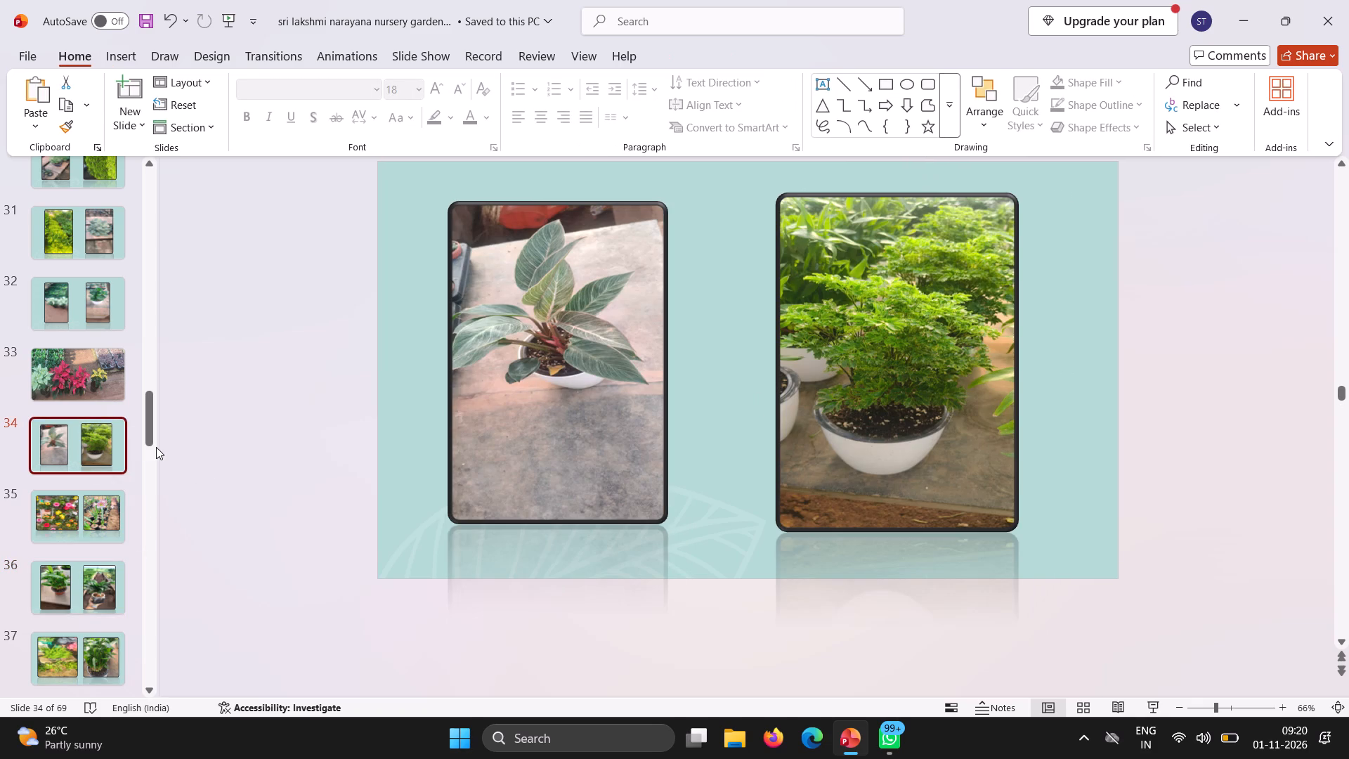
{"action": "left_click", "coordinate": [139, 455]}
{"action": "key", "text": "Return"}
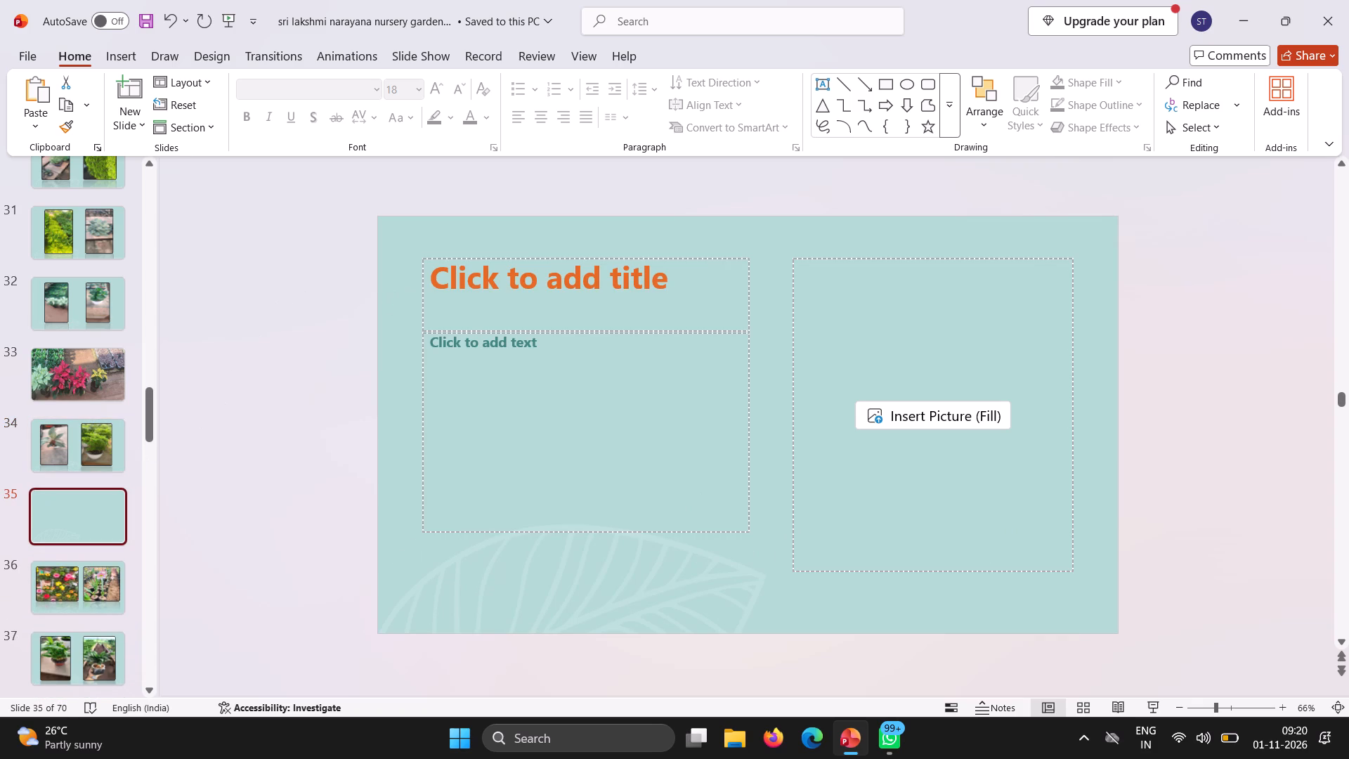
Remove the empty title placeholder from the new slide 35.
{"action": "right_click", "coordinate": [430, 262]}
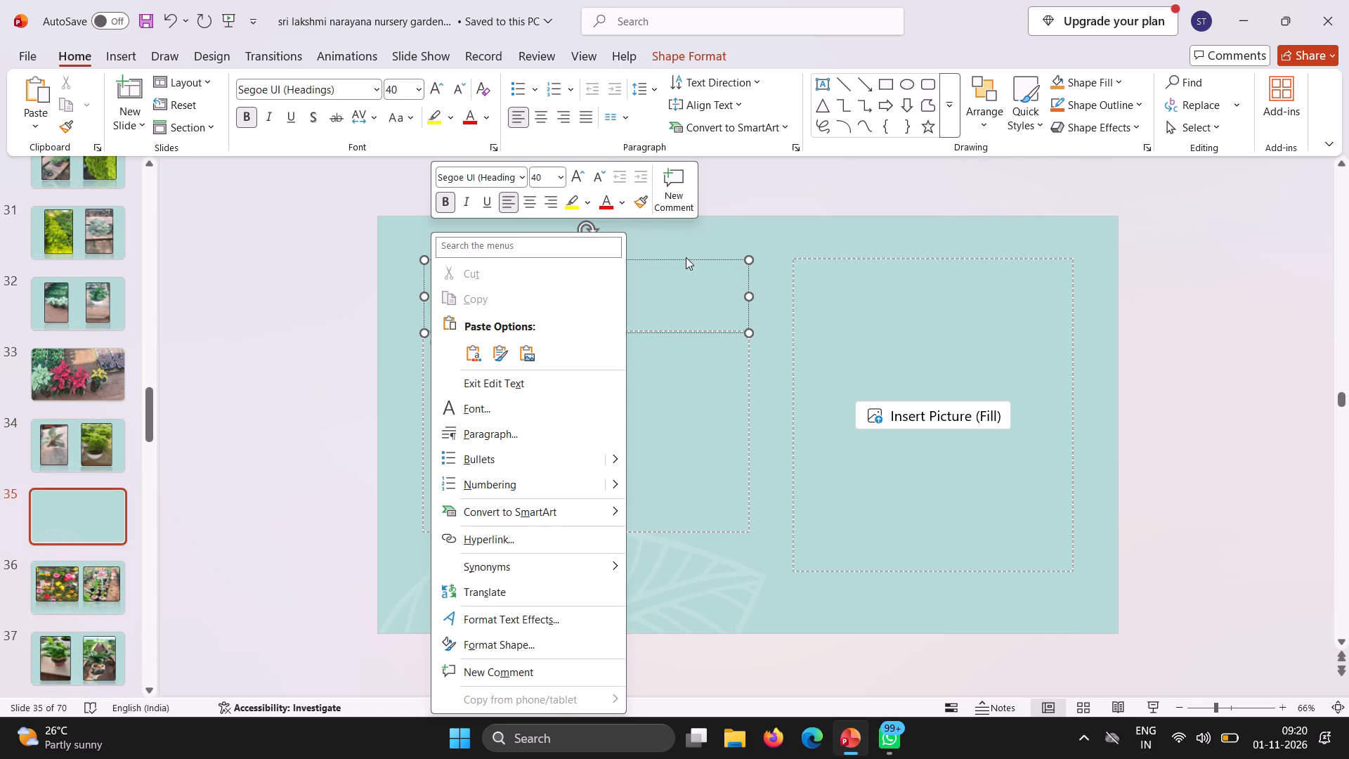
{"action": "right_click", "coordinate": [686, 257]}
{"action": "left_click", "coordinate": [726, 280]}
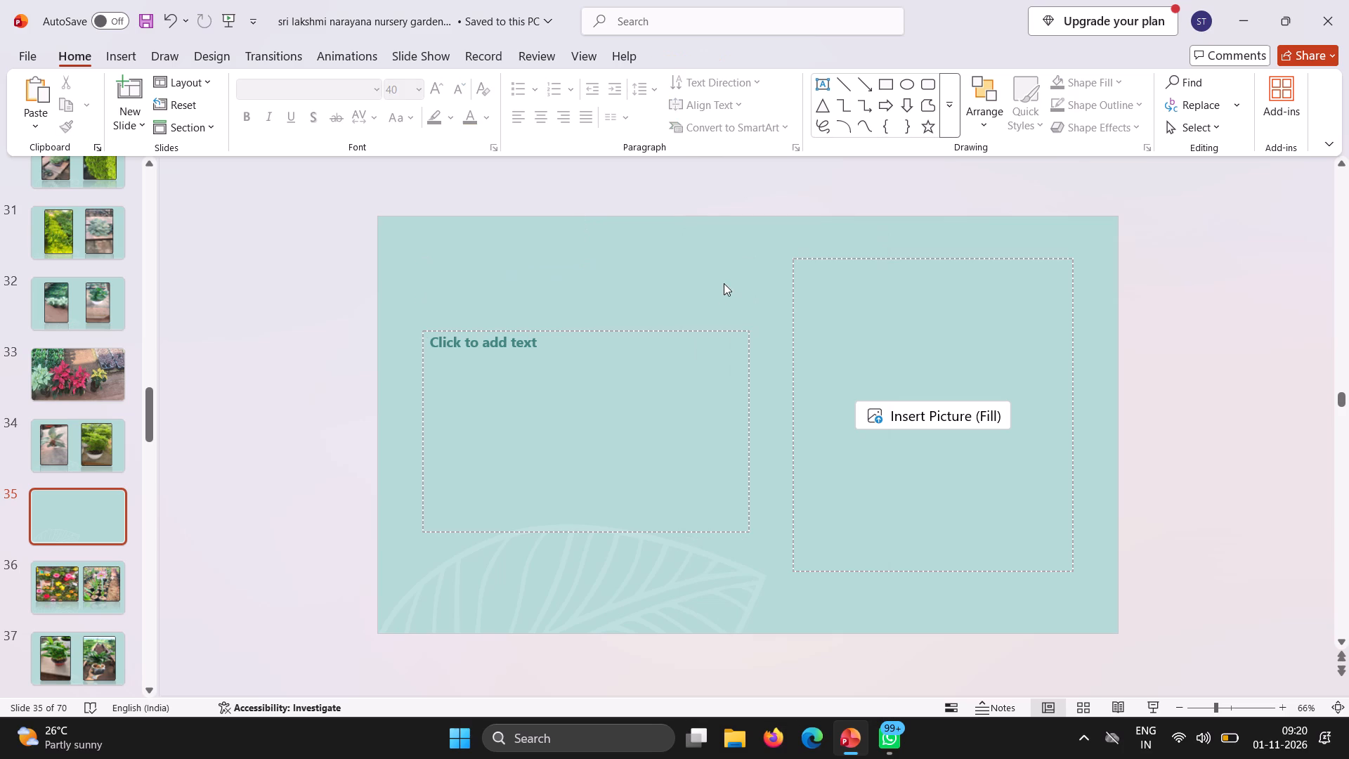
Remove the empty text and picture placeholders from slide 35, leaving the slide blank.
{"action": "right_click", "coordinate": [675, 336]}
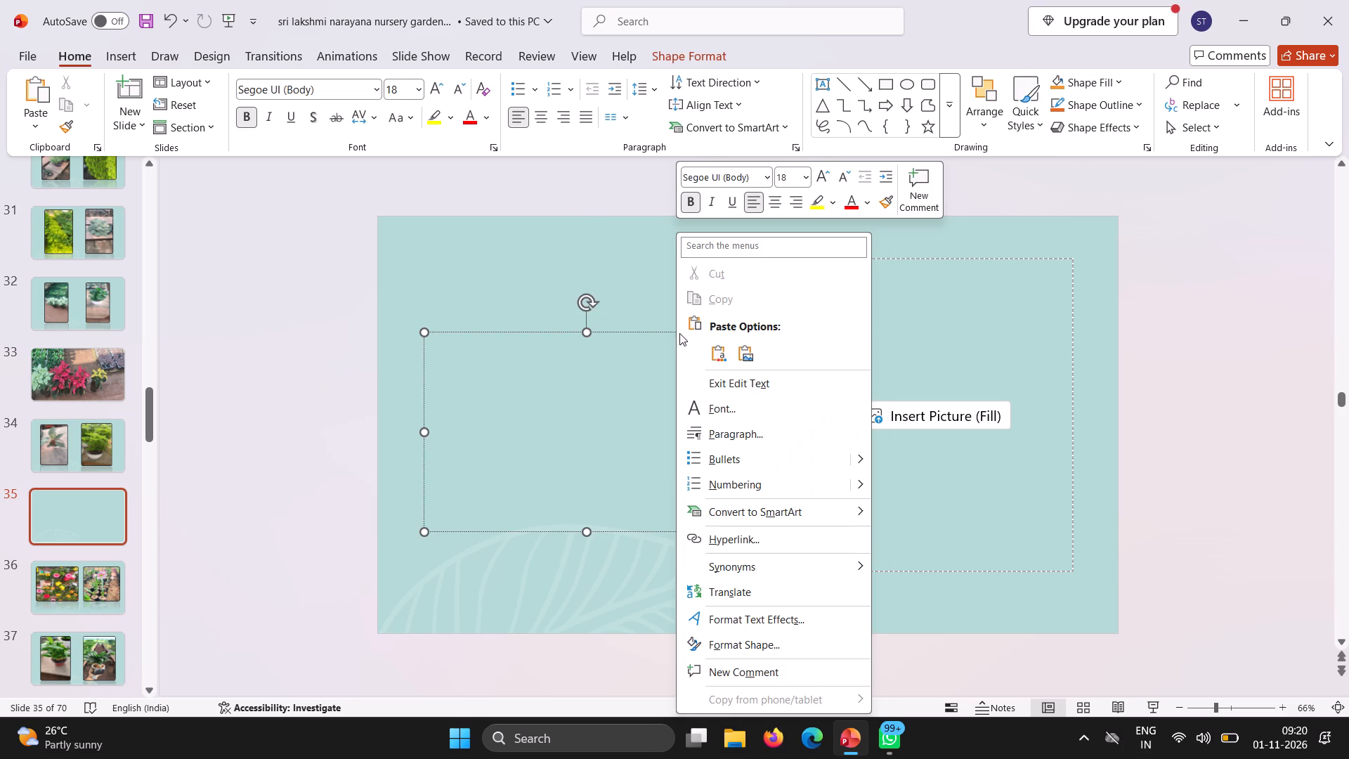
{"action": "right_click", "coordinate": [643, 326]}
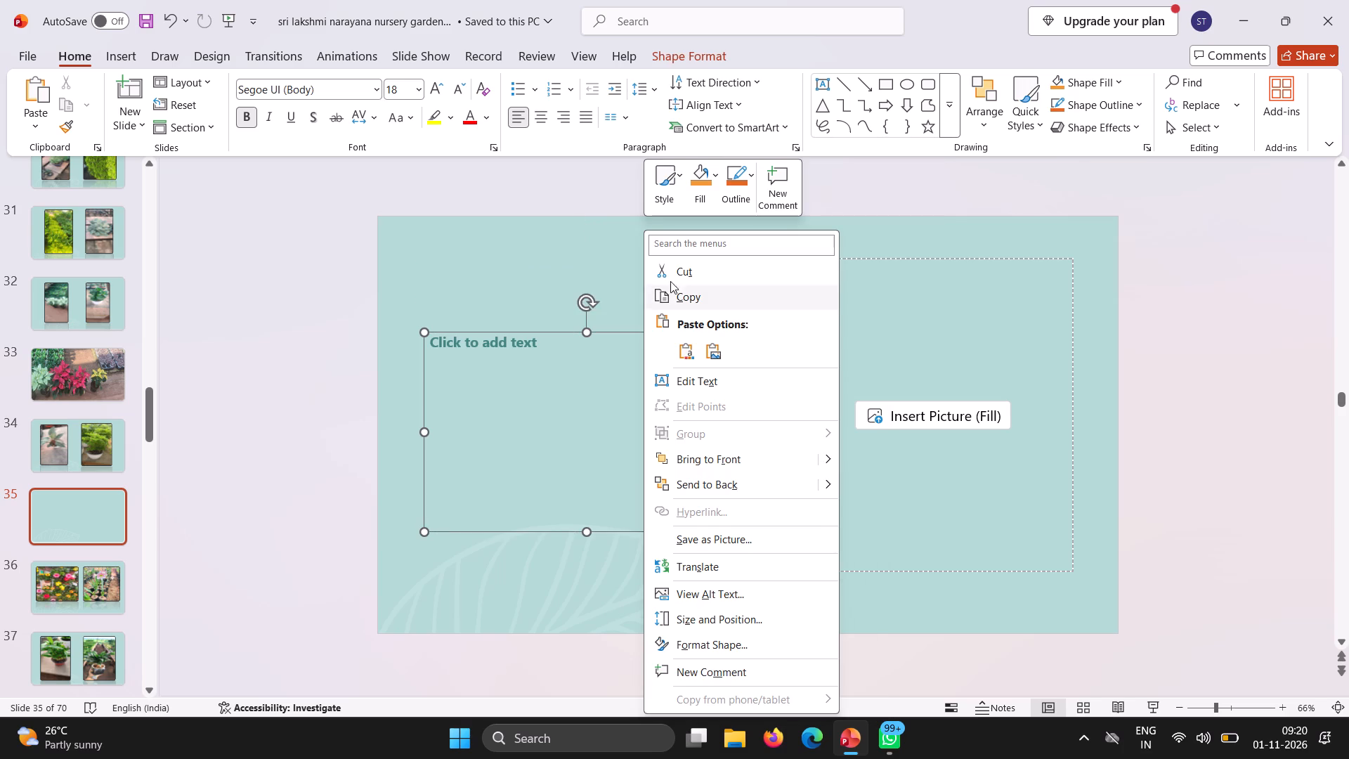
{"action": "left_click", "coordinate": [672, 275]}
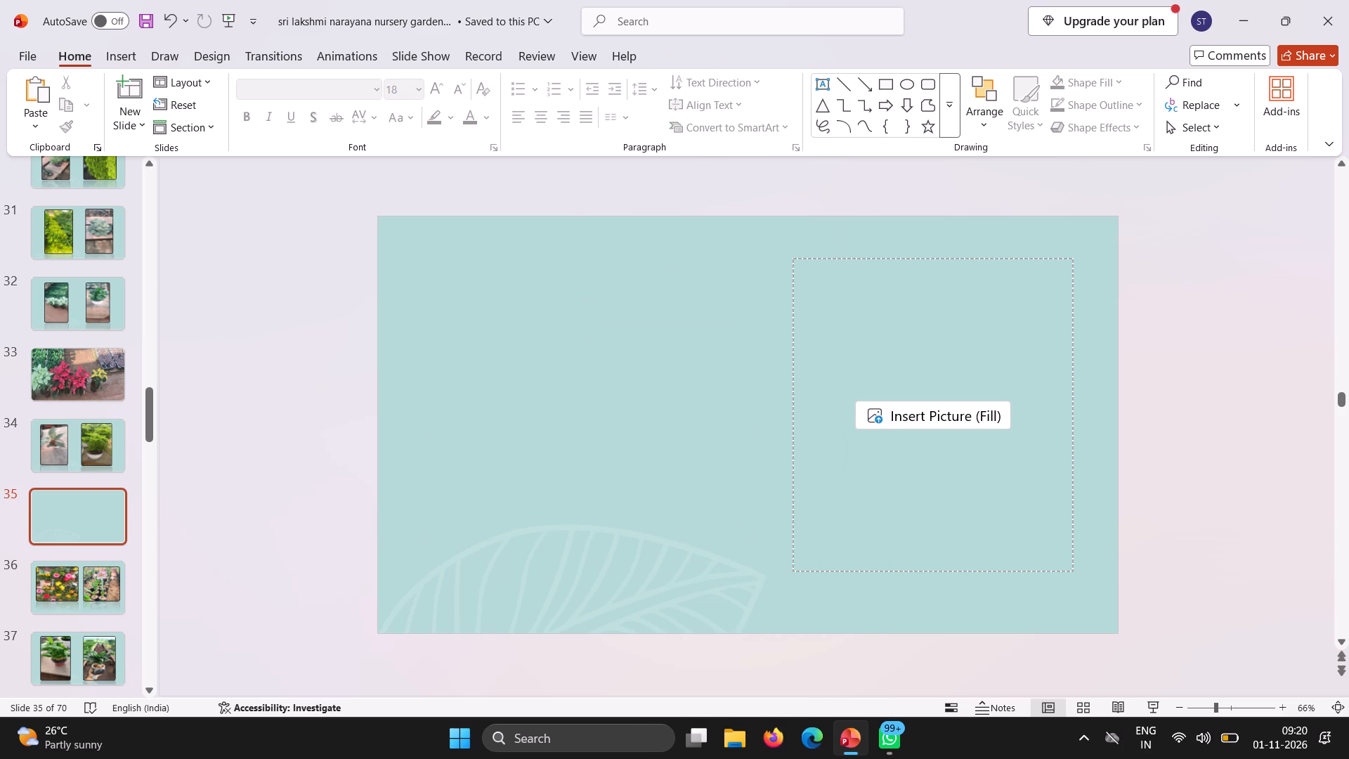
{"action": "right_click", "coordinate": [815, 257]}
{"action": "left_click", "coordinate": [834, 267]}
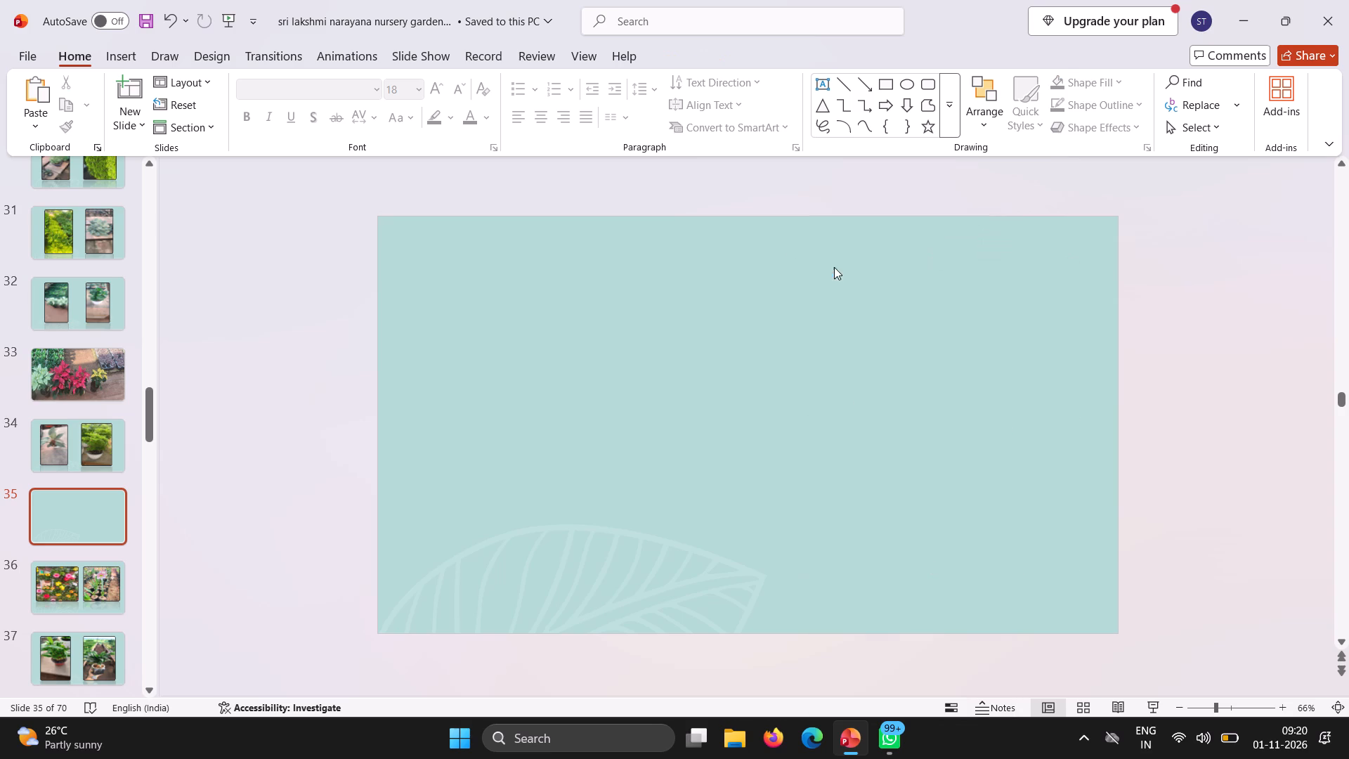
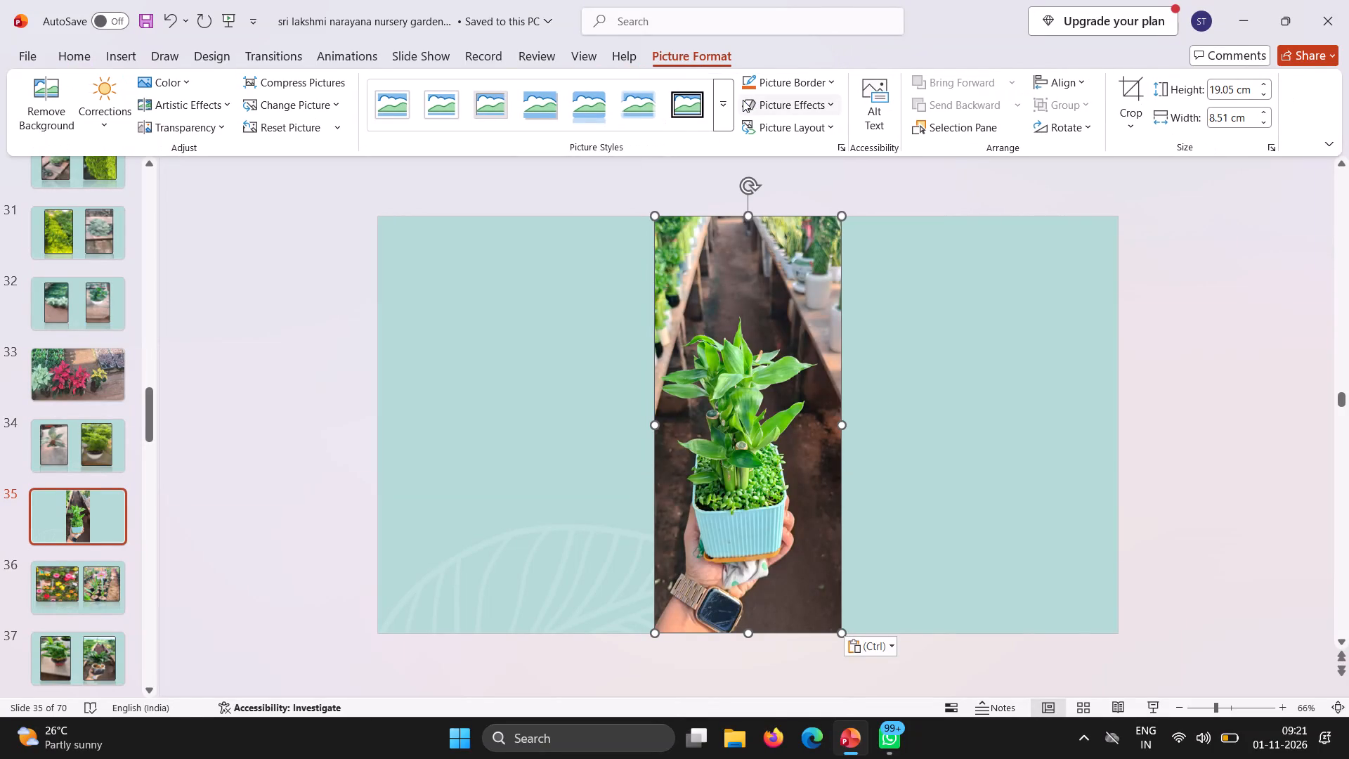
Apply the black rounded-frame reflected picture style to the lucky bamboo plant photo on slide 35.
{"action": "left_click", "coordinate": [723, 101]}
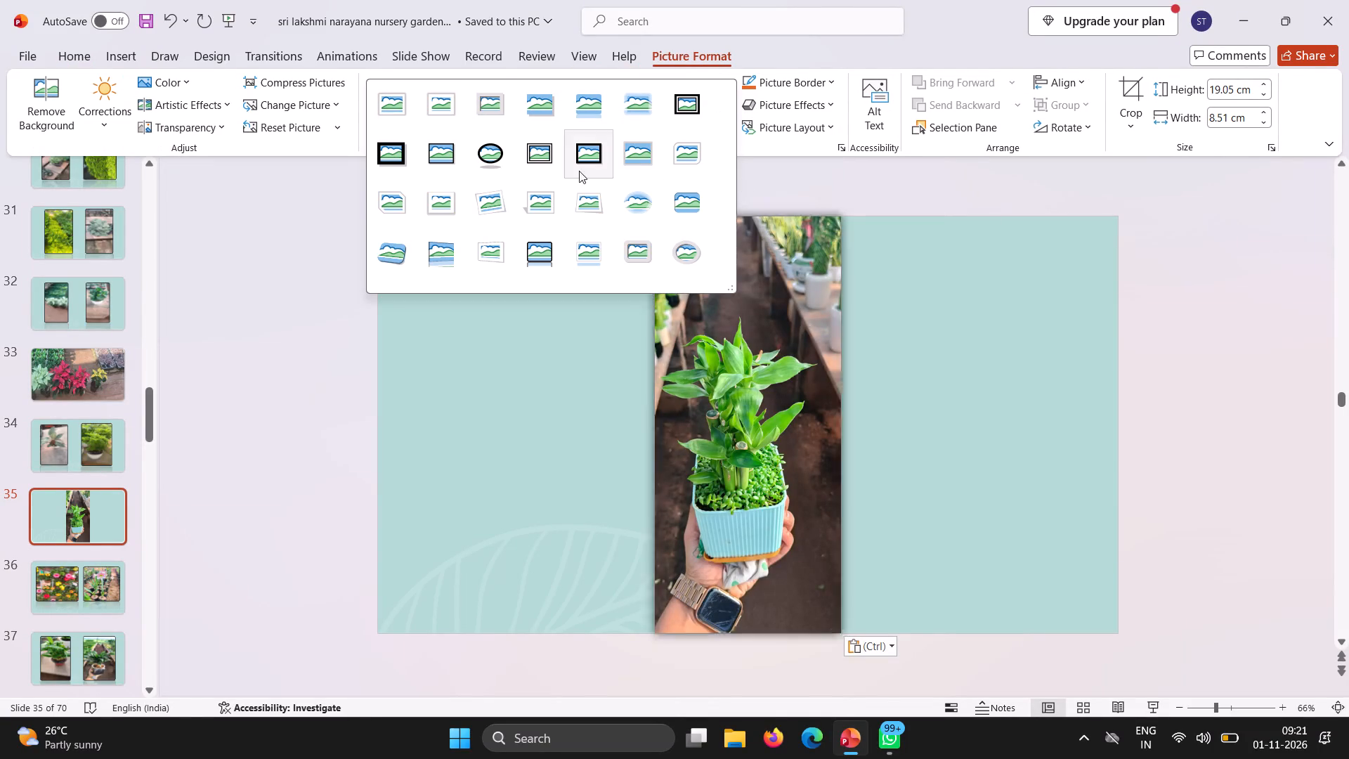
{"action": "left_click", "coordinate": [533, 243]}
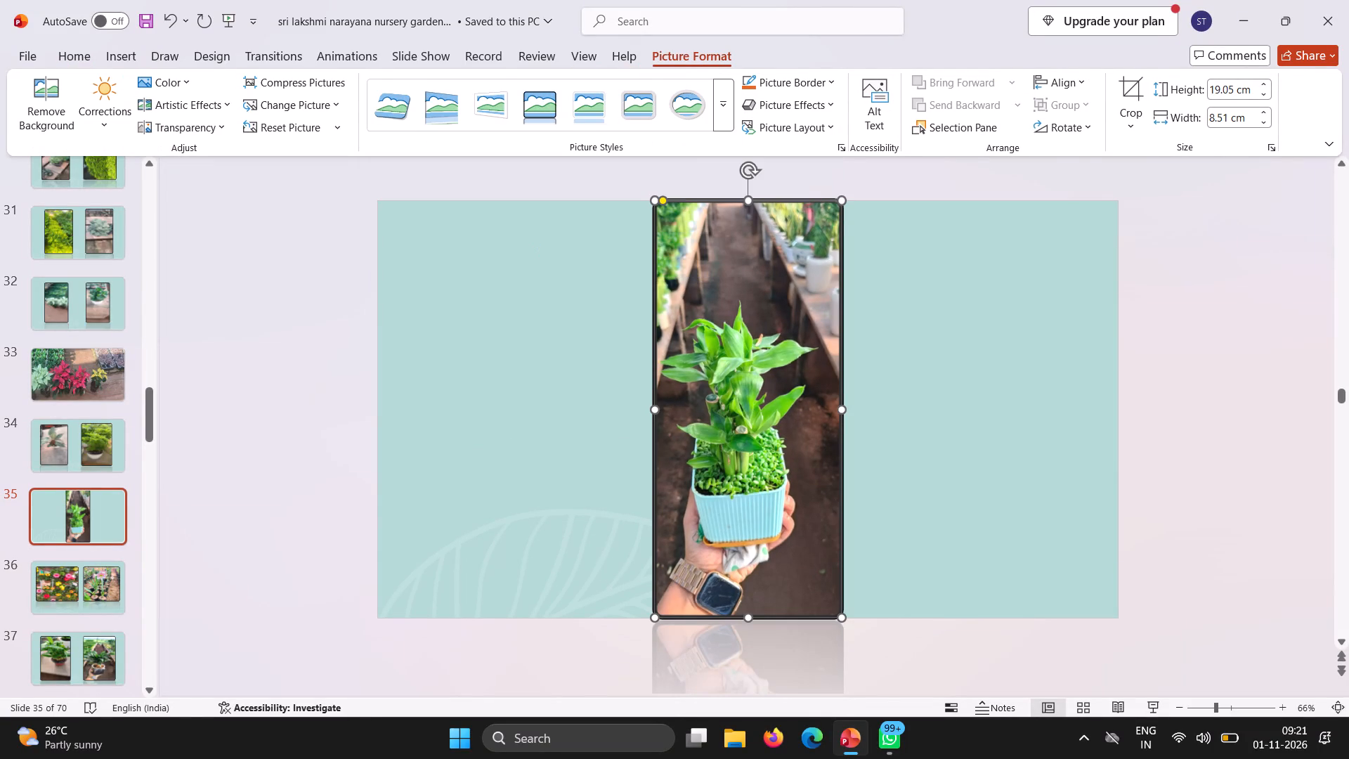
Resize slide 35's blue-pot plant photo to about 16.7 cm high and 10.76 cm wide, placing it near the top of the slide's left half.
{"action": "left_click_drag", "start_coordinate": [746, 205], "coordinate": [743, 252]}
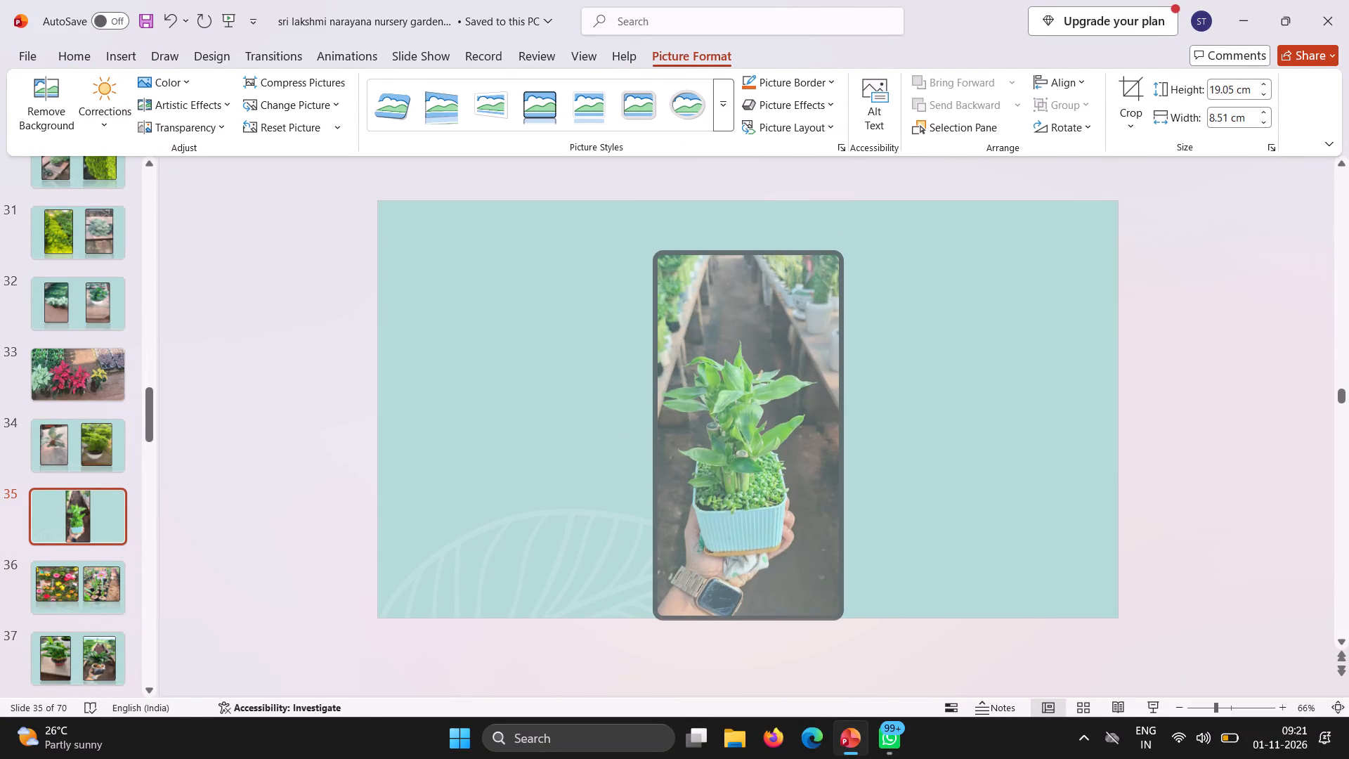
{"action": "left_click_drag", "start_coordinate": [743, 252], "coordinate": [743, 253]}
{"action": "left_click_drag", "start_coordinate": [747, 329], "coordinate": [545, 294]}
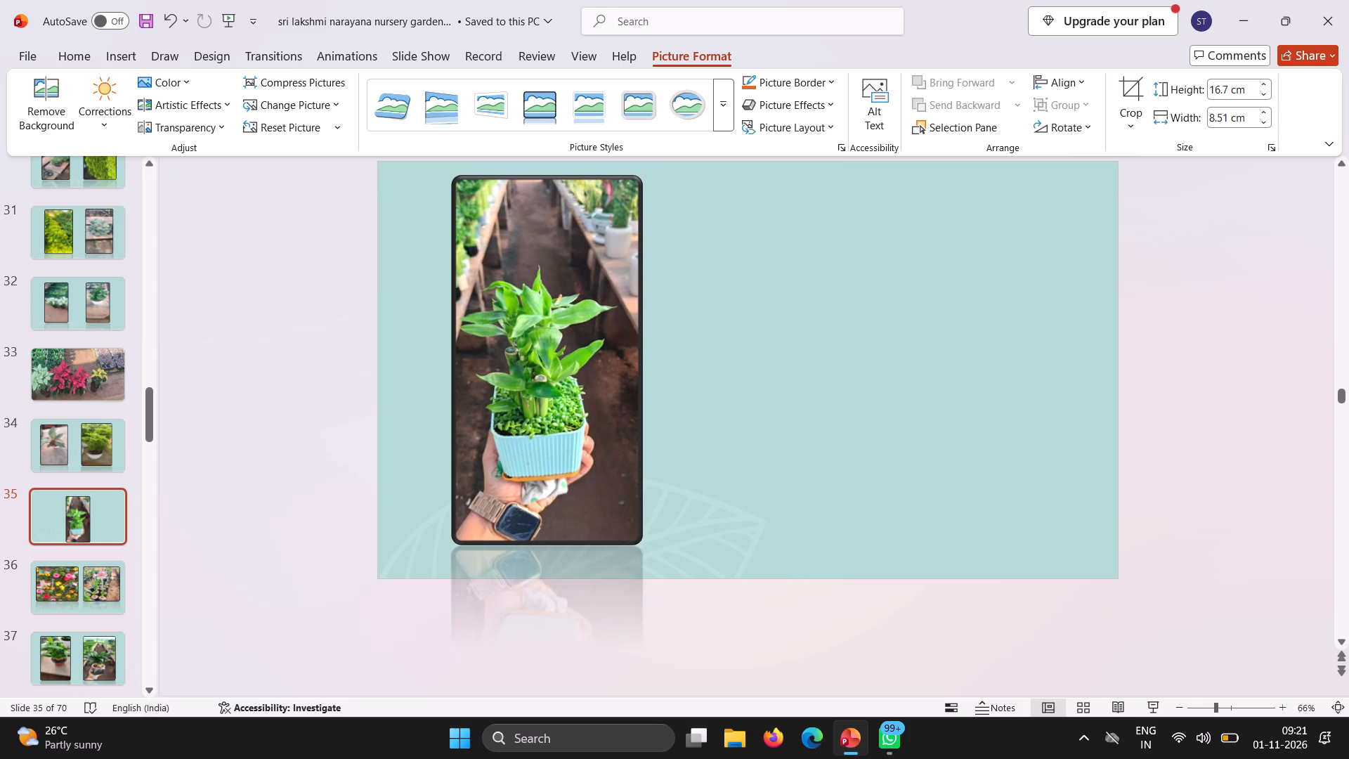
{"action": "left_click_drag", "start_coordinate": [545, 294], "coordinate": [539, 283]}
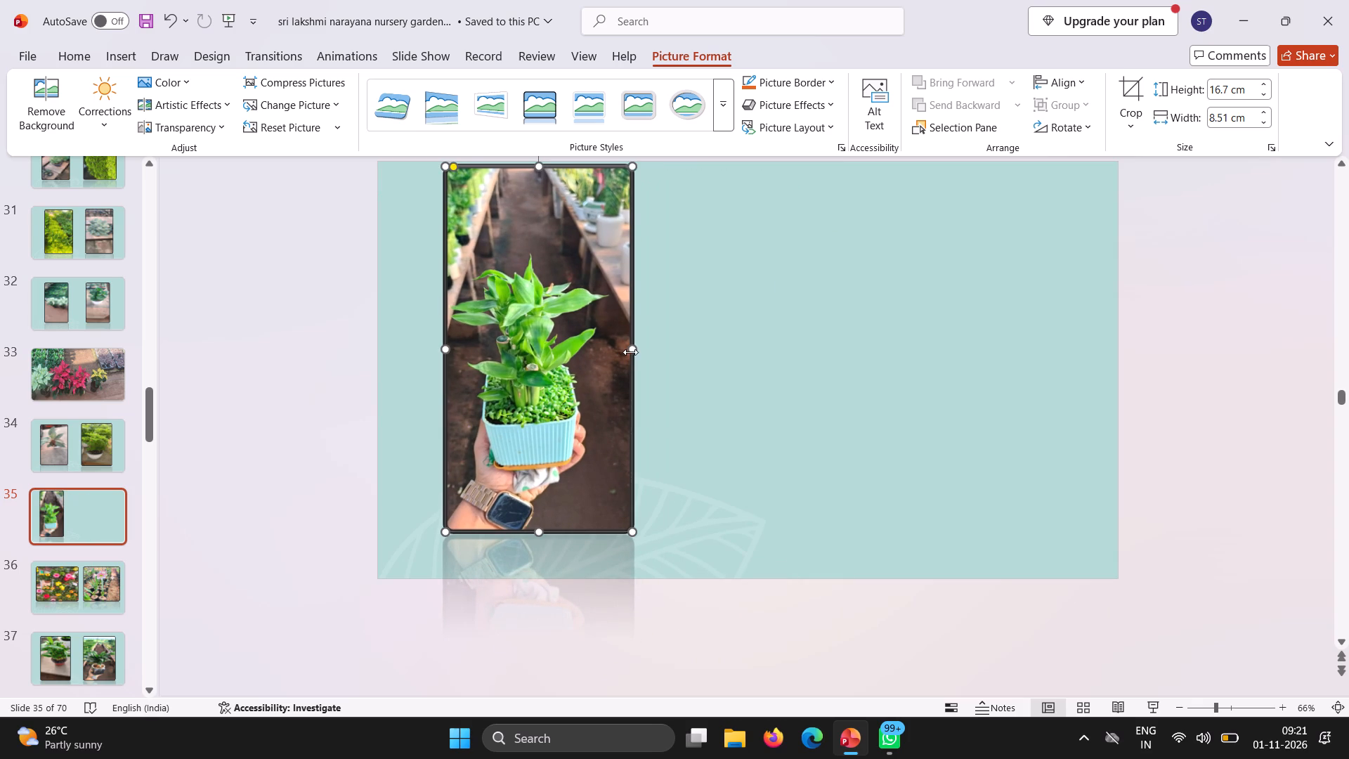
{"action": "left_click_drag", "start_coordinate": [630, 352], "coordinate": [668, 342]}
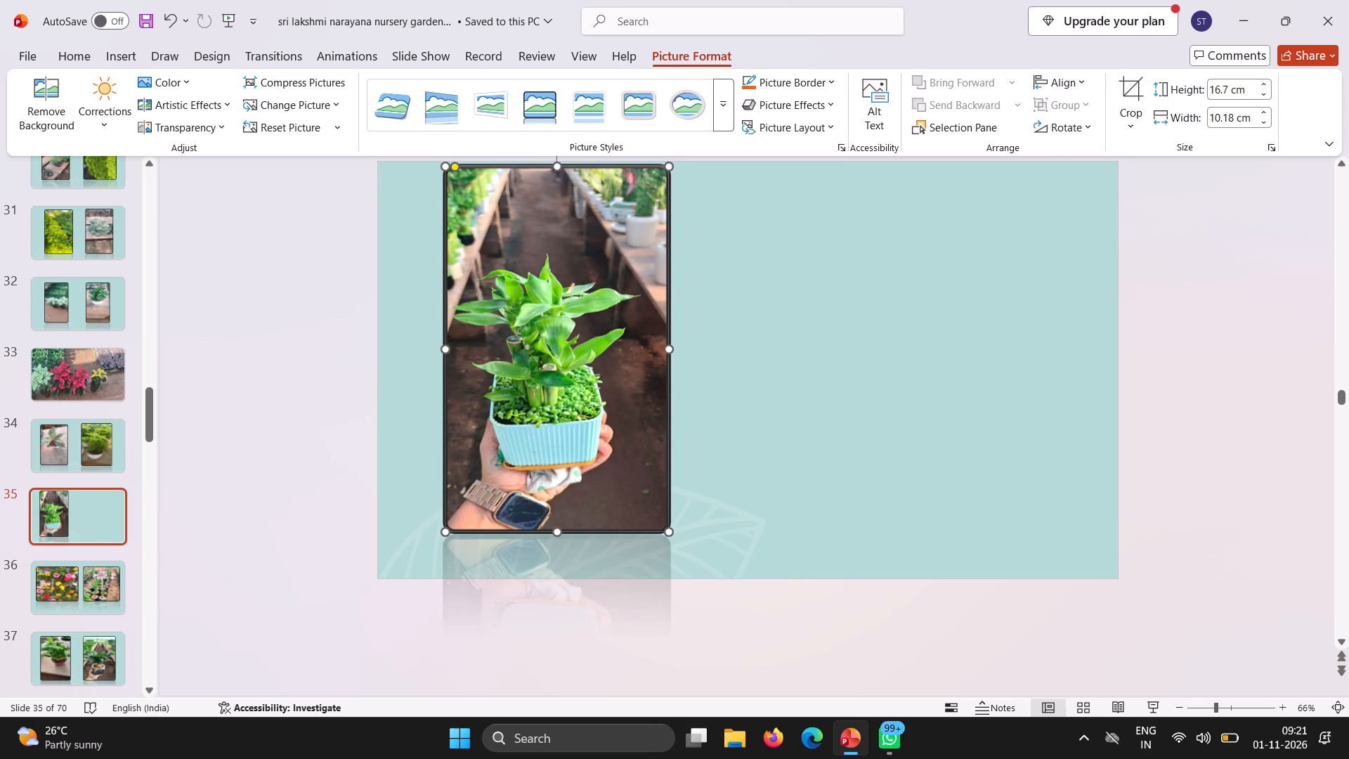
{"action": "left_click", "coordinate": [672, 353]}
{"action": "left_click_drag", "start_coordinate": [672, 353], "coordinate": [681, 349]}
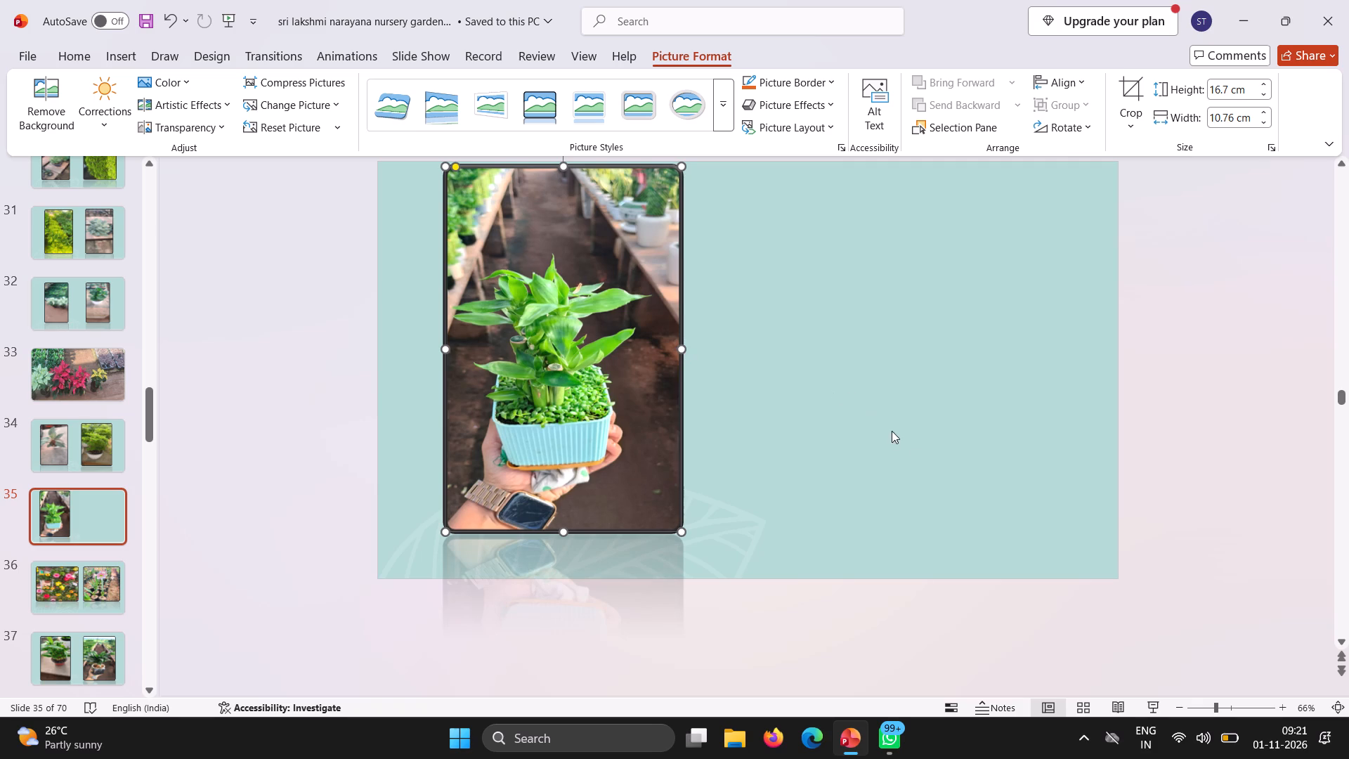
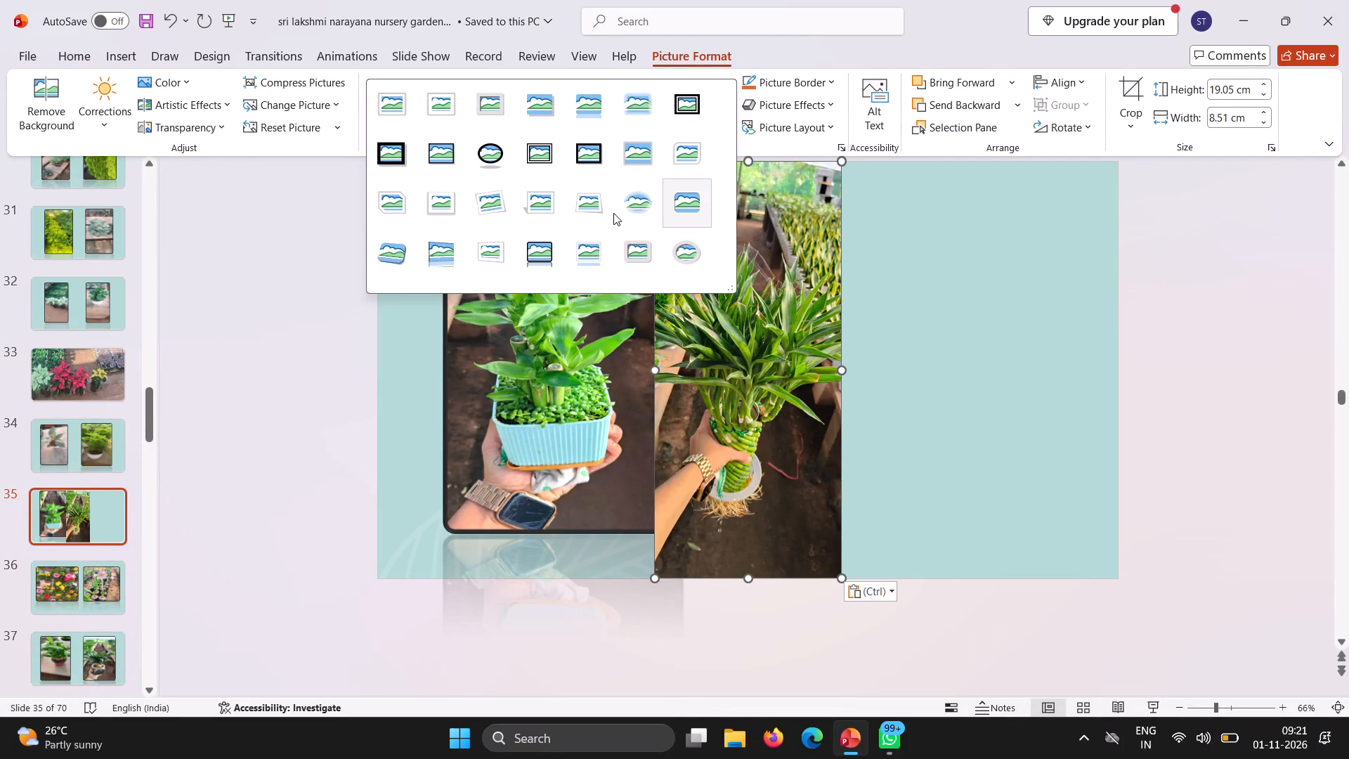
Apply the dark rounded frame style with reflection to slide 35's second photo, the hand-held bare-root plant.
{"action": "left_click", "coordinate": [538, 246]}
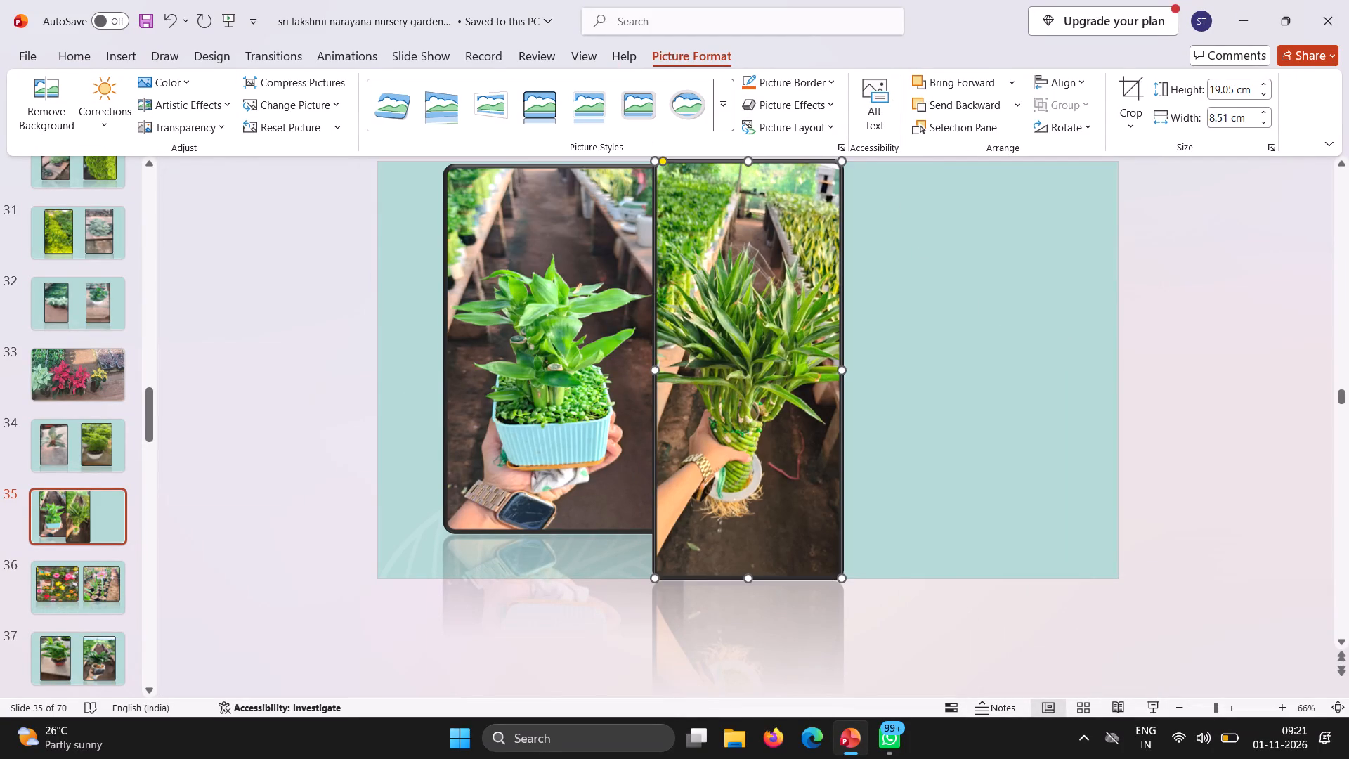
Resize the bare-root plant photo to 16.7 cm high and 10.76 cm wide, placing it in the slide's right half level with the blue-pot photo.
{"action": "left_click_drag", "start_coordinate": [731, 295], "coordinate": [852, 304]}
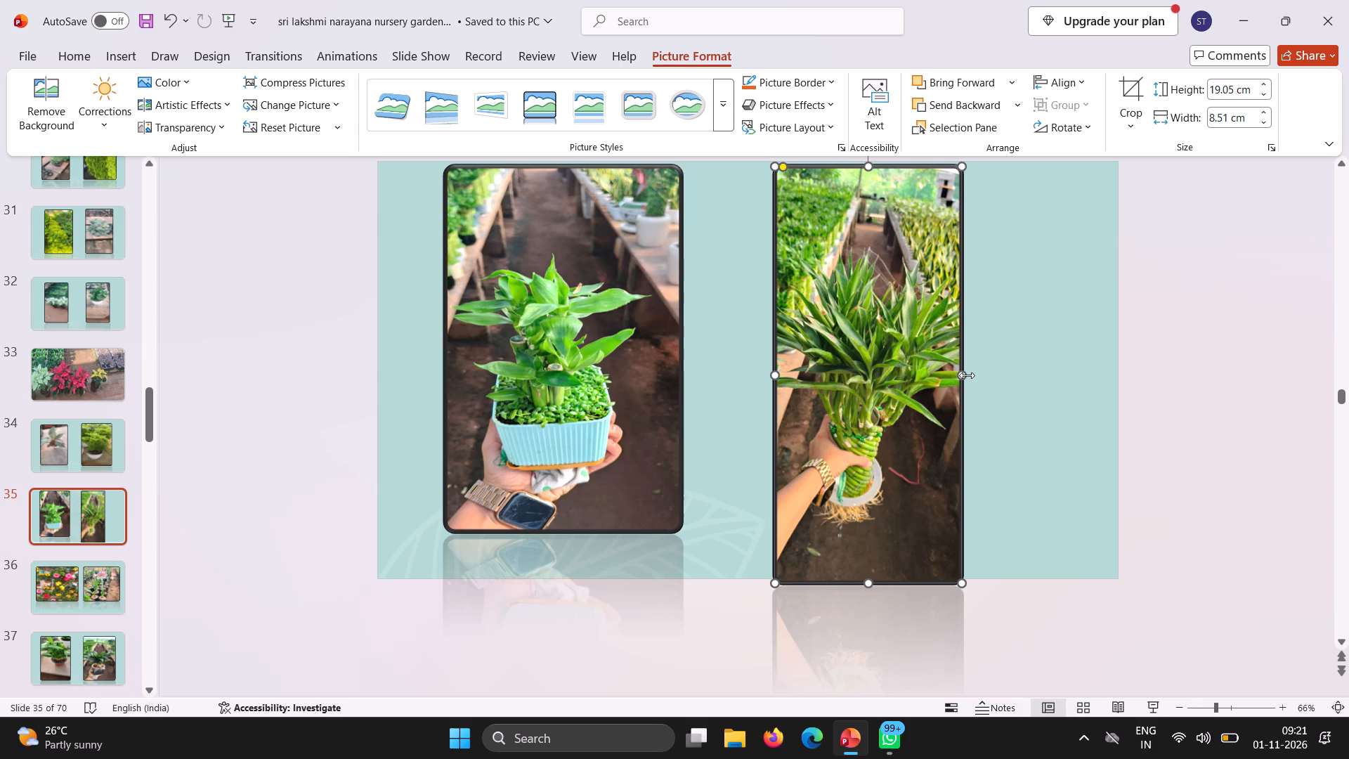
{"action": "left_click_drag", "start_coordinate": [967, 375], "coordinate": [1010, 368]}
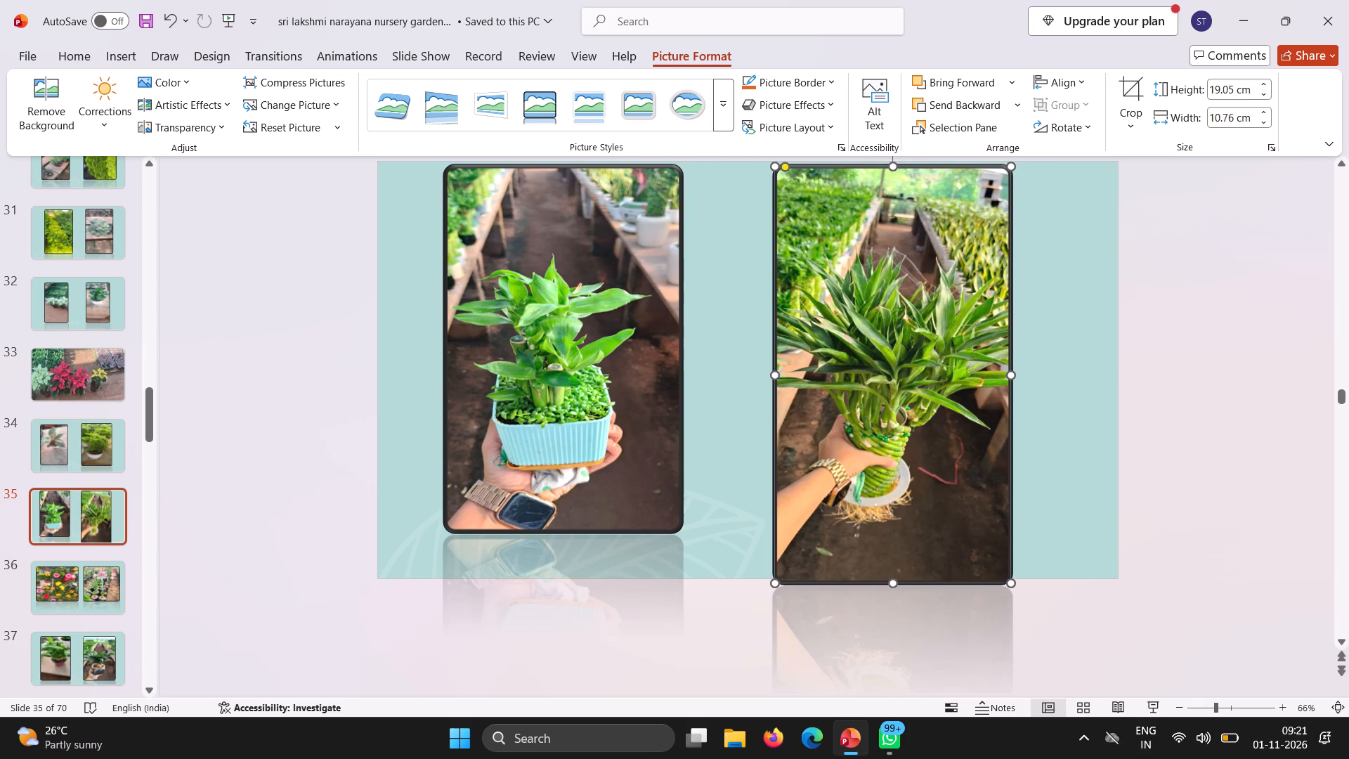
{"action": "left_click_drag", "start_coordinate": [892, 582], "coordinate": [894, 532]}
{"action": "left_click_drag", "start_coordinate": [920, 439], "coordinate": [939, 443]}
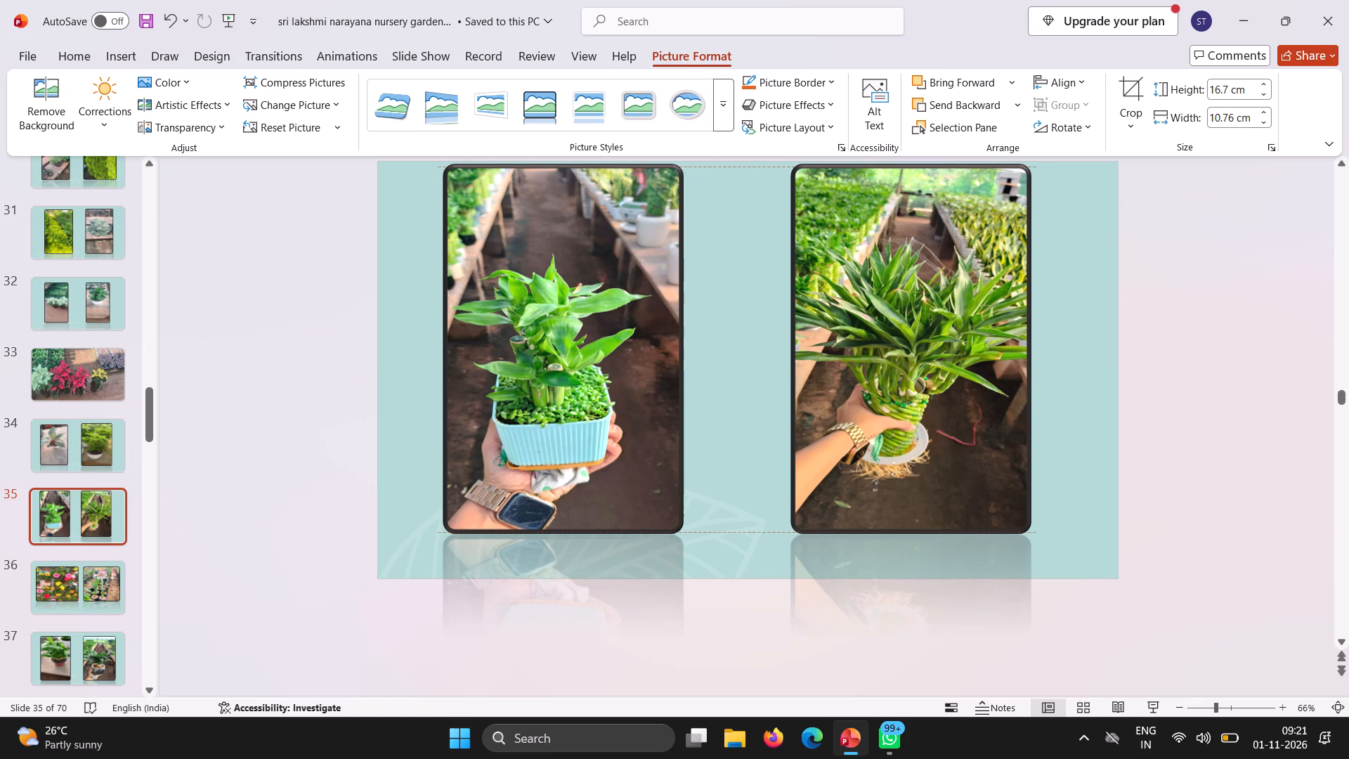
{"action": "left_click_drag", "start_coordinate": [939, 443], "coordinate": [931, 438]}
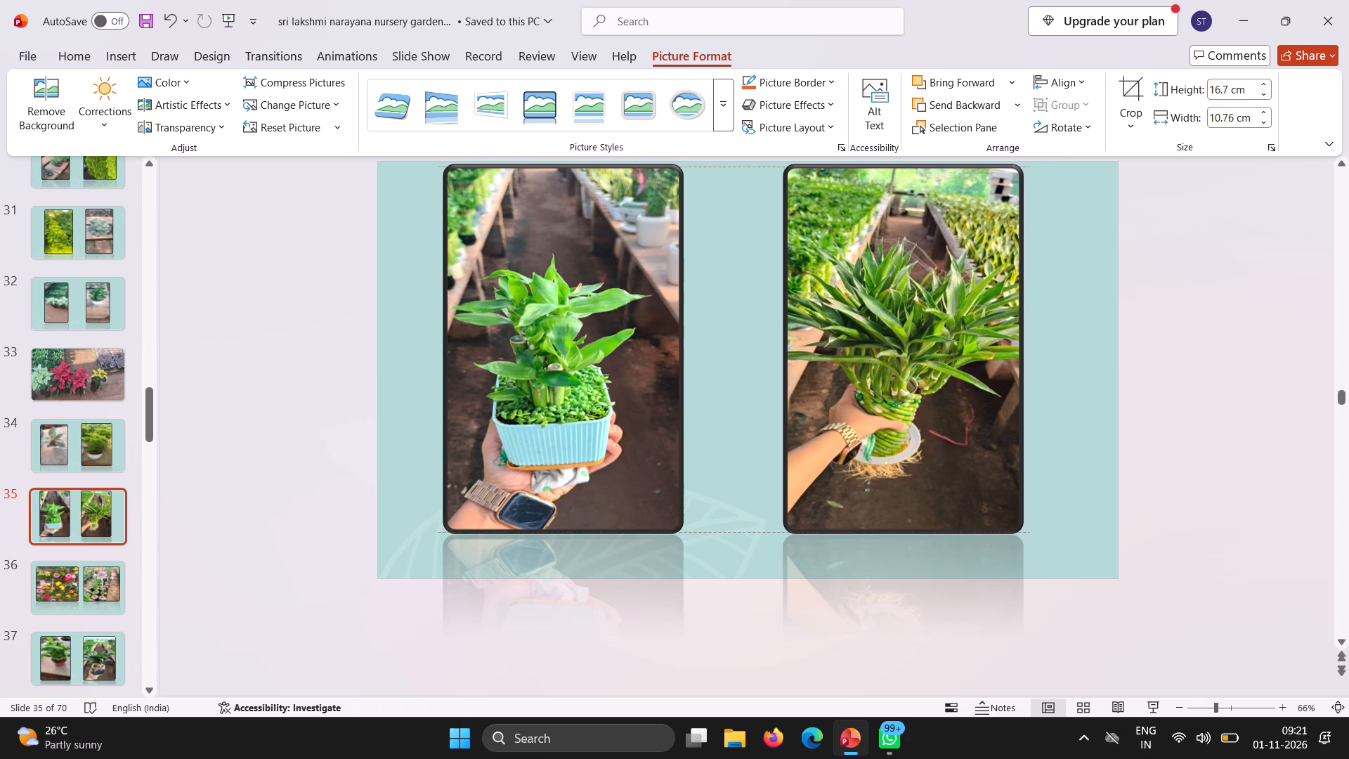
{"action": "left_click_drag", "start_coordinate": [931, 438], "coordinate": [931, 437]}
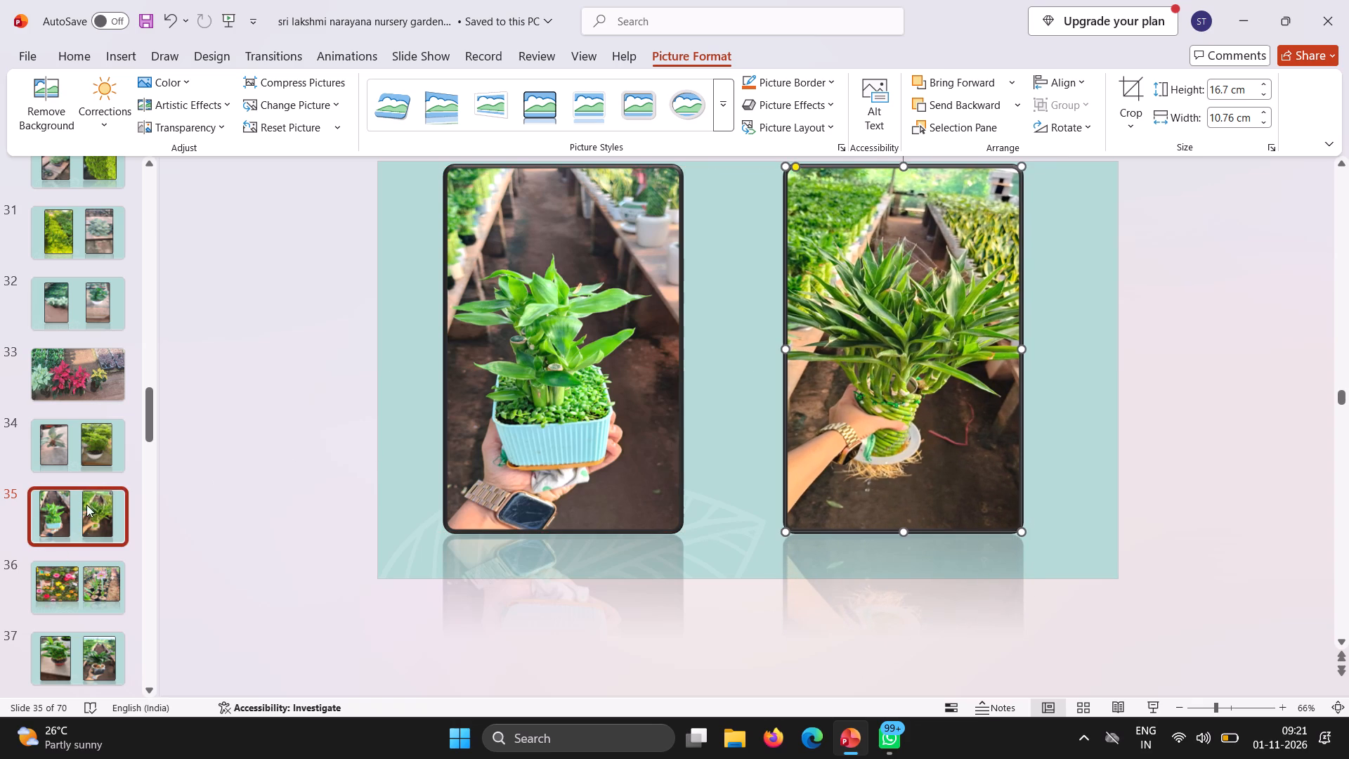
Move slide 35 with the two framed plant photos up the deck to position 5, directly after slide 4.
{"action": "left_click", "coordinate": [84, 502]}
{"action": "left_click_drag", "start_coordinate": [84, 502], "coordinate": [73, 504]}
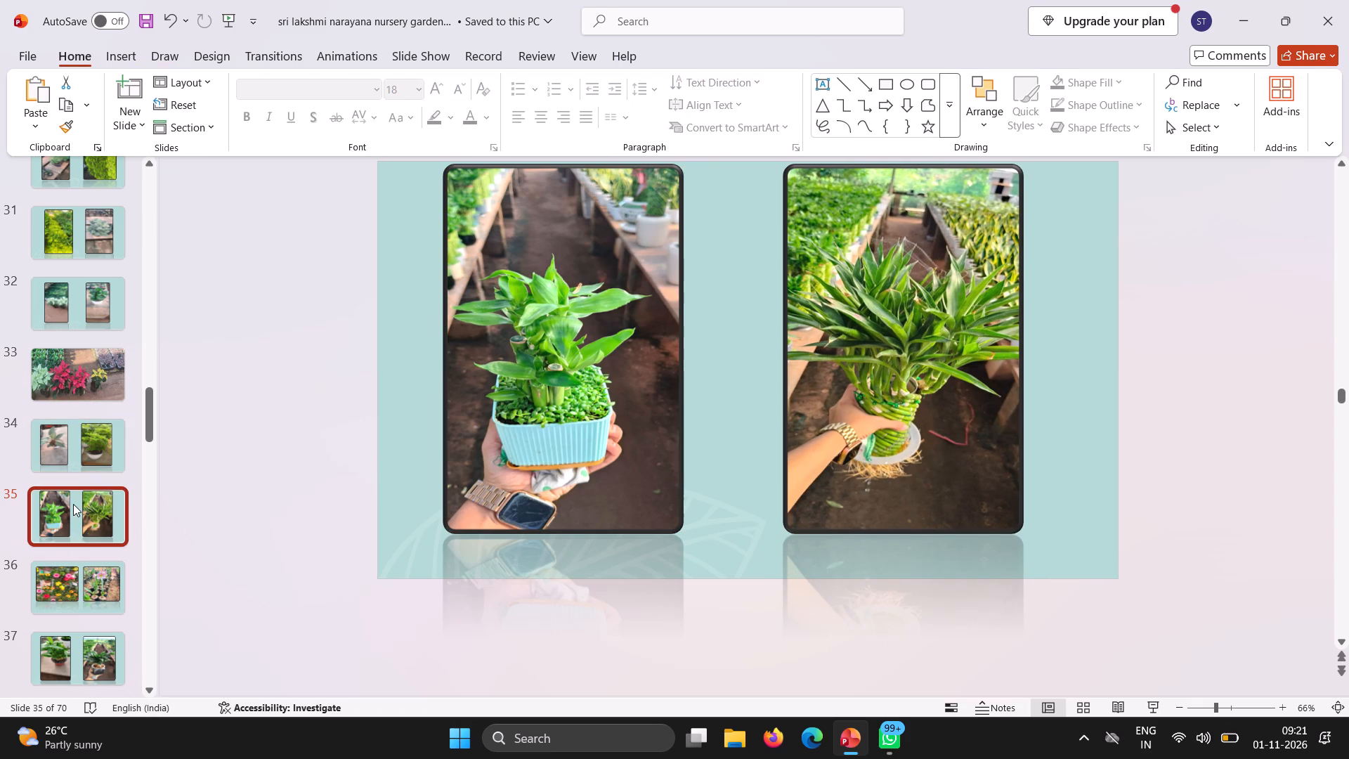
{"action": "left_click_drag", "start_coordinate": [73, 504], "coordinate": [72, 502]}
{"action": "double_click", "coordinate": [72, 502]}
{"action": "left_click_drag", "start_coordinate": [72, 502], "coordinate": [107, 512]}
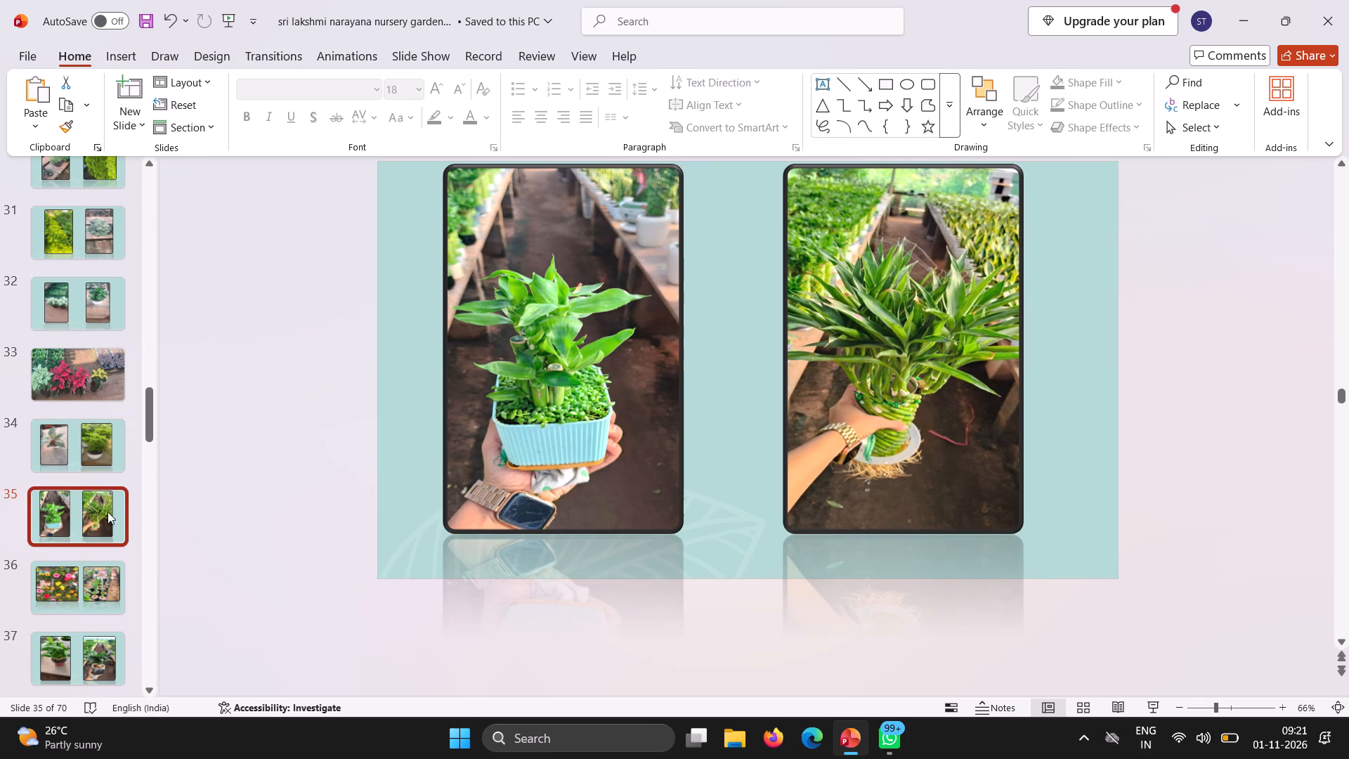
{"action": "left_click_drag", "start_coordinate": [107, 512], "coordinate": [110, 508]}
{"action": "double_click", "coordinate": [110, 508]}
{"action": "left_click_drag", "start_coordinate": [110, 508], "coordinate": [88, 504]}
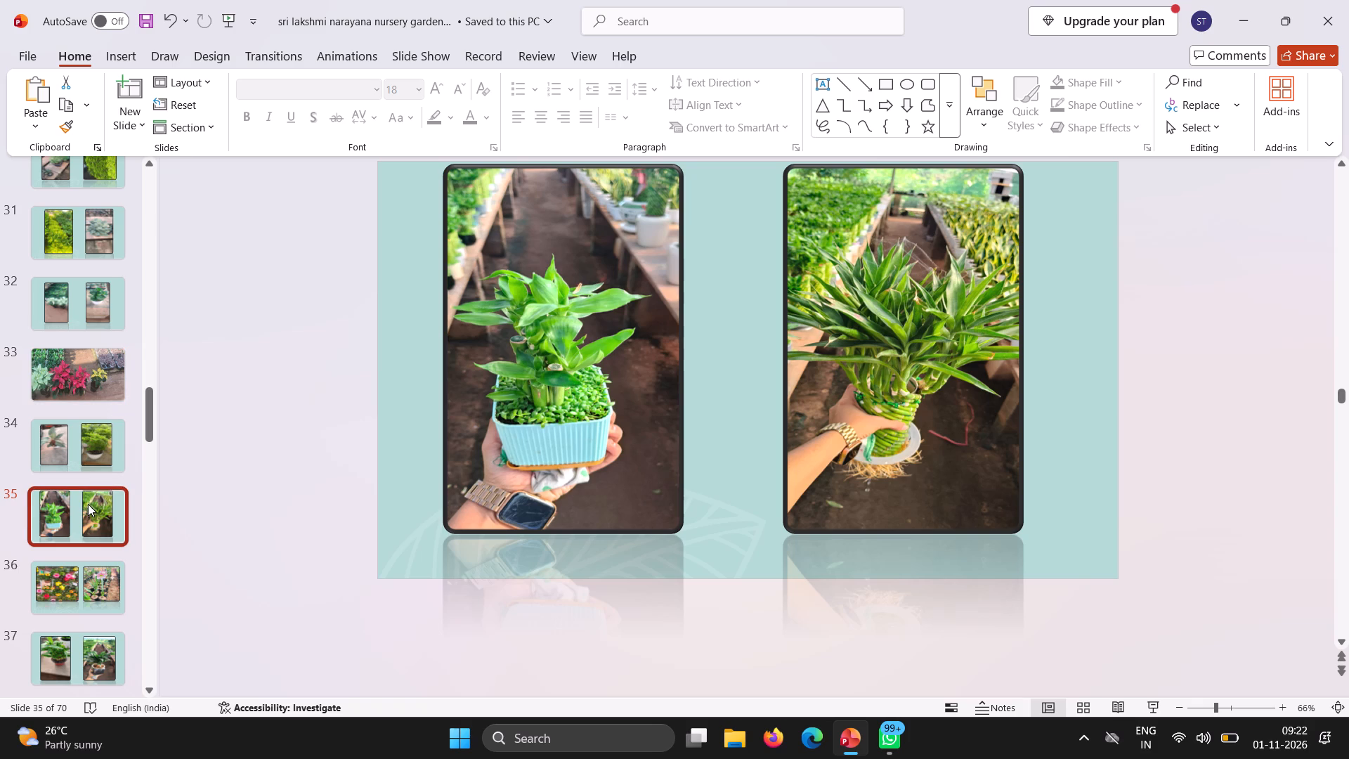
{"action": "left_click", "coordinate": [88, 504]}
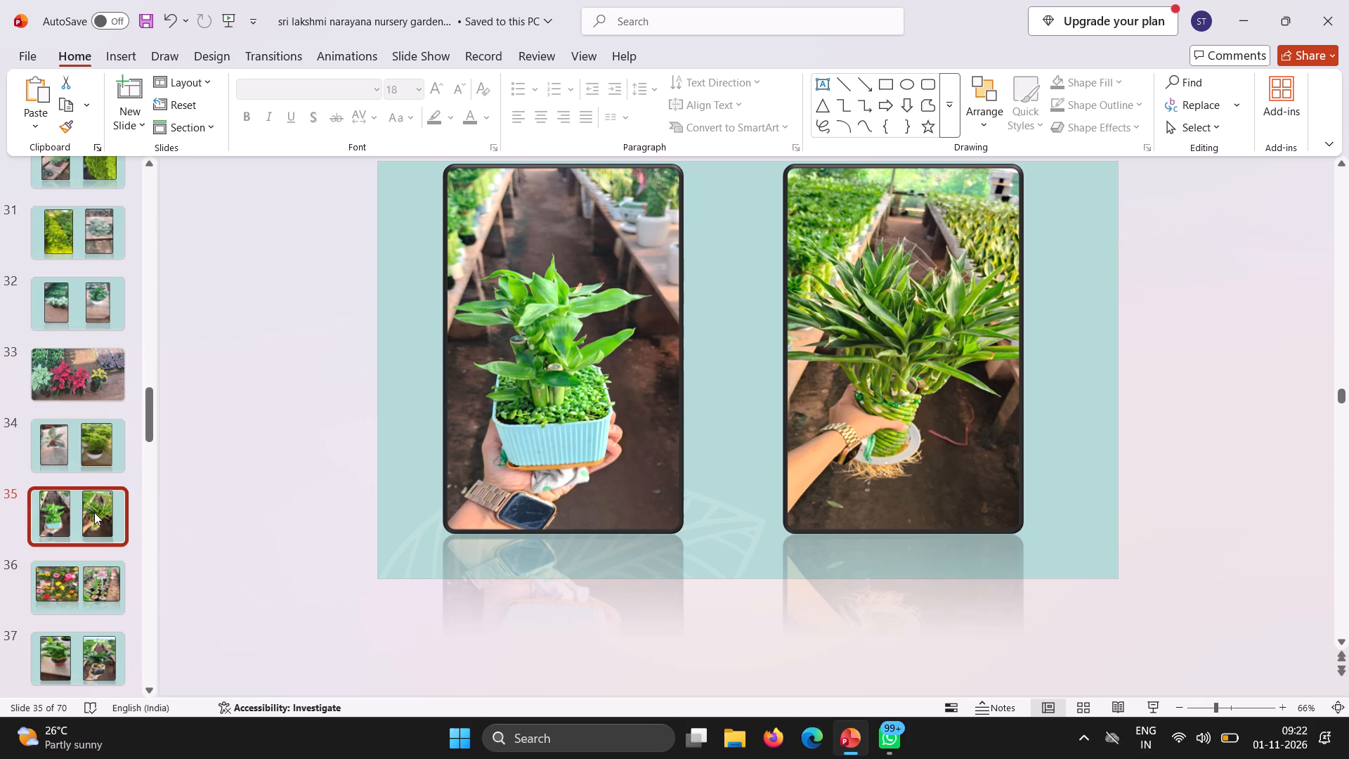
{"action": "left_click", "coordinate": [87, 510]}
{"action": "left_click_drag", "start_coordinate": [87, 510], "coordinate": [68, 502]}
{"action": "left_click_drag", "start_coordinate": [68, 502], "coordinate": [84, 48]}
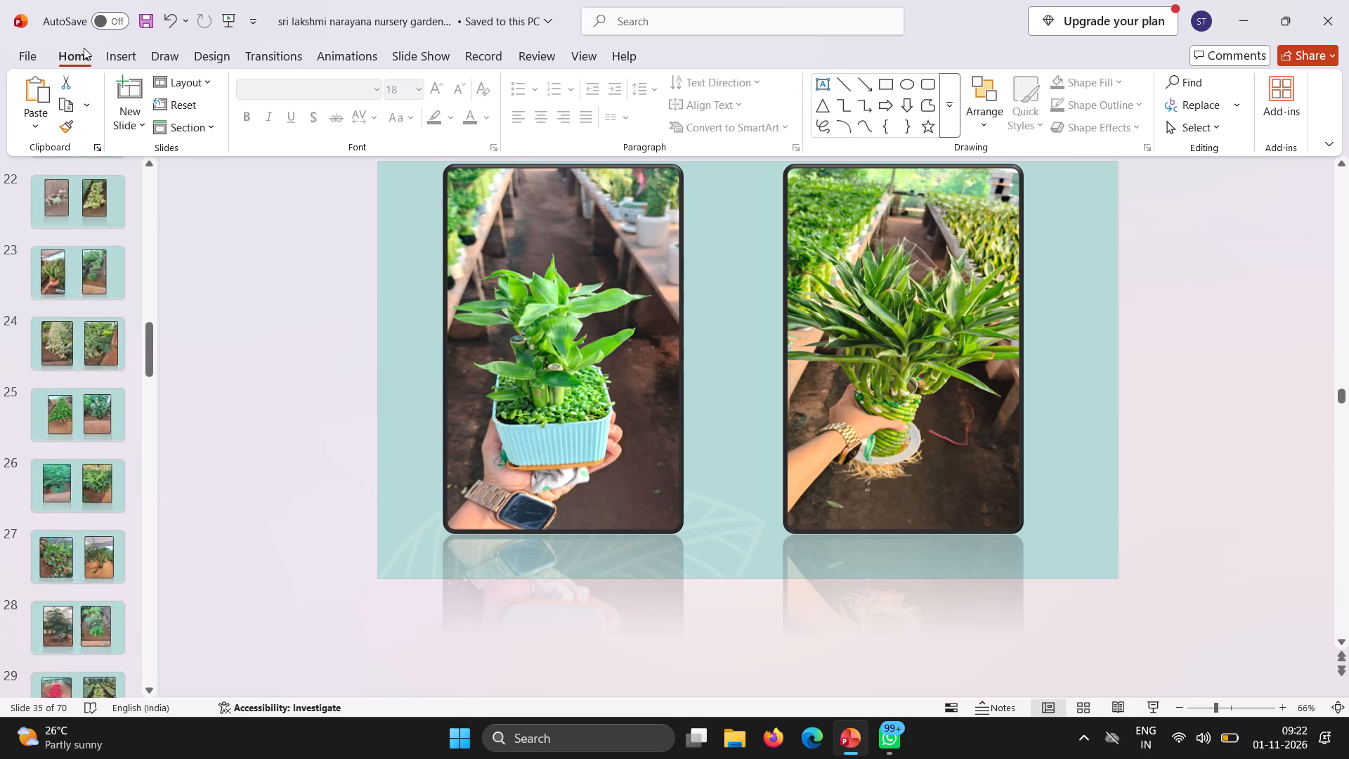
{"action": "left_click_drag", "start_coordinate": [84, 48], "coordinate": [85, 98]}
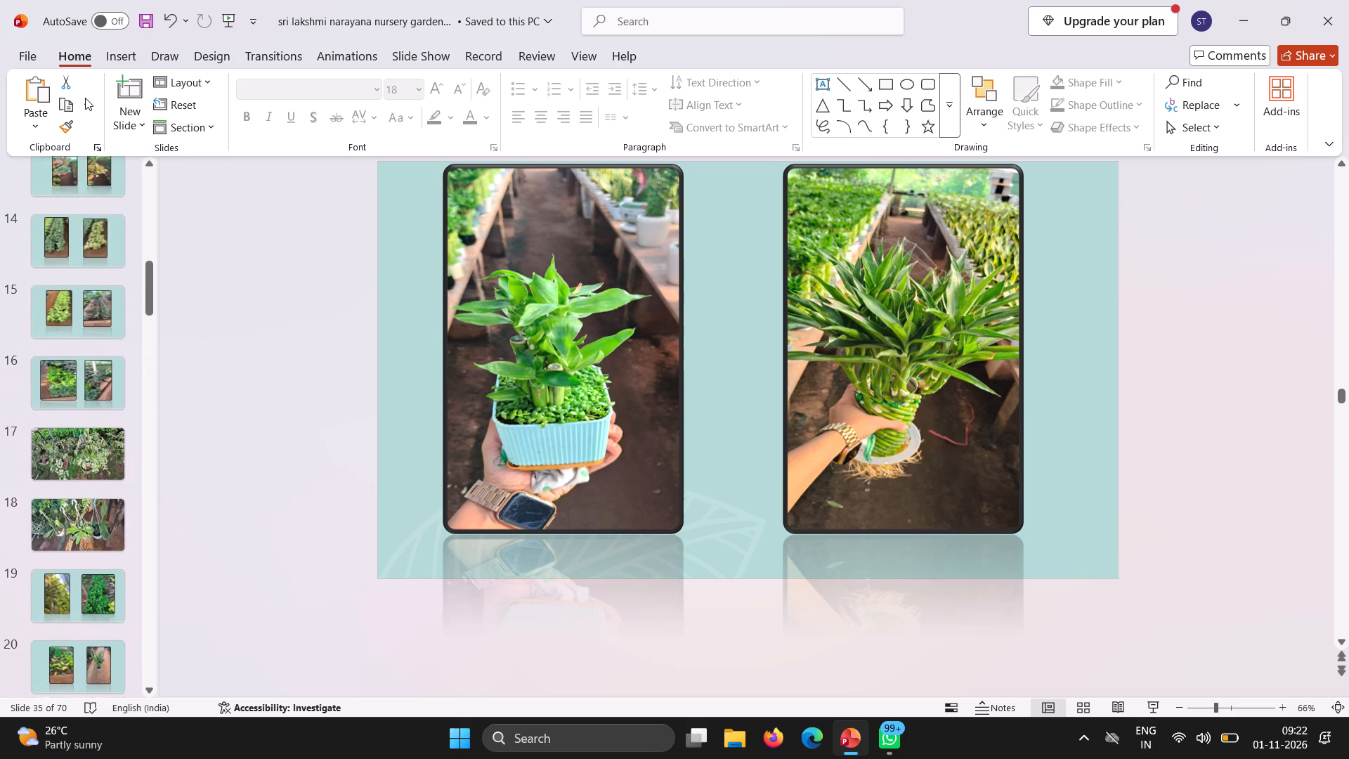
{"action": "left_click_drag", "start_coordinate": [85, 98], "coordinate": [74, 283]}
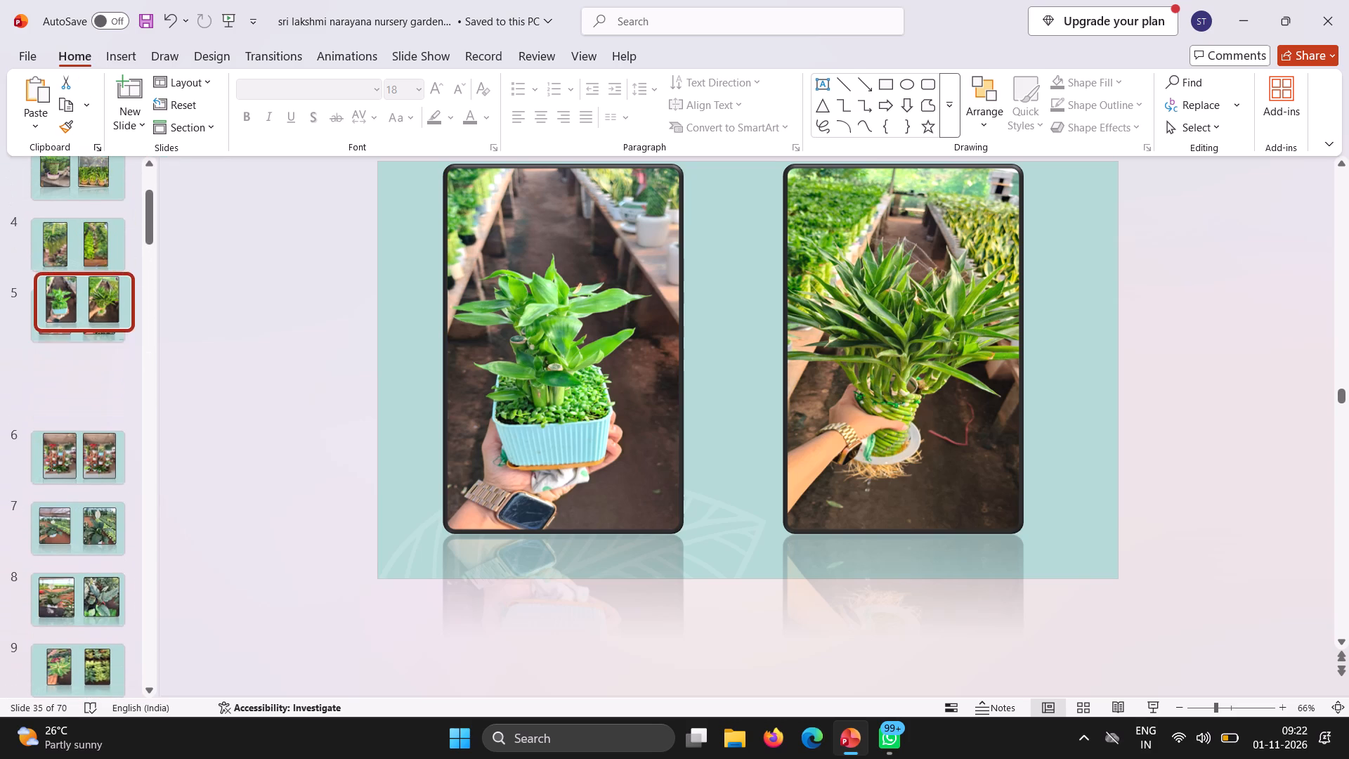
{"action": "left_click_drag", "start_coordinate": [74, 283], "coordinate": [74, 287]}
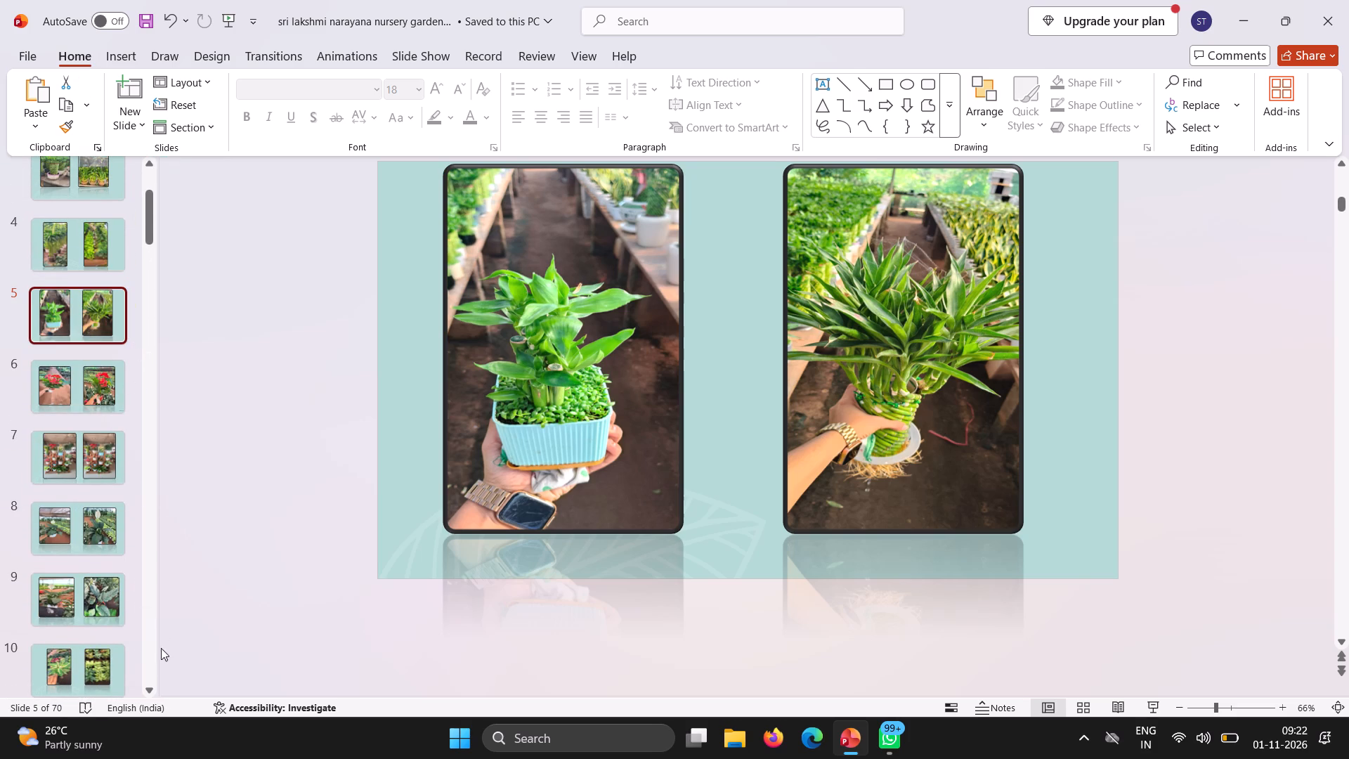
Look through the deck's slides beyond slide 5, including the framed photos on slide 44, and return to the early slides.
{"action": "left_click", "coordinate": [152, 690]}
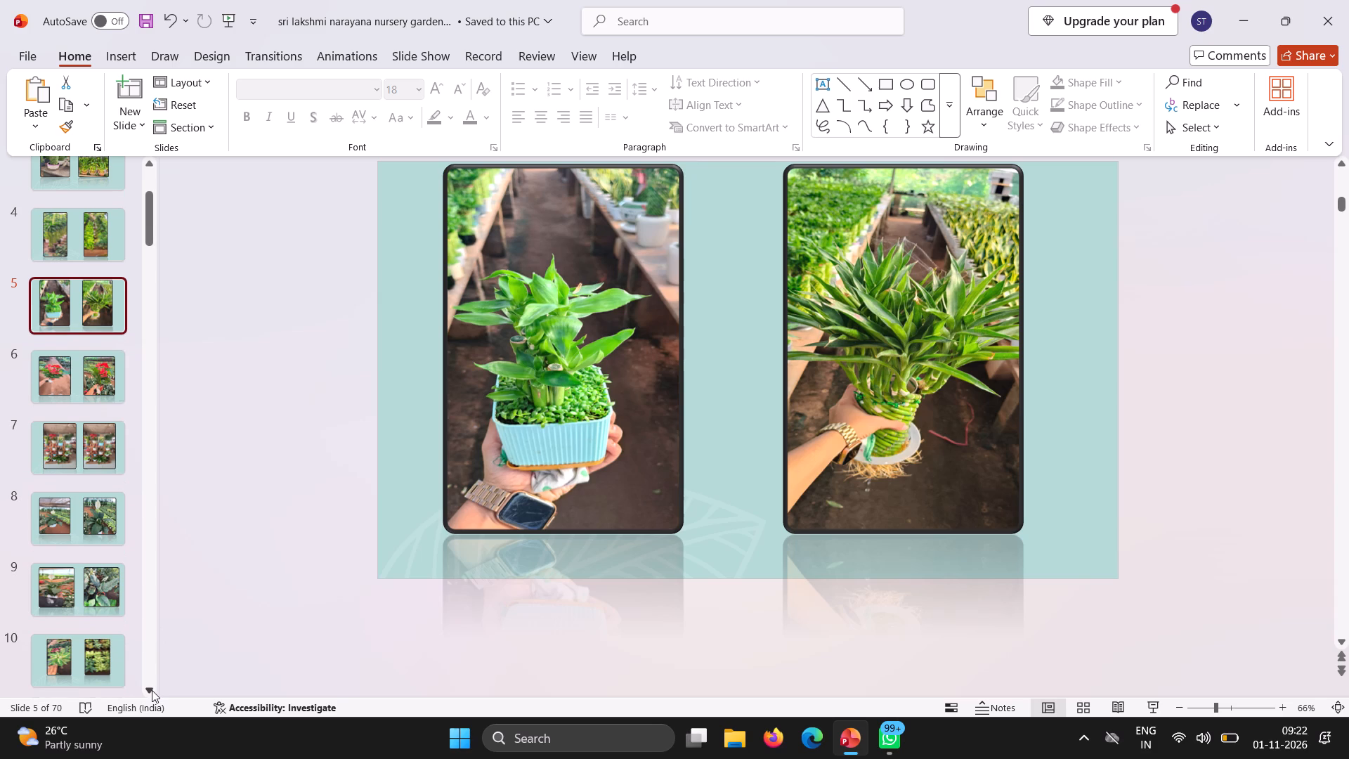
{"action": "left_click", "coordinate": [152, 690]}
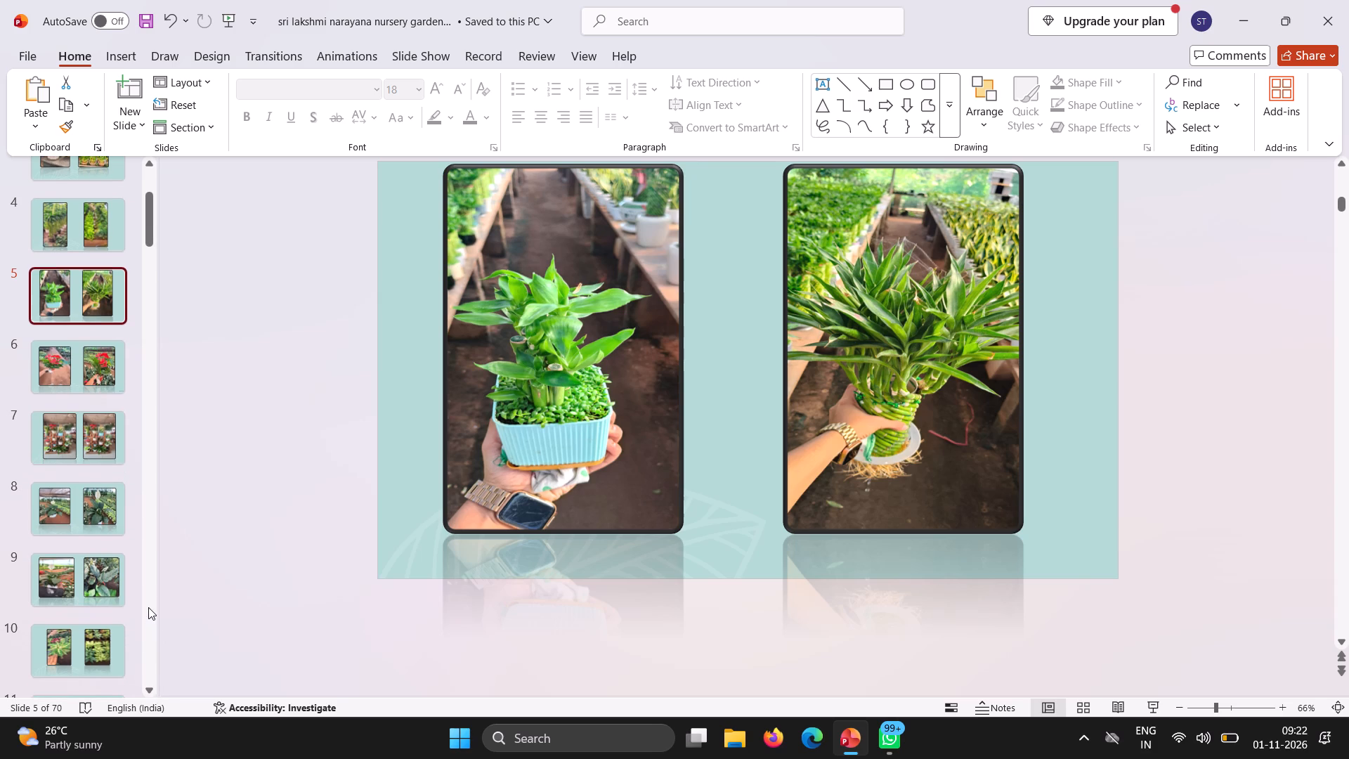
{"action": "left_click", "coordinate": [148, 607]}
{"action": "triple_click", "coordinate": [148, 607]}
{"action": "left_click", "coordinate": [148, 607]}
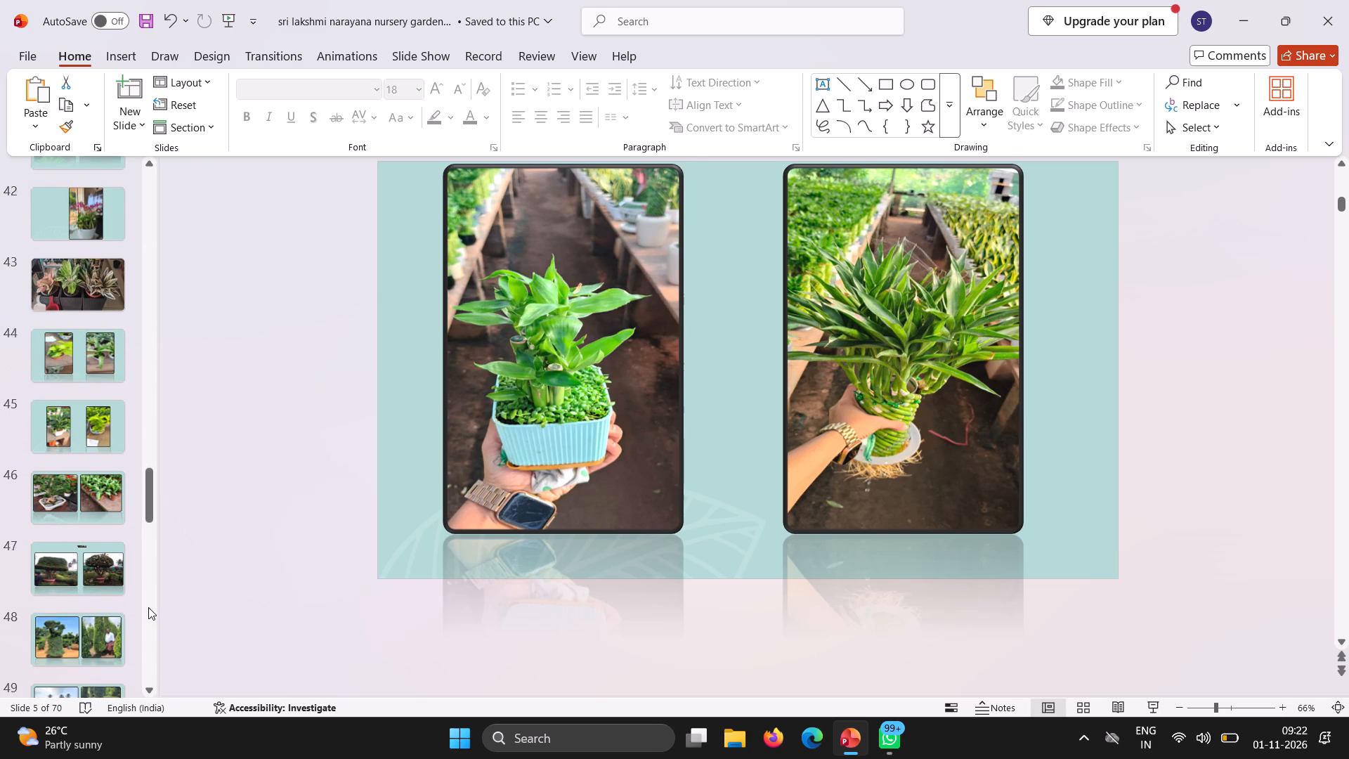
{"action": "left_click", "coordinate": [86, 347]}
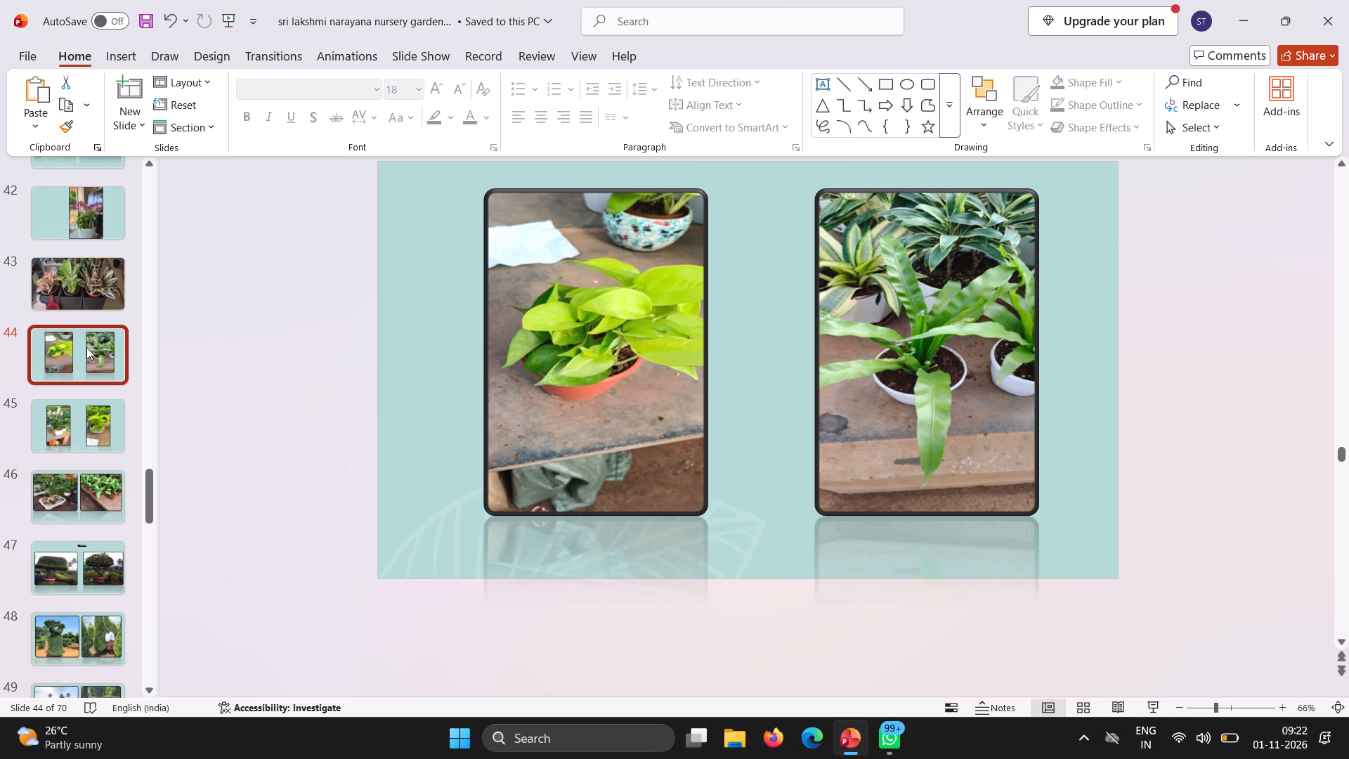
{"action": "left_click", "coordinate": [152, 214]}
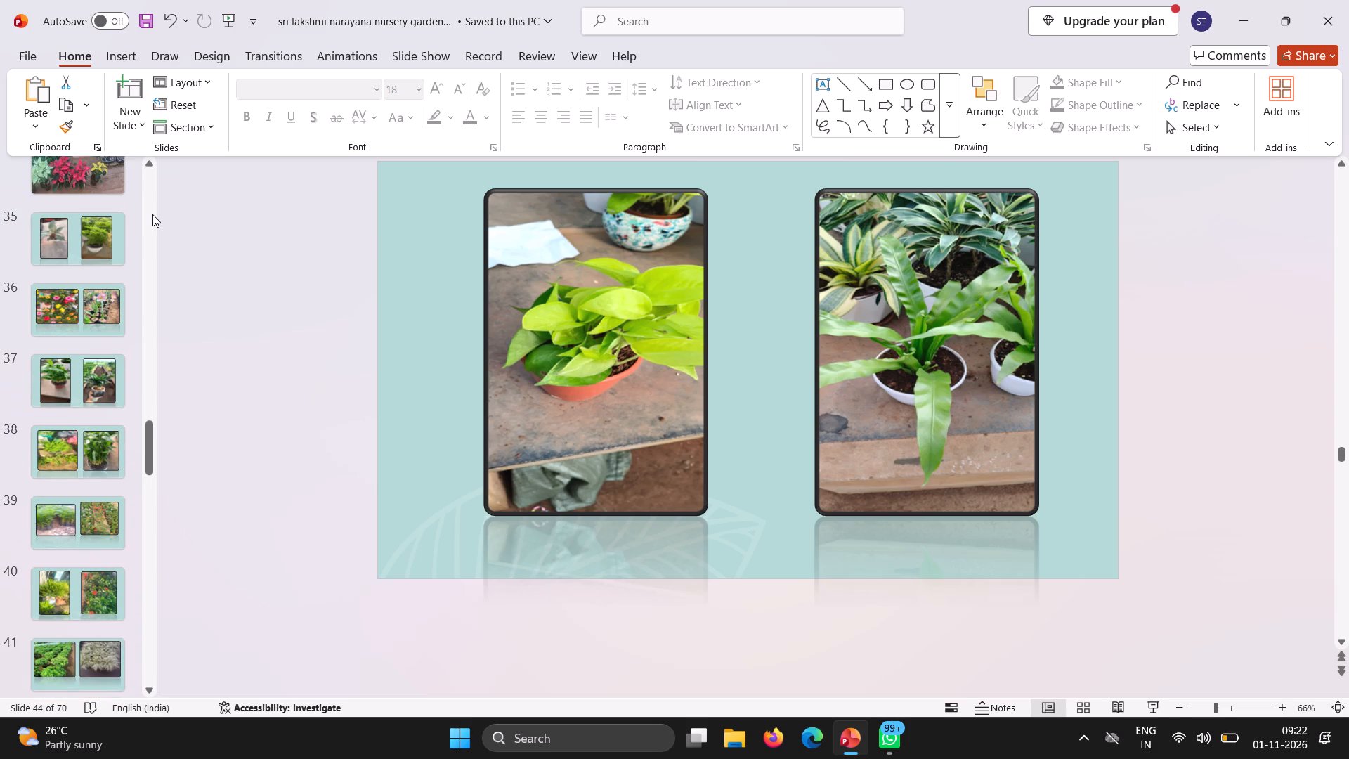
{"action": "left_click", "coordinate": [152, 214]}
{"action": "triple_click", "coordinate": [152, 214]}
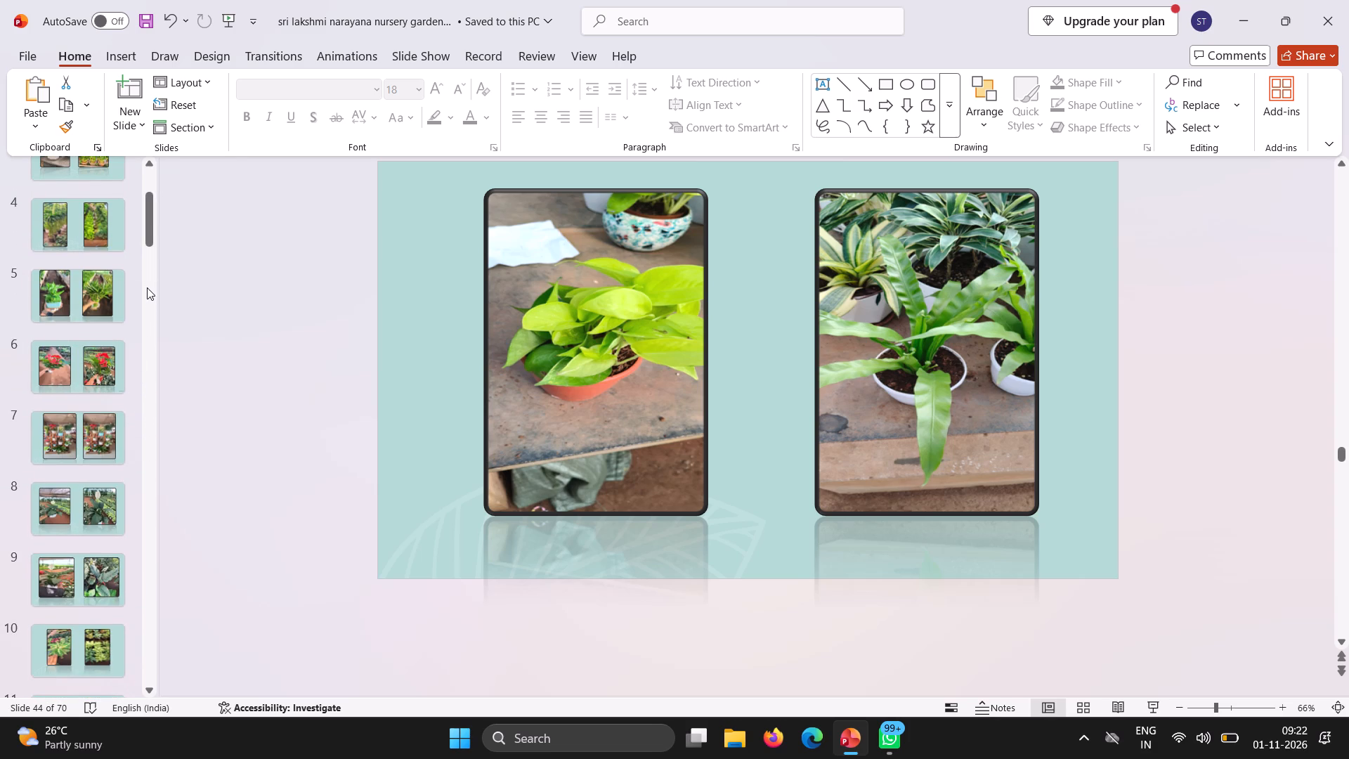
Insert a new slide directly after slide 11.
{"action": "left_click", "coordinate": [147, 287]}
{"action": "left_click", "coordinate": [140, 204]}
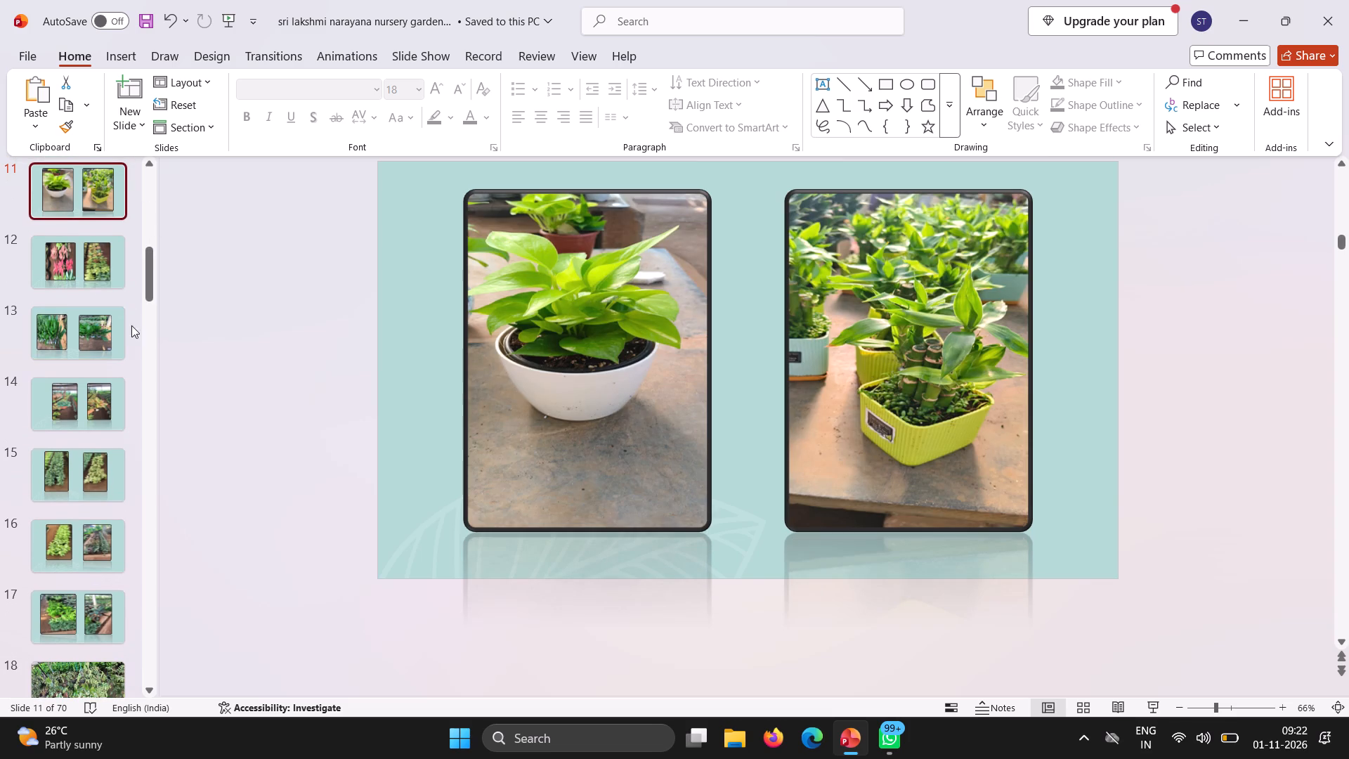
{"action": "left_click", "coordinate": [146, 204]}
{"action": "key", "text": "Return"}
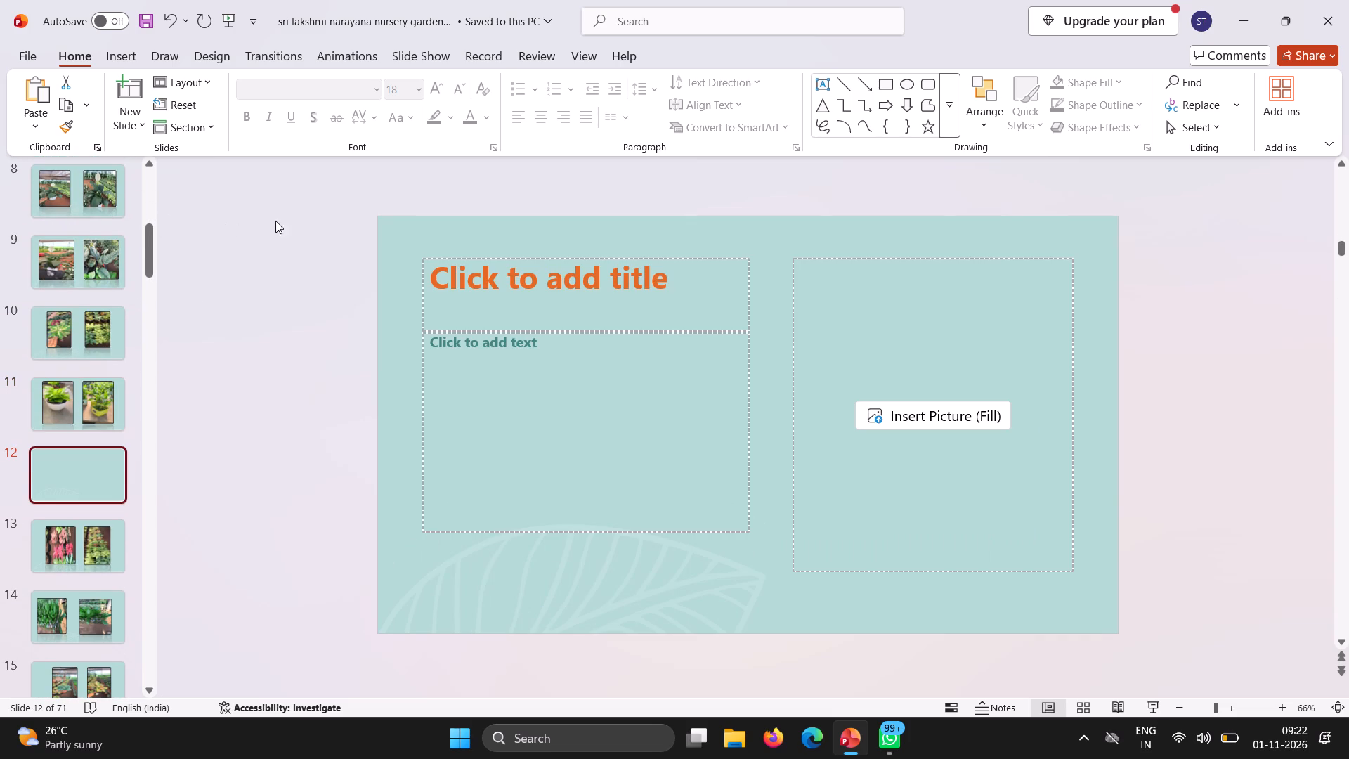
Remove the title, text and picture placeholders from new slide 12, leaving only its background.
{"action": "left_click", "coordinate": [446, 264]}
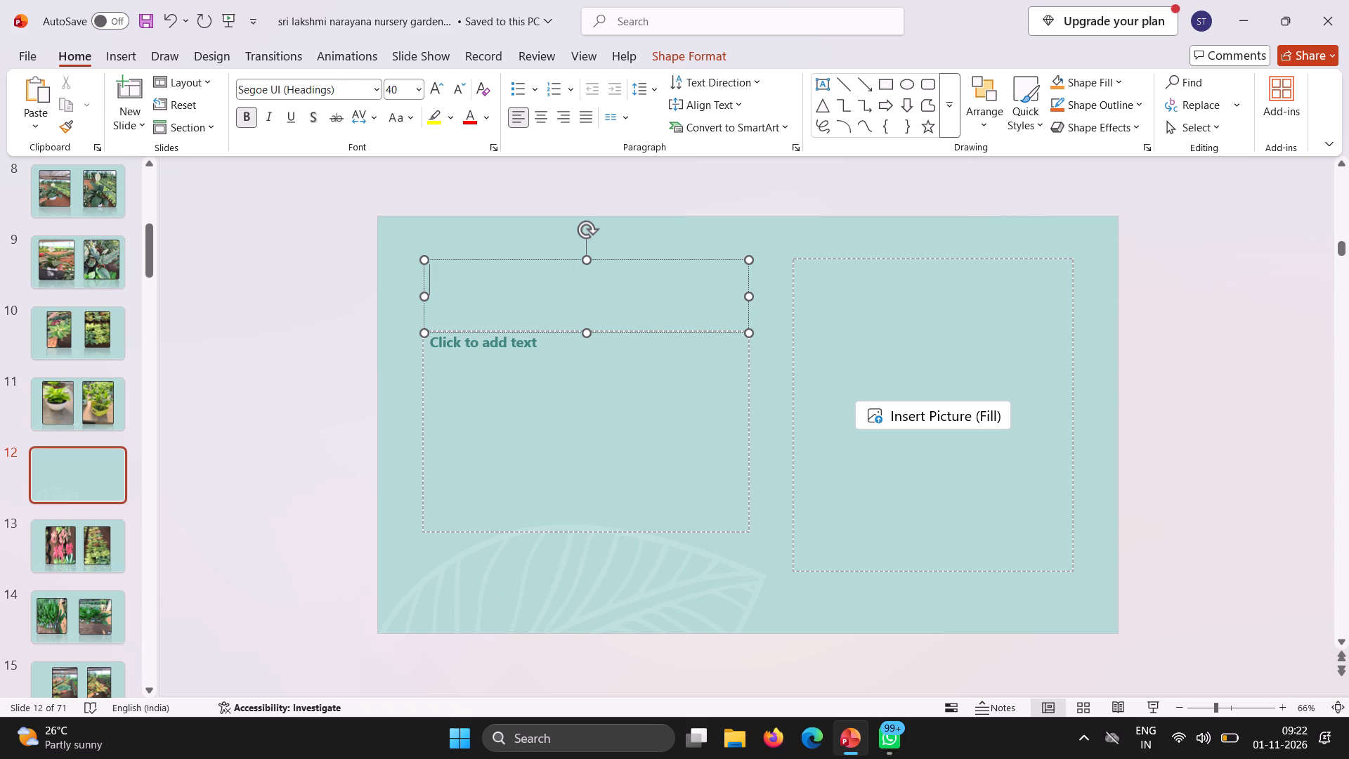
{"action": "right_click", "coordinate": [452, 264]}
{"action": "right_click", "coordinate": [434, 255]}
{"action": "left_click", "coordinate": [476, 275]}
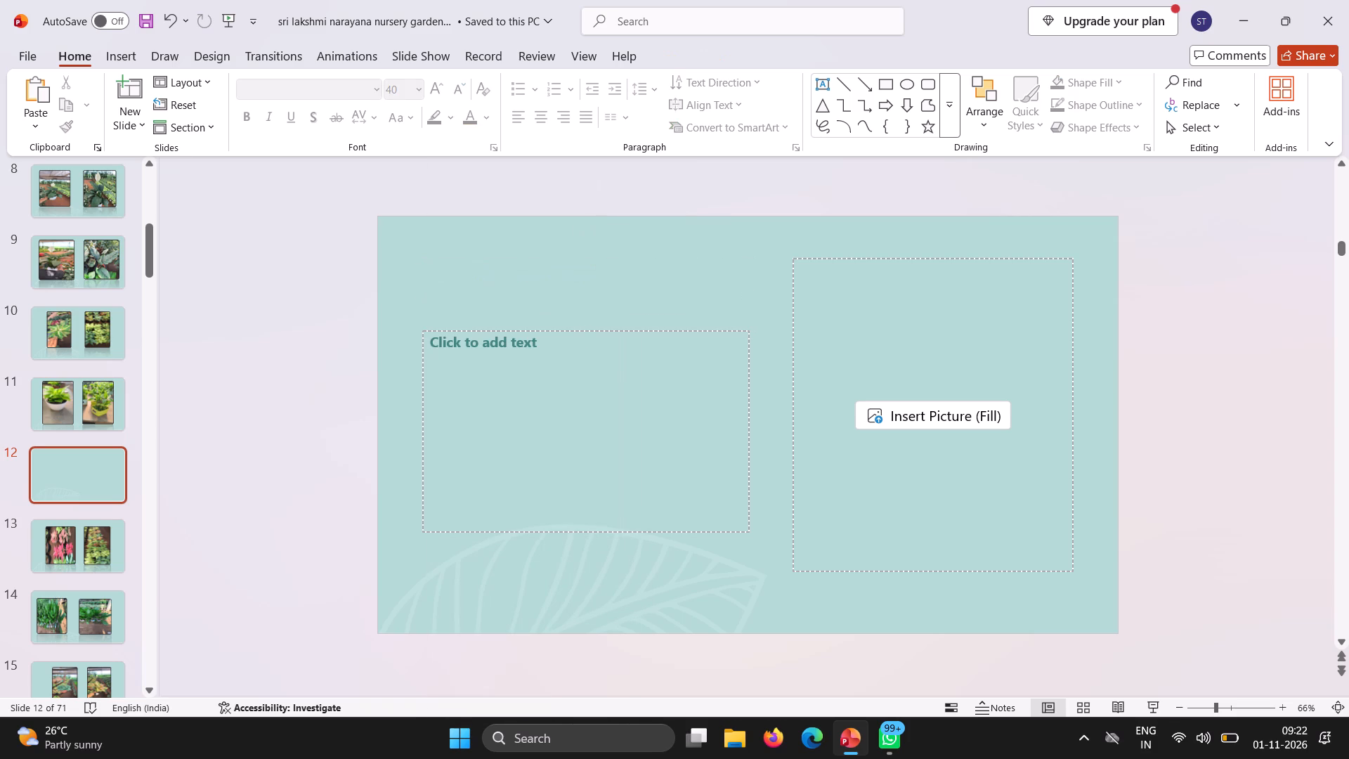
{"action": "right_click", "coordinate": [519, 331]}
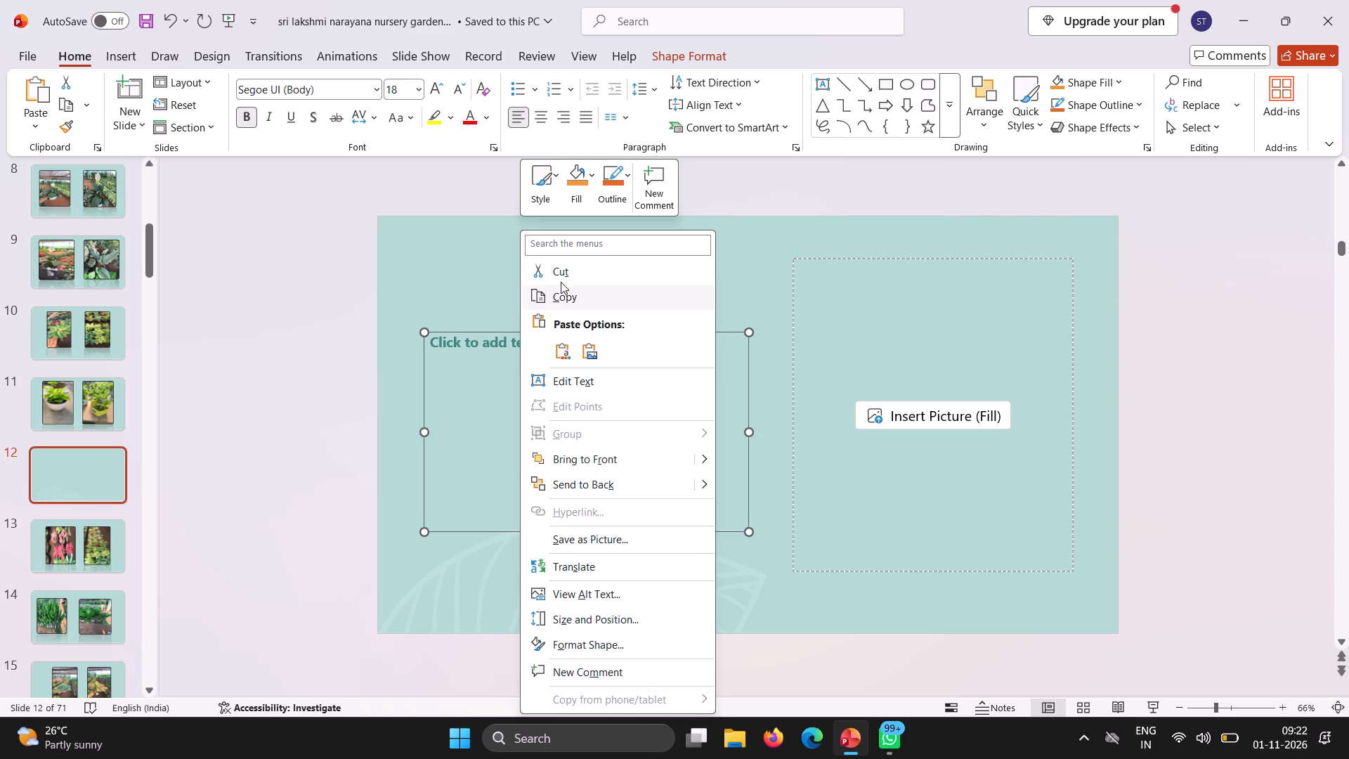
{"action": "left_click", "coordinate": [568, 275]}
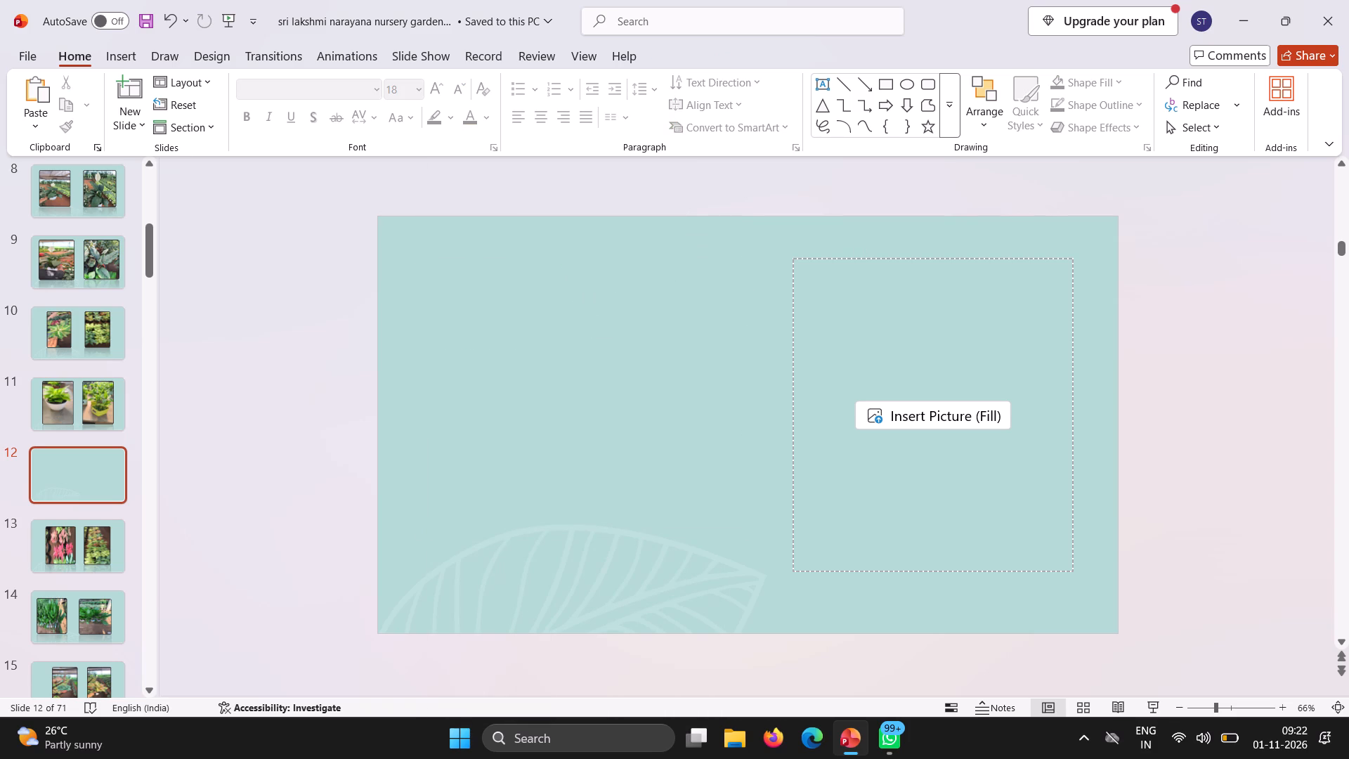
{"action": "right_click", "coordinate": [849, 251]}
{"action": "left_click", "coordinate": [882, 285]}
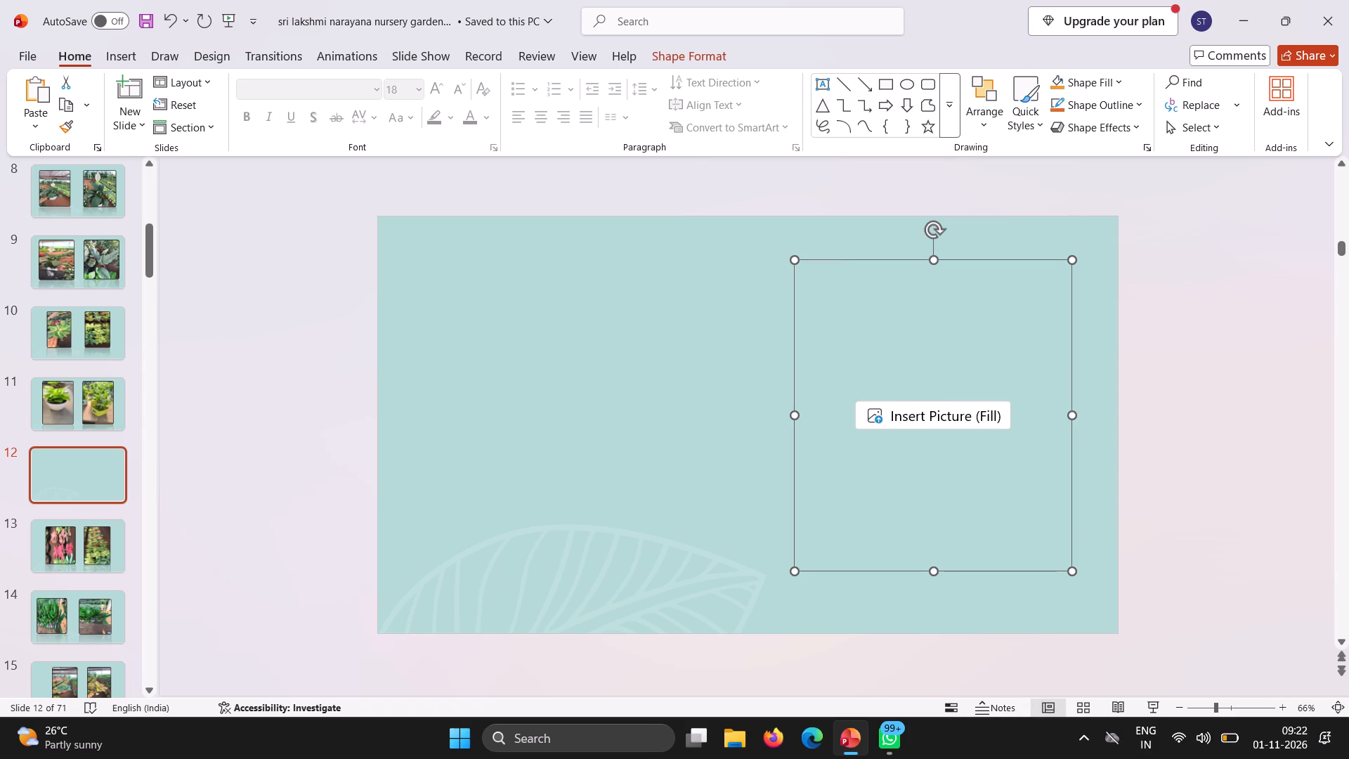
{"action": "right_click", "coordinate": [866, 264]}
{"action": "left_click", "coordinate": [889, 267]}
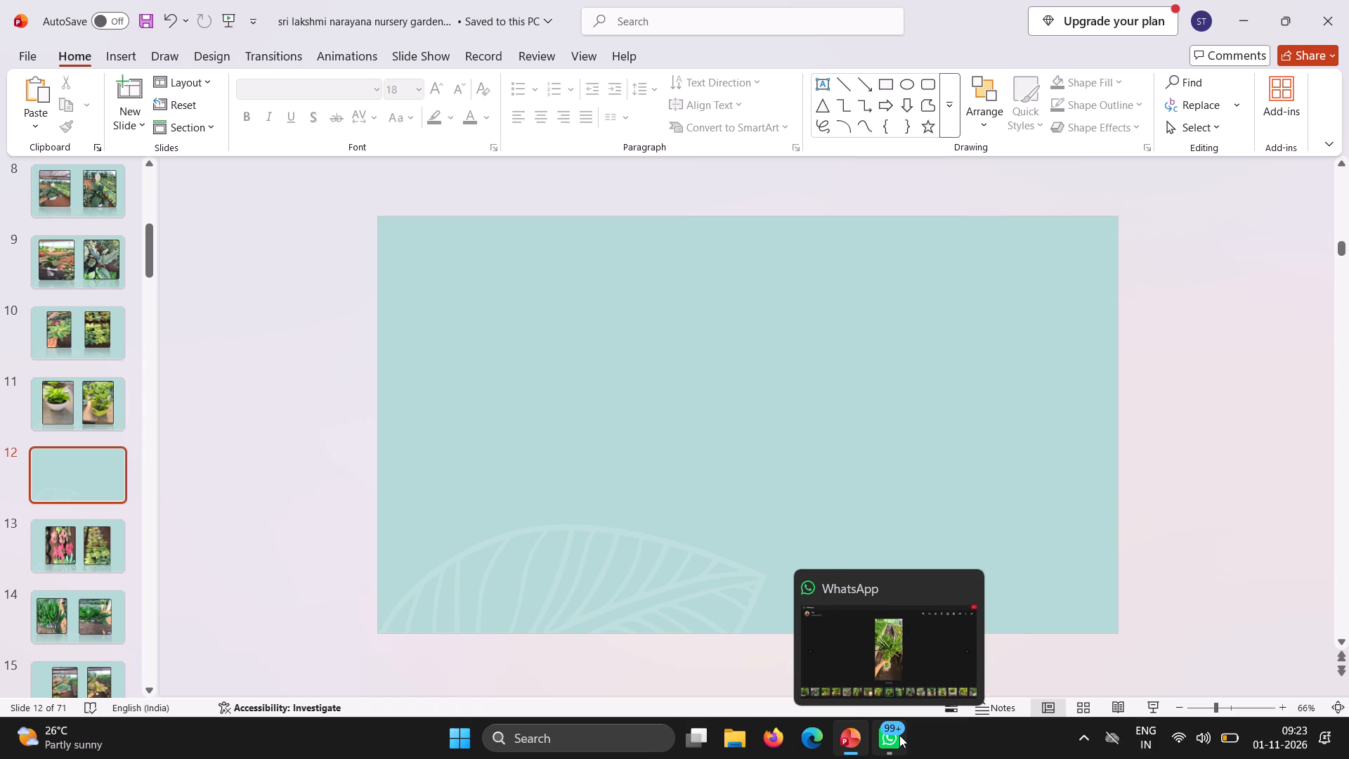
Switch to WhatsApp and its open plant photo viewer.
{"action": "left_click_drag", "start_coordinate": [889, 741], "coordinate": [875, 629]}
{"action": "left_click_drag", "start_coordinate": [898, 725], "coordinate": [896, 685]}
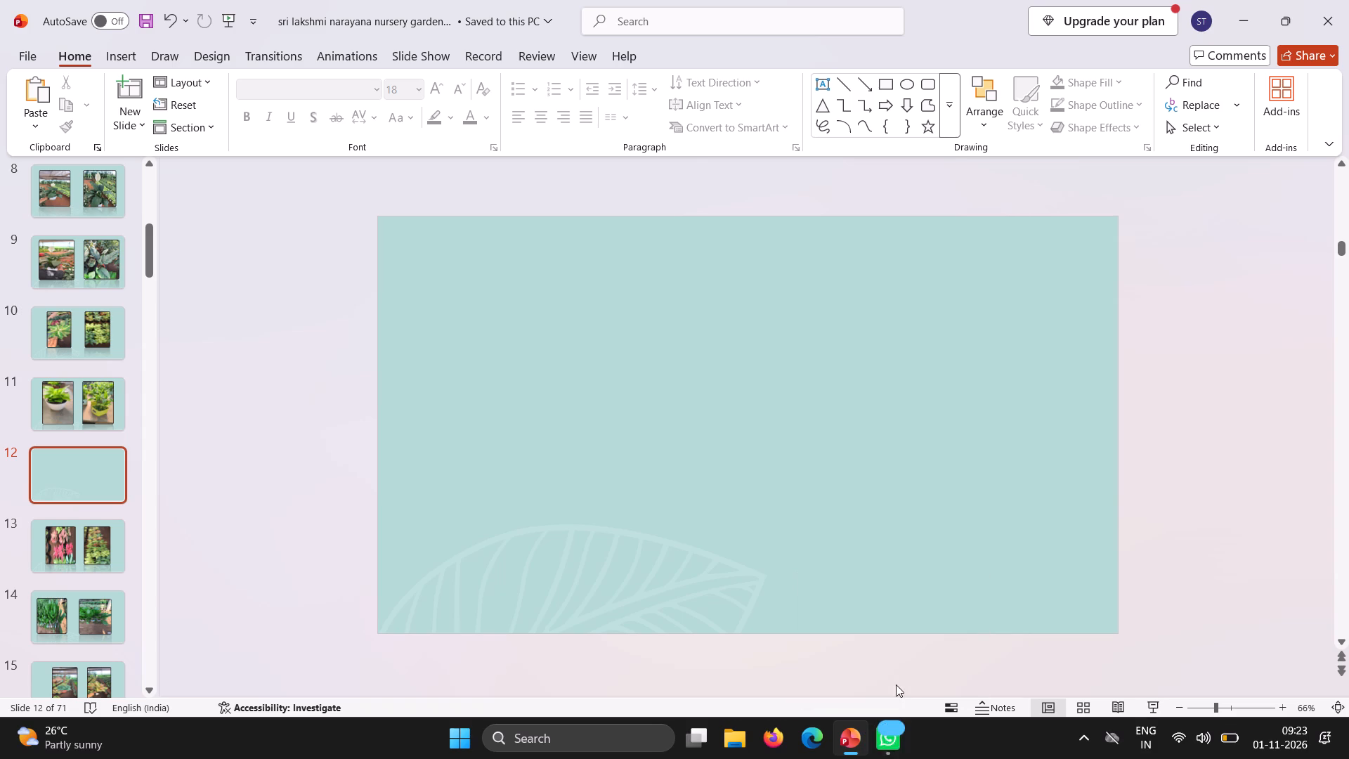
{"action": "left_click_drag", "start_coordinate": [896, 685], "coordinate": [885, 741]}
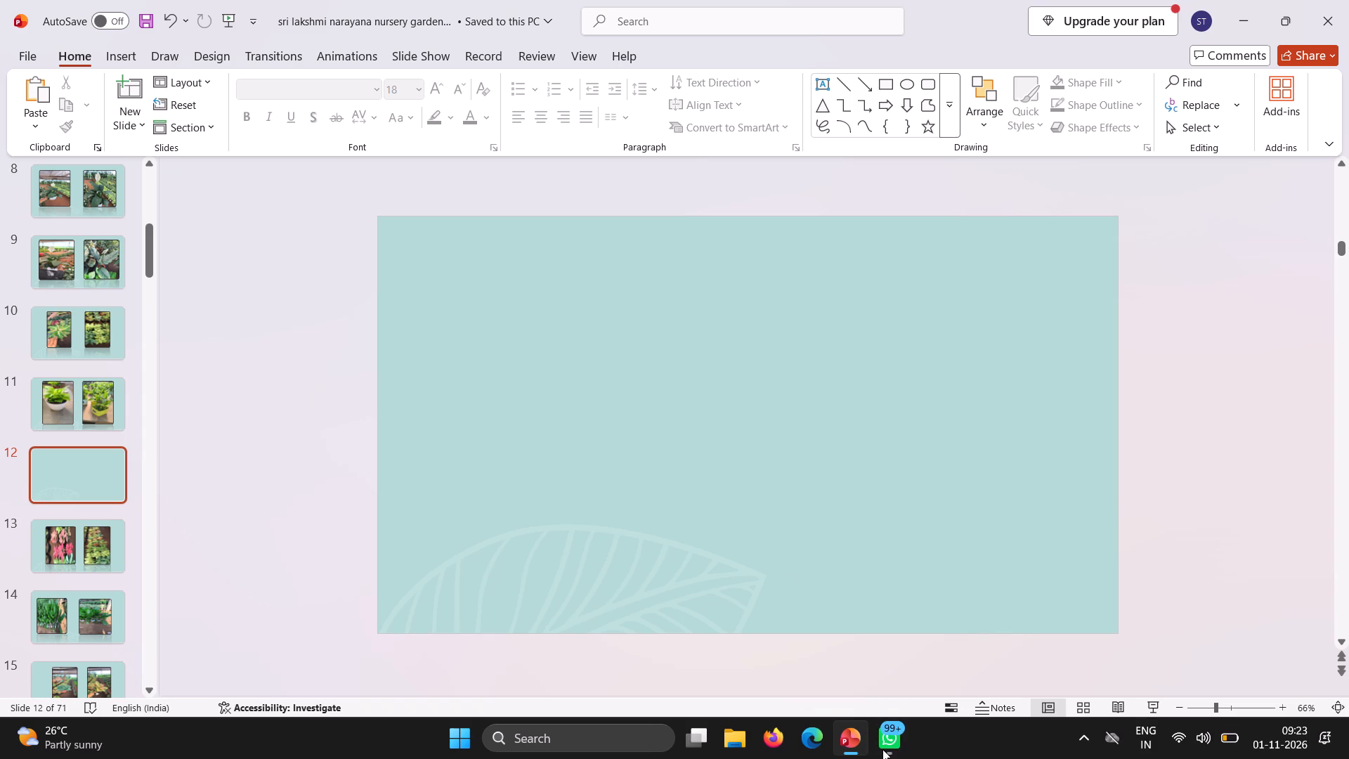
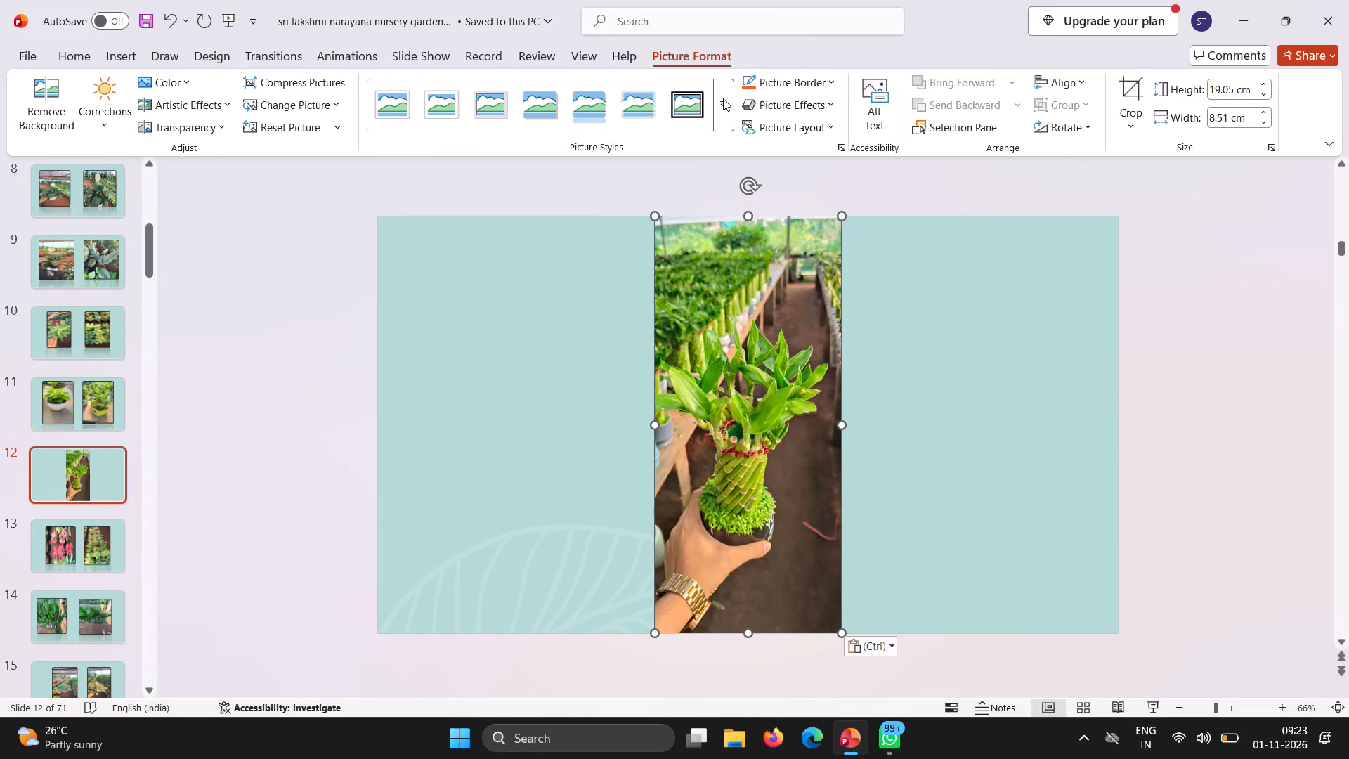
Apply the black bevelled frame style with a reflection to the bamboo plant photo on slide 12.
{"action": "left_click", "coordinate": [723, 99]}
{"action": "left_click", "coordinate": [536, 249]}
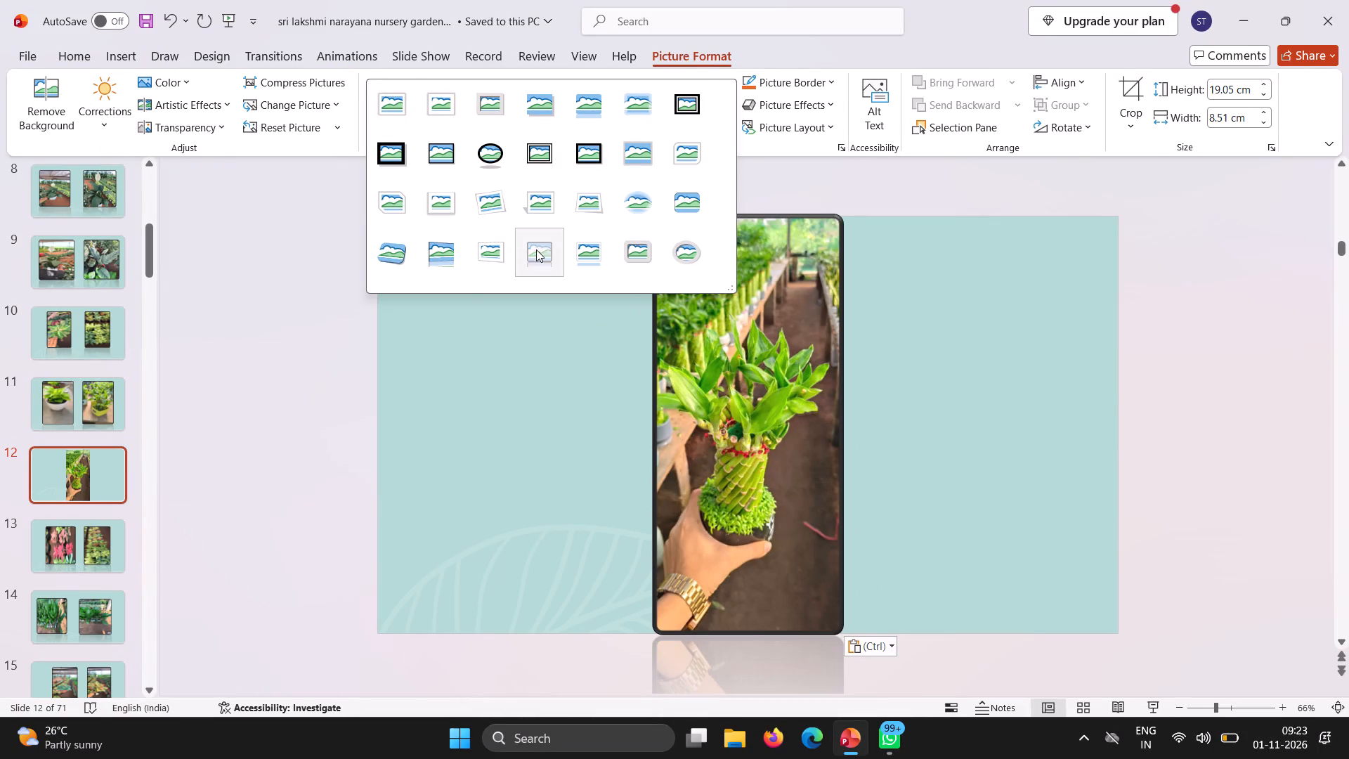
Shorten the framed bamboo photo to about 13.4 cm high, keeping its width, and place it on the left half of slide 12.
{"action": "left_click_drag", "start_coordinate": [746, 204], "coordinate": [740, 325]}
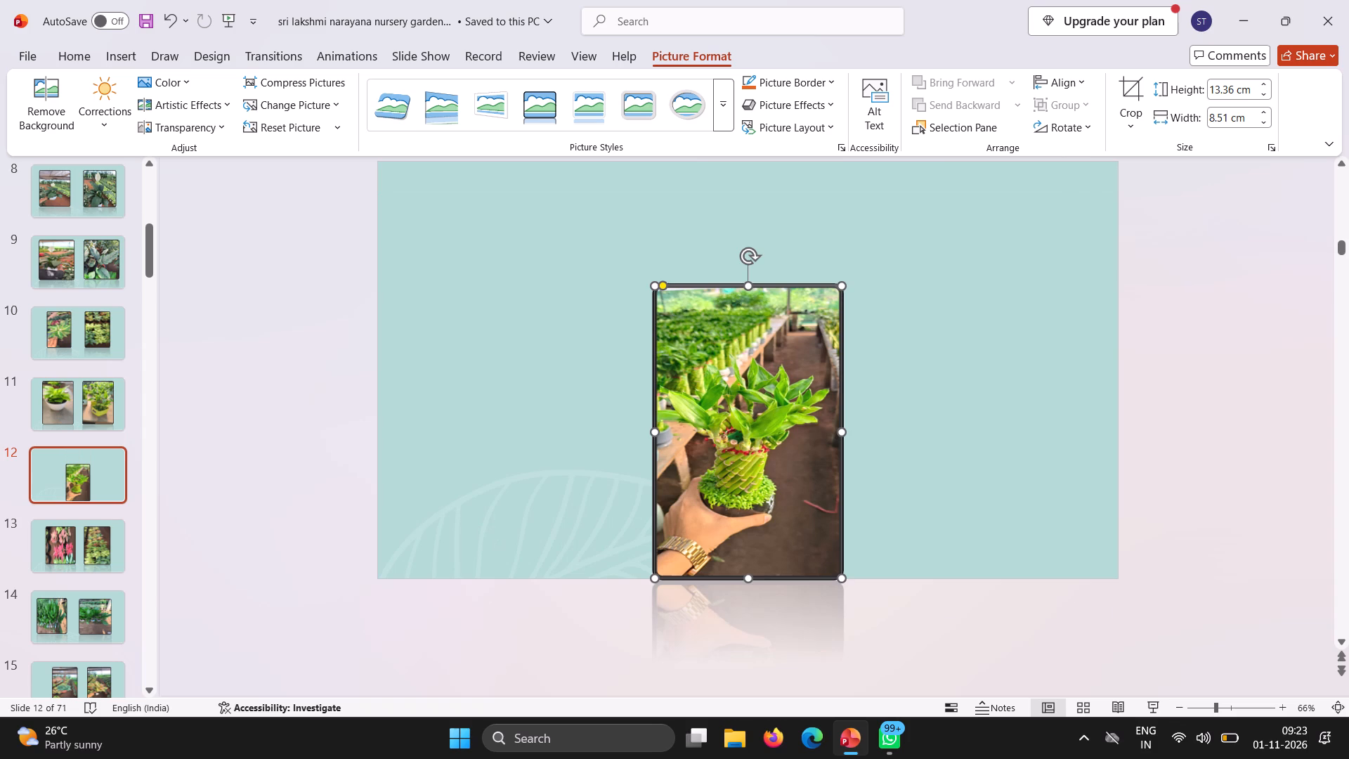
{"action": "left_click_drag", "start_coordinate": [741, 406], "coordinate": [539, 323]}
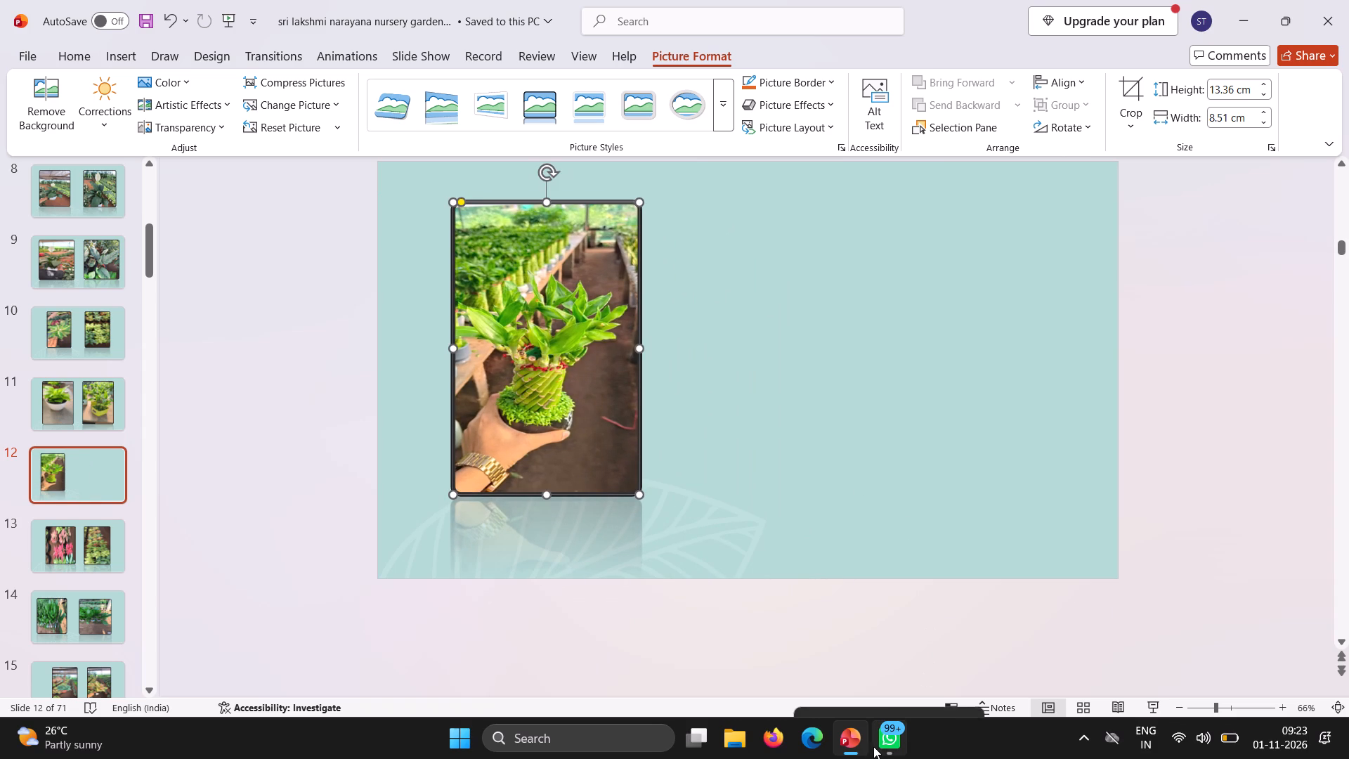
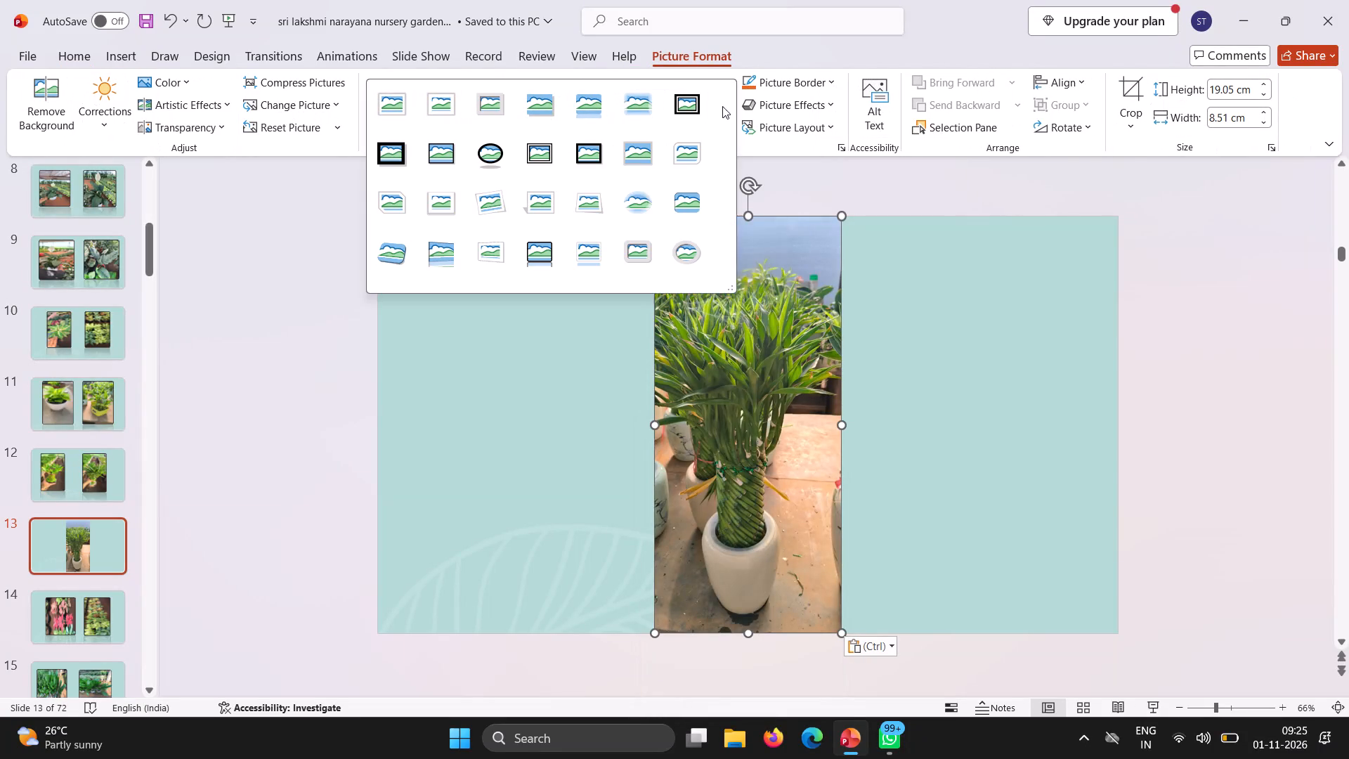
Apply the black bevelled frame style with a reflection to the potted plant photo on slide 13.
{"action": "left_click", "coordinate": [528, 248]}
Place the framed plant photo on the left half of slide 13, resized to about 16.3 cm high and 9.97 cm wide.
{"action": "left_click_drag", "start_coordinate": [707, 321], "coordinate": [625, 356]}
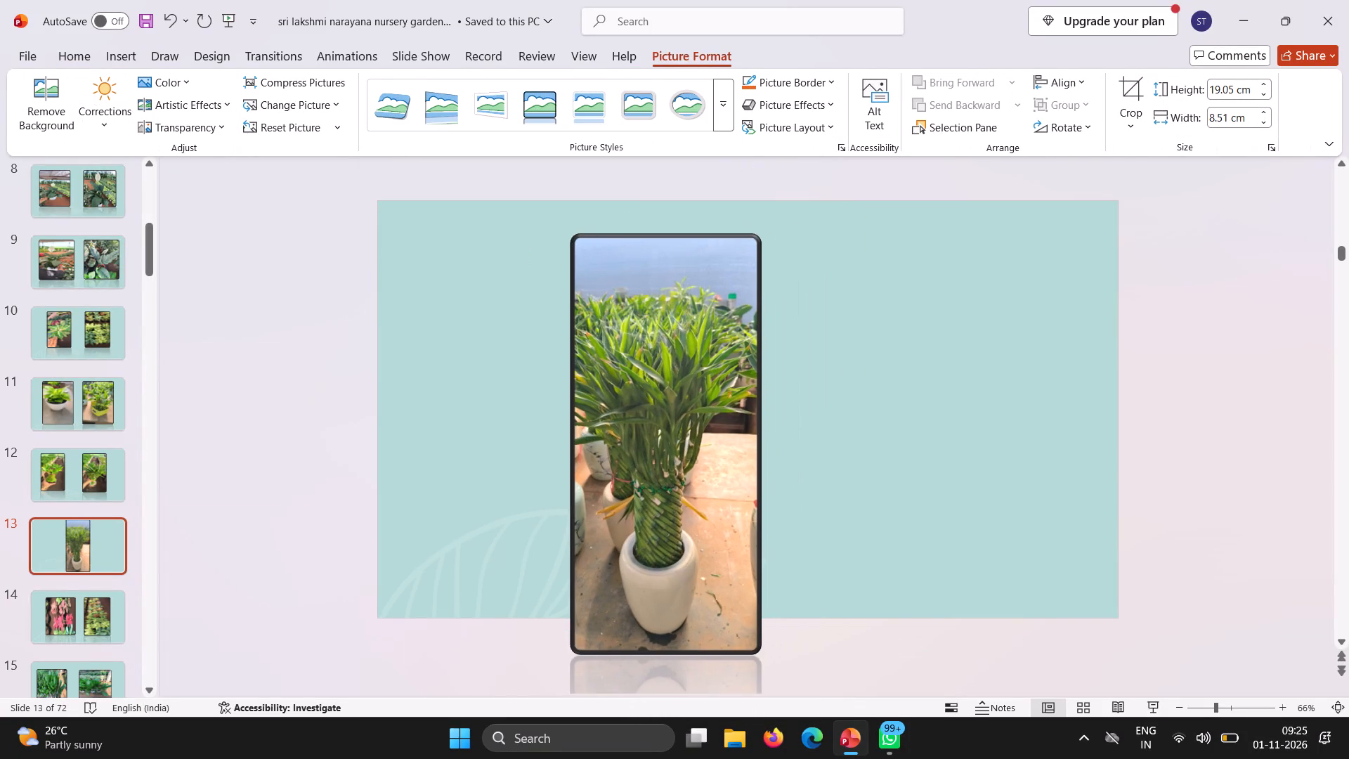
{"action": "left_click_drag", "start_coordinate": [625, 356], "coordinate": [528, 344]}
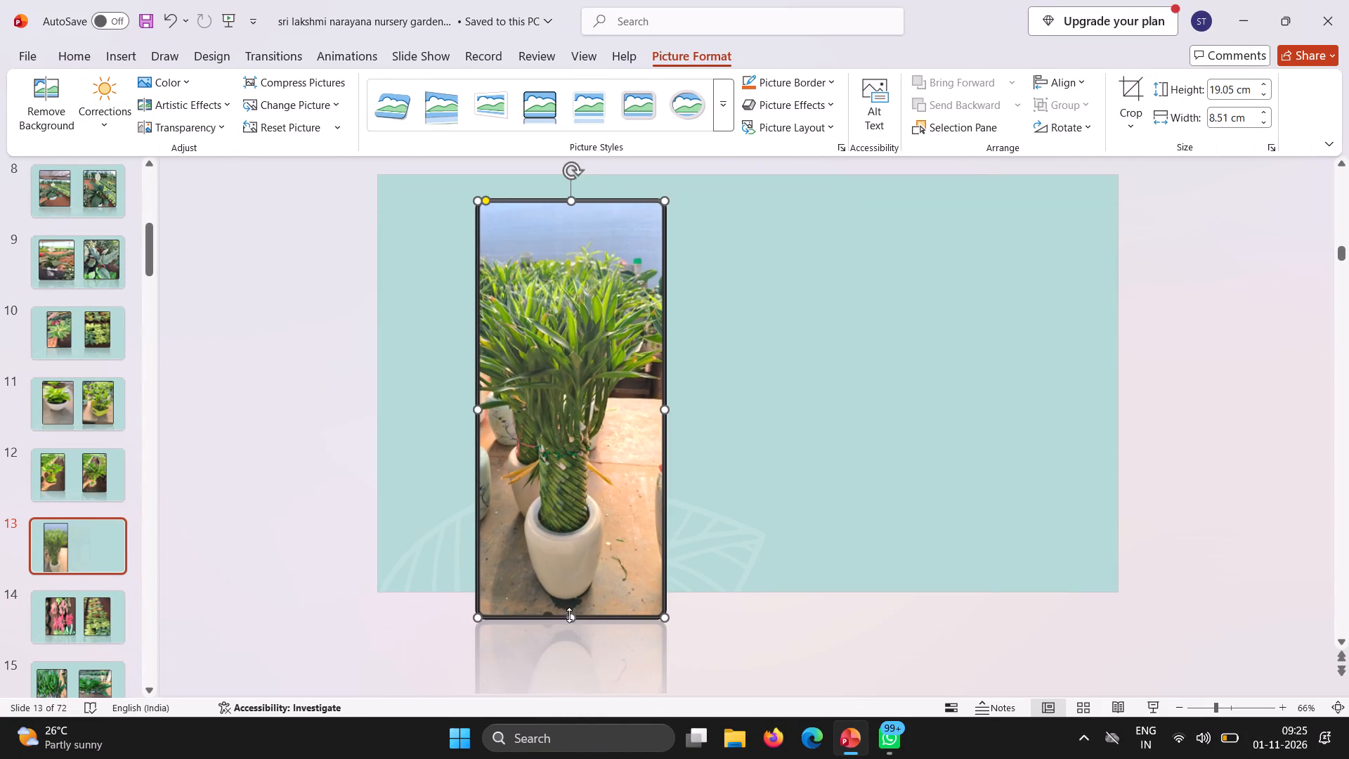
{"action": "left_click_drag", "start_coordinate": [569, 615], "coordinate": [575, 555]}
{"action": "left_click_drag", "start_coordinate": [585, 472], "coordinate": [562, 471]}
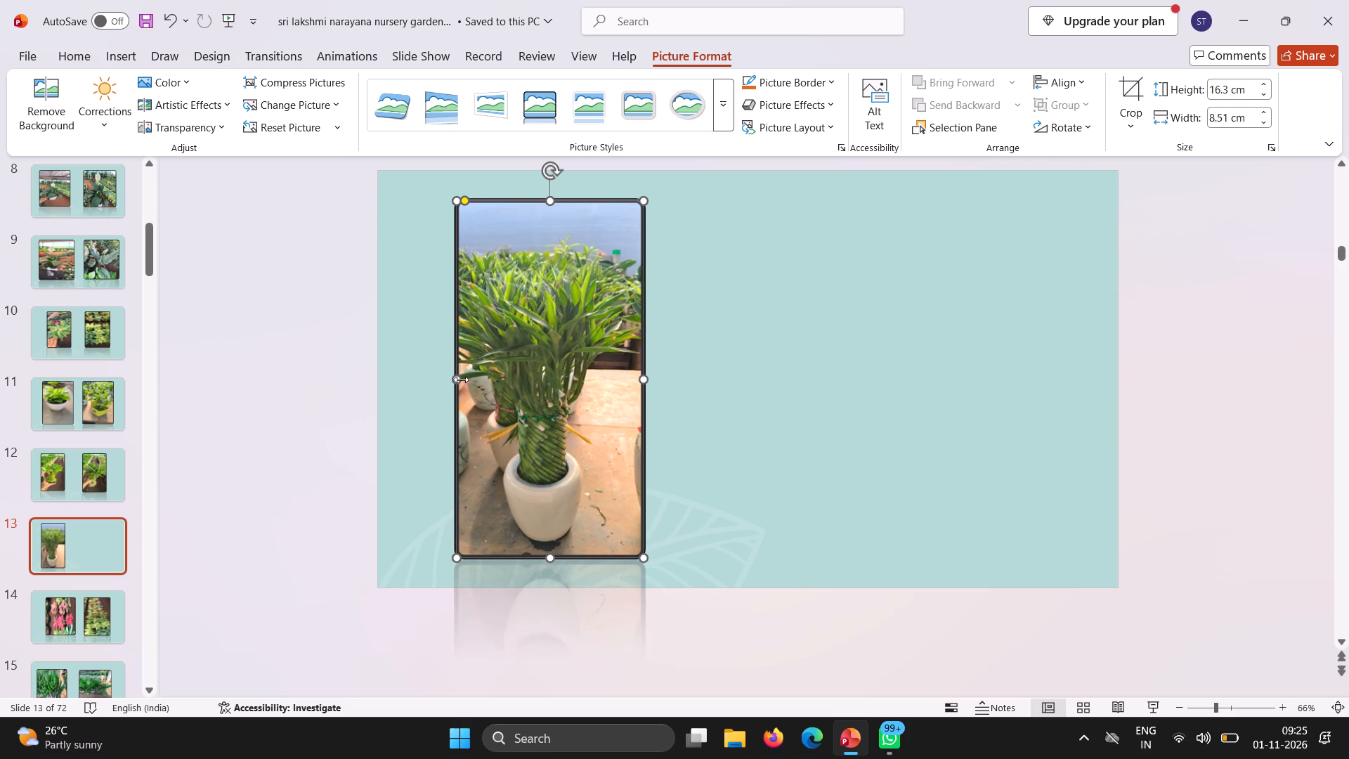
{"action": "left_click_drag", "start_coordinate": [461, 379], "coordinate": [424, 370]}
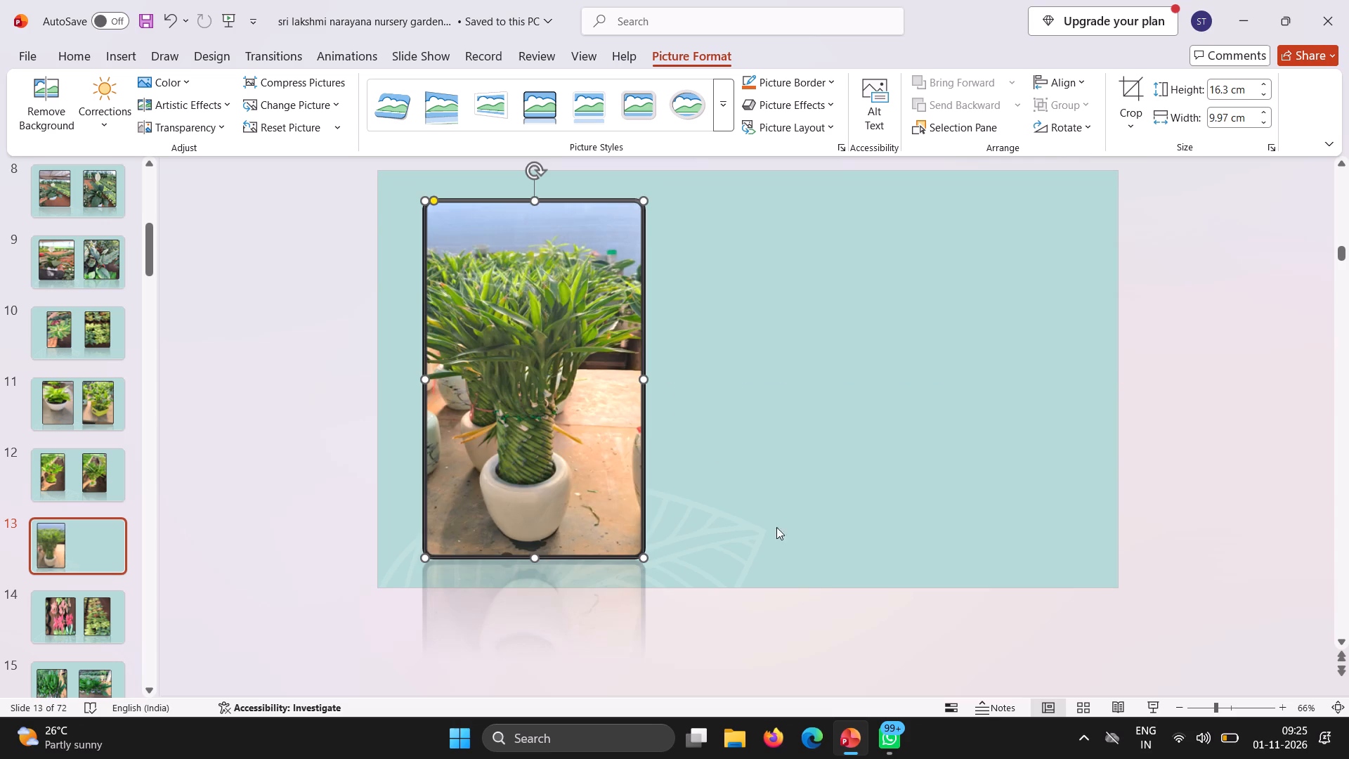
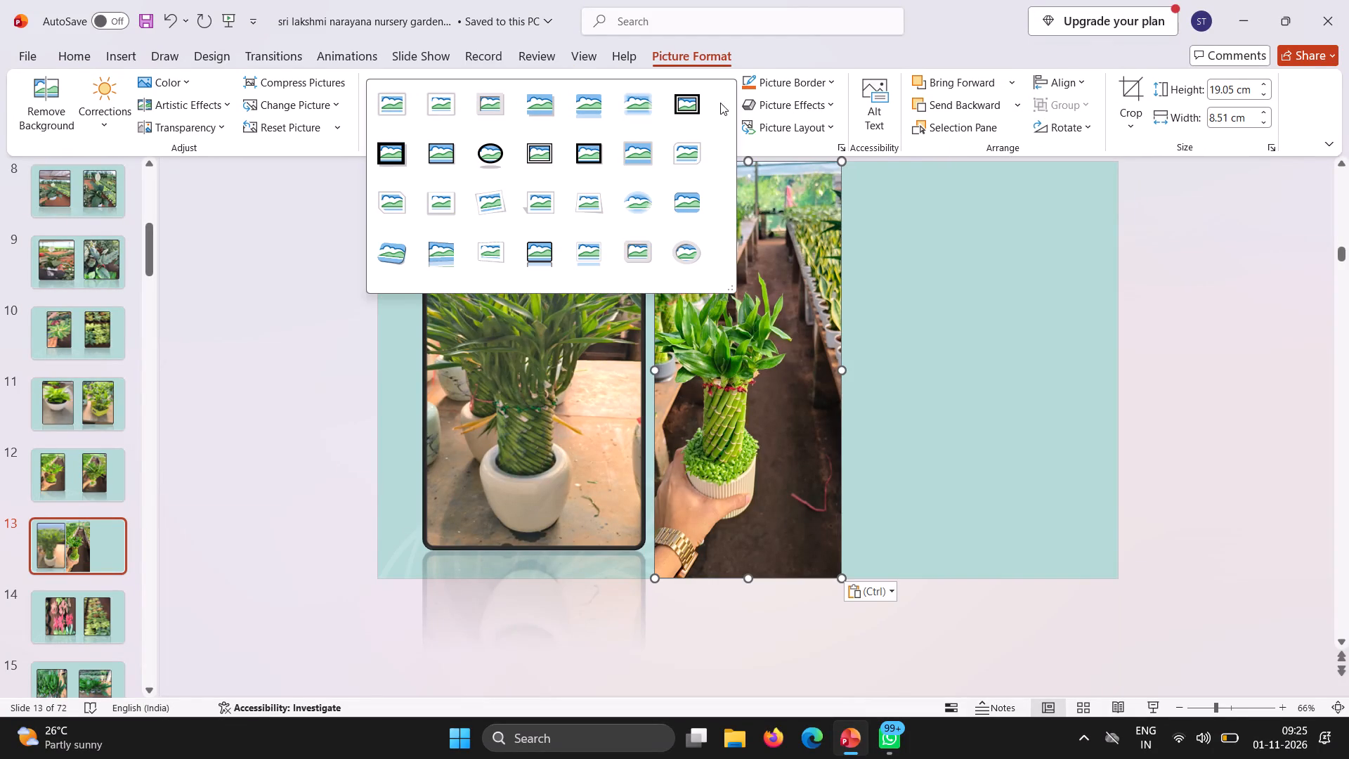
Apply the black bevelled frame with reflection to the hand-held plant photo and place it on slide 13's right half, about 16.87 cm high.
{"action": "left_click", "coordinate": [534, 240]}
{"action": "left_click_drag", "start_coordinate": [776, 356], "coordinate": [934, 372]}
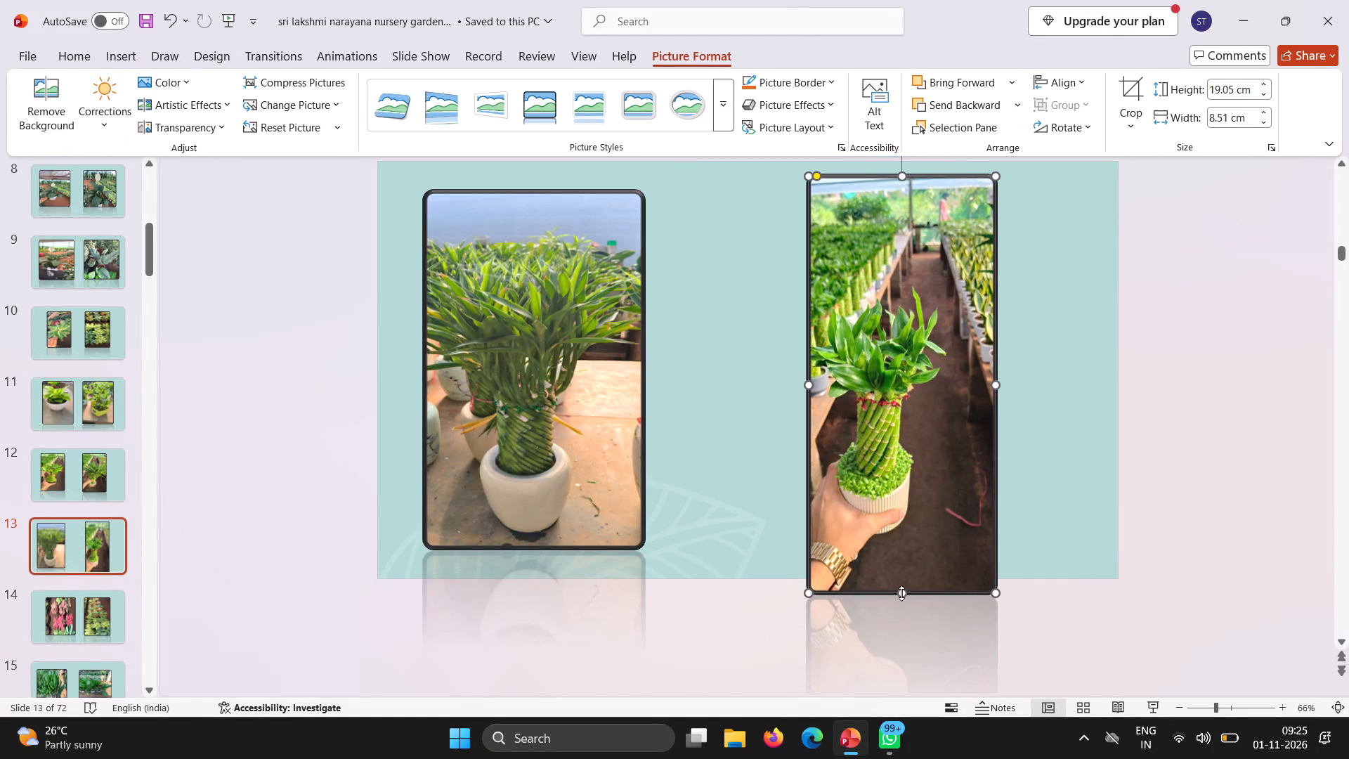
{"action": "left_click_drag", "start_coordinate": [906, 594], "coordinate": [913, 550]}
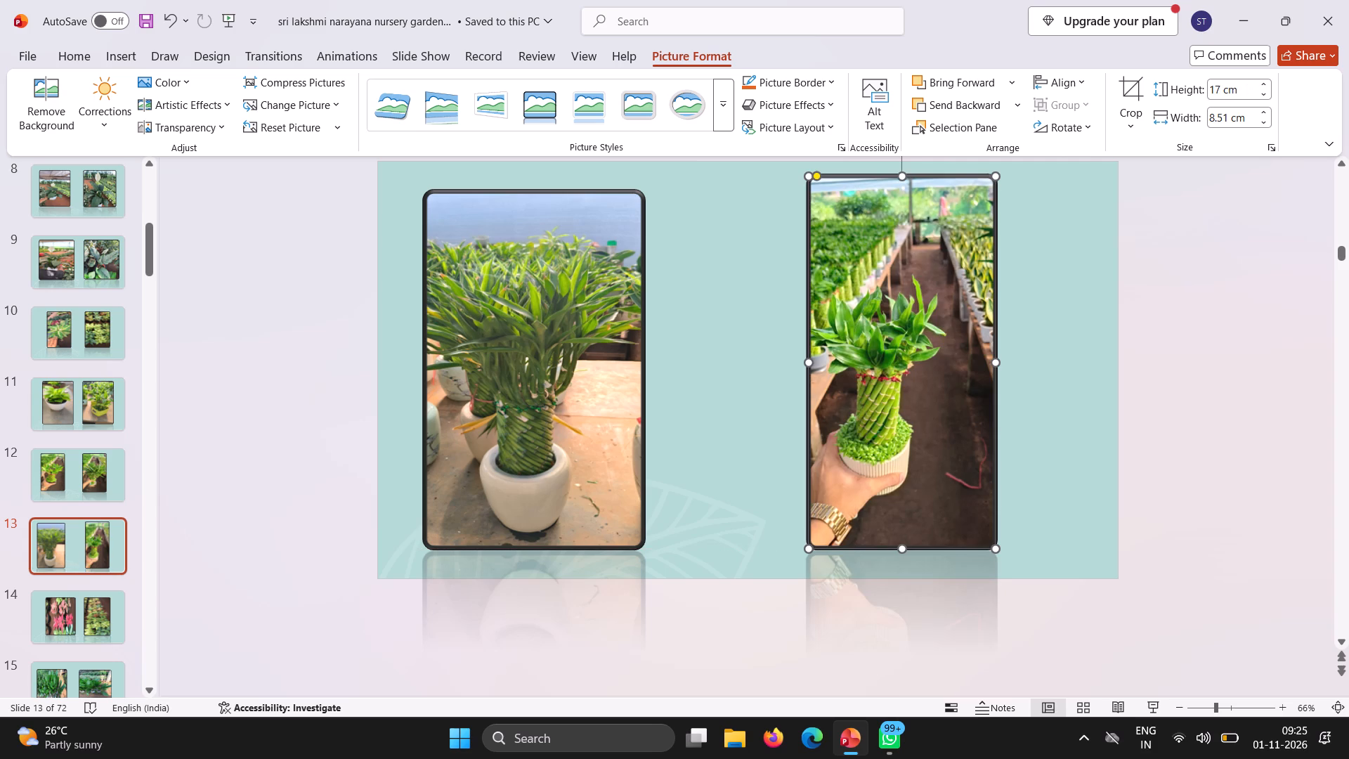
{"action": "left_click", "coordinate": [905, 176]}
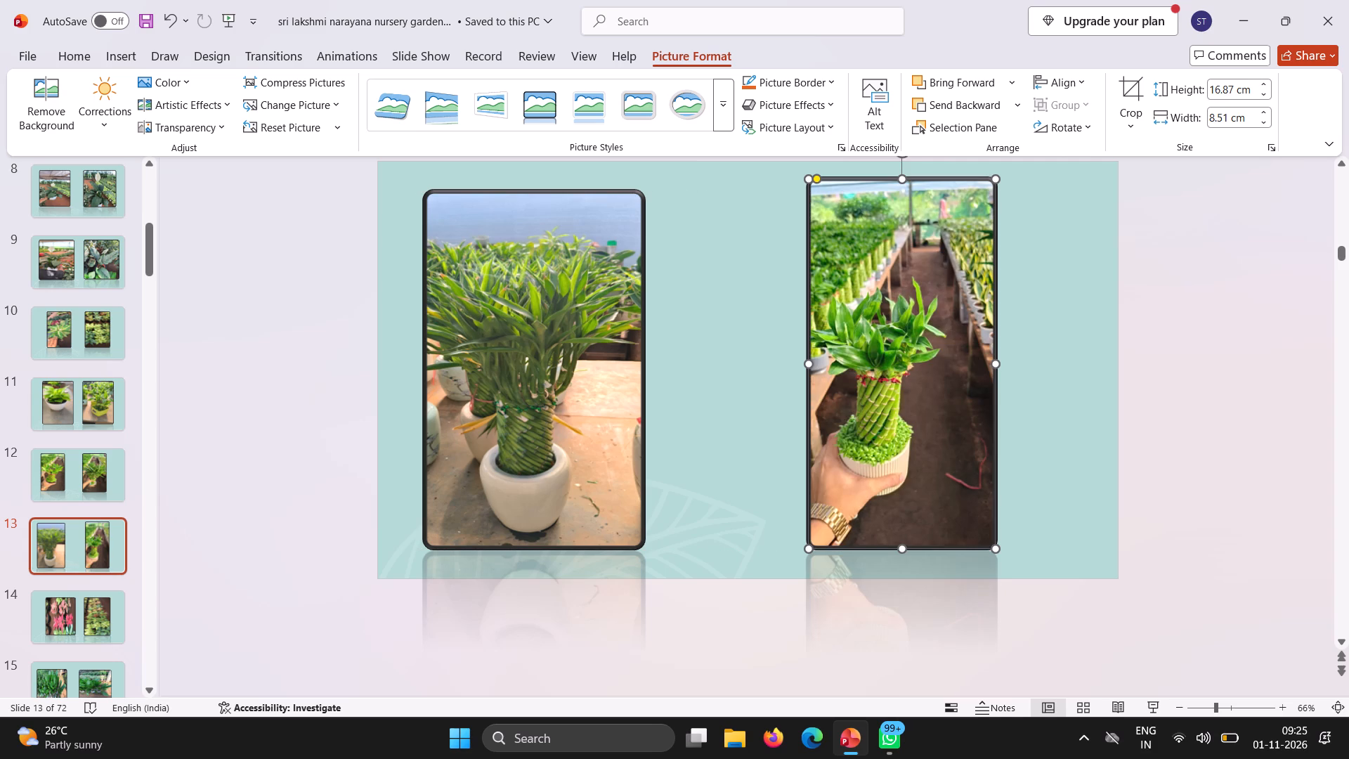
Level the two framed photos on slide 13 by nudging the left one up and shortening the right one to about 16.59 cm high.
{"action": "left_click_drag", "start_coordinate": [516, 368], "coordinate": [521, 364]}
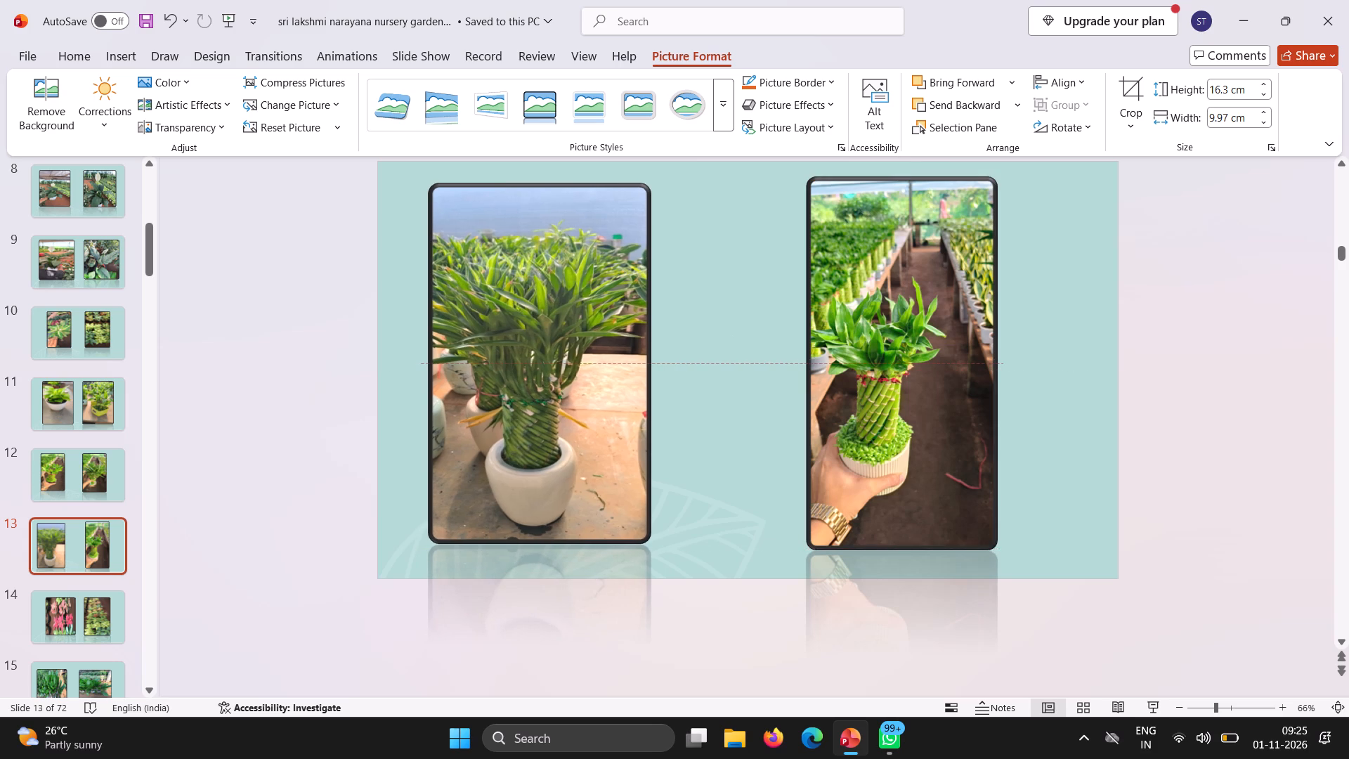
{"action": "left_click_drag", "start_coordinate": [521, 364], "coordinate": [523, 363]}
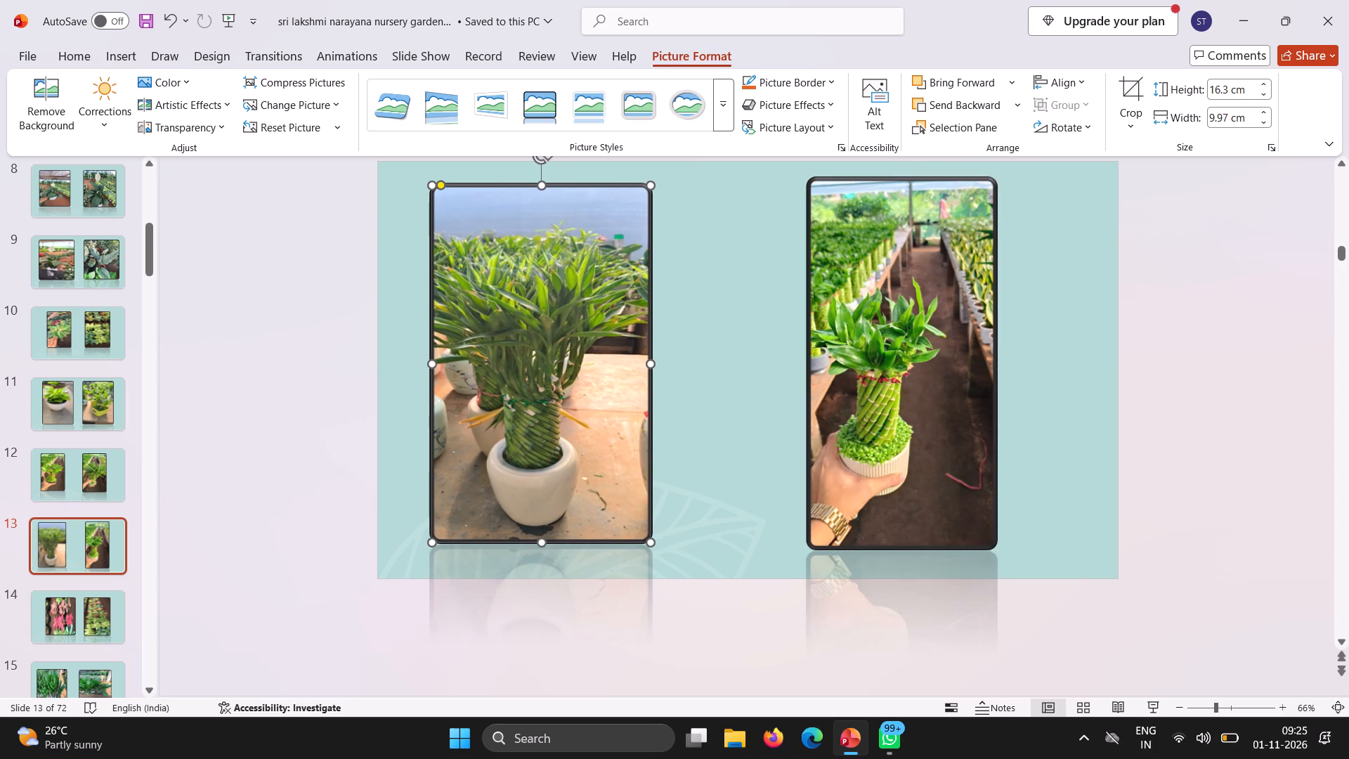
{"action": "left_click", "coordinate": [928, 499]}
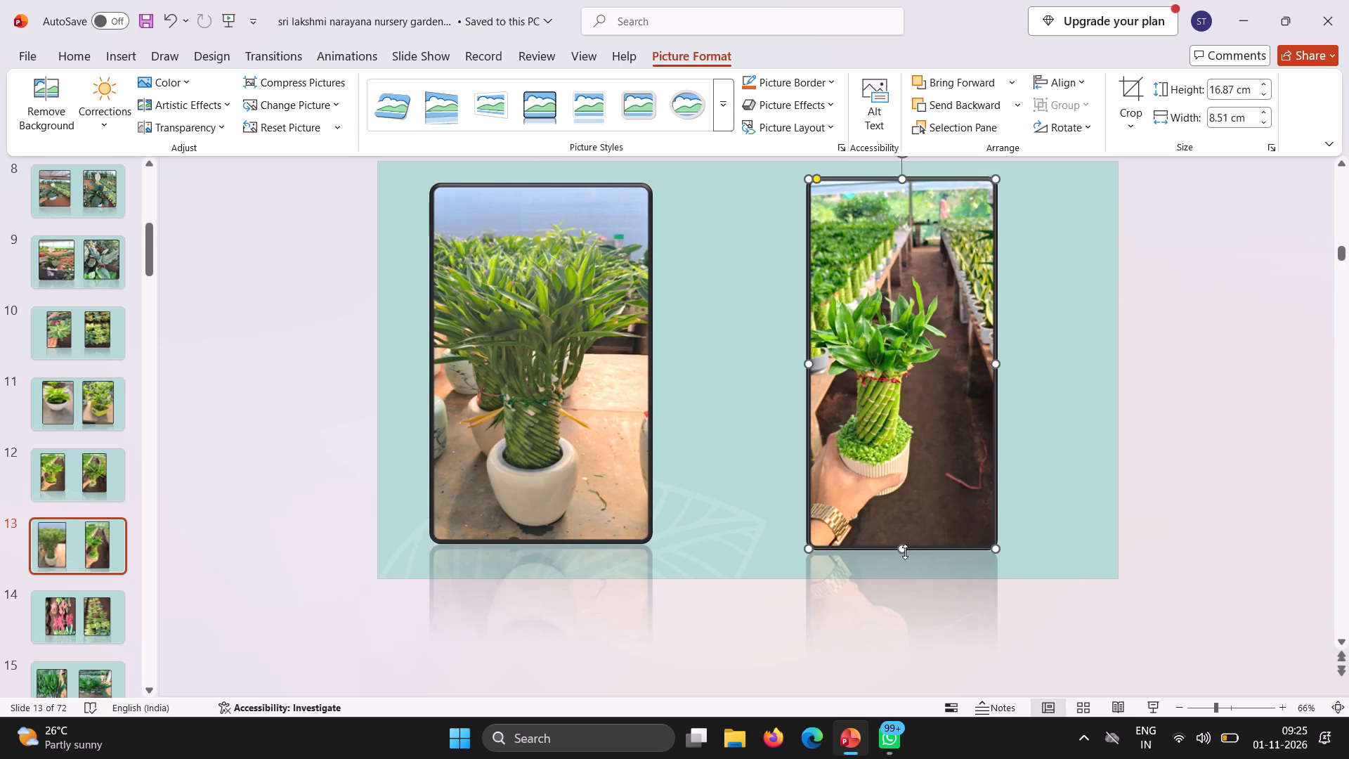
{"action": "left_click_drag", "start_coordinate": [901, 552], "coordinate": [901, 538]}
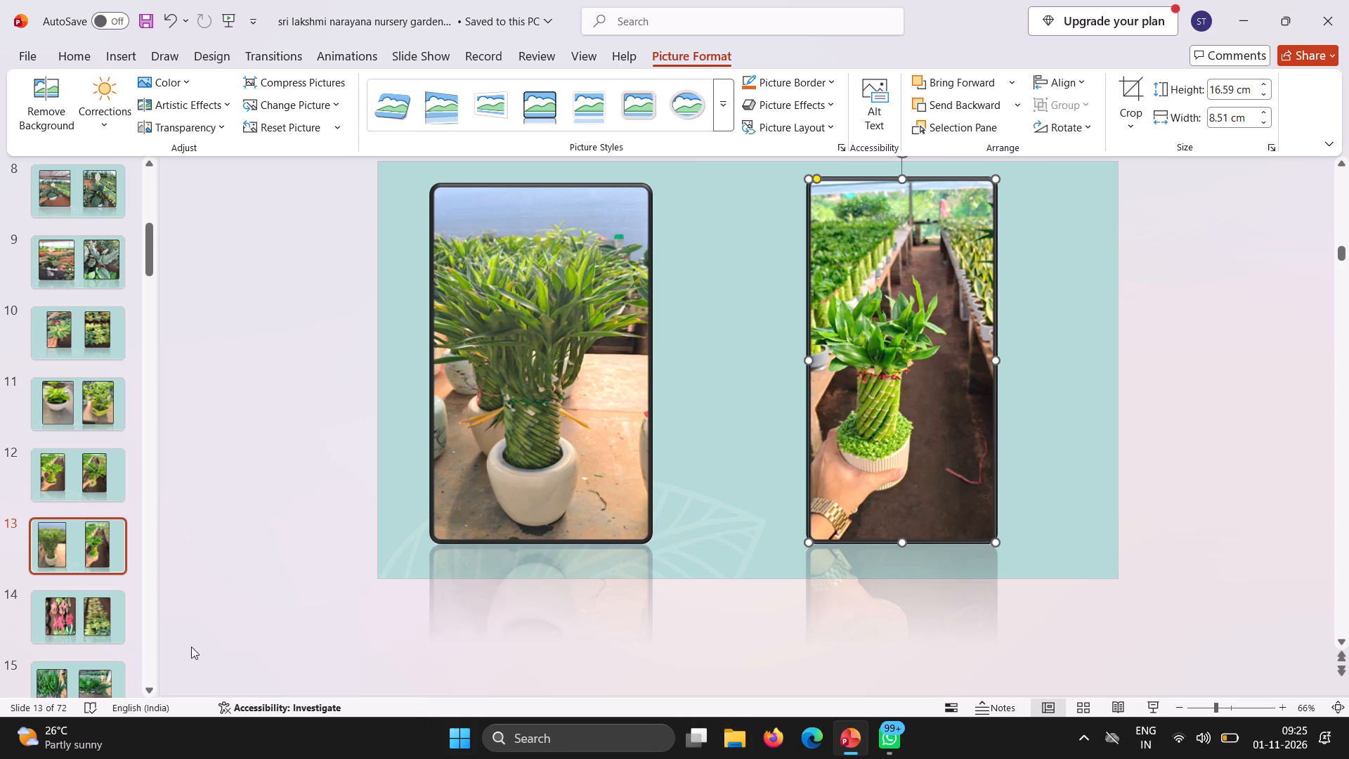
Move slide 13 with the two framed potted plant photos up the deck to become slide 4.
{"action": "left_click_drag", "start_coordinate": [65, 511], "coordinate": [77, 562]}
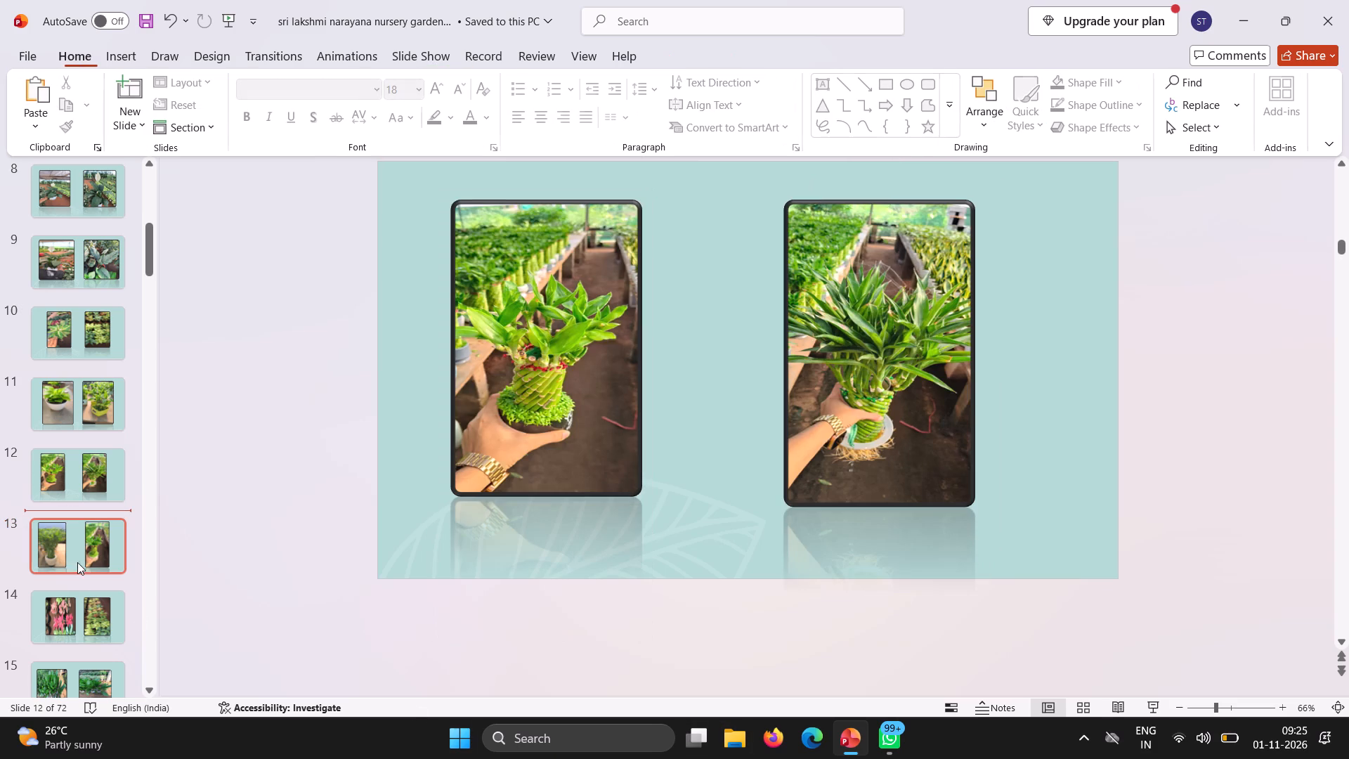
{"action": "left_click_drag", "start_coordinate": [77, 562], "coordinate": [75, 540]}
{"action": "left_click", "coordinate": [75, 540]}
{"action": "left_click_drag", "start_coordinate": [75, 540], "coordinate": [111, 336]}
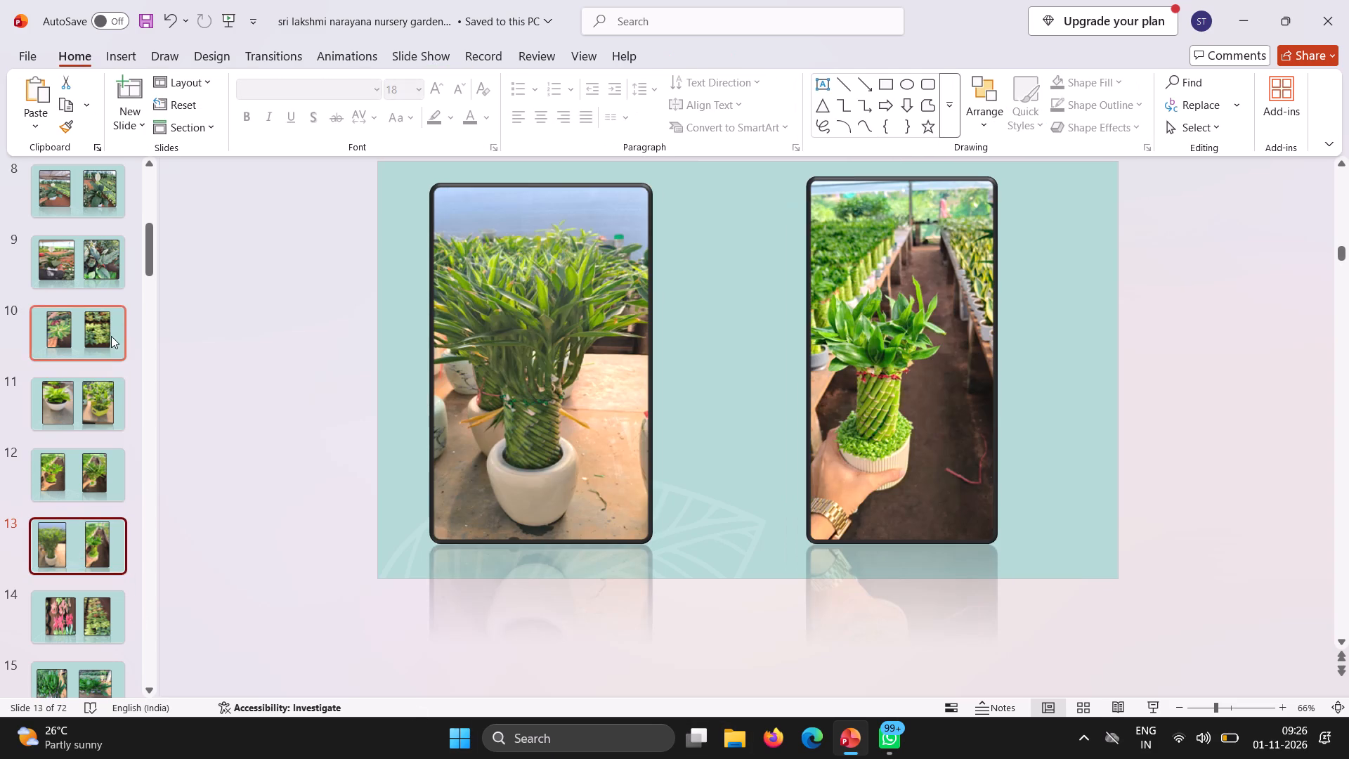
{"action": "left_click_drag", "start_coordinate": [111, 336], "coordinate": [65, 561]}
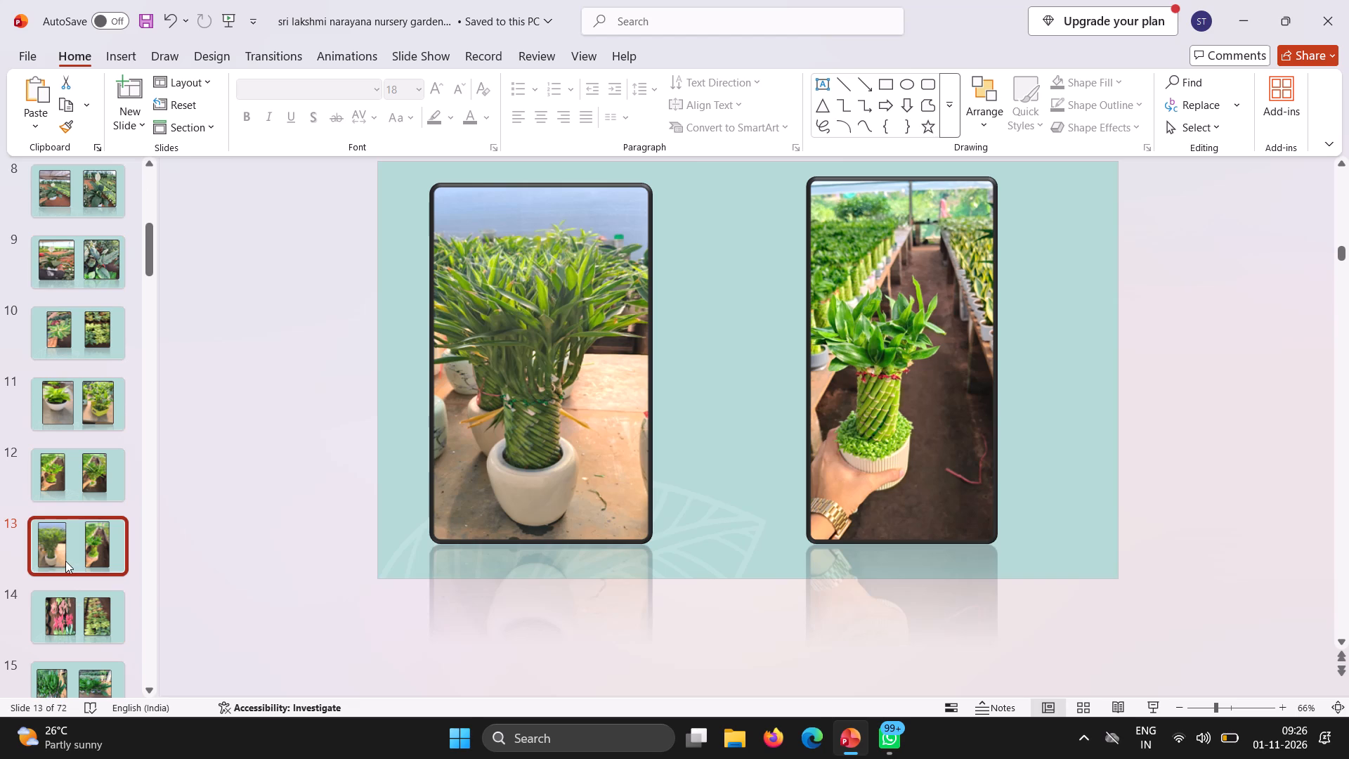
{"action": "left_click", "coordinate": [65, 561]}
{"action": "left_click_drag", "start_coordinate": [65, 561], "coordinate": [91, 536]}
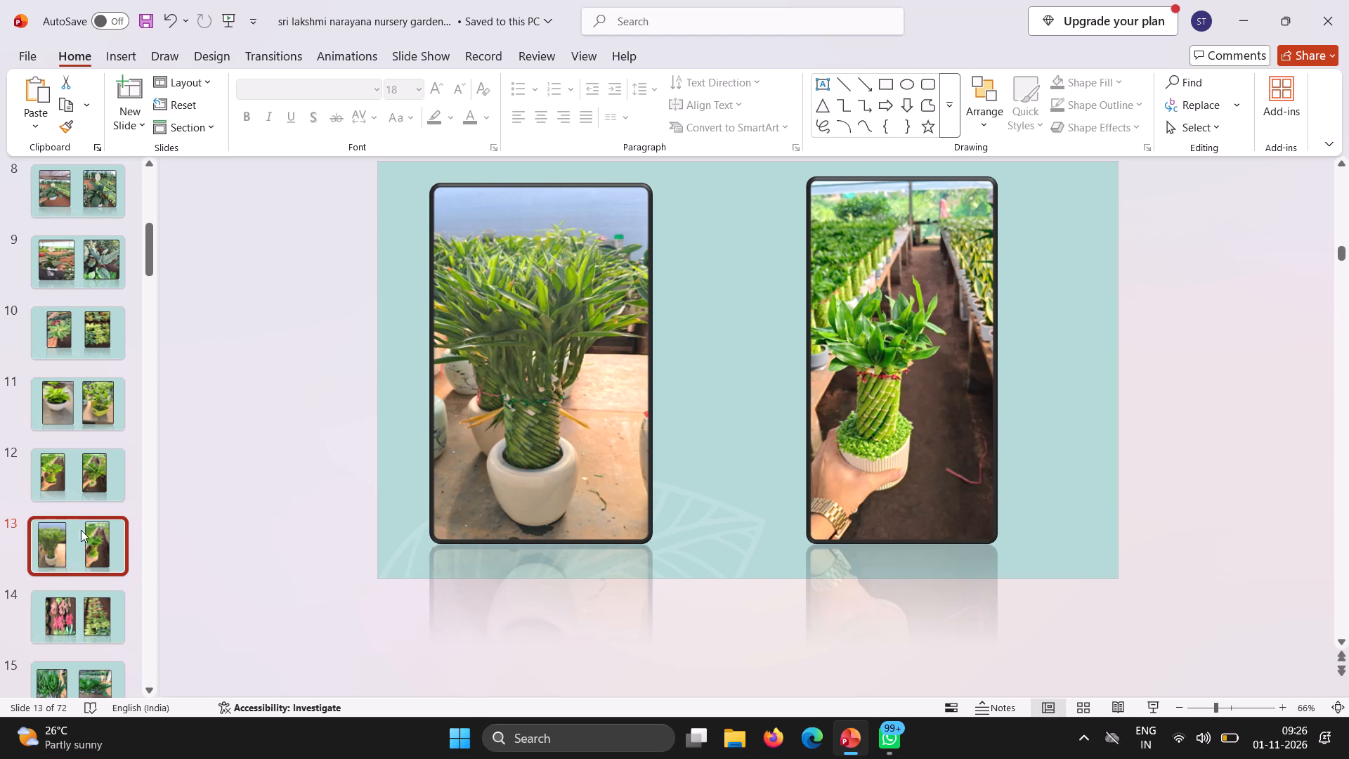
{"action": "left_click", "coordinate": [77, 531]}
{"action": "left_click_drag", "start_coordinate": [77, 531], "coordinate": [89, 472]}
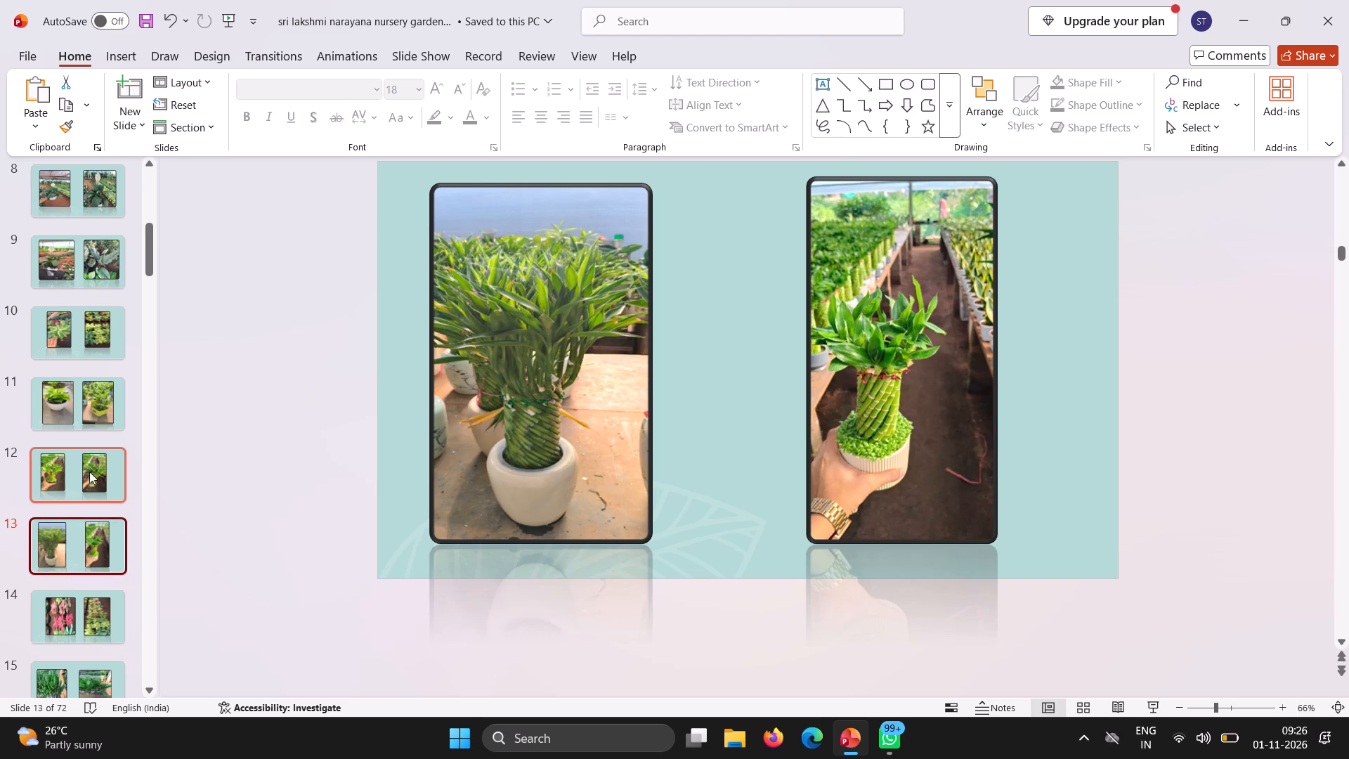
{"action": "left_click_drag", "start_coordinate": [89, 472], "coordinate": [65, 540]}
{"action": "left_click_drag", "start_coordinate": [65, 540], "coordinate": [71, 538]}
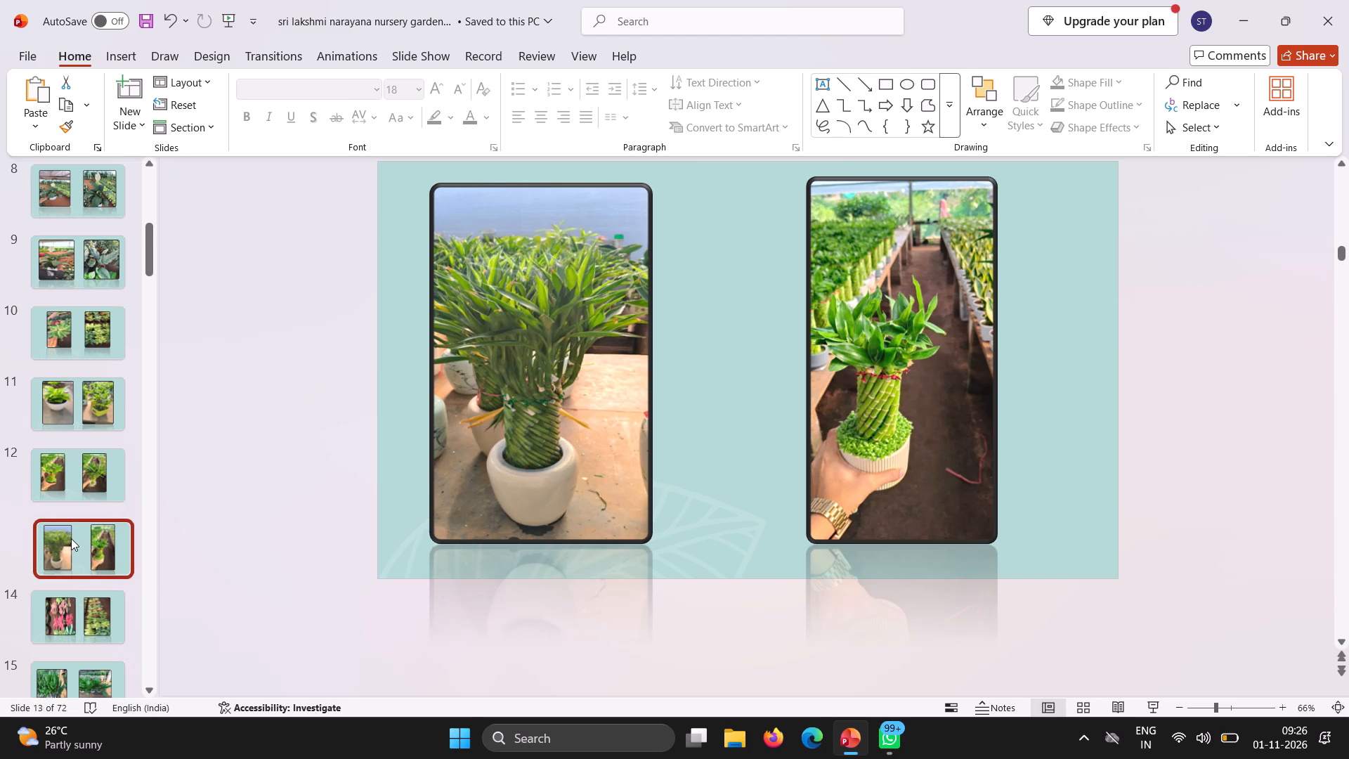
{"action": "left_click_drag", "start_coordinate": [71, 538], "coordinate": [85, 163]}
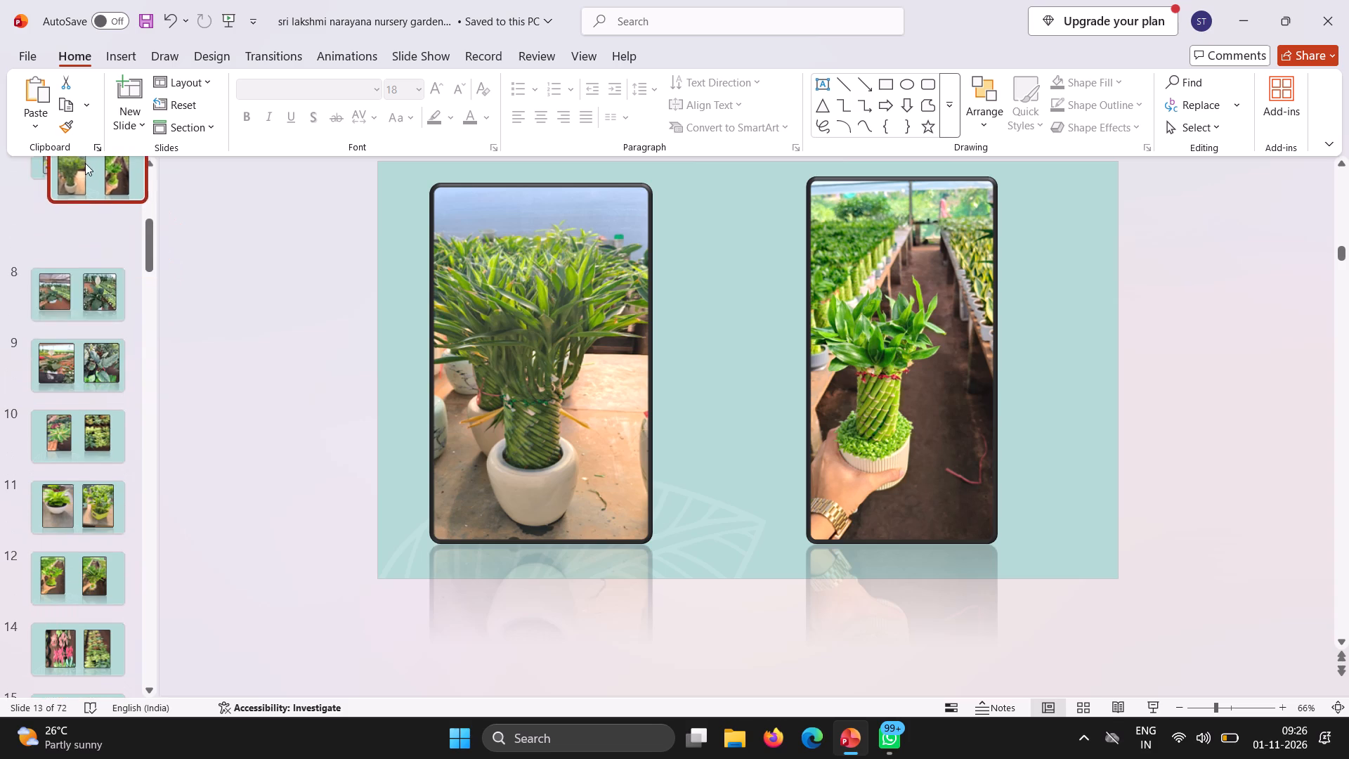
{"action": "left_click_drag", "start_coordinate": [85, 163], "coordinate": [68, 221]}
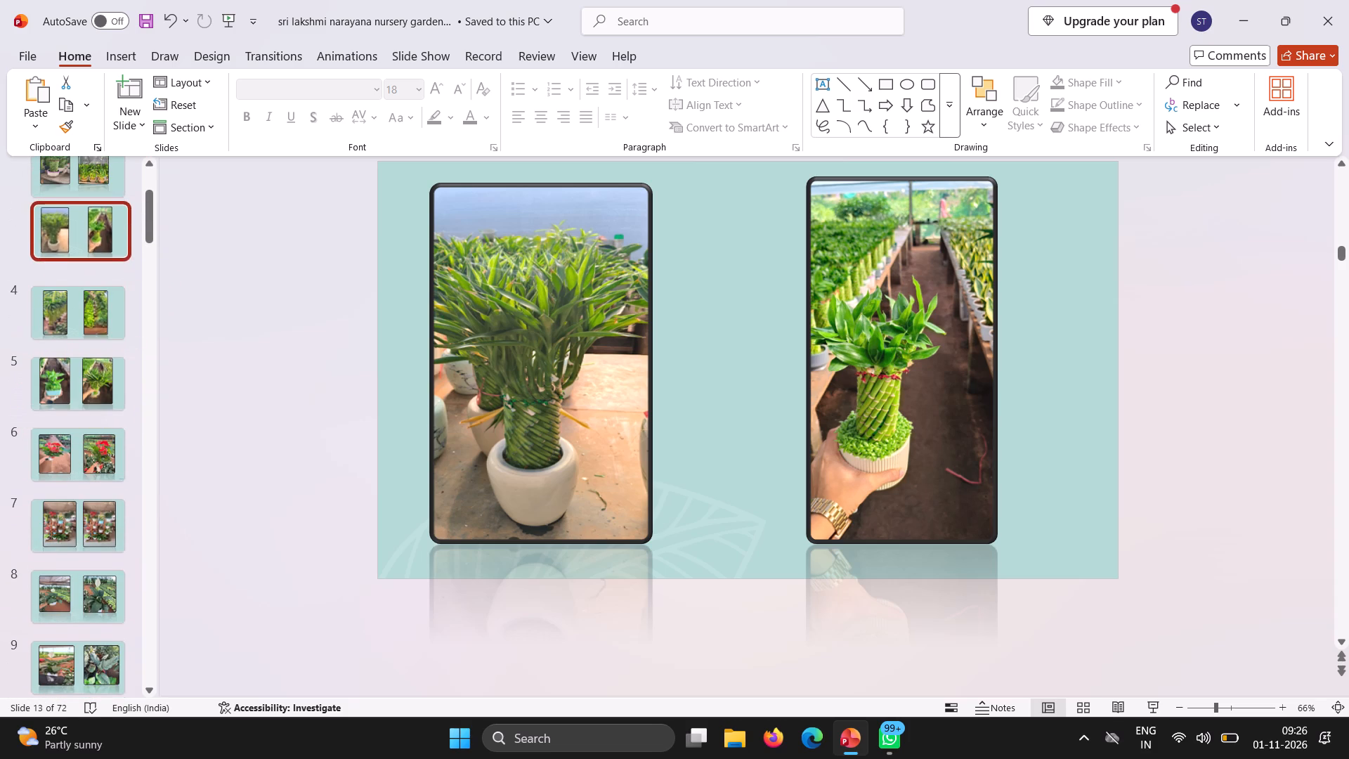
{"action": "left_click_drag", "start_coordinate": [68, 221], "coordinate": [65, 223]}
{"action": "left_click", "coordinate": [65, 223]}
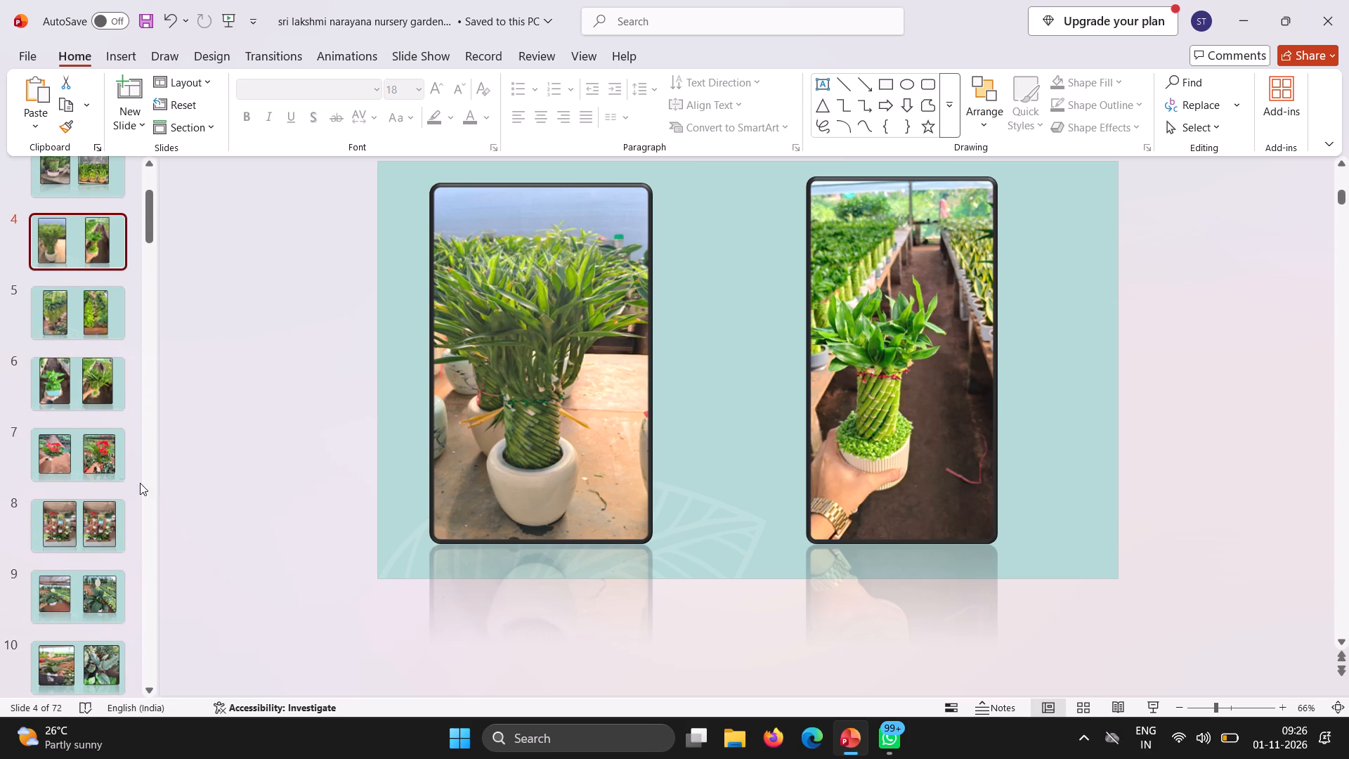
Insert a new slide after slide 7, the one with the red flower photos.
{"action": "left_click", "coordinate": [132, 464]}
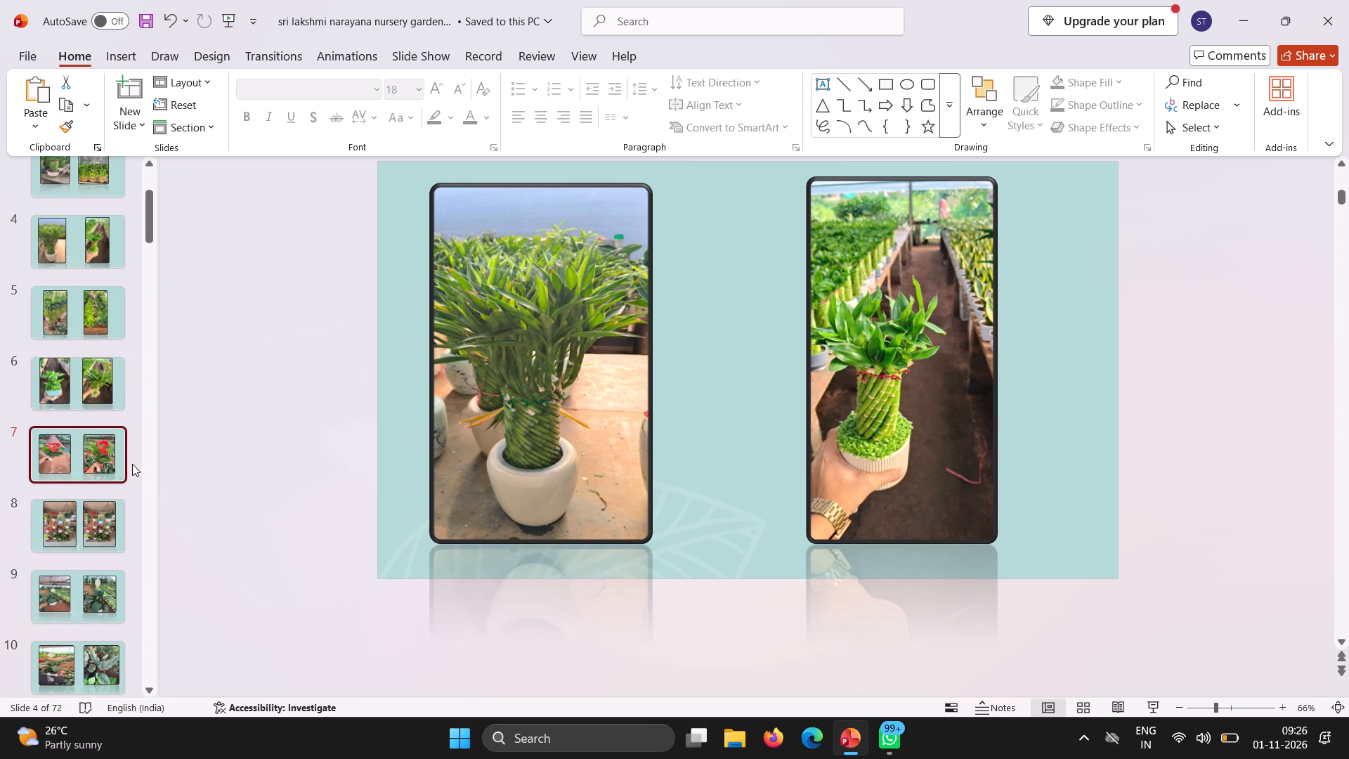
{"action": "key", "text": "Return"}
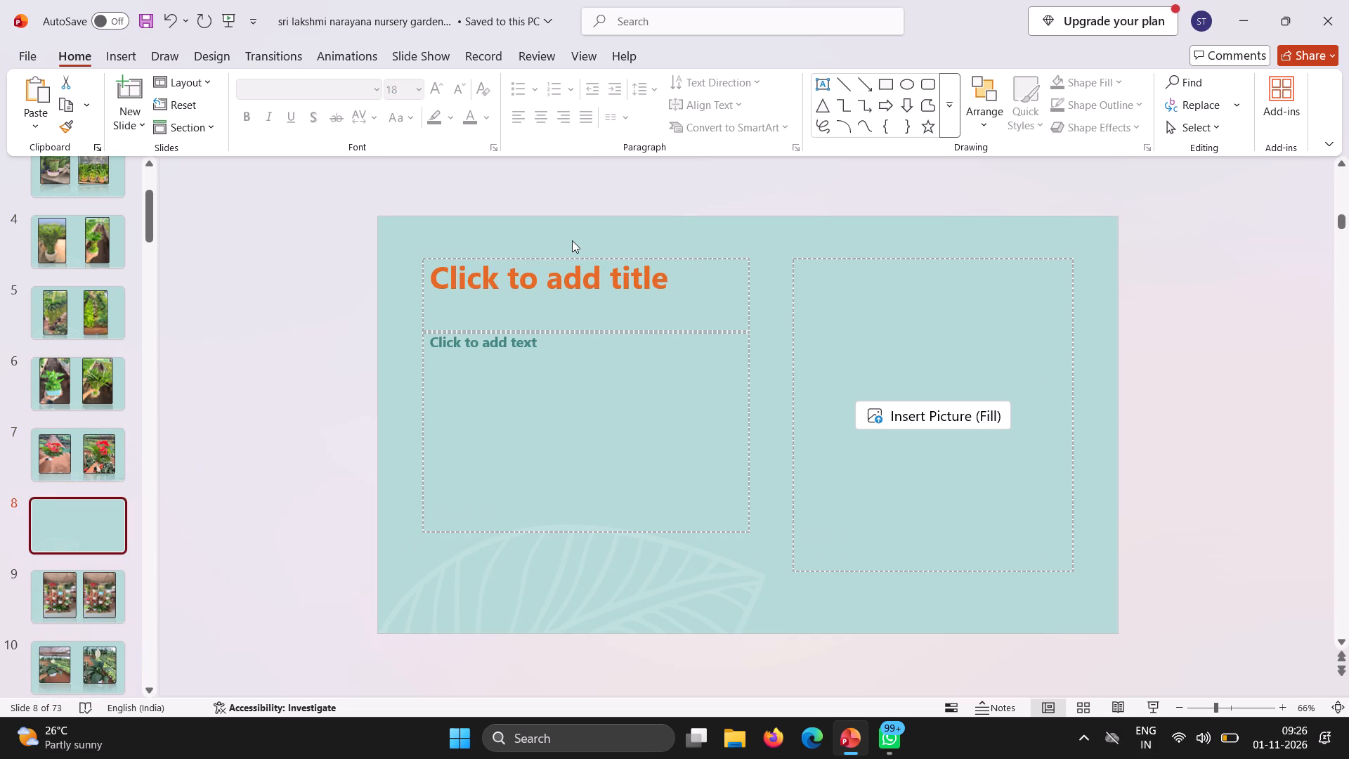
Remove the title, text and picture placeholders from new slide 8, leaving only the background.
{"action": "left_click", "coordinate": [561, 258]}
{"action": "right_click", "coordinate": [556, 259]}
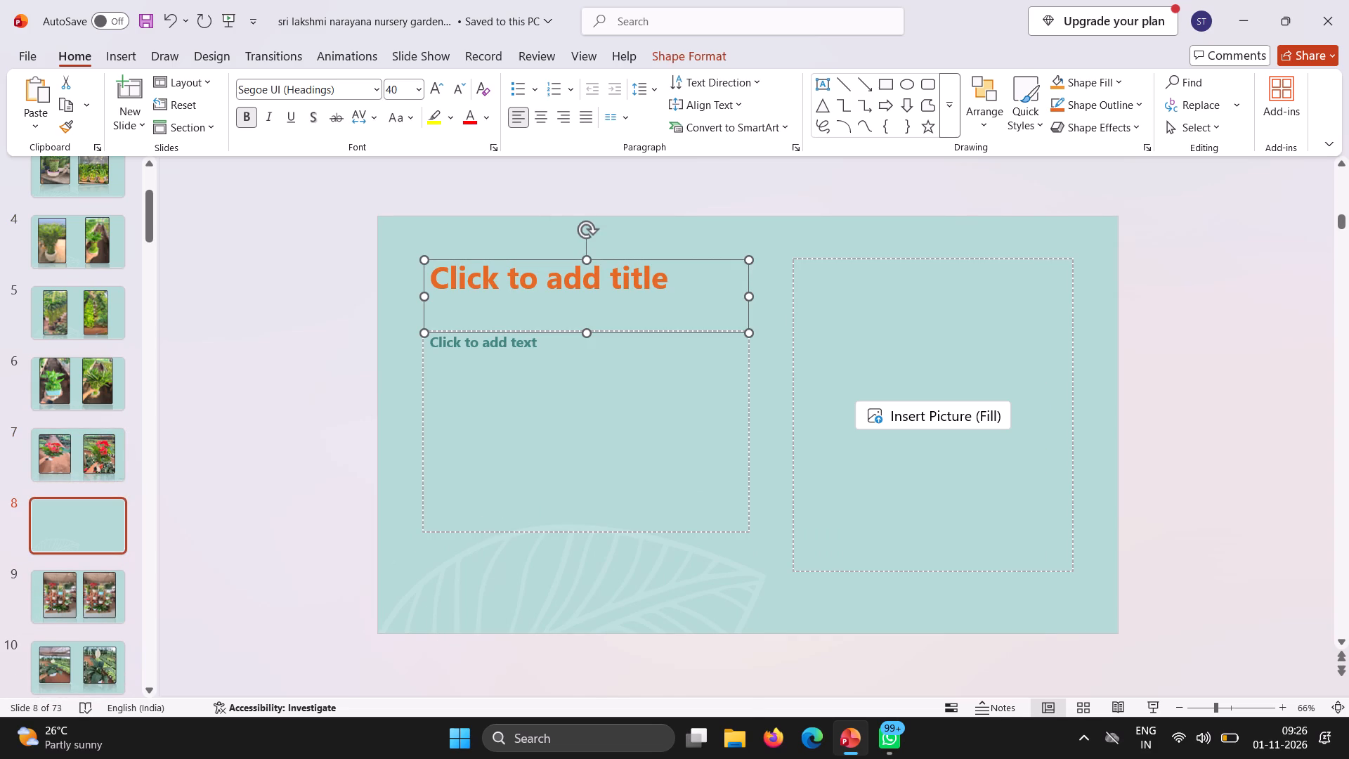
{"action": "left_click", "coordinate": [576, 269]}
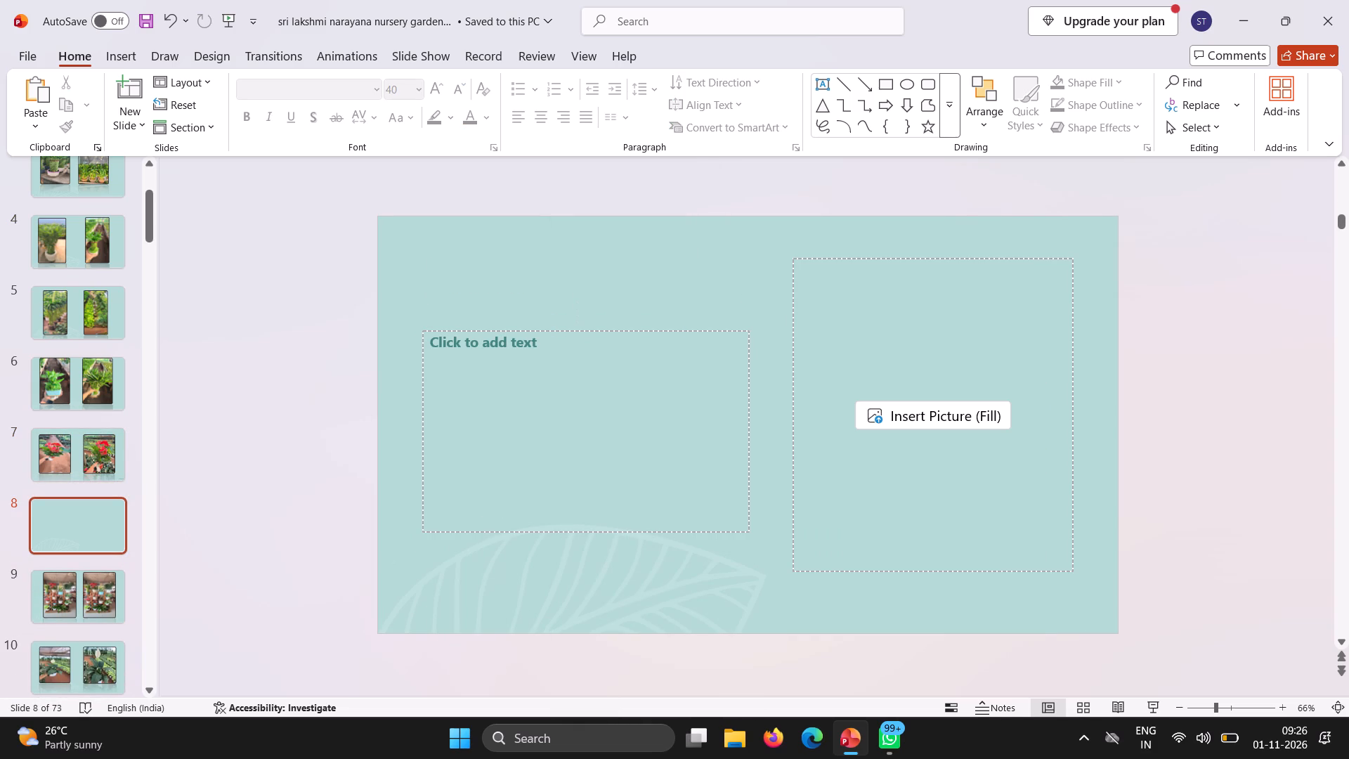
{"action": "right_click", "coordinate": [575, 335]}
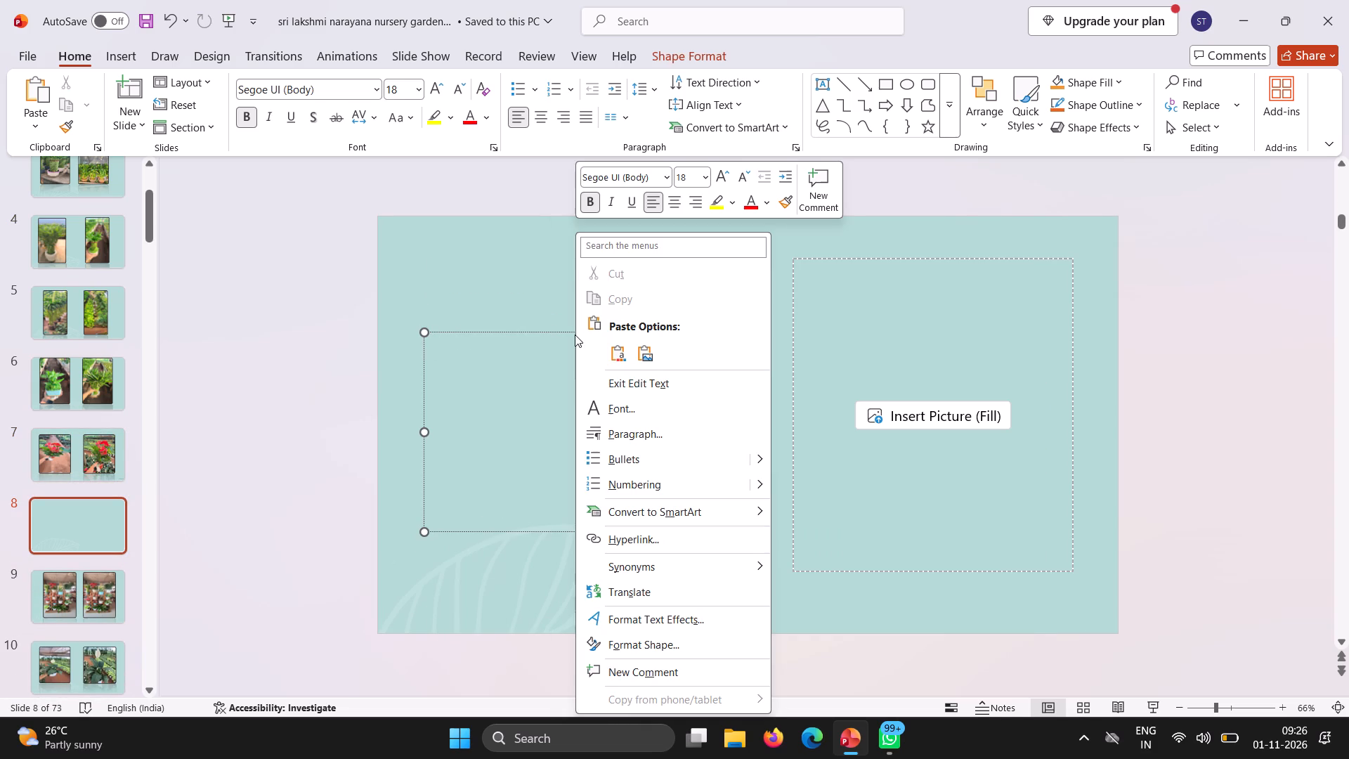
{"action": "right_click", "coordinate": [557, 323]}
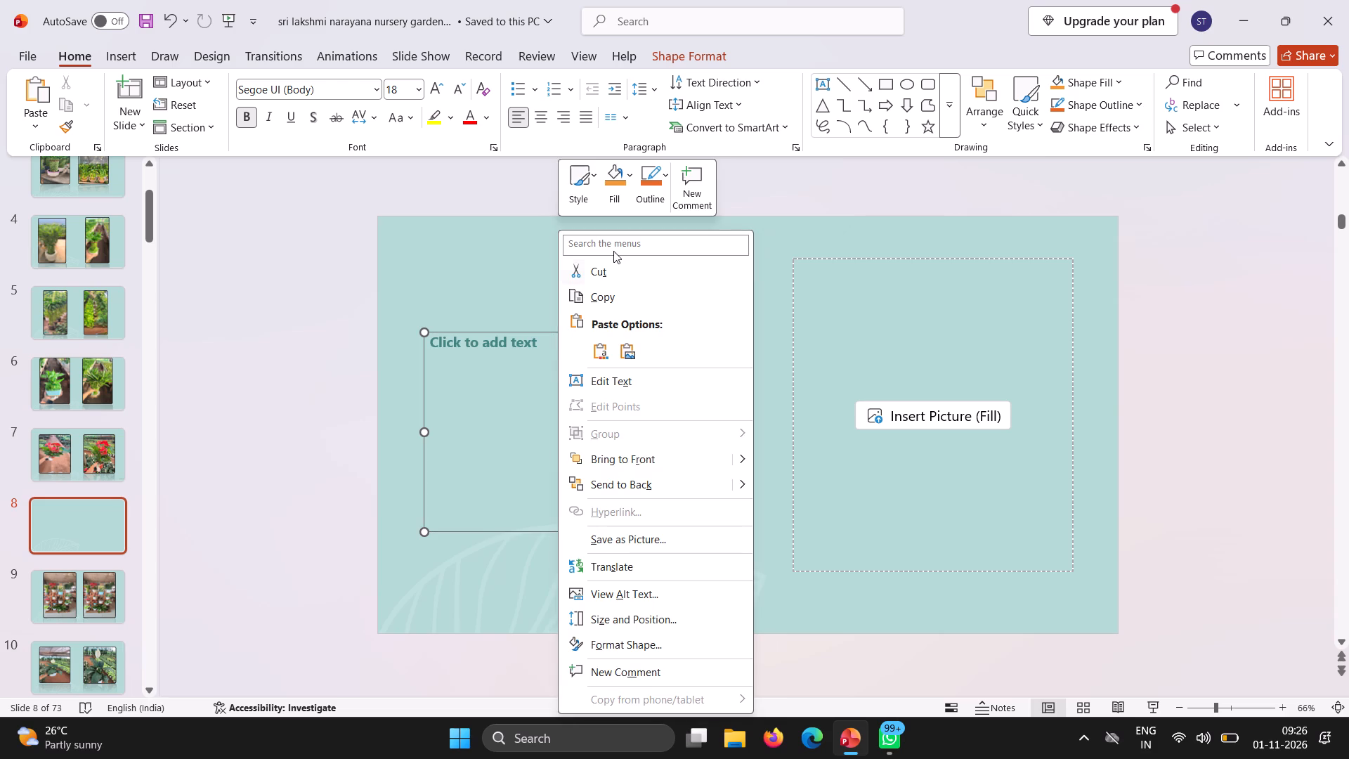
{"action": "double_click", "coordinate": [607, 266]}
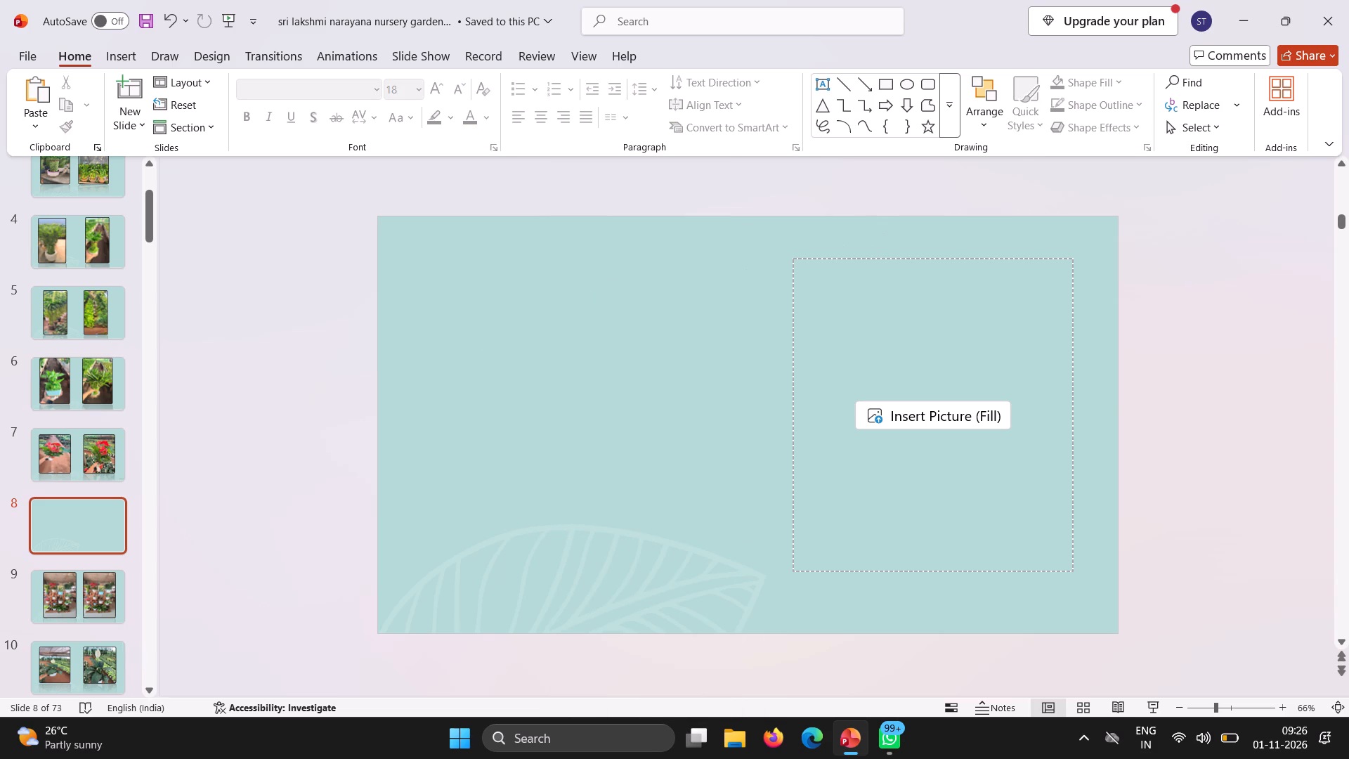
{"action": "right_click", "coordinate": [865, 253]}
{"action": "left_click", "coordinate": [903, 264]}
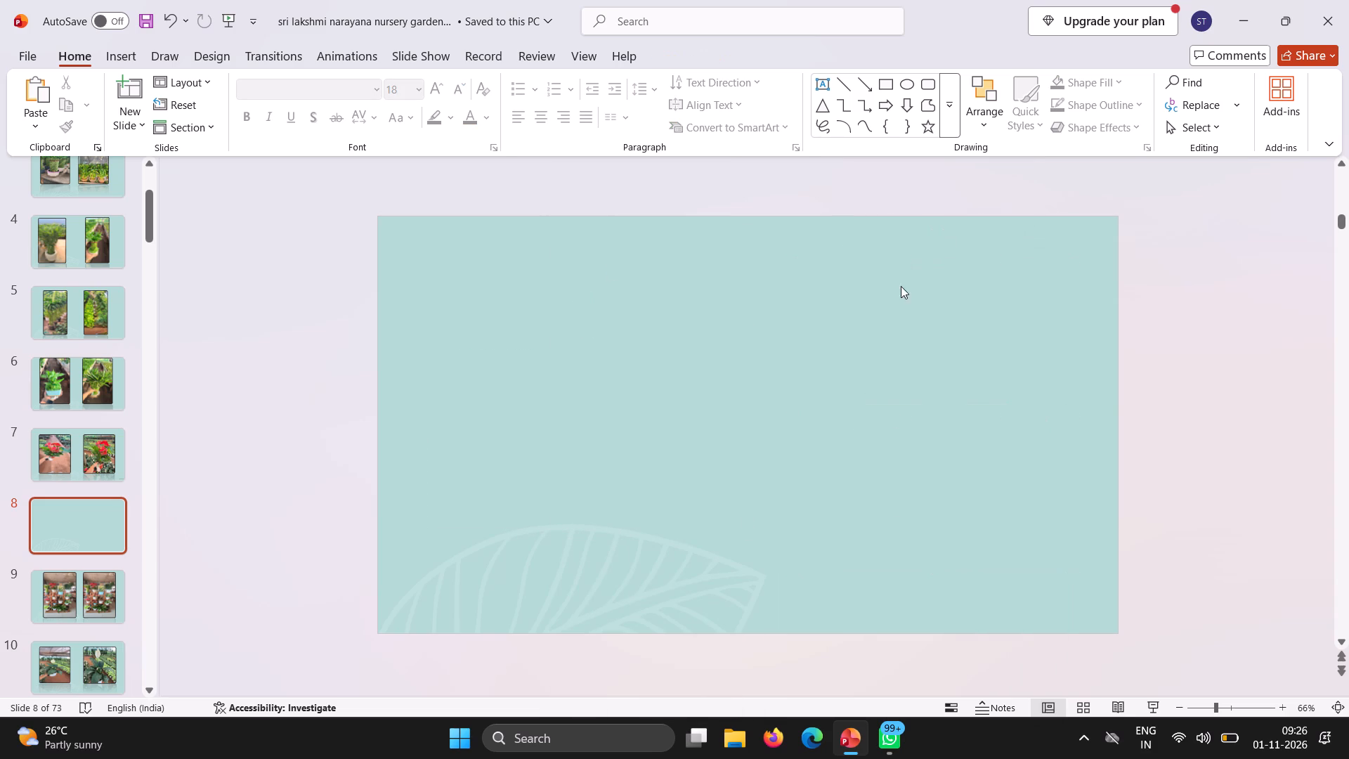
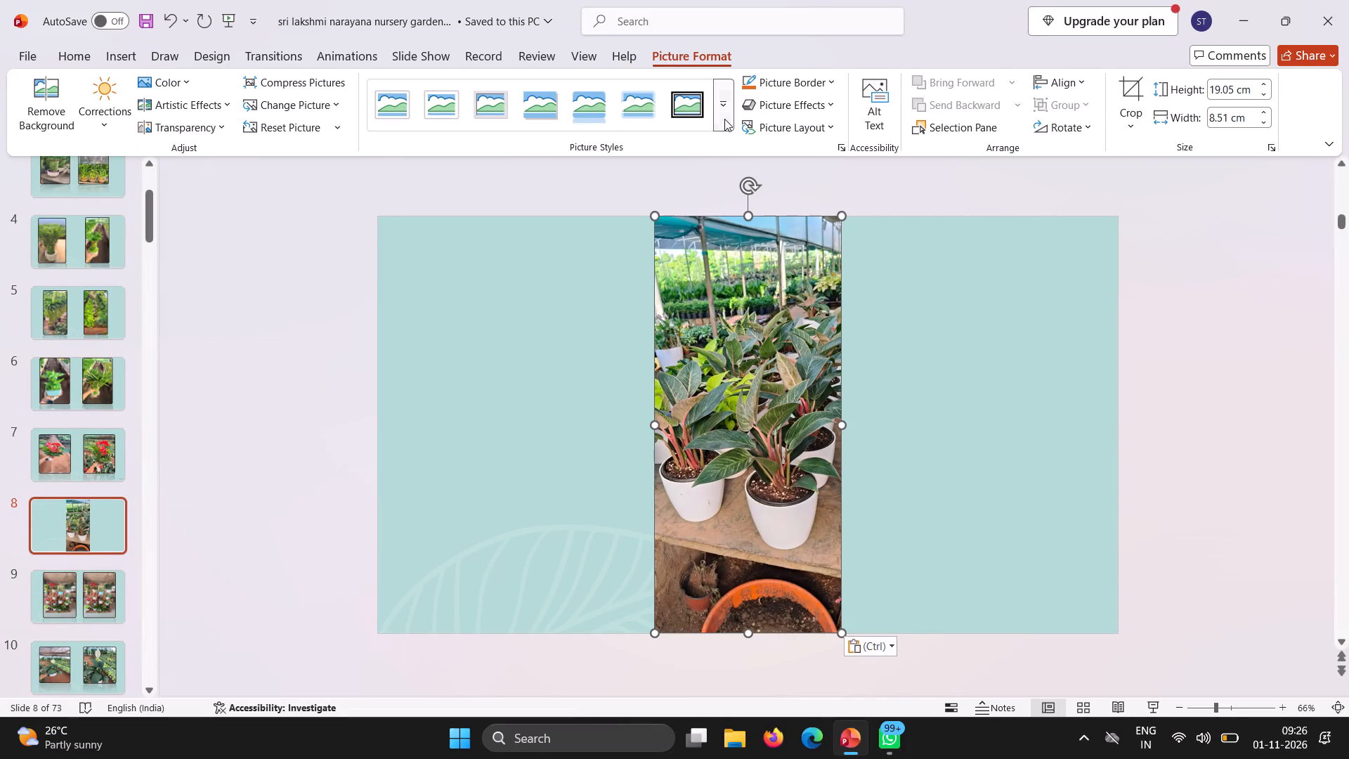
Apply the black rounded frame picture style with a reflection below to the potted plant photo on slide 8.
{"action": "left_click_drag", "start_coordinate": [726, 97], "coordinate": [535, 245]}
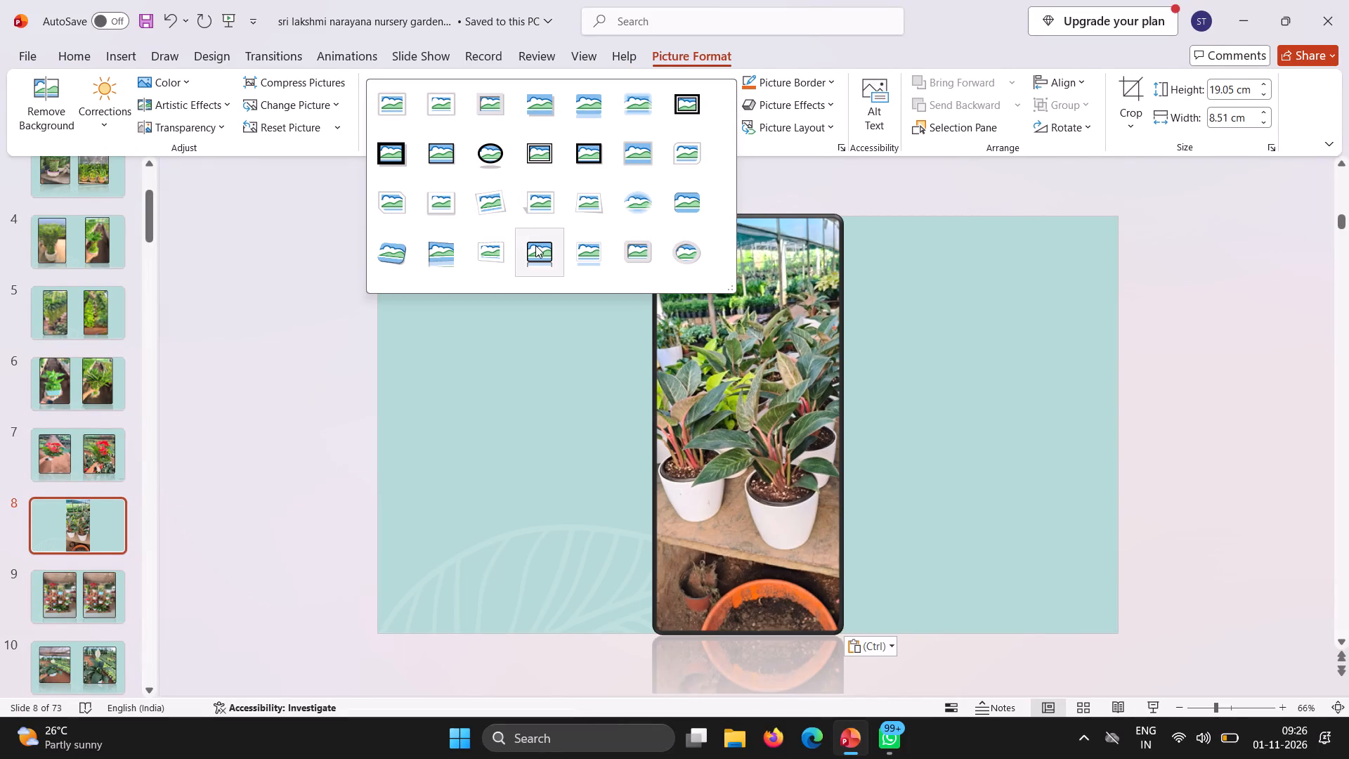
{"action": "left_click_drag", "start_coordinate": [535, 245], "coordinate": [535, 245]}
{"action": "left_click", "coordinate": [535, 245]}
Place the framed plant photo on the left half of slide 8, widening it and shortening it to fit within the slide's height.
{"action": "left_click_drag", "start_coordinate": [661, 288], "coordinate": [484, 311]}
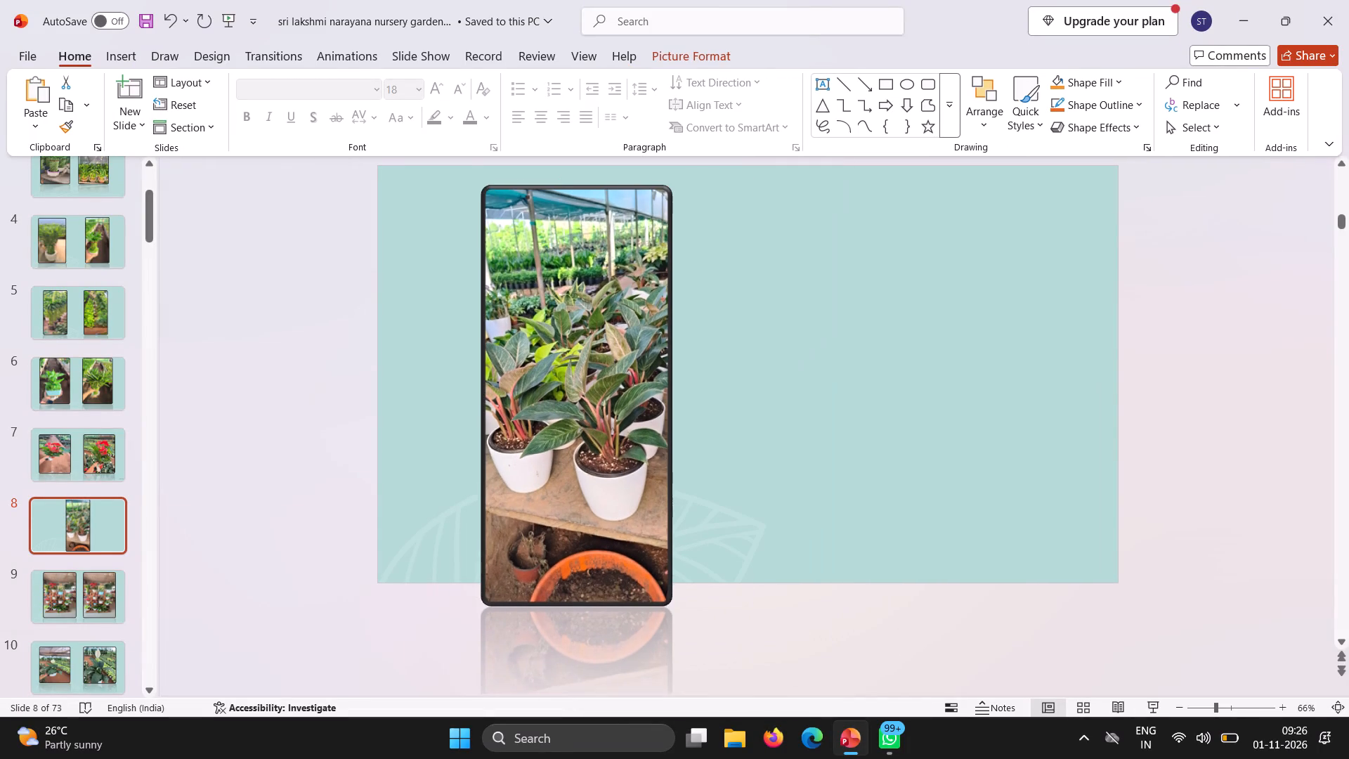
{"action": "left_click_drag", "start_coordinate": [484, 311], "coordinate": [428, 295]}
{"action": "left_click_drag", "start_coordinate": [608, 379], "coordinate": [668, 376]}
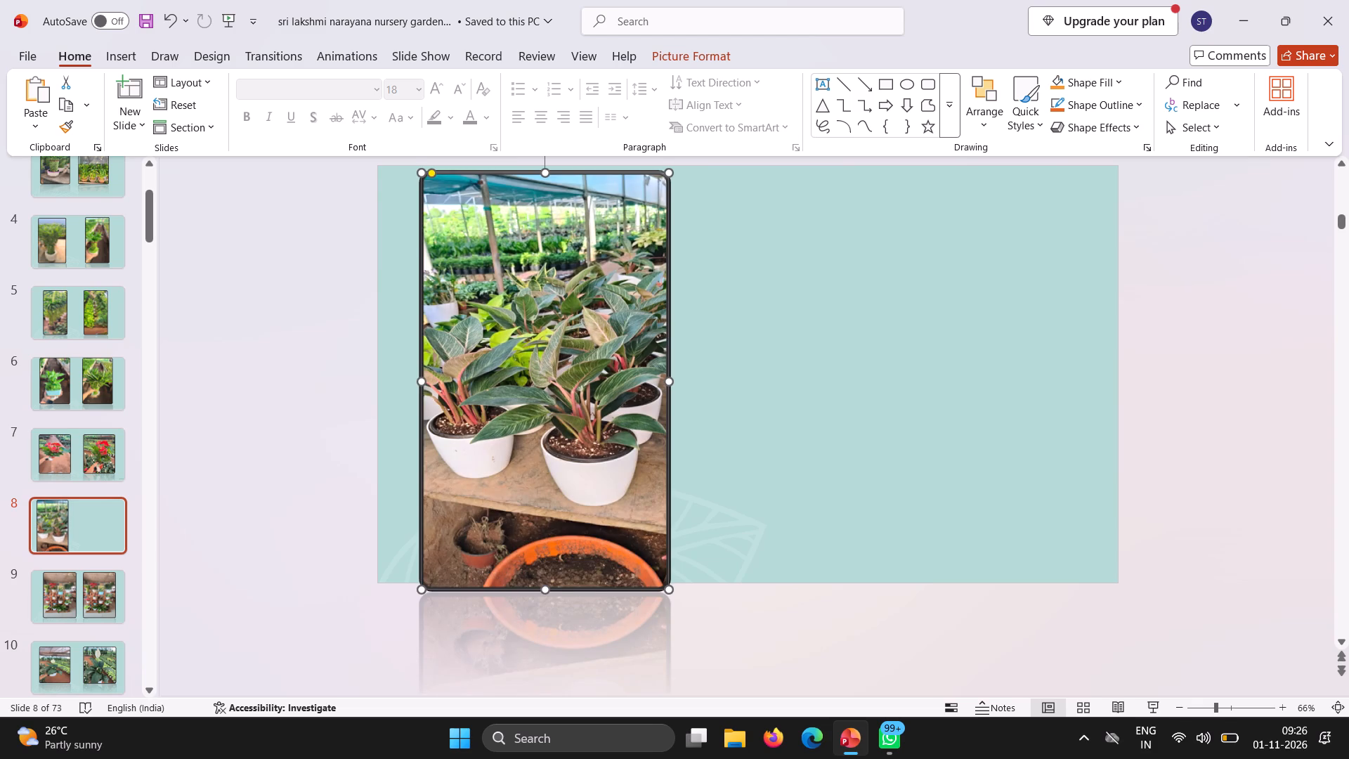
{"action": "left_click_drag", "start_coordinate": [545, 595], "coordinate": [561, 539]}
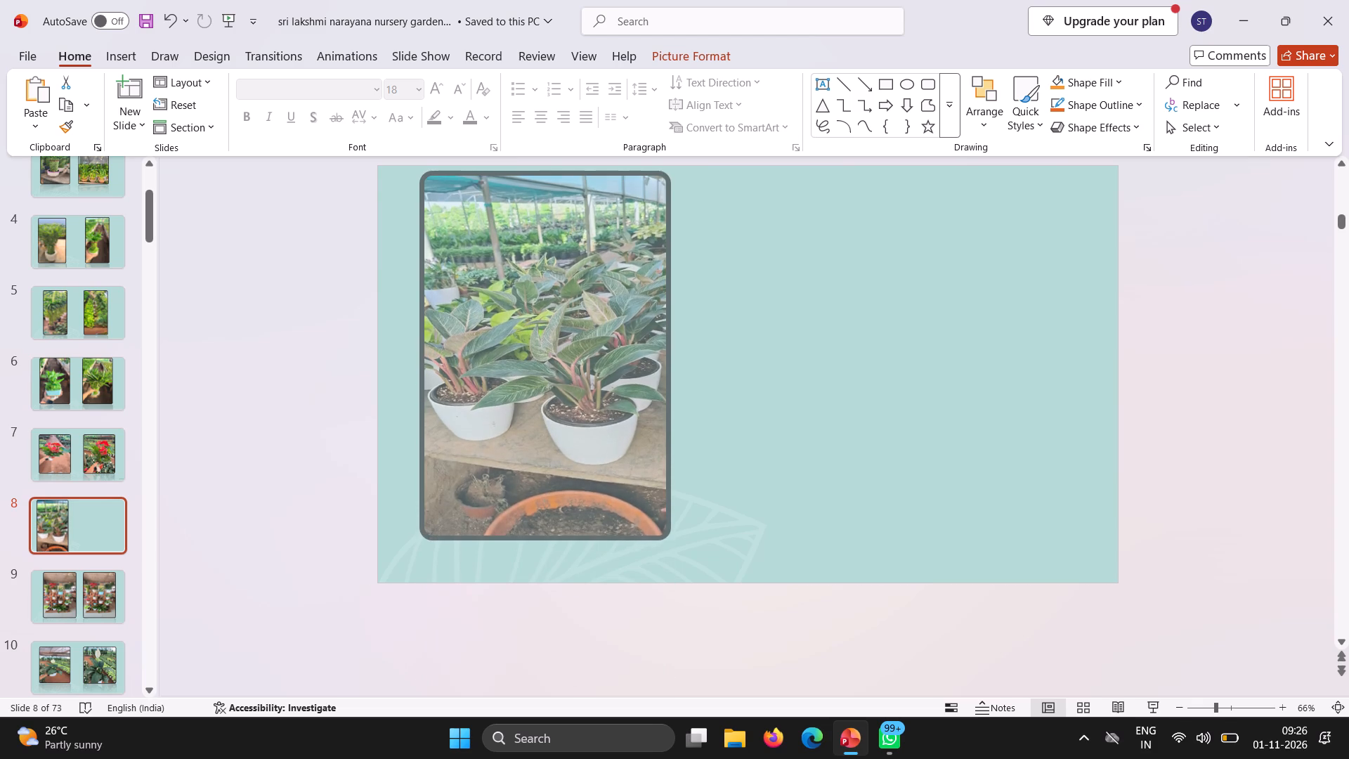
{"action": "left_click_drag", "start_coordinate": [561, 539], "coordinate": [571, 567]}
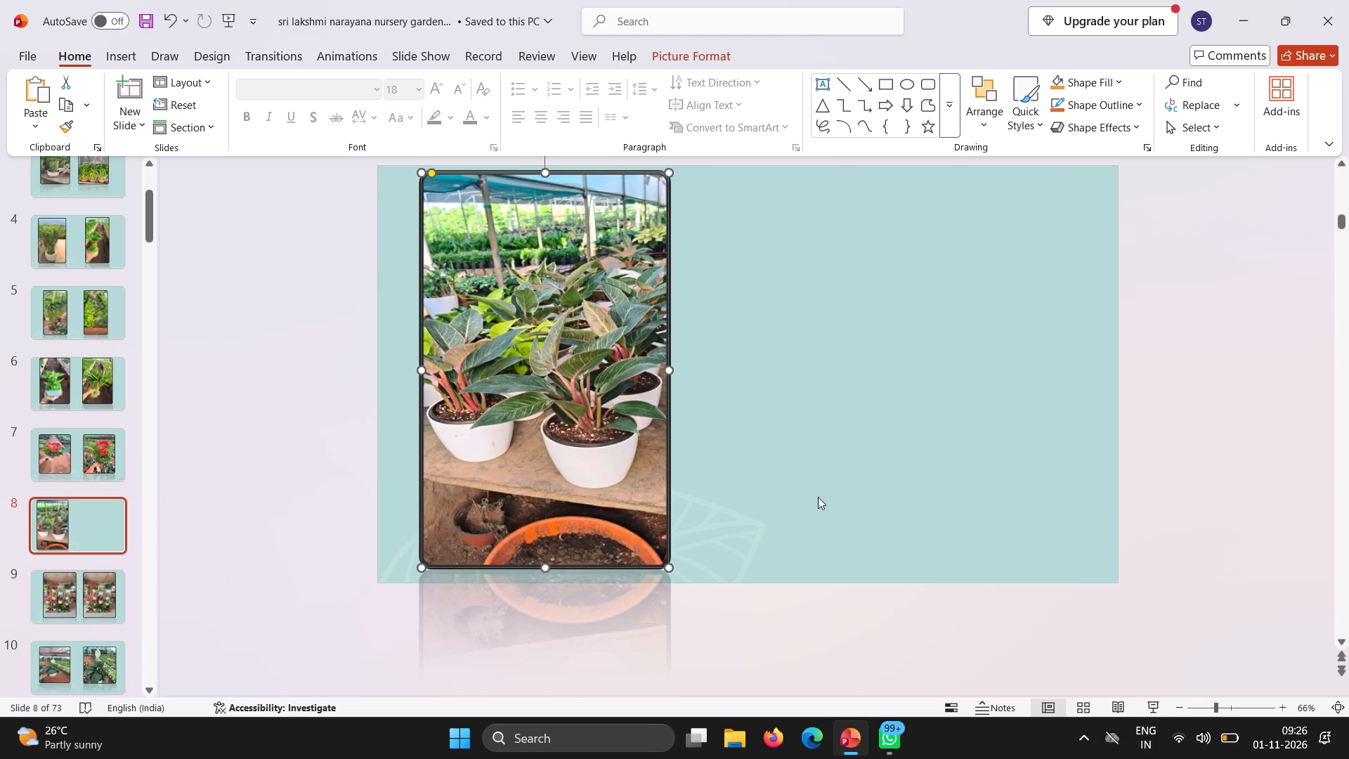
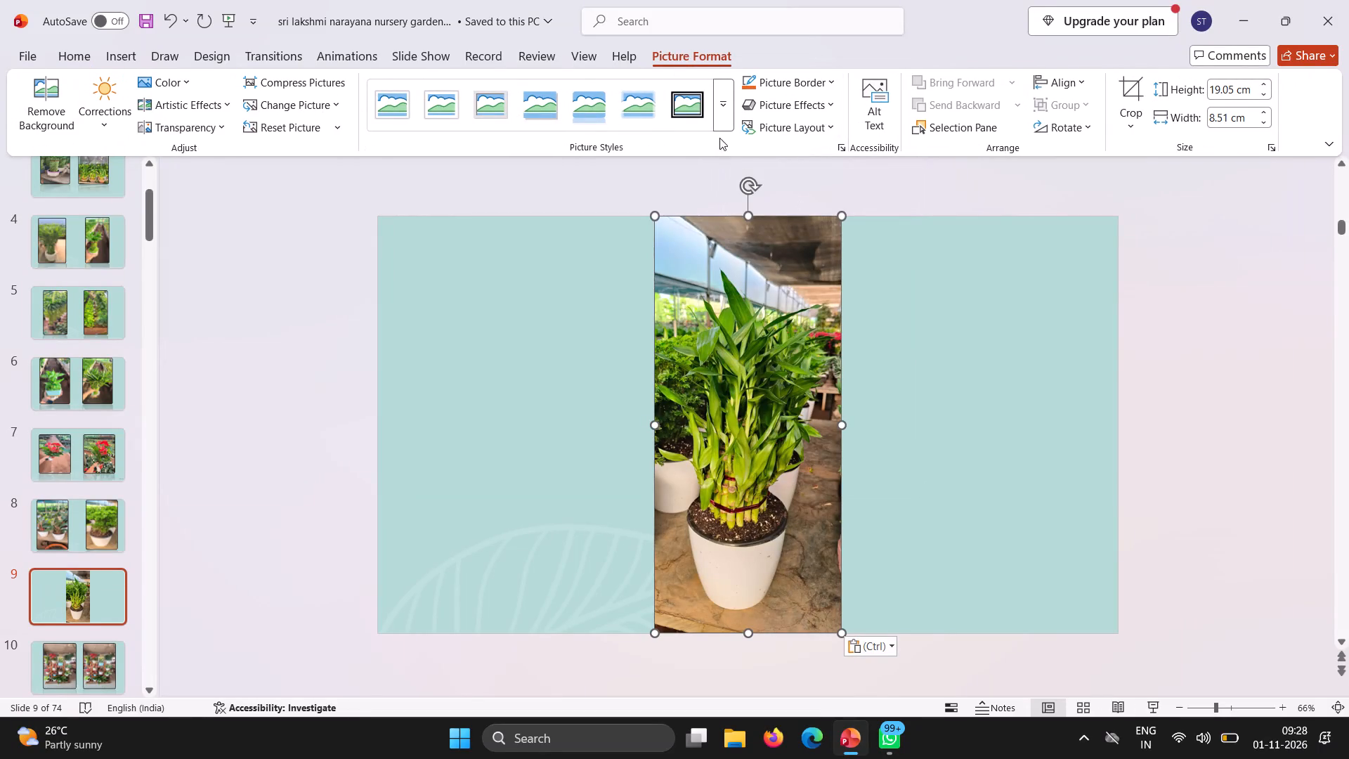
Apply the black rounded frame picture style with a reflection below to the lucky bamboo photo on slide 9.
{"action": "left_click", "coordinate": [718, 112]}
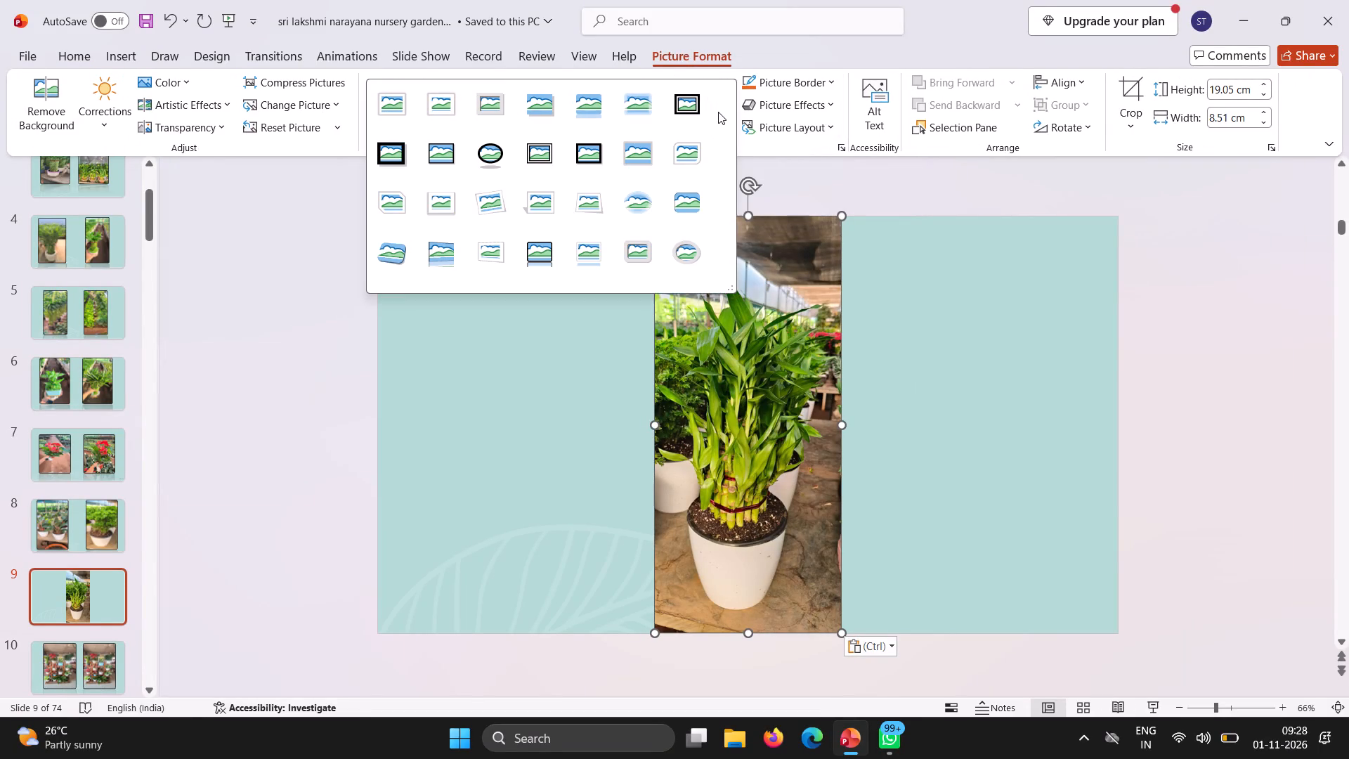
{"action": "left_click", "coordinate": [524, 249]}
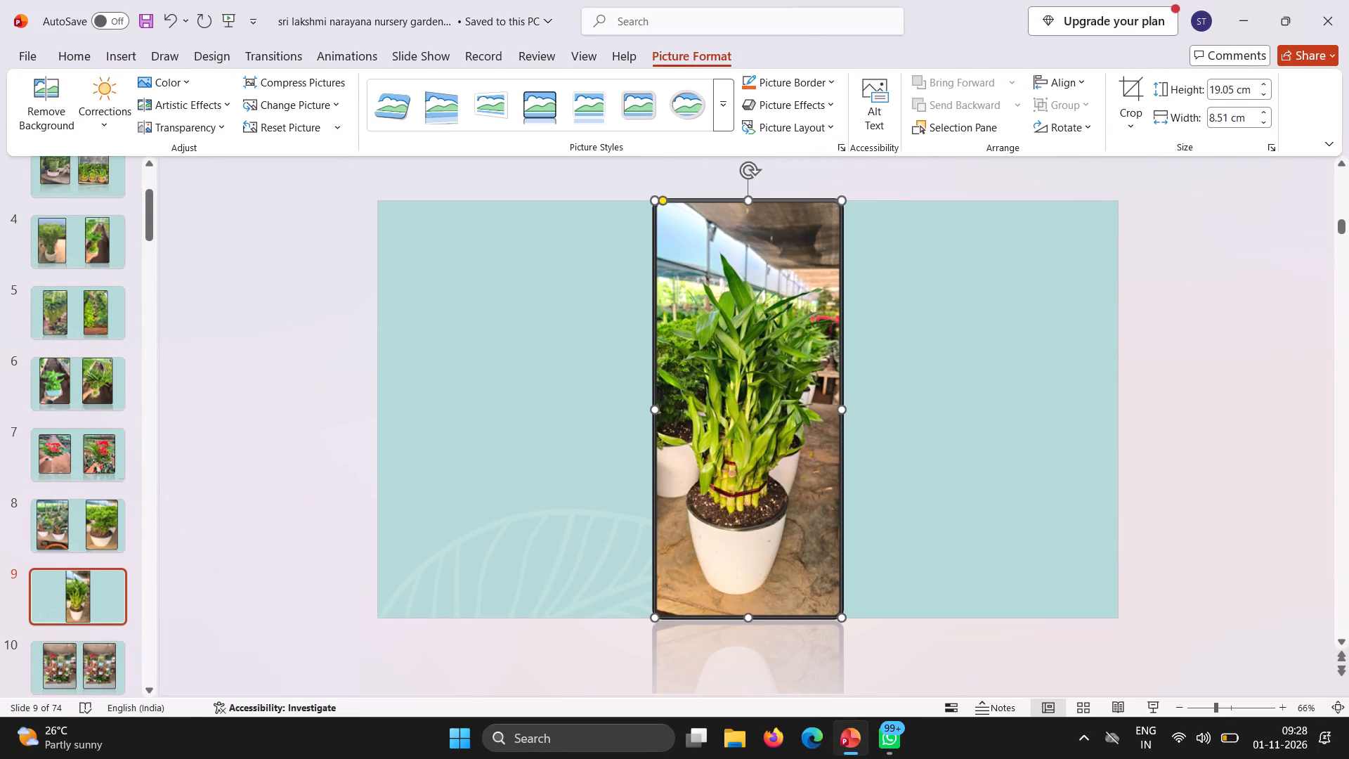
Place the framed bamboo photo on the left half of slide 9, shortening its height to about 14.15 cm to fit within the slide.
{"action": "left_click_drag", "start_coordinate": [728, 293], "coordinate": [503, 305]}
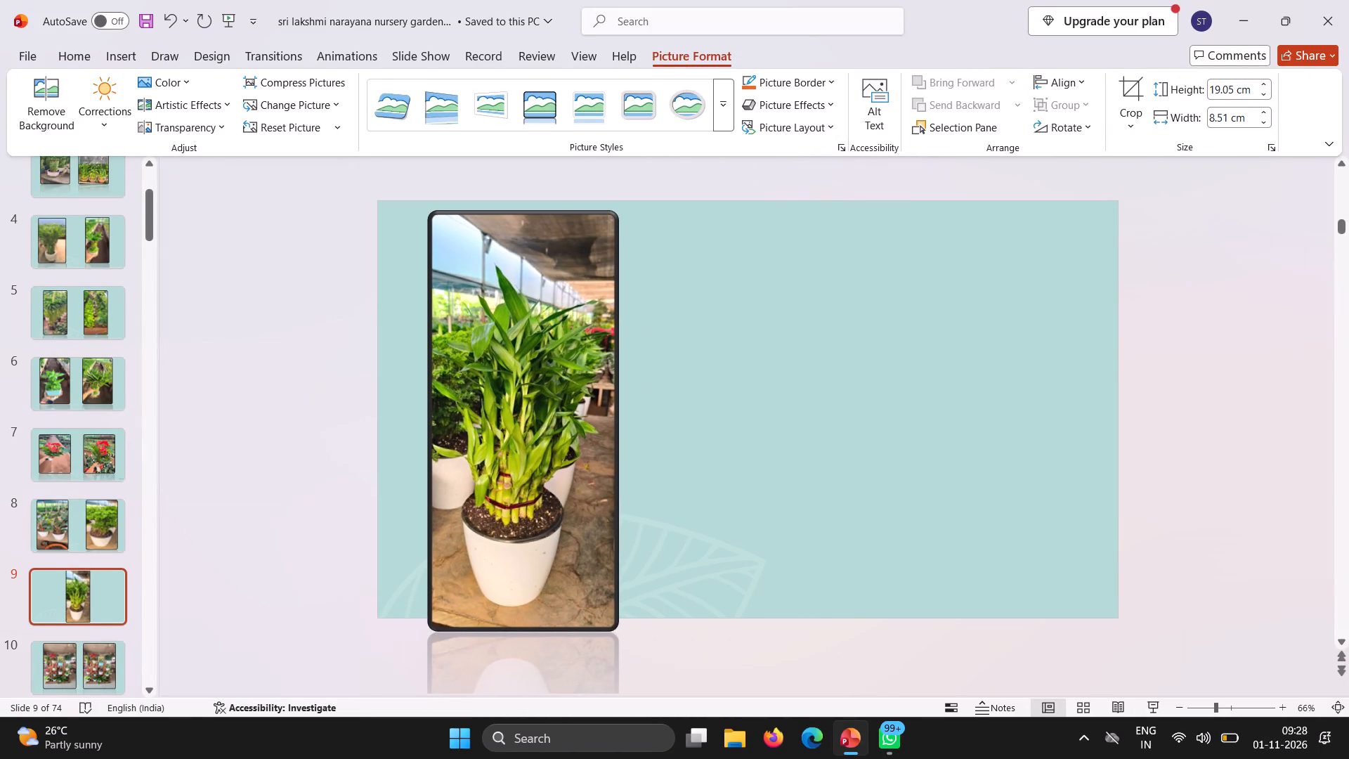
{"action": "left_click_drag", "start_coordinate": [503, 305], "coordinate": [509, 302]}
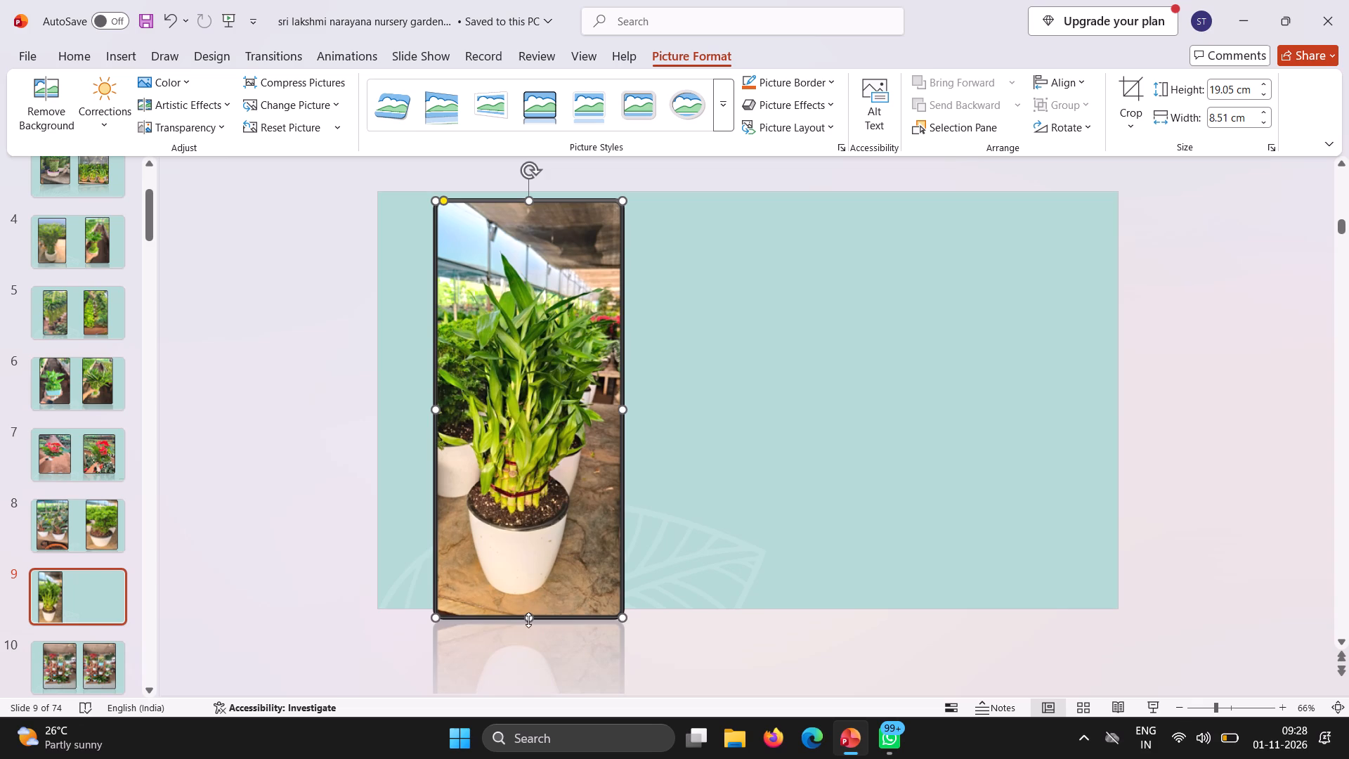
{"action": "left_click_drag", "start_coordinate": [528, 620], "coordinate": [541, 510]}
{"action": "left_click_drag", "start_coordinate": [547, 396], "coordinate": [564, 448]}
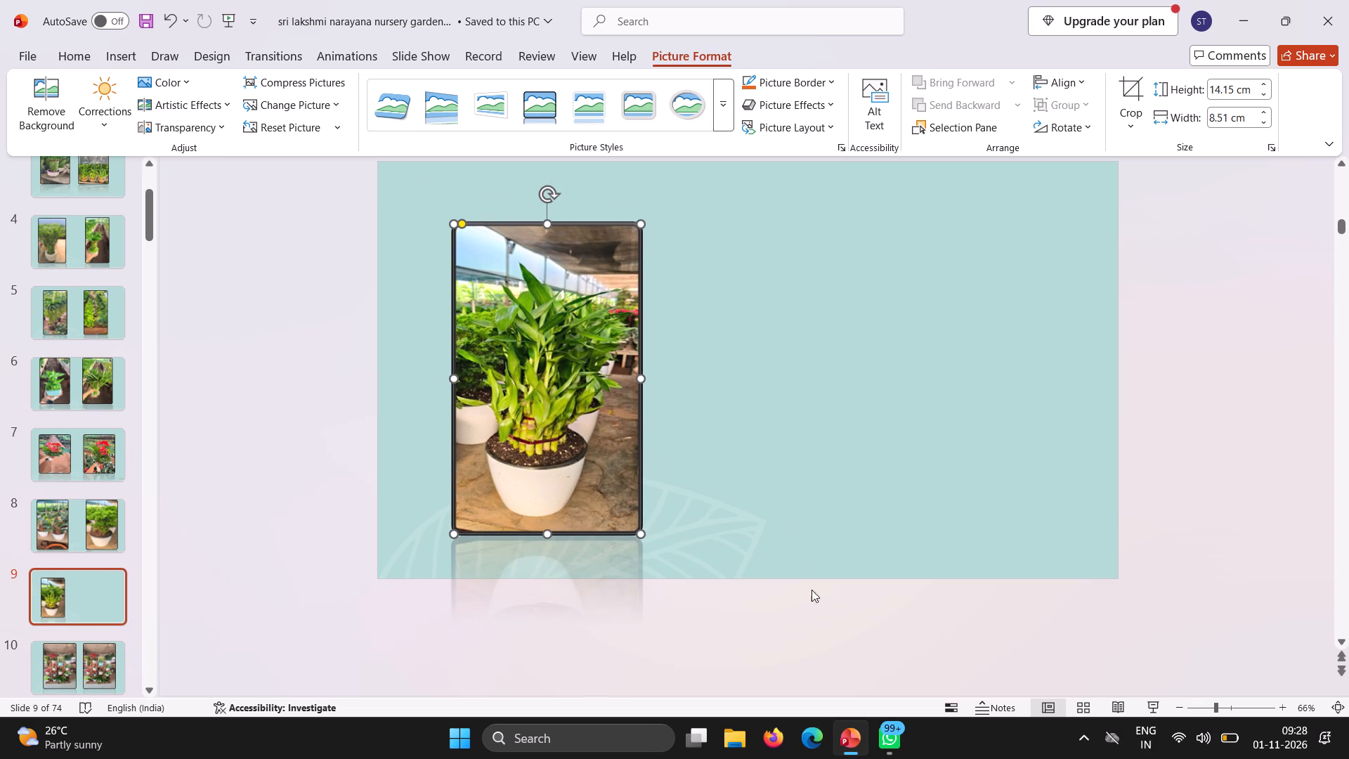
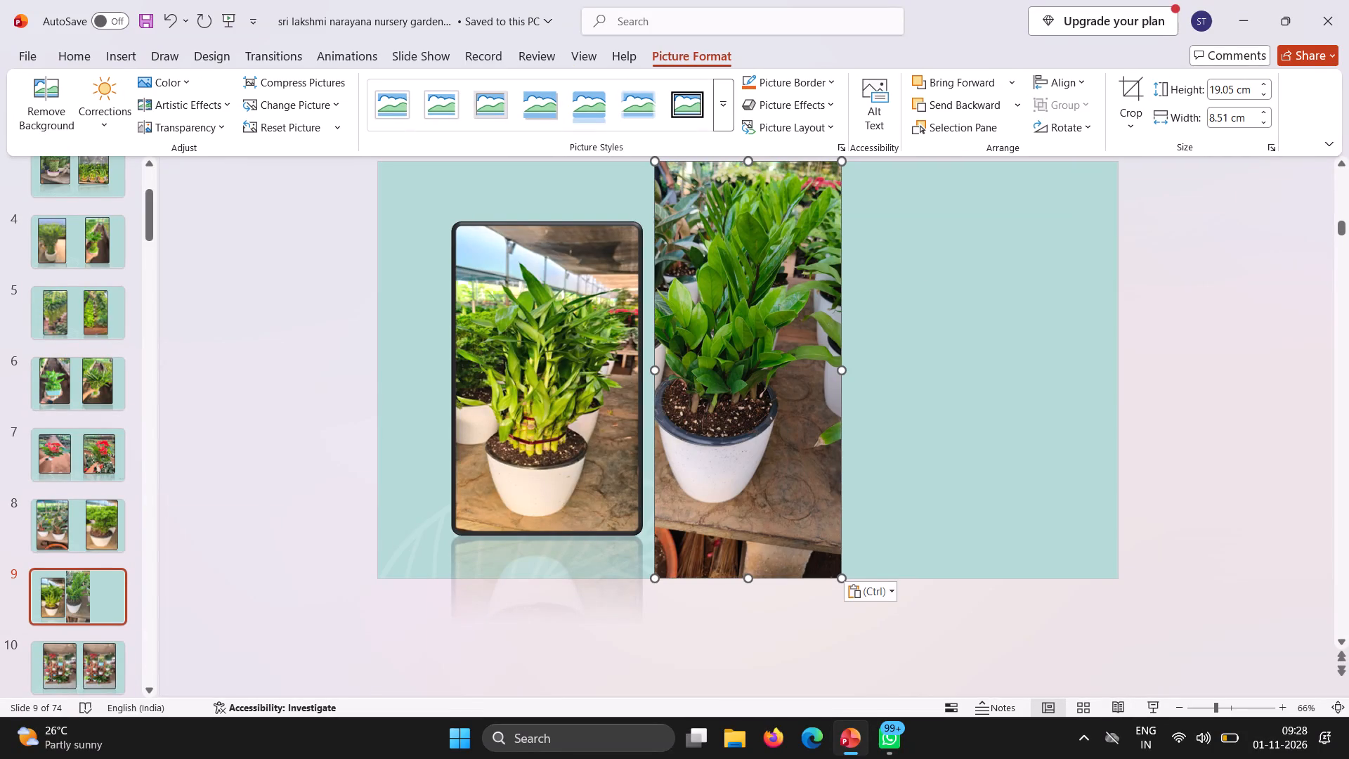
Apply the black rounded frame picture style with a reflection to the pasted leafy potted plant photo on slide 9.
{"action": "left_click", "coordinate": [712, 112]}
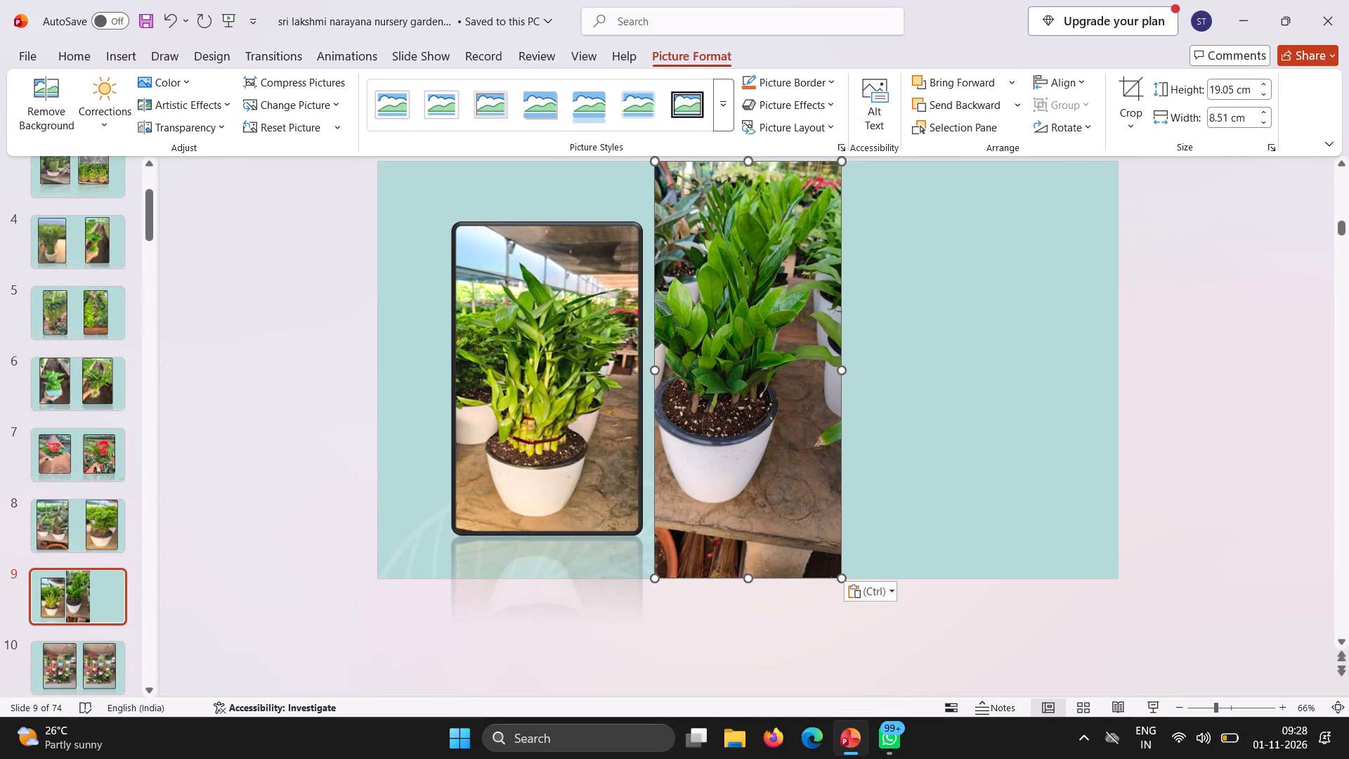
{"action": "left_click", "coordinate": [715, 105]}
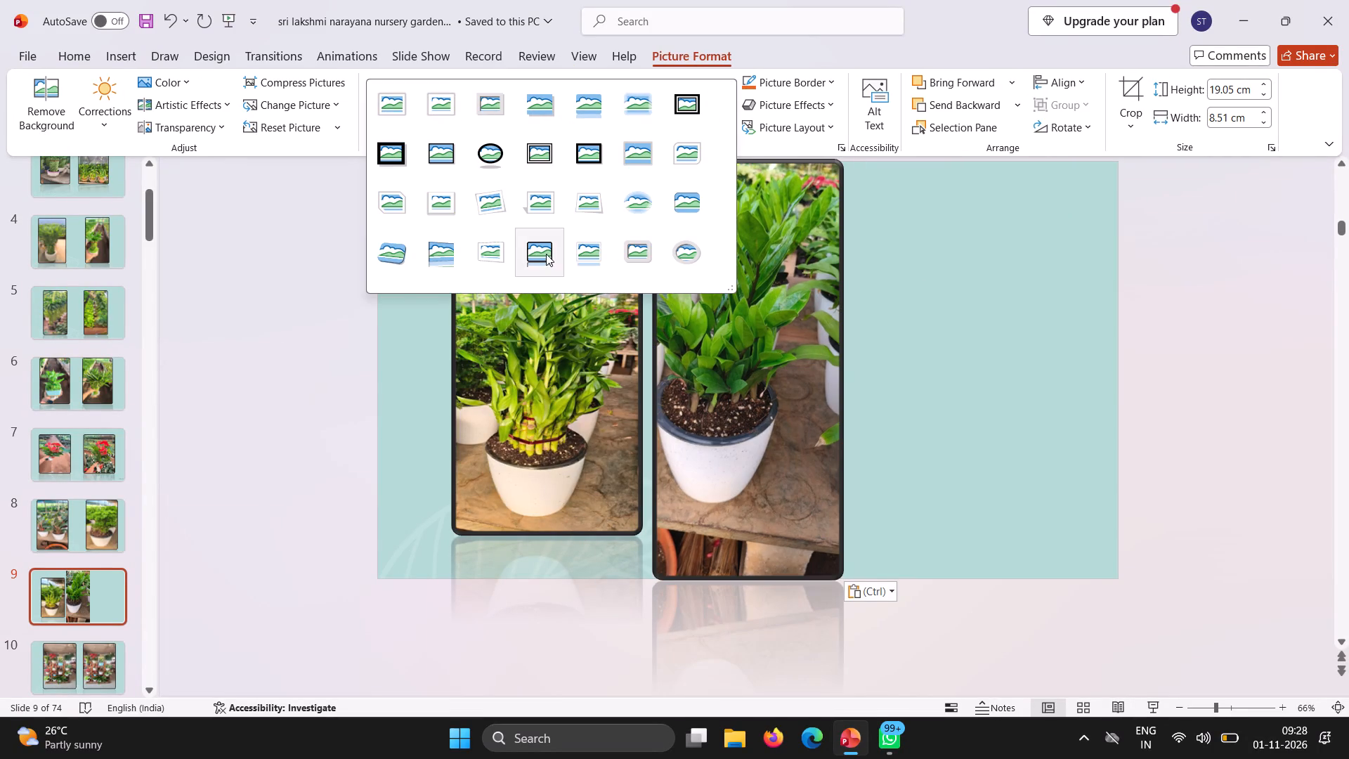
{"action": "left_click", "coordinate": [546, 254]}
Place the framed leafy plant photo on the right half of slide 9, shortening it to about 15.21 cm high and widening it slightly.
{"action": "left_click_drag", "start_coordinate": [732, 365], "coordinate": [877, 394]}
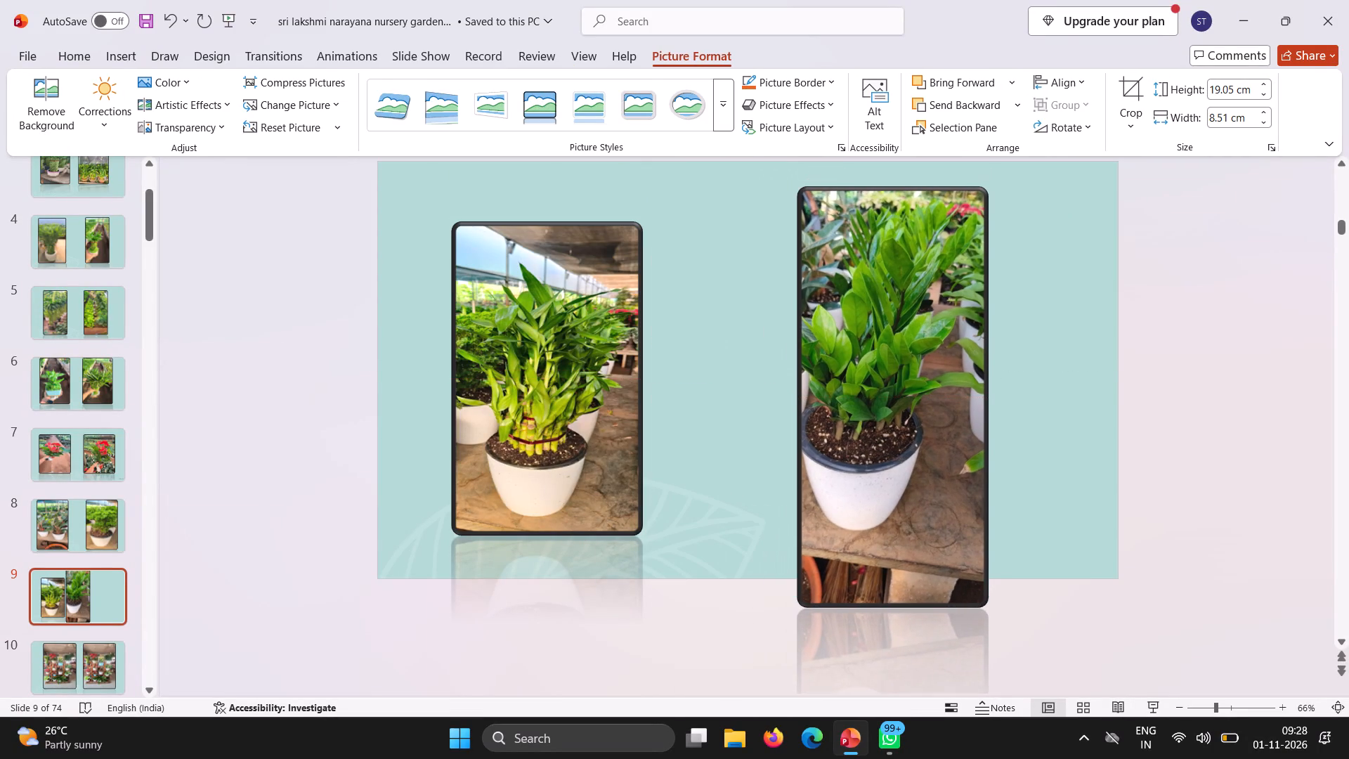
{"action": "left_click_drag", "start_coordinate": [877, 394], "coordinate": [877, 404]}
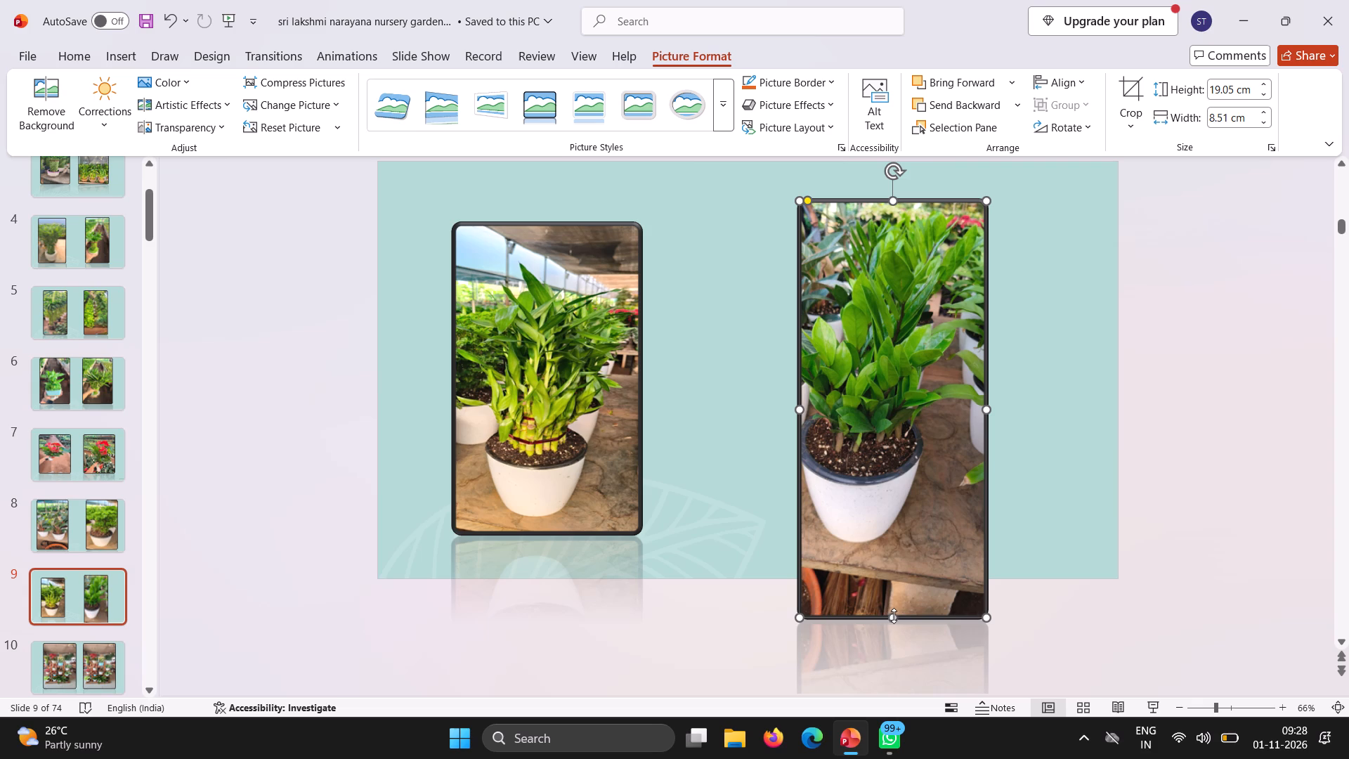
{"action": "left_click_drag", "start_coordinate": [892, 615], "coordinate": [899, 529]}
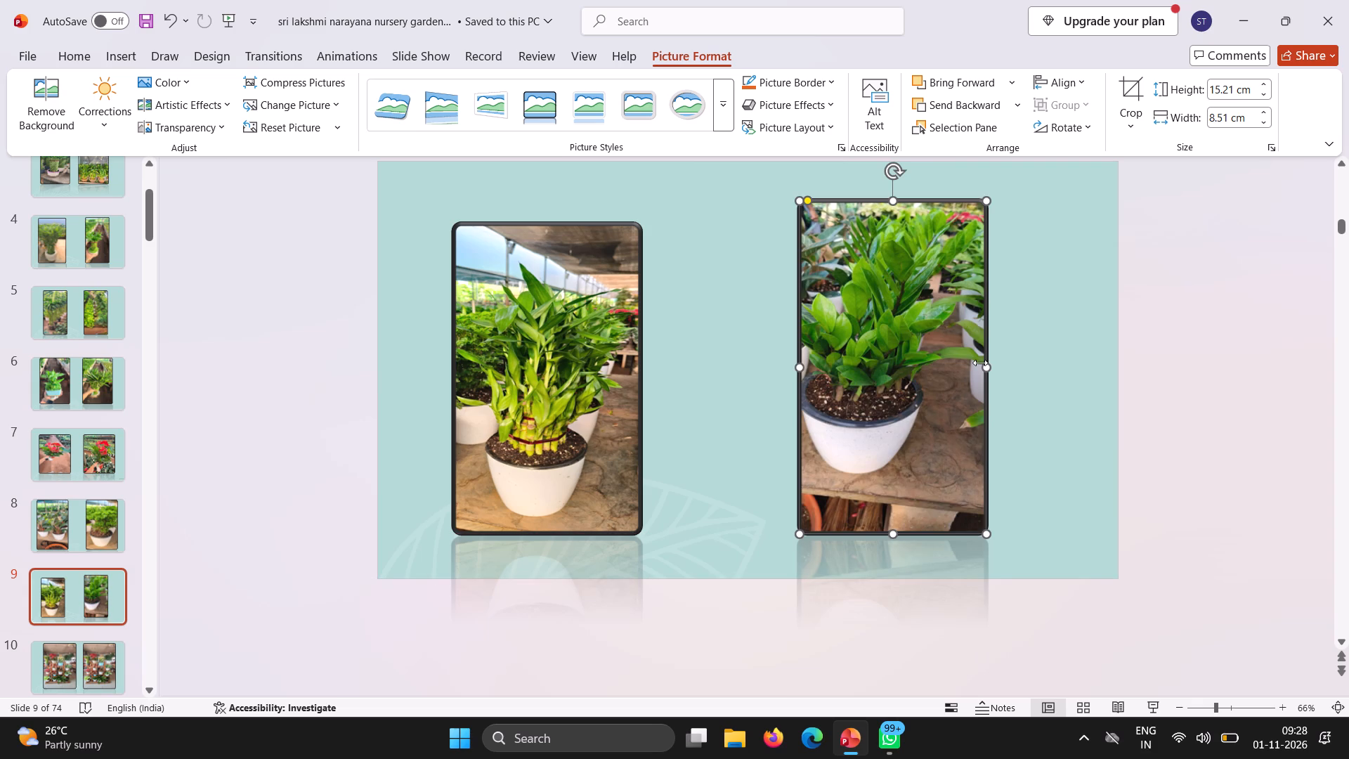
{"action": "left_click_drag", "start_coordinate": [982, 370], "coordinate": [1009, 366]}
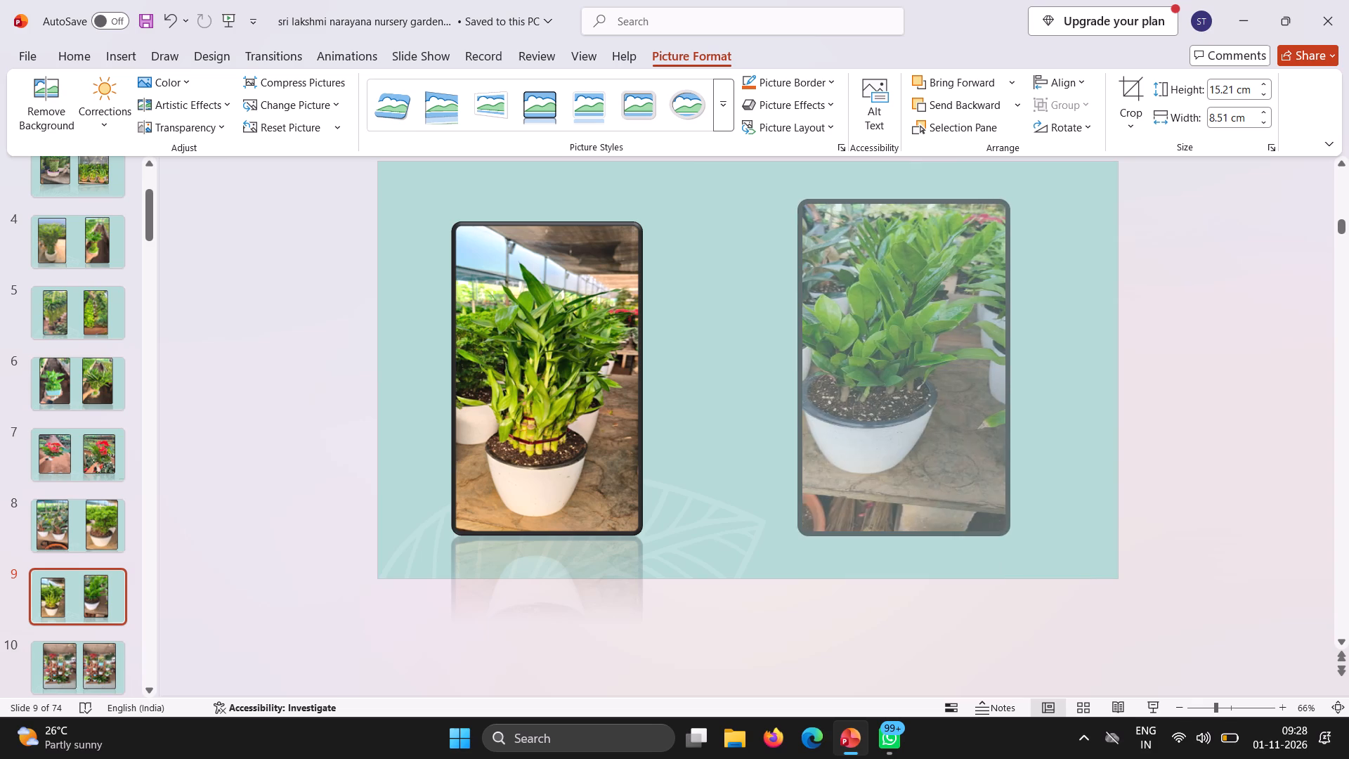
{"action": "left_click_drag", "start_coordinate": [1009, 366], "coordinate": [1010, 366]}
Enlarge the lucky bamboo photo on slide 9 to about 14.98 cm high and 9.35 cm wide, close to its neighbour's size.
{"action": "left_click", "coordinate": [500, 323]}
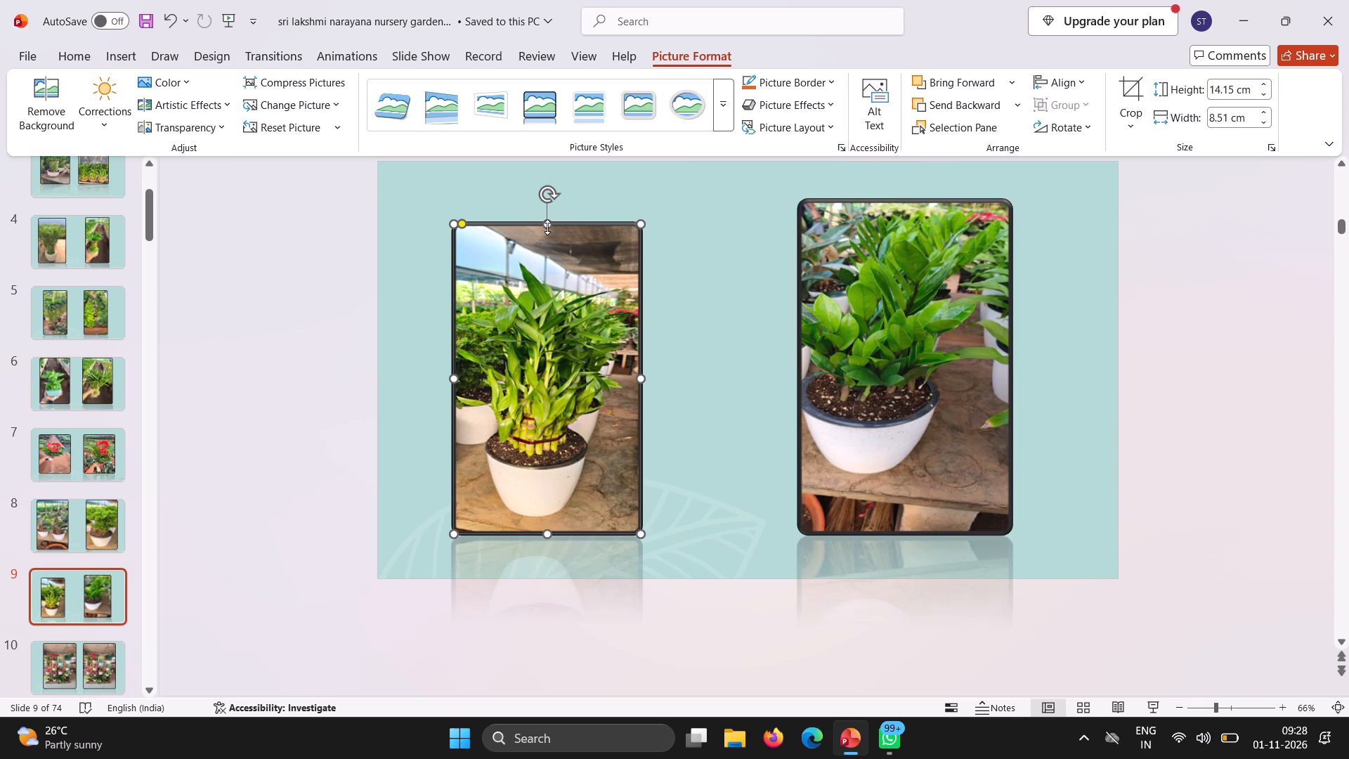
{"action": "left_click_drag", "start_coordinate": [550, 222], "coordinate": [550, 206]}
{"action": "left_click_drag", "start_coordinate": [641, 368], "coordinate": [644, 368]}
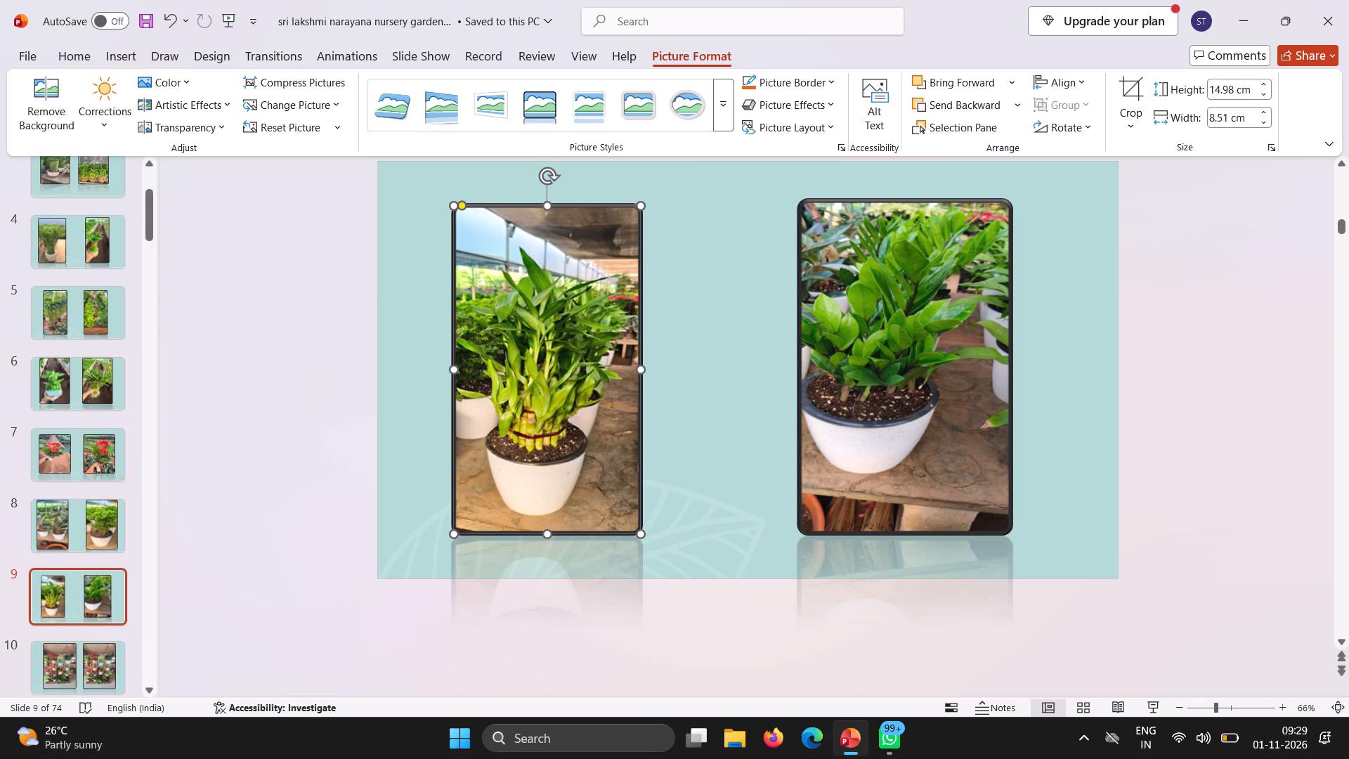
{"action": "left_click_drag", "start_coordinate": [644, 368], "coordinate": [658, 366]}
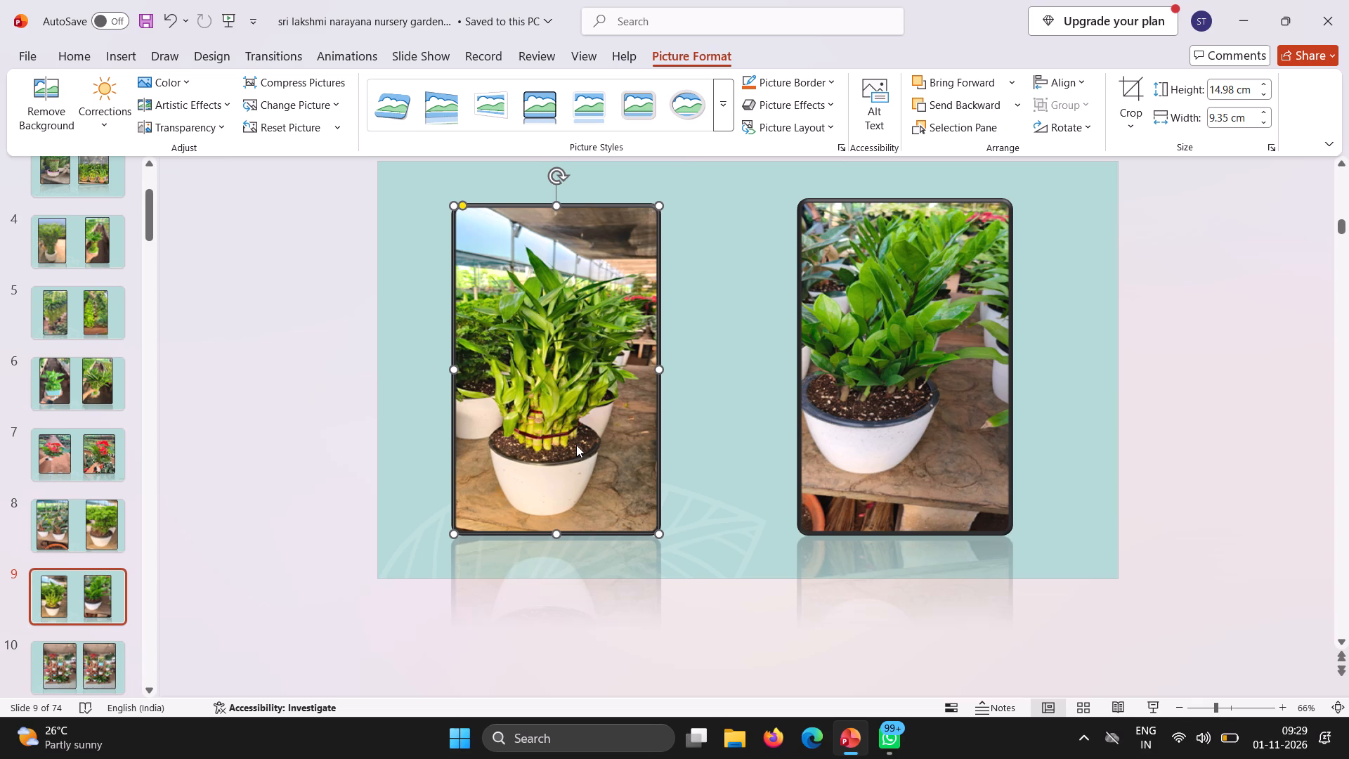
Check the neighbouring photo slides and insert a new slide after slide 15.
{"action": "left_click", "coordinate": [105, 452]}
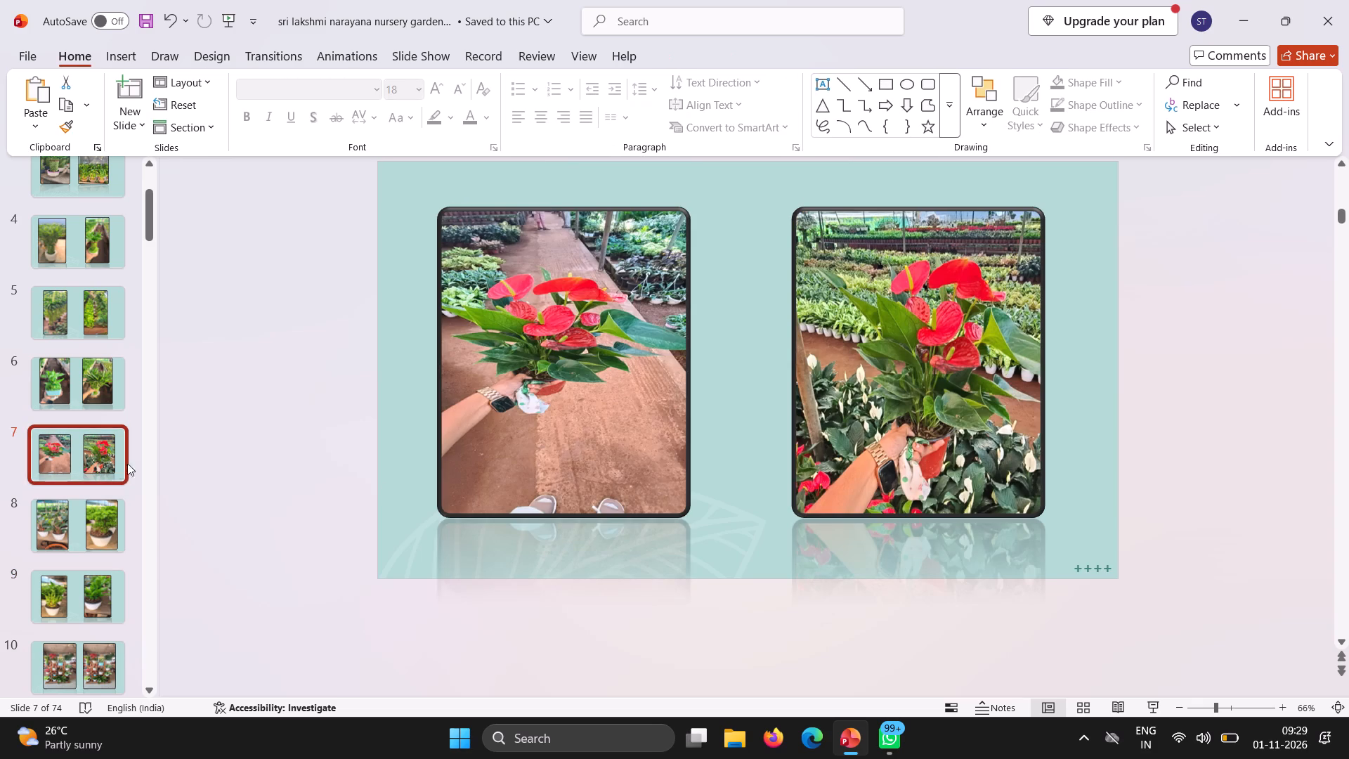
{"action": "left_click", "coordinate": [107, 521]}
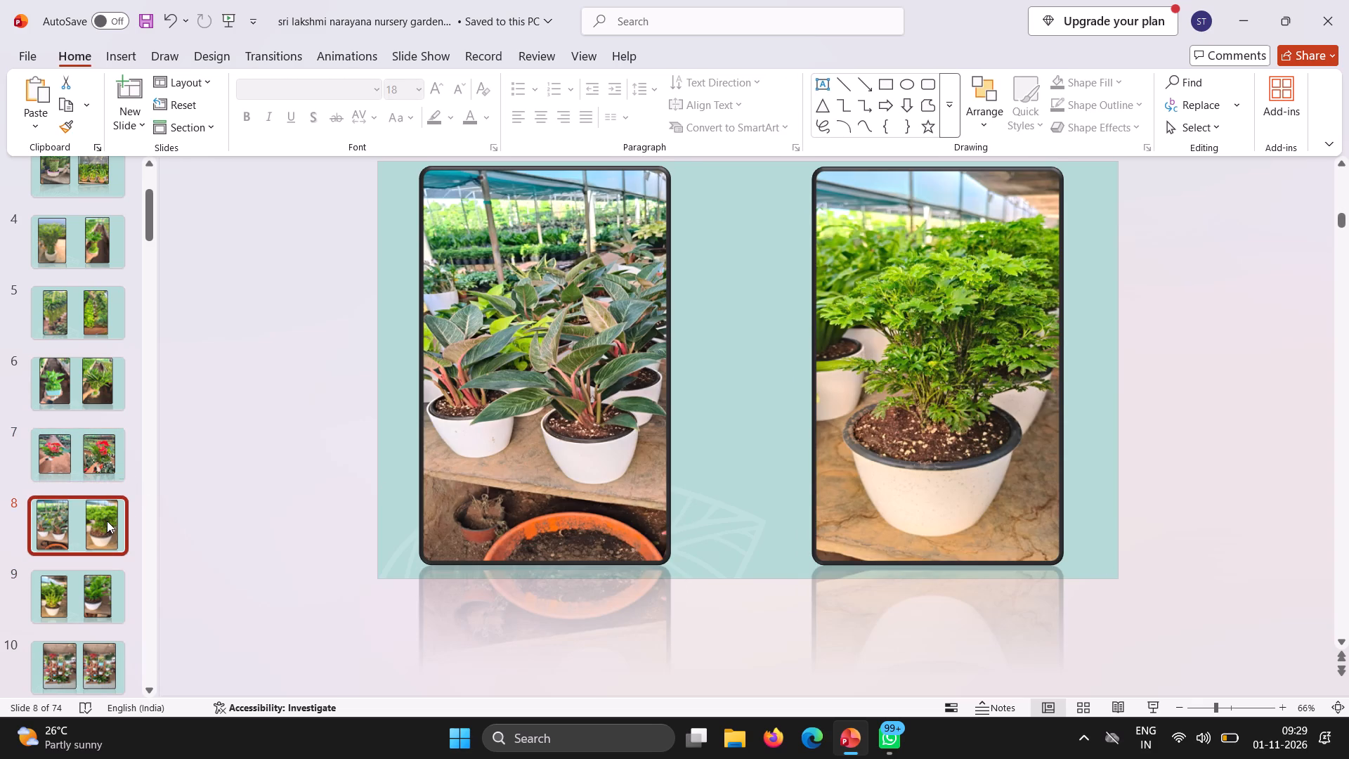
{"action": "left_click", "coordinate": [100, 596]}
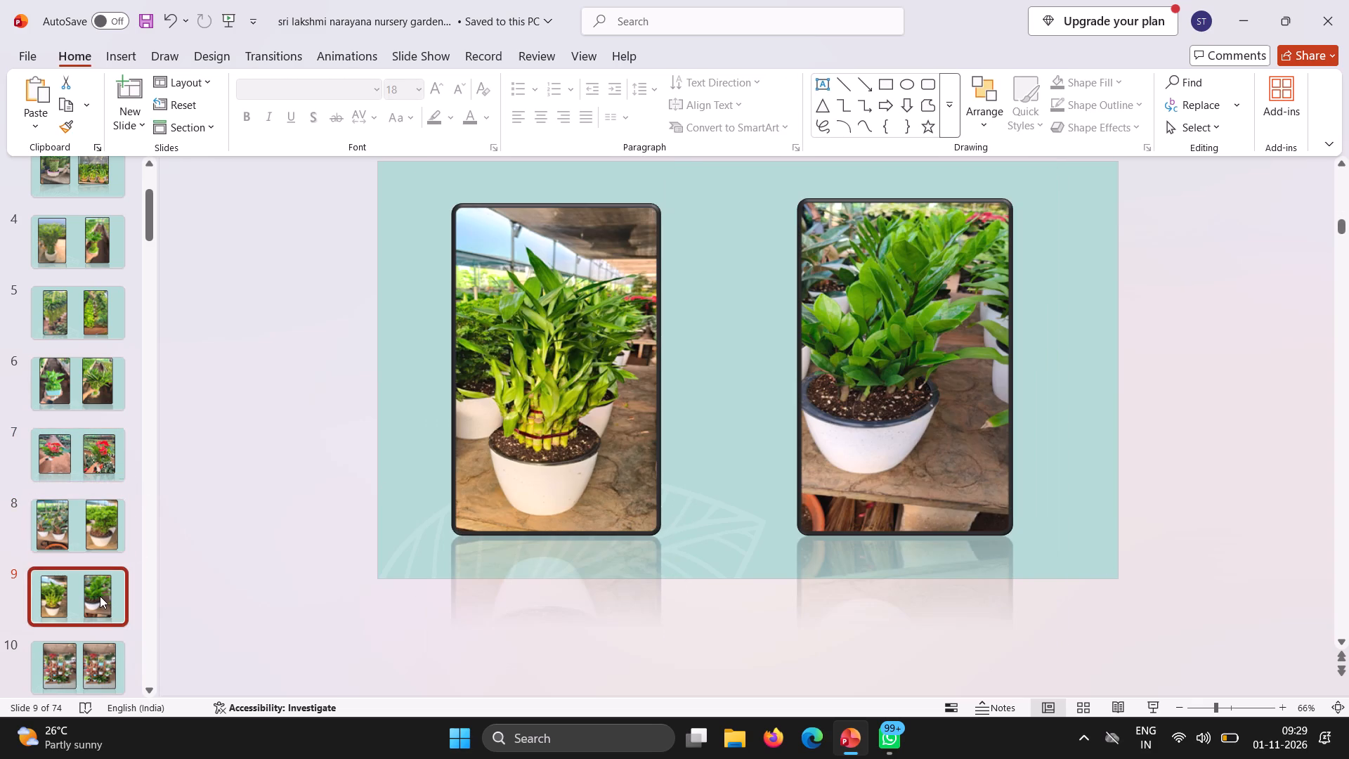
{"action": "left_click", "coordinate": [142, 618]}
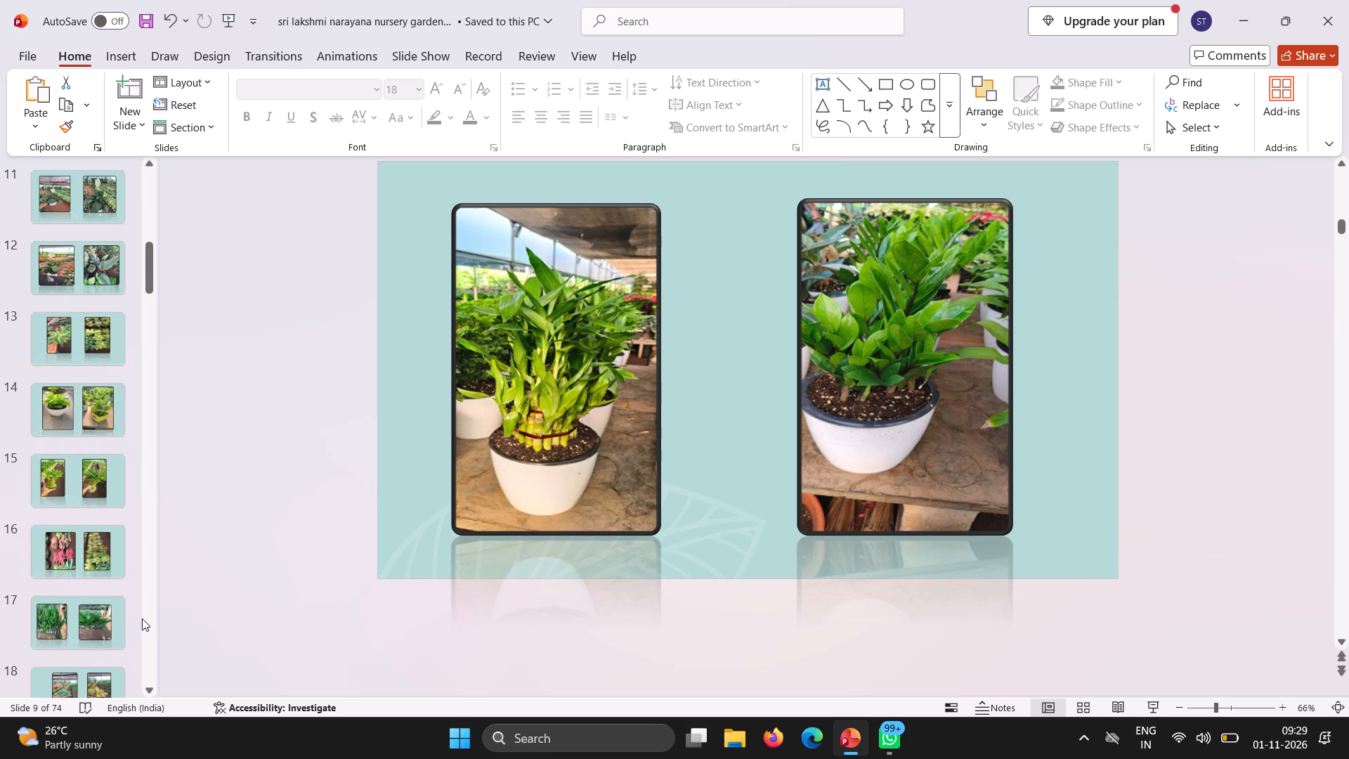
{"action": "left_click", "coordinate": [105, 298]}
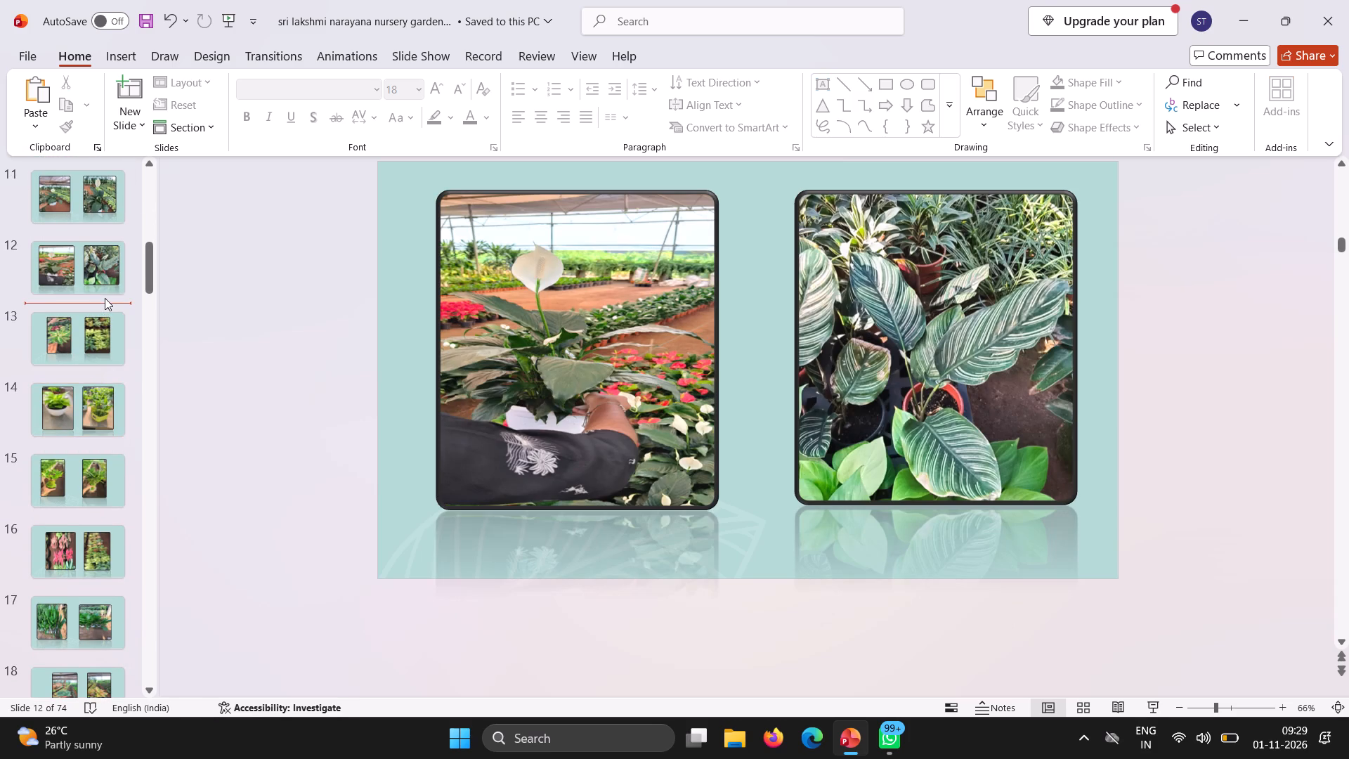
{"action": "left_click", "coordinate": [76, 477]}
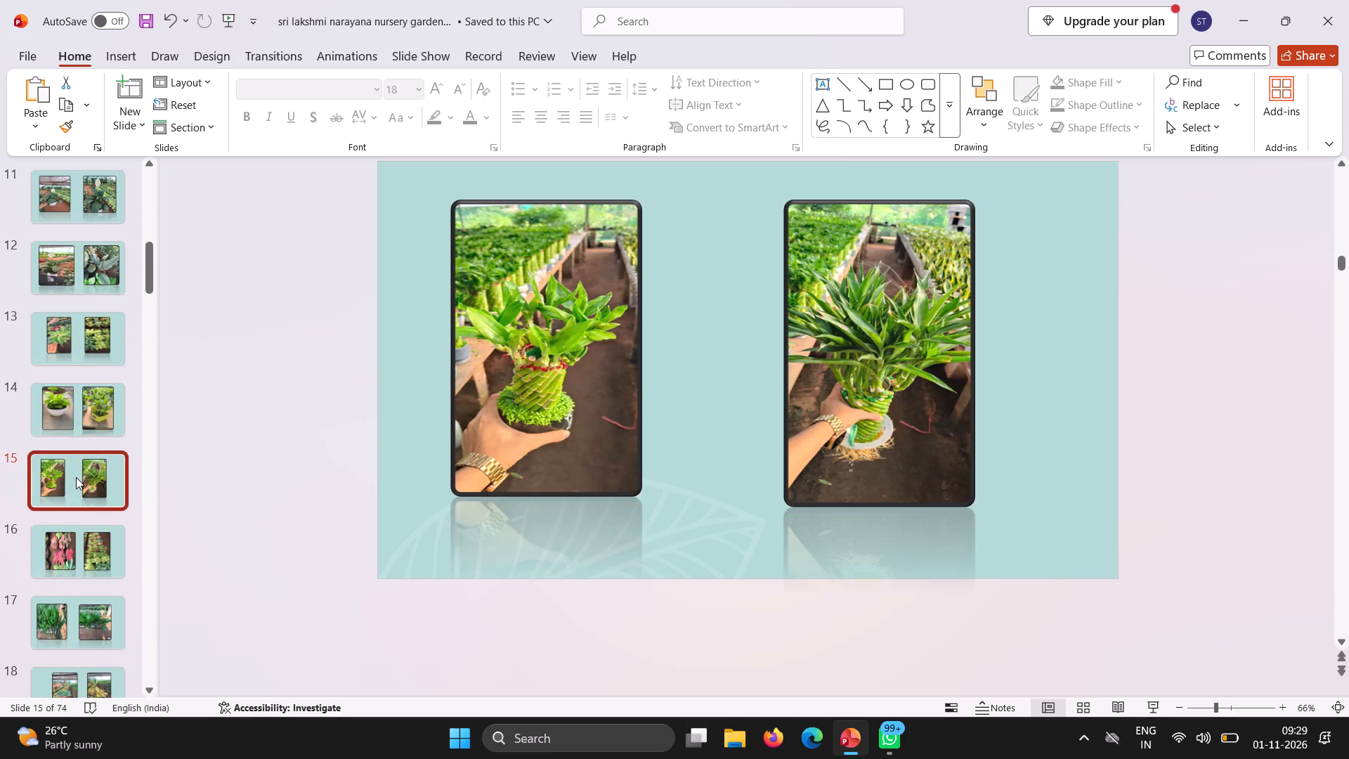
{"action": "left_click", "coordinate": [141, 482]}
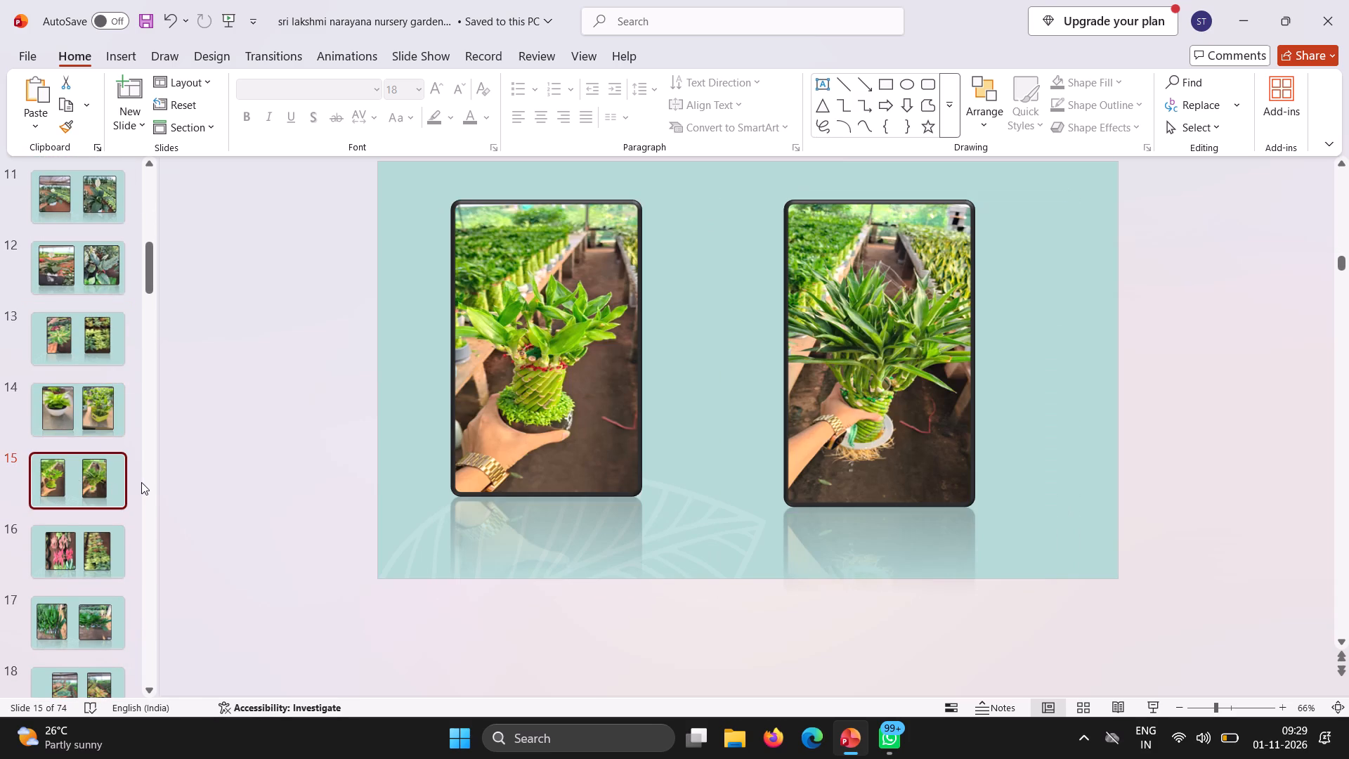
{"action": "key", "text": "Return"}
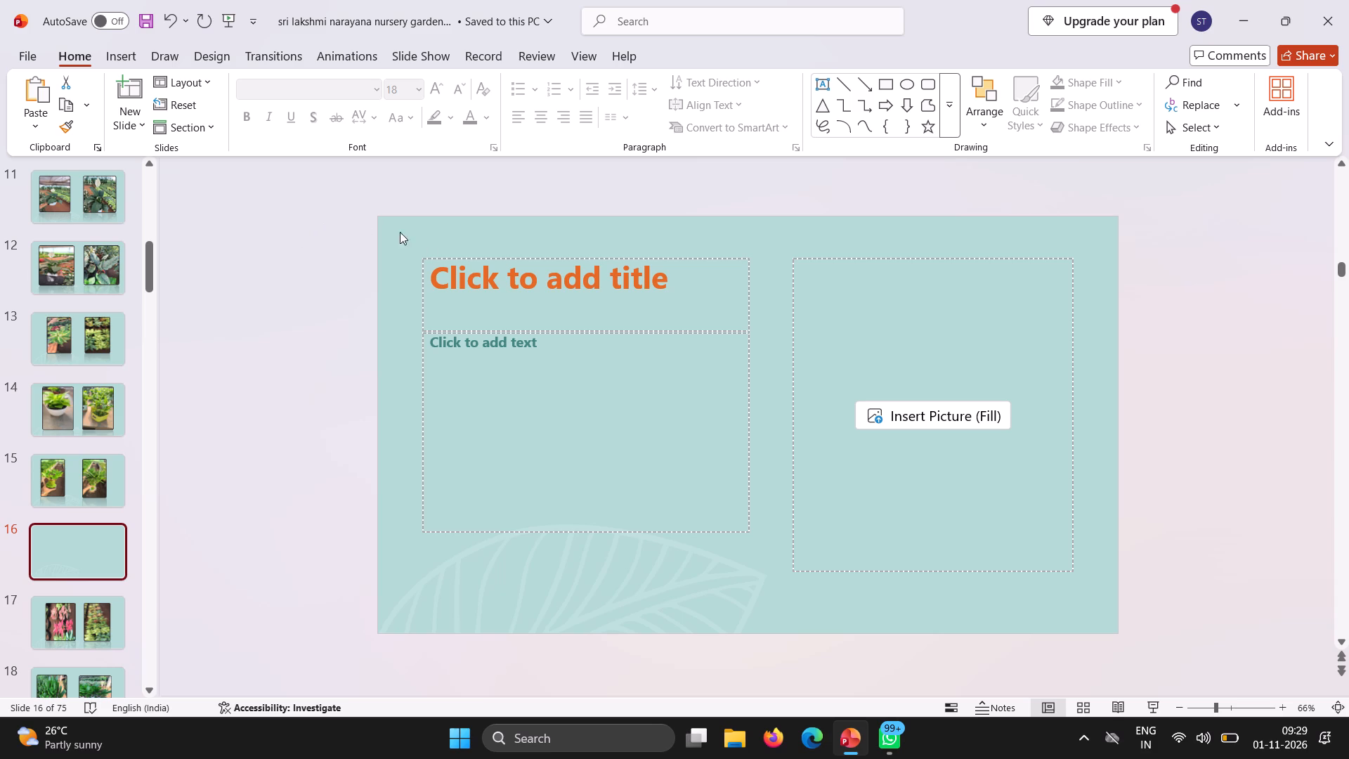
Cut the title, text and picture placeholders from the new slide 16, leaving it blank.
{"action": "right_click", "coordinate": [424, 282]}
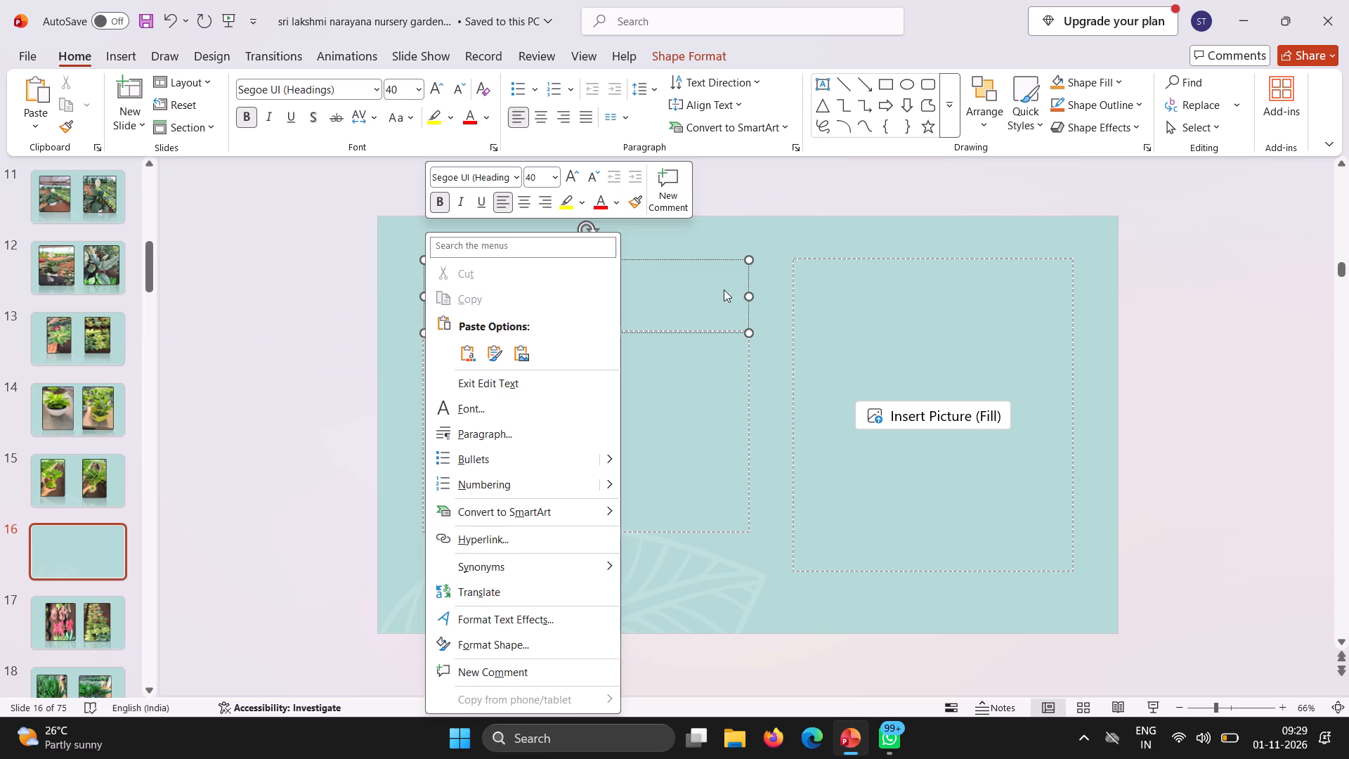
{"action": "right_click", "coordinate": [701, 256]}
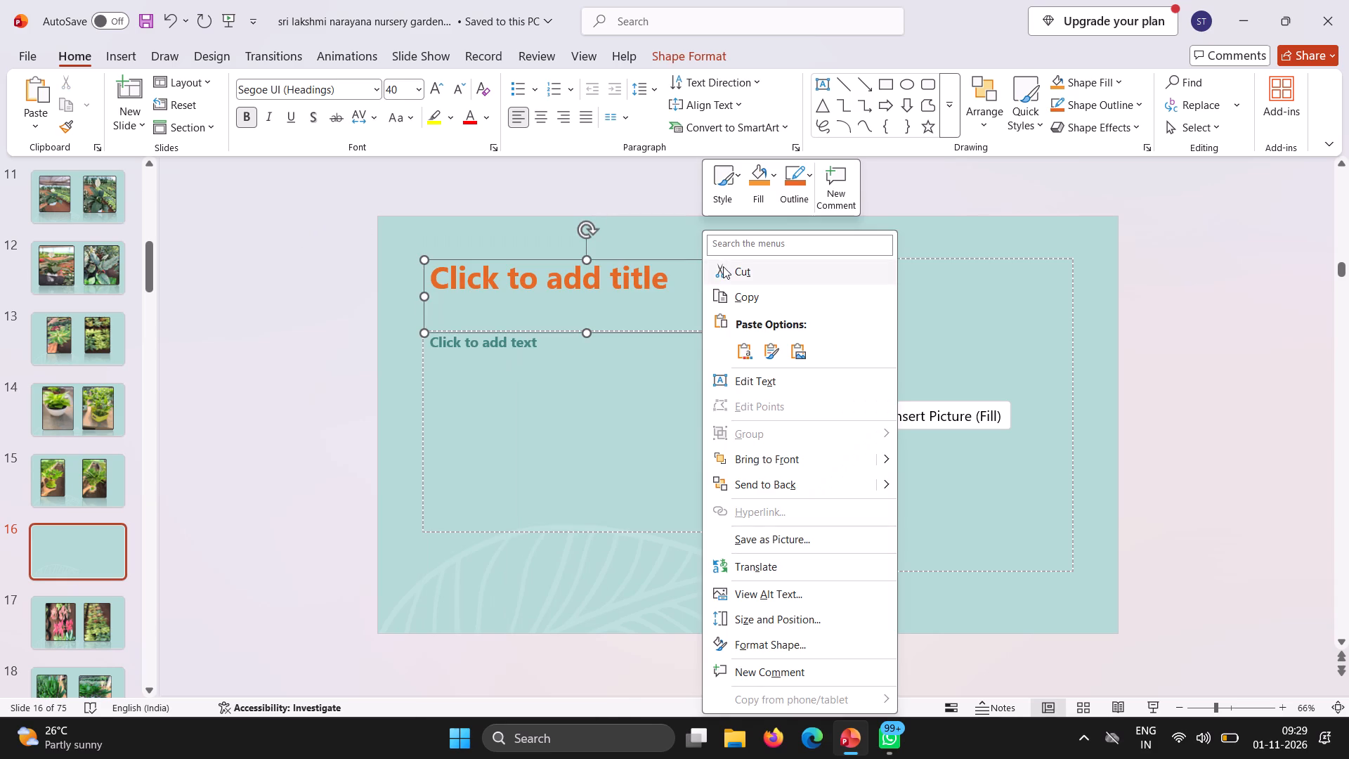
{"action": "left_click", "coordinate": [725, 267]}
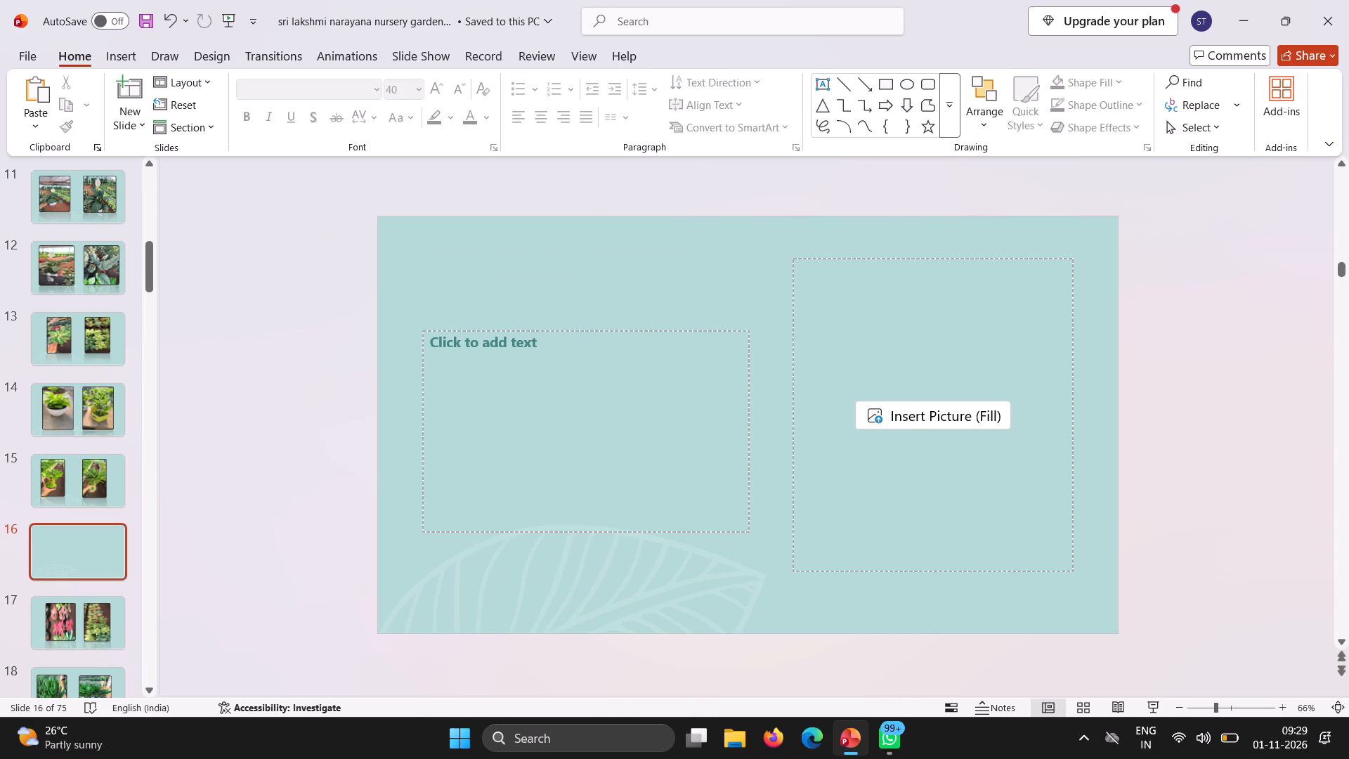
{"action": "left_click", "coordinate": [663, 328]}
{"action": "right_click", "coordinate": [663, 328]}
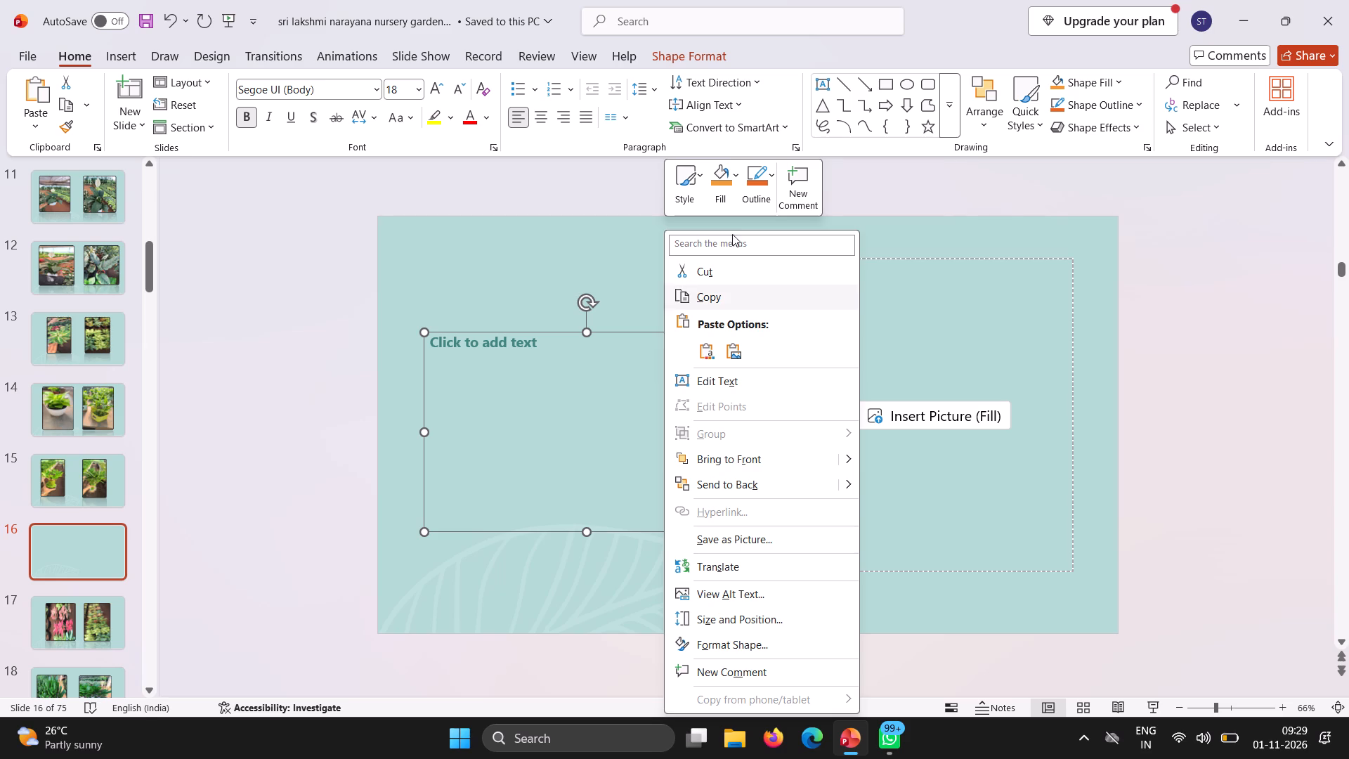
{"action": "left_click", "coordinate": [712, 268]}
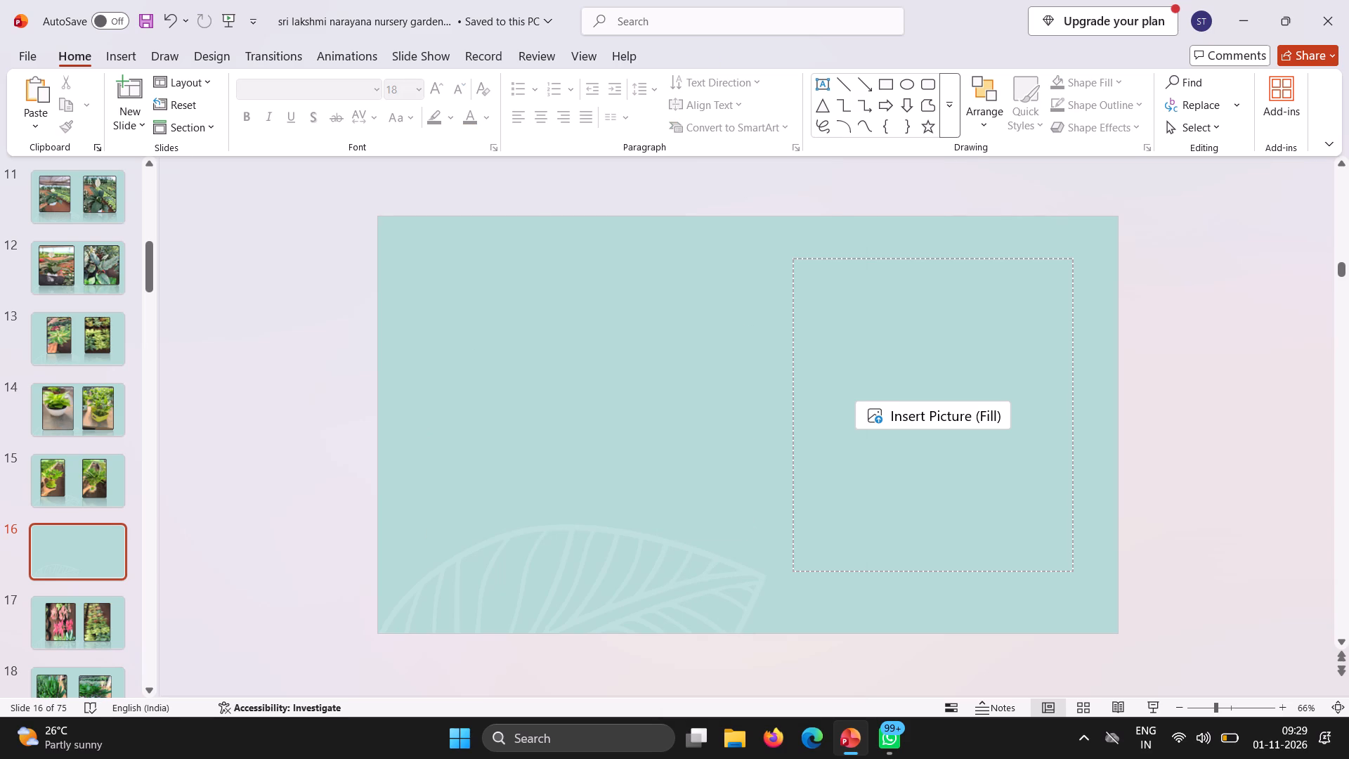
{"action": "right_click", "coordinate": [819, 259]}
{"action": "left_click", "coordinate": [860, 267]}
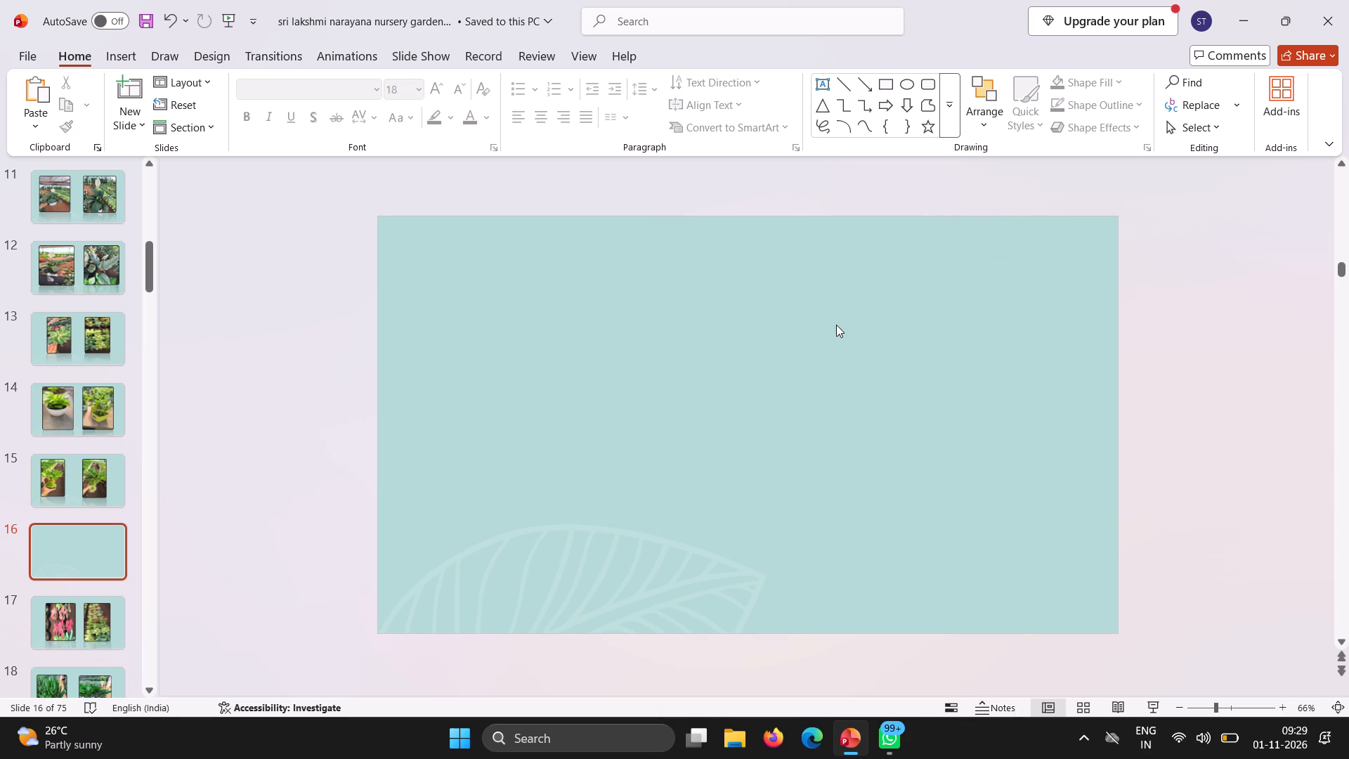
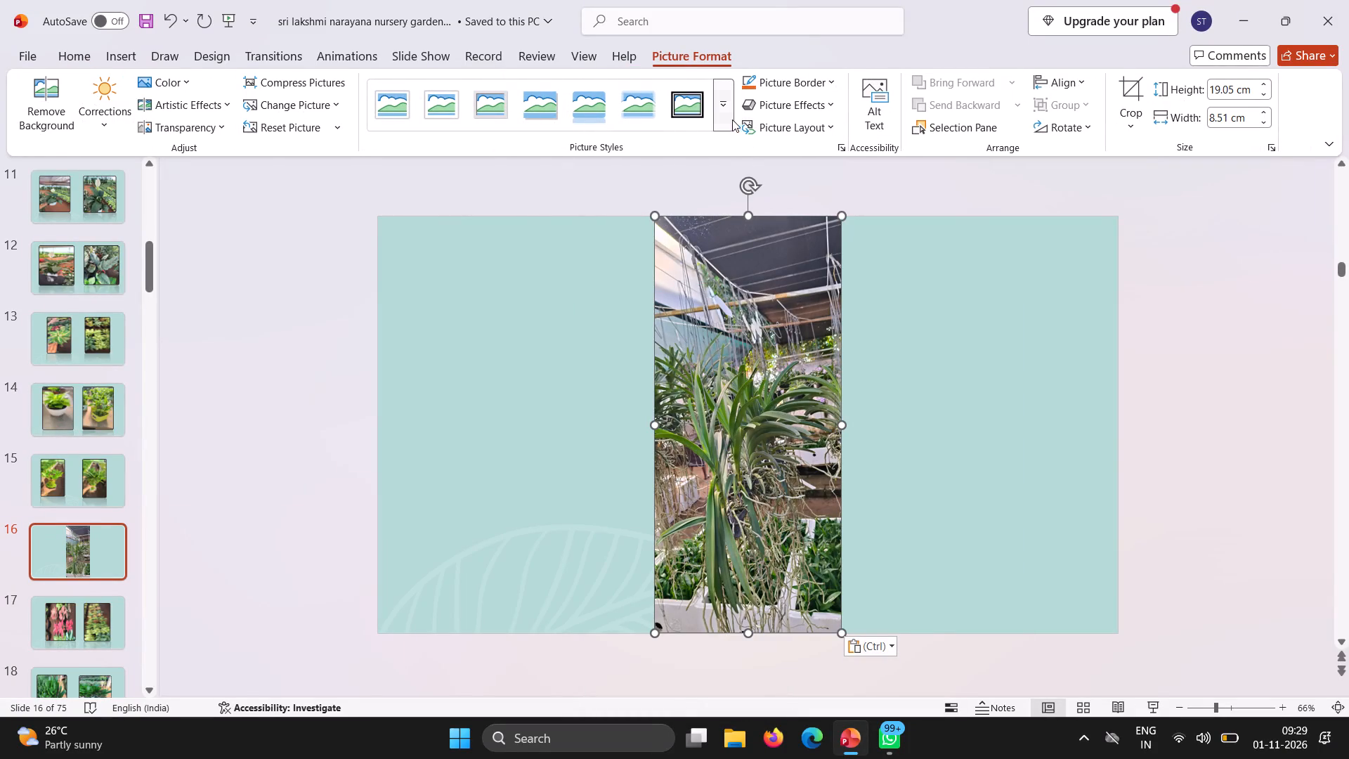
Apply the black-framed picture style with rounded corners and a reflection to the hanging plant photo on slide 16.
{"action": "left_click", "coordinate": [722, 119]}
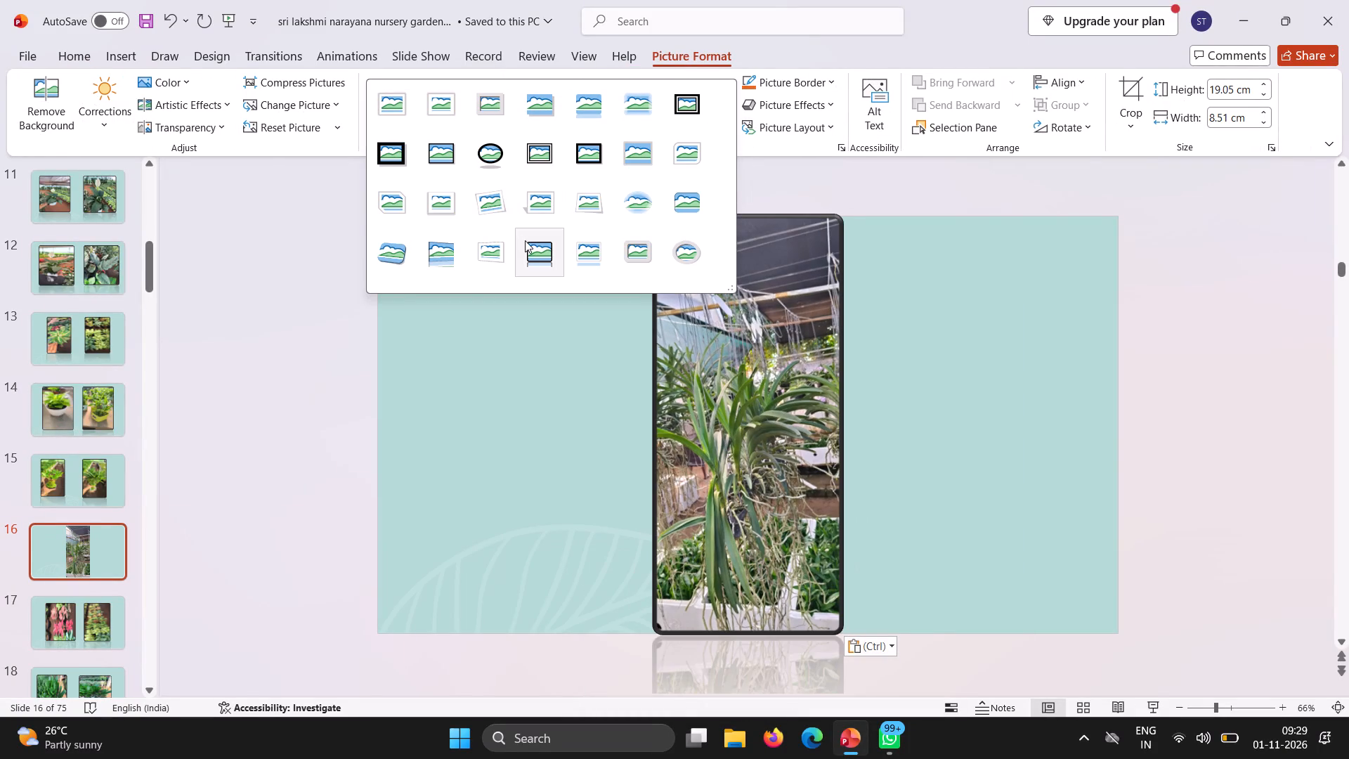
{"action": "left_click", "coordinate": [531, 242]}
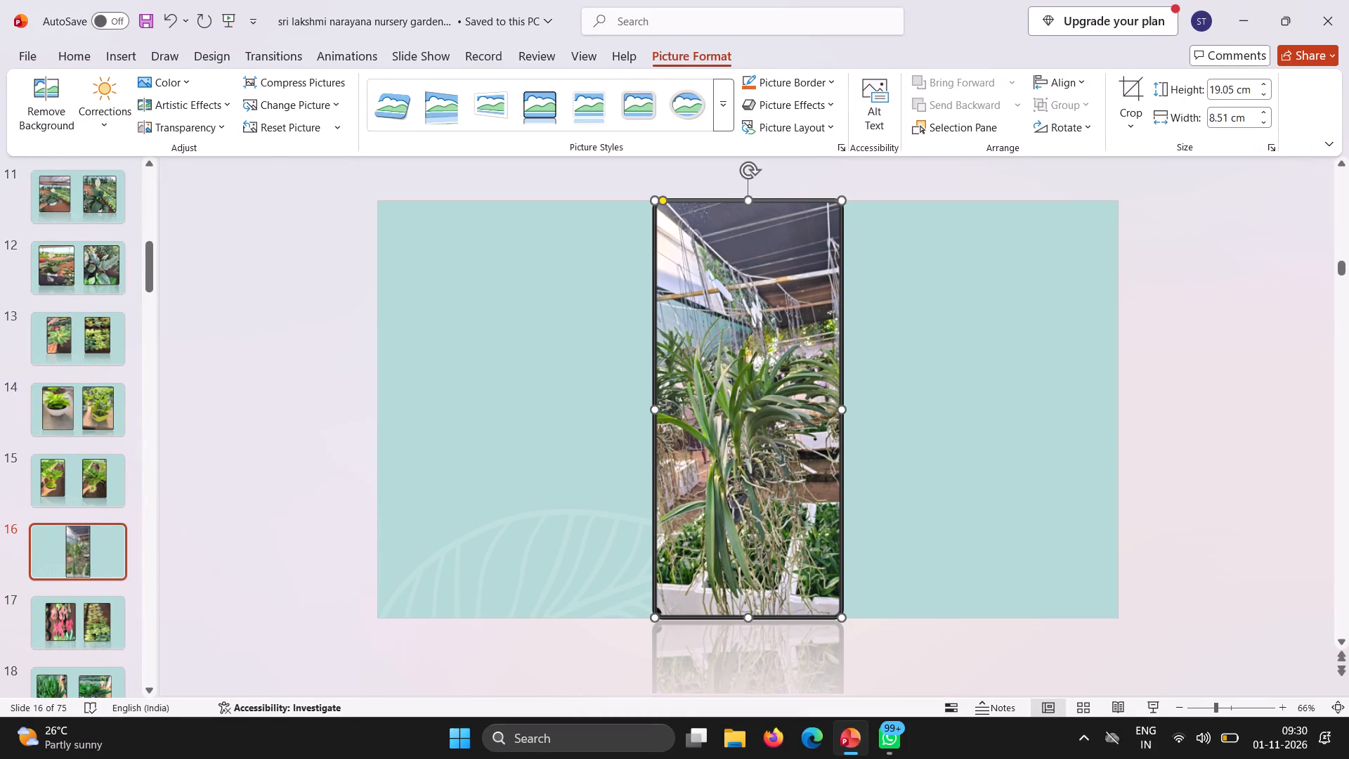
Place the framed plant photo on the left half of slide 16, sized about 16.8 cm high and 11.86 cm wide.
{"action": "left_click_drag", "start_coordinate": [752, 200], "coordinate": [751, 238]}
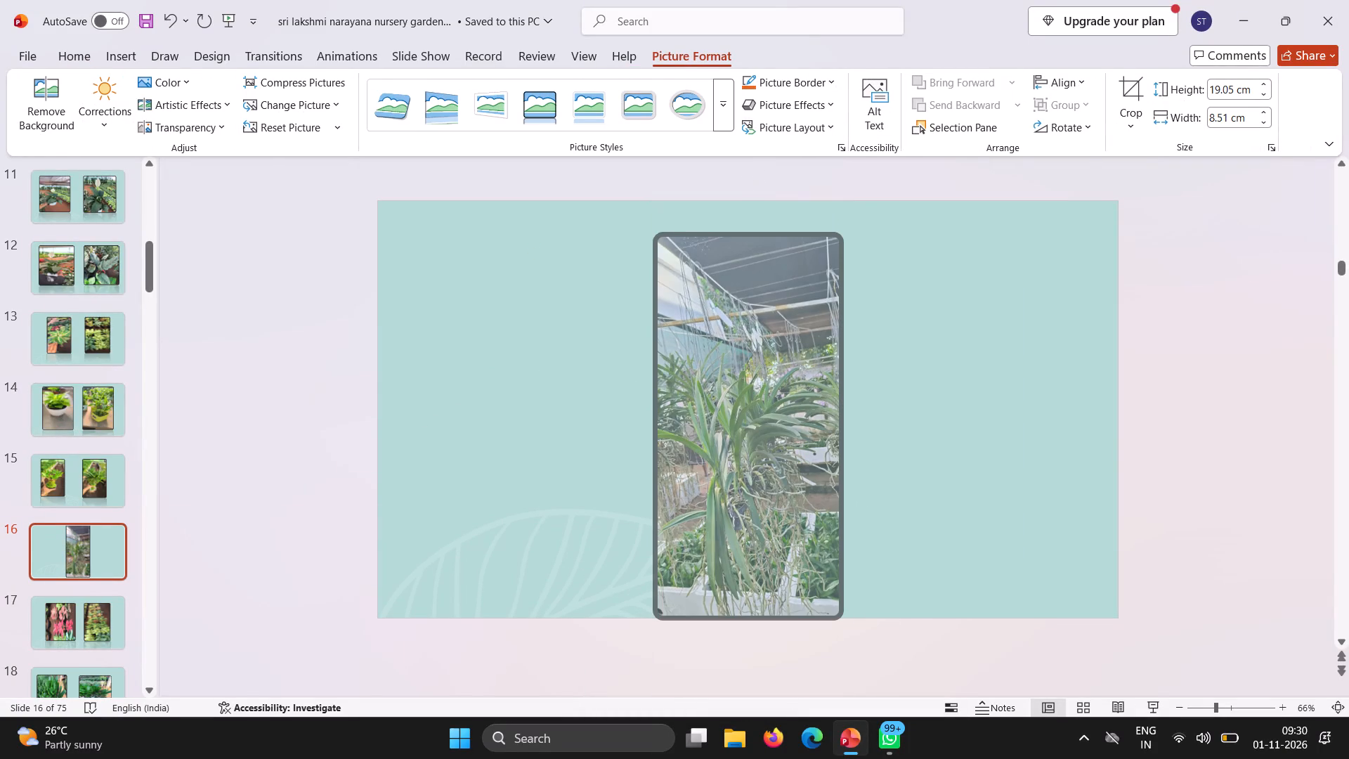
{"action": "left_click_drag", "start_coordinate": [751, 238], "coordinate": [752, 250]}
{"action": "left_click_drag", "start_coordinate": [717, 312], "coordinate": [599, 261]}
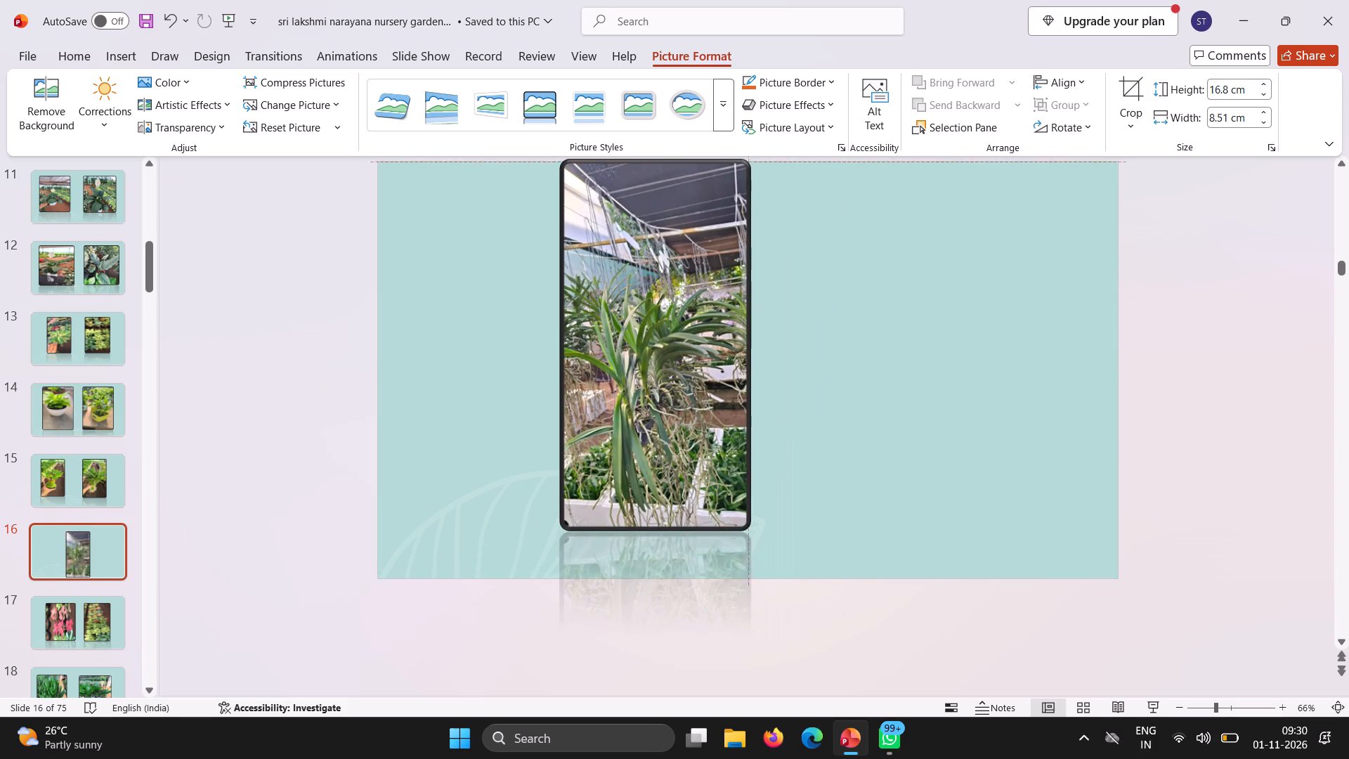
{"action": "left_click_drag", "start_coordinate": [599, 261], "coordinate": [493, 270]}
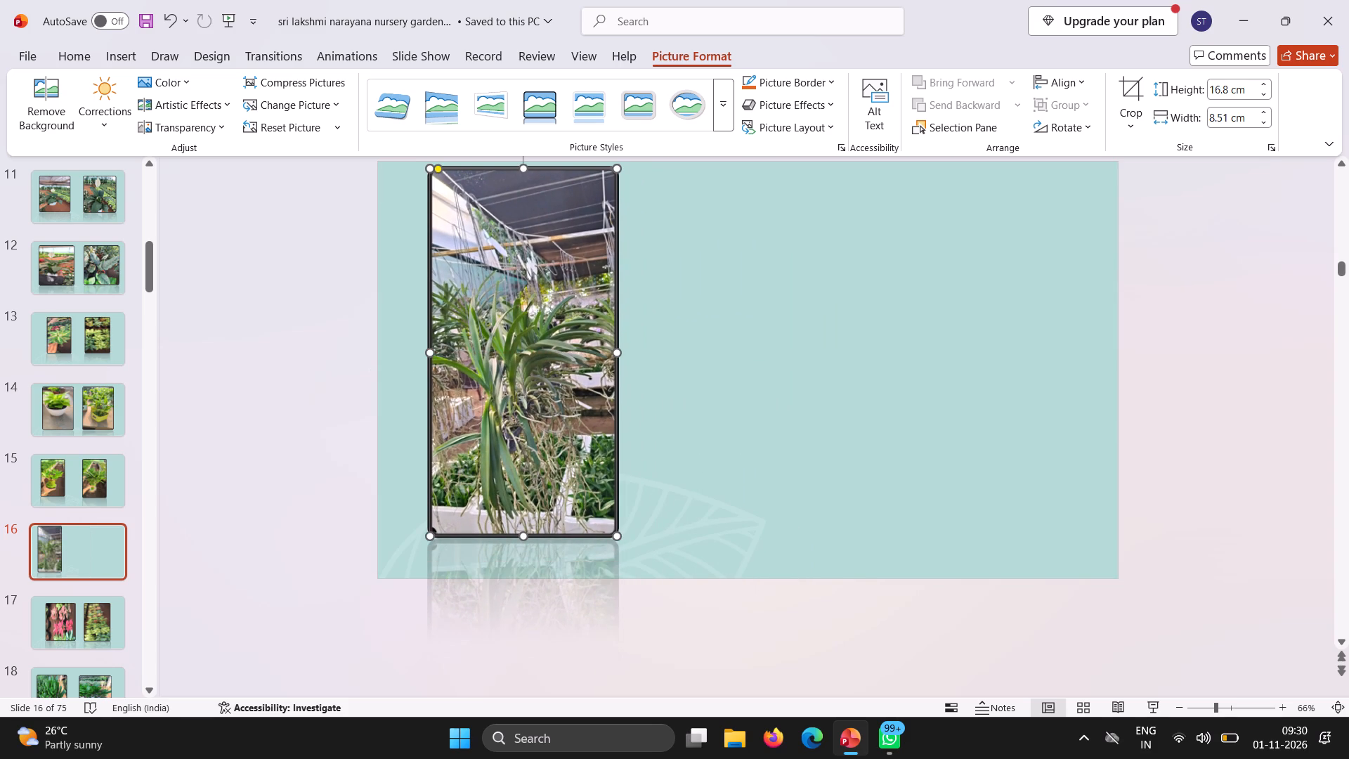
{"action": "left_click_drag", "start_coordinate": [615, 347], "coordinate": [674, 336]}
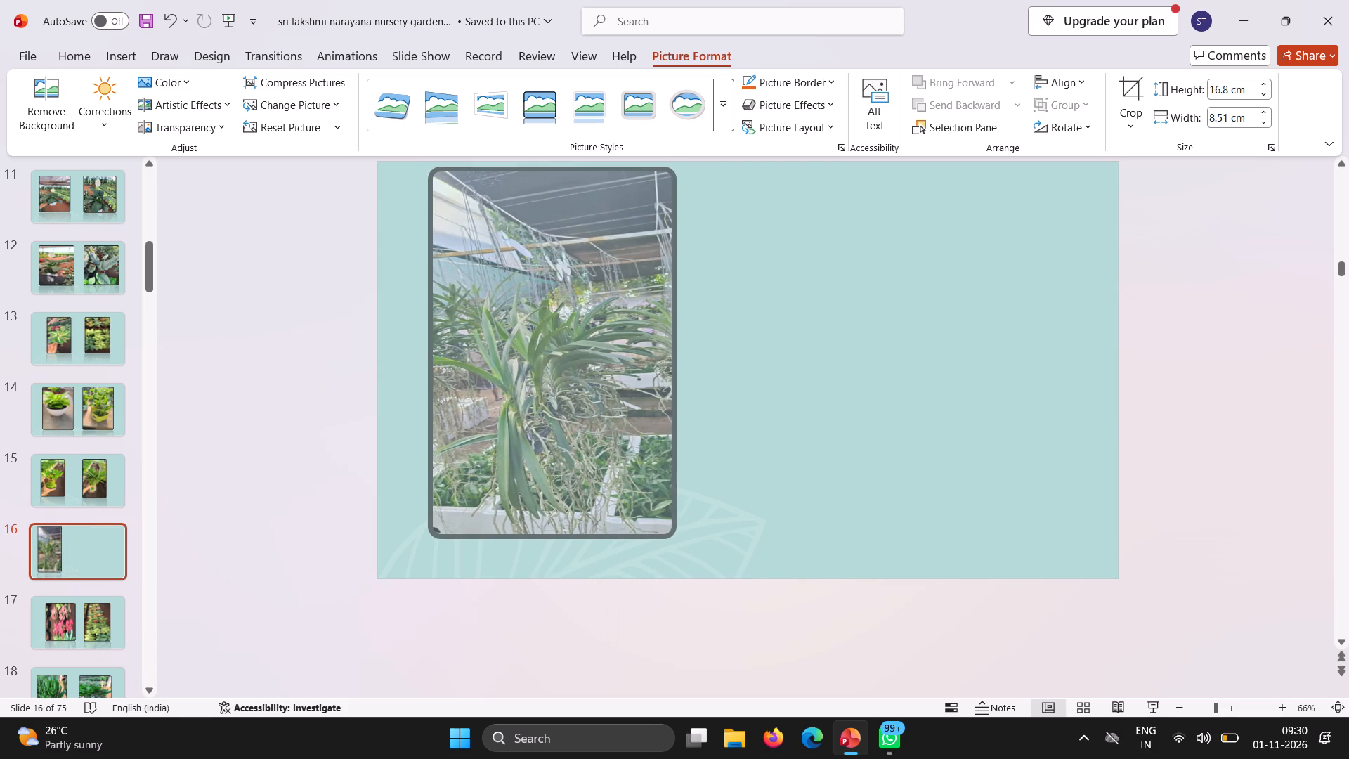
{"action": "left_click_drag", "start_coordinate": [674, 336], "coordinate": [691, 332]}
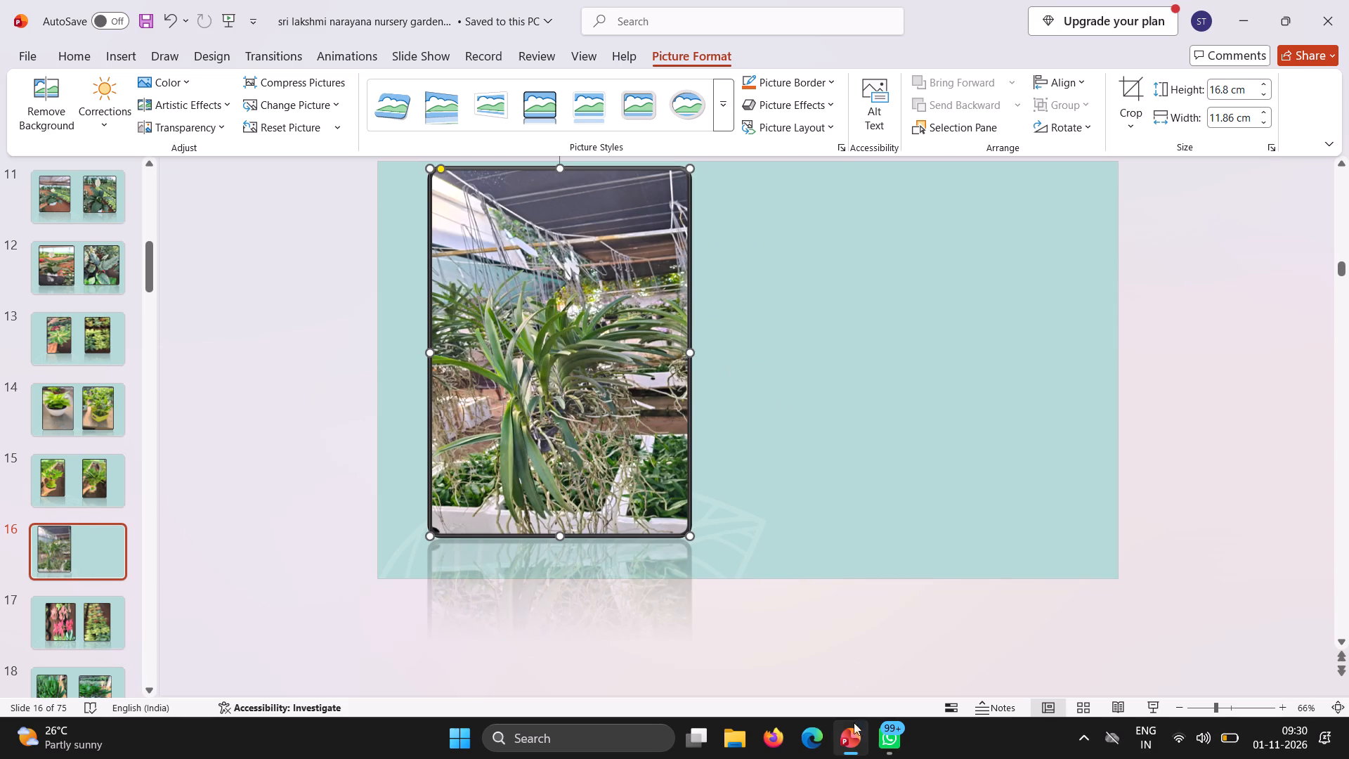
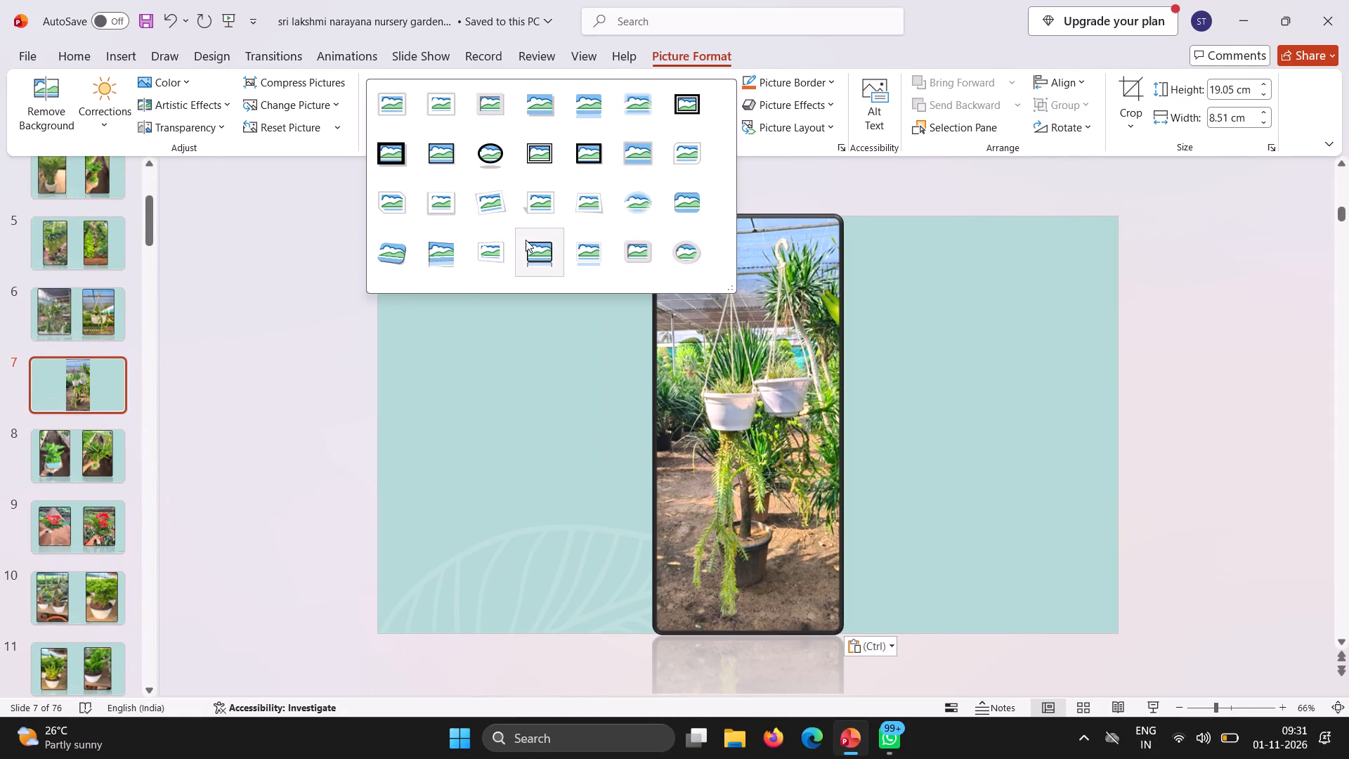
Apply the black-framed picture style with rounded corners and a reflection to the hanging plant photo on slide 7.
{"action": "left_click", "coordinate": [545, 245]}
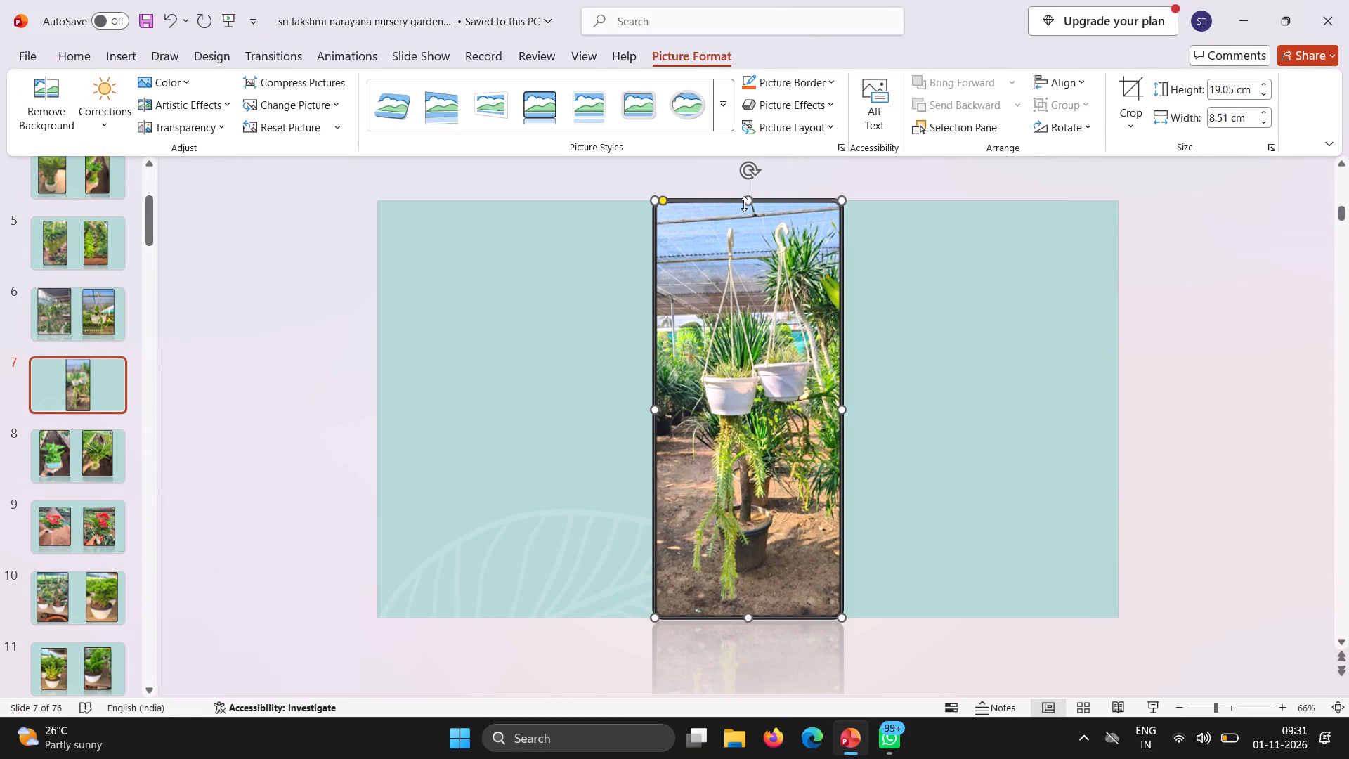
Reduce the framed hanging plant photo's height to about 15.3 cm and place it on the left half of slide 7.
{"action": "left_click_drag", "start_coordinate": [752, 197], "coordinate": [752, 283]}
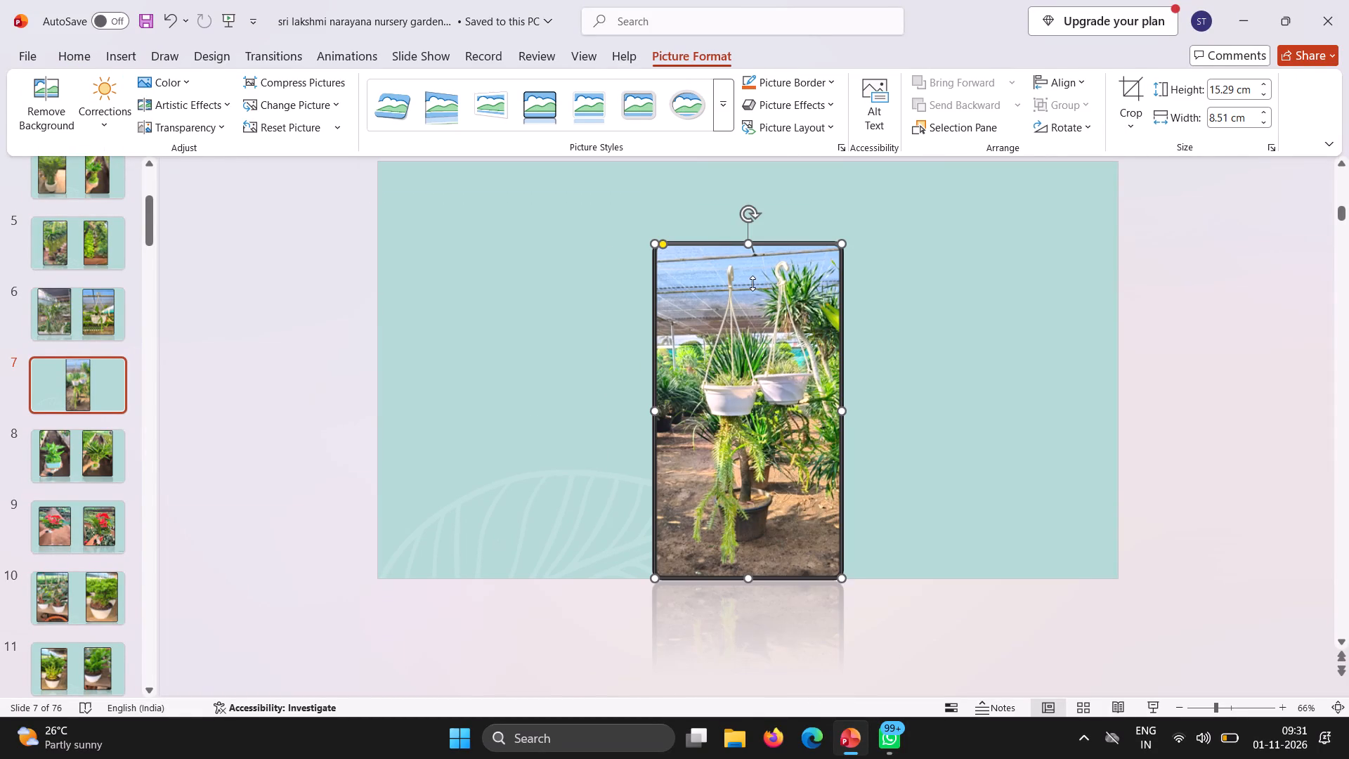
{"action": "left_click_drag", "start_coordinate": [731, 358], "coordinate": [523, 299]}
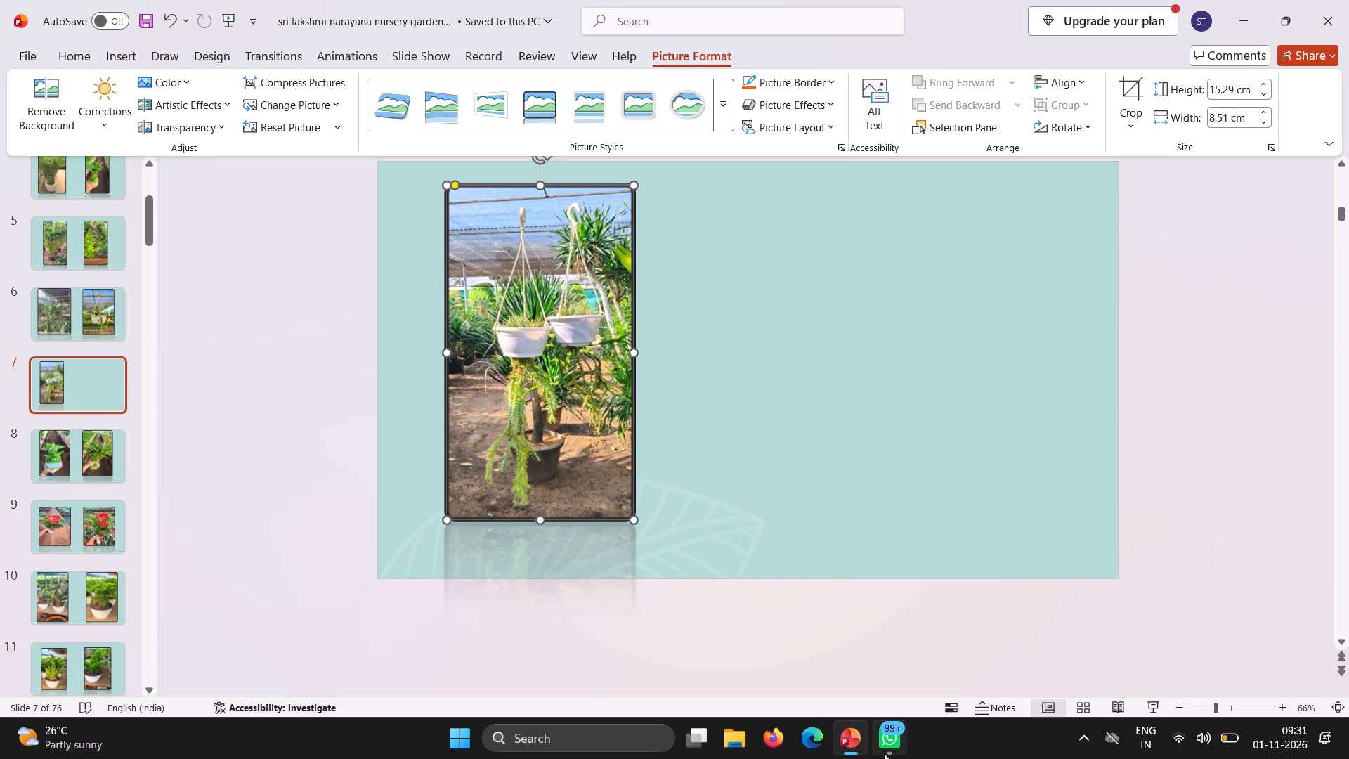
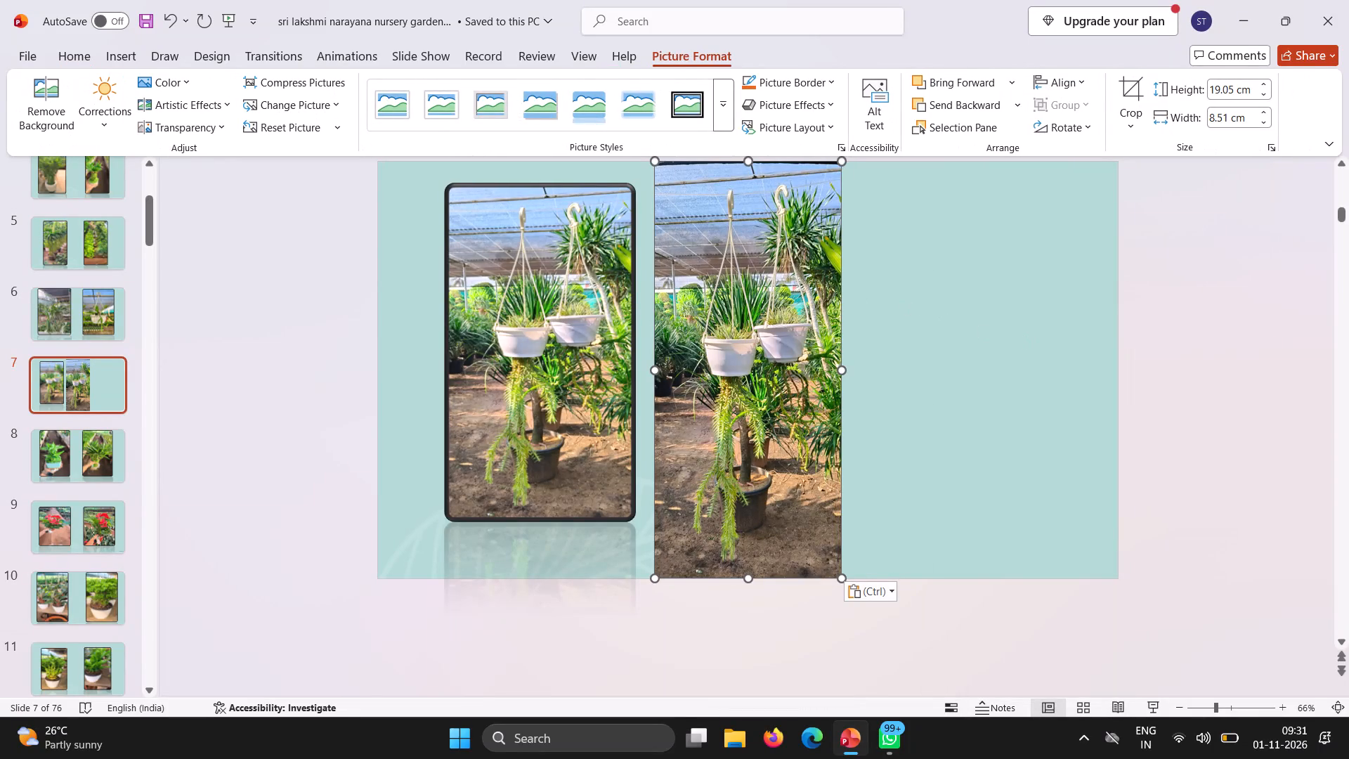
Cut the unframed duplicate of the hanging plant photo from slide 7, keeping the framed one.
{"action": "right_click", "coordinate": [781, 271]}
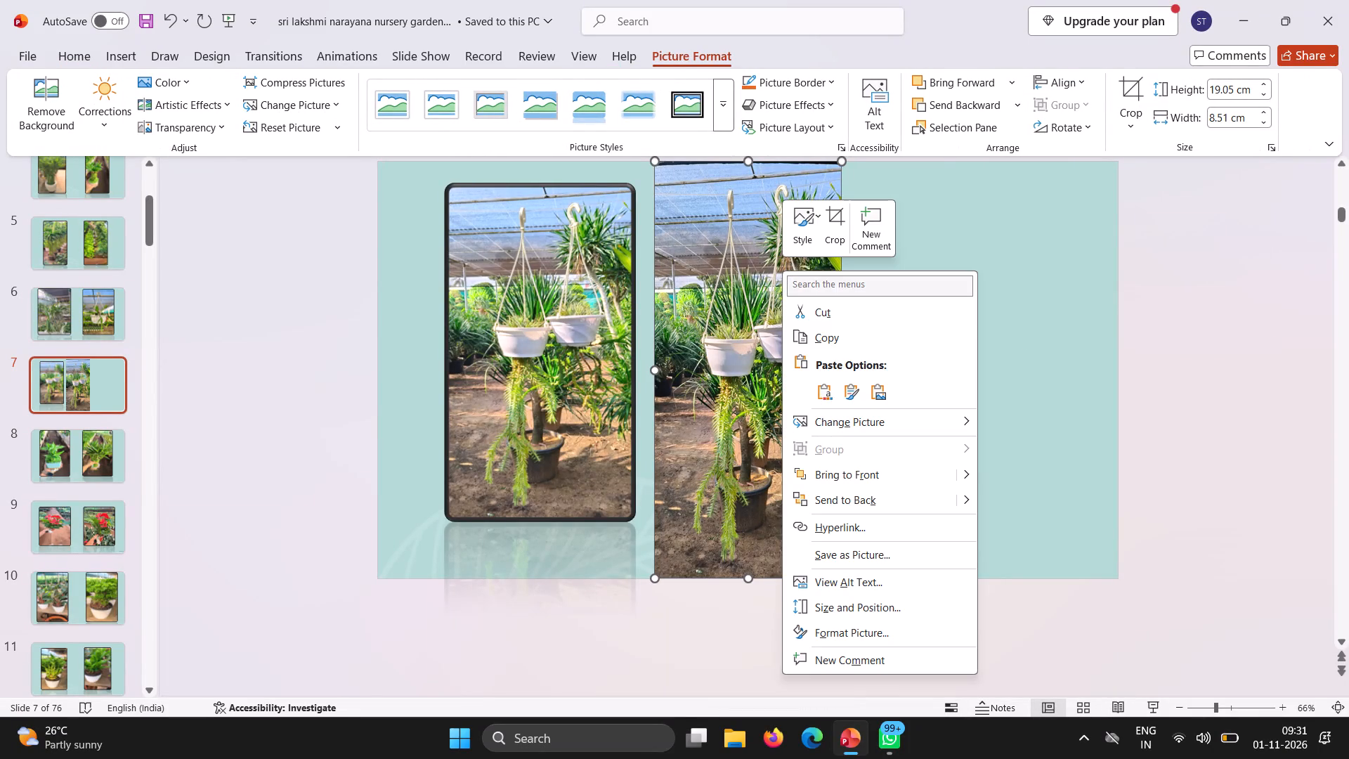
{"action": "left_click", "coordinate": [809, 320]}
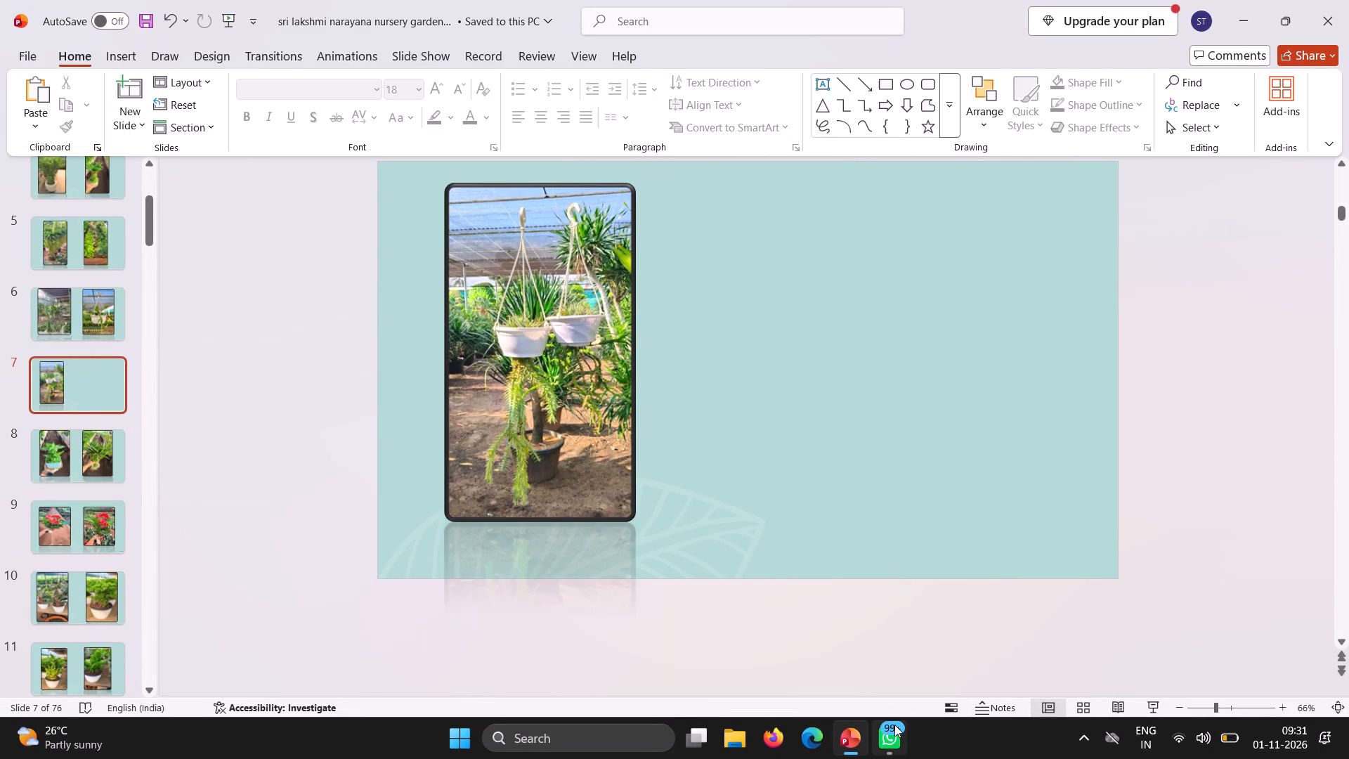
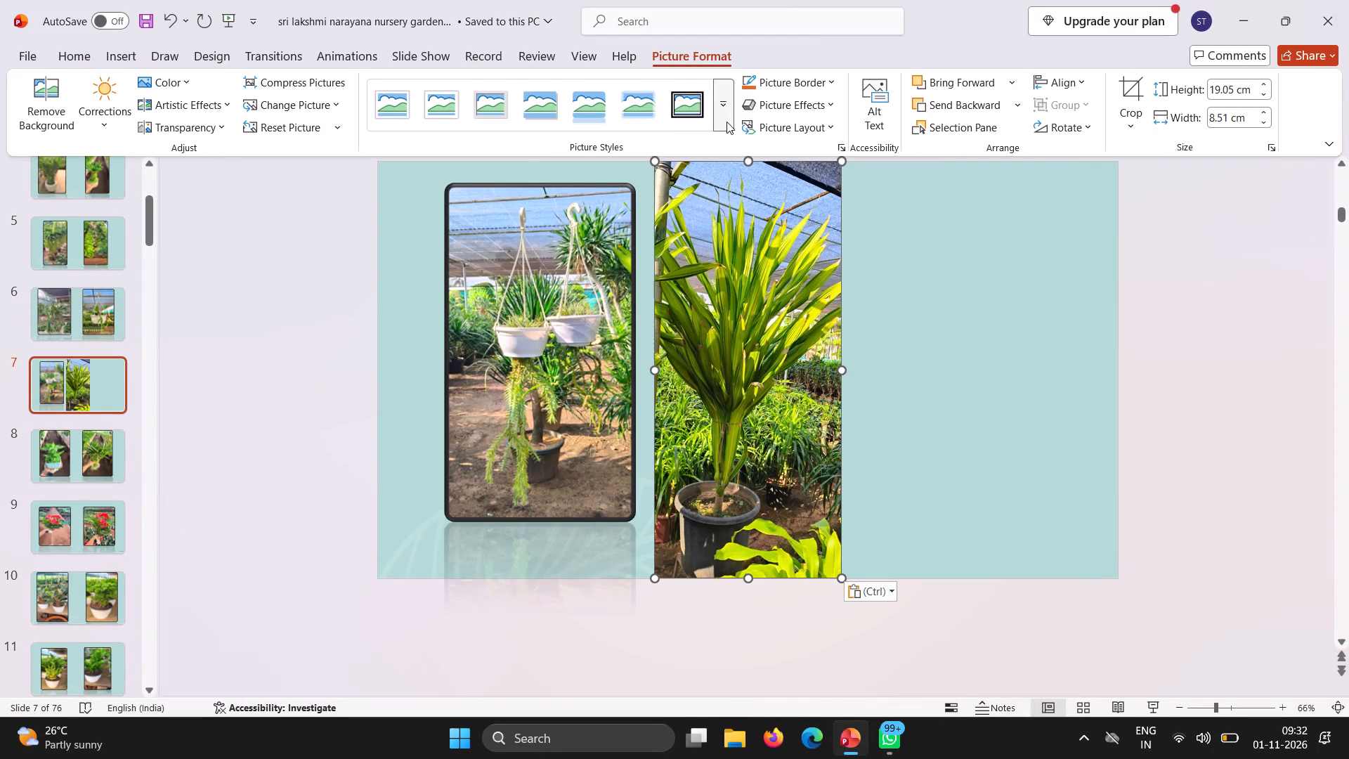
Apply the black rounded frame style with reflection to the unframed leafy potted plant photo on slide 7.
{"action": "left_click", "coordinate": [726, 122]}
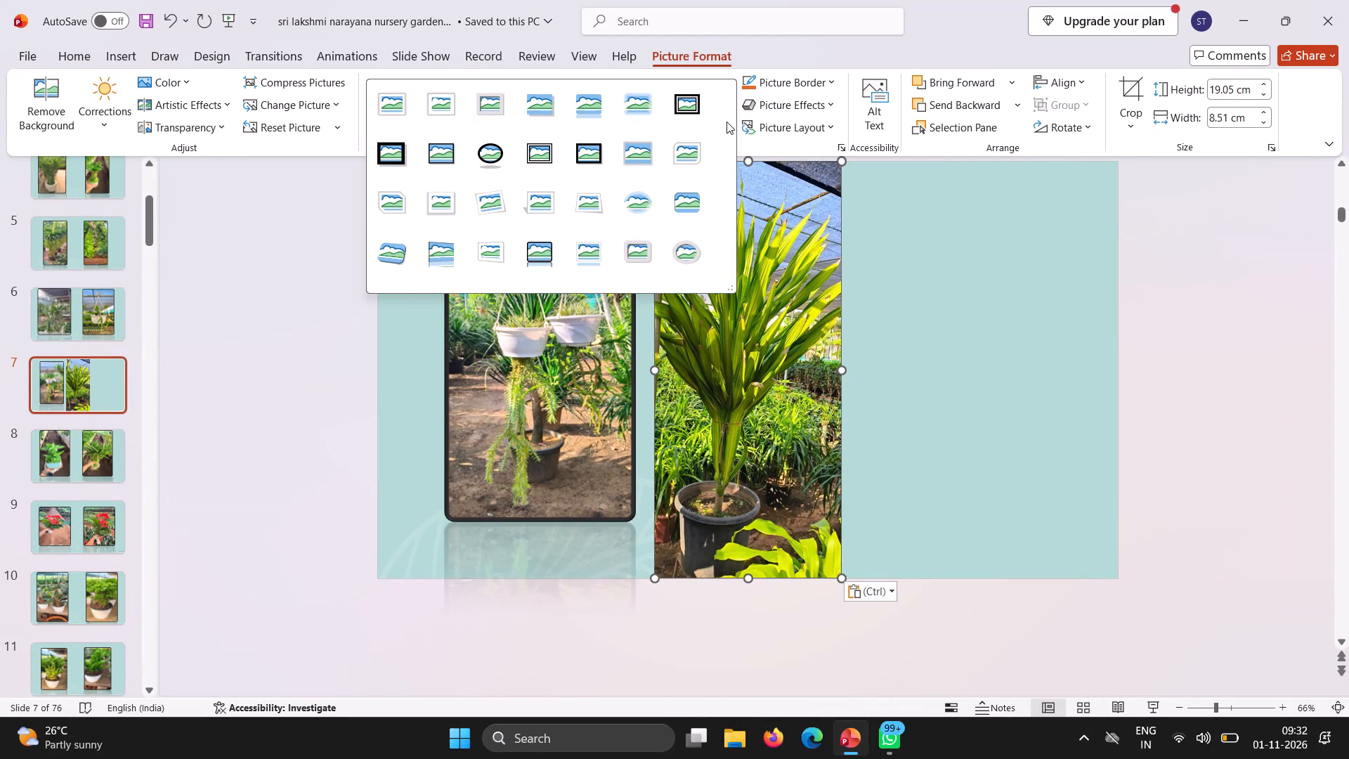
{"action": "left_click", "coordinate": [548, 235]}
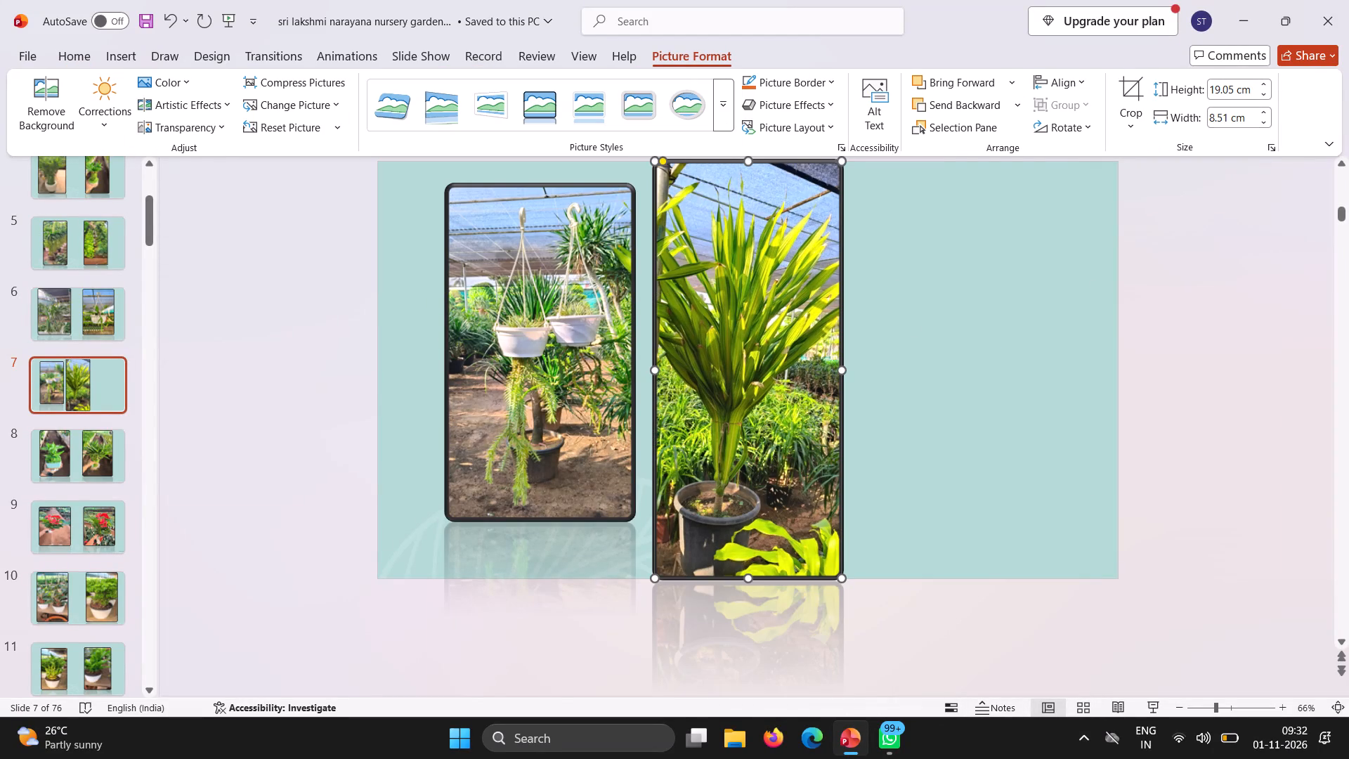
Place the leafy plant photo in the right half of slide 7 and resize it to about 14.34 cm high by 10.52 cm wide.
{"action": "left_click_drag", "start_coordinate": [718, 342], "coordinate": [887, 377]}
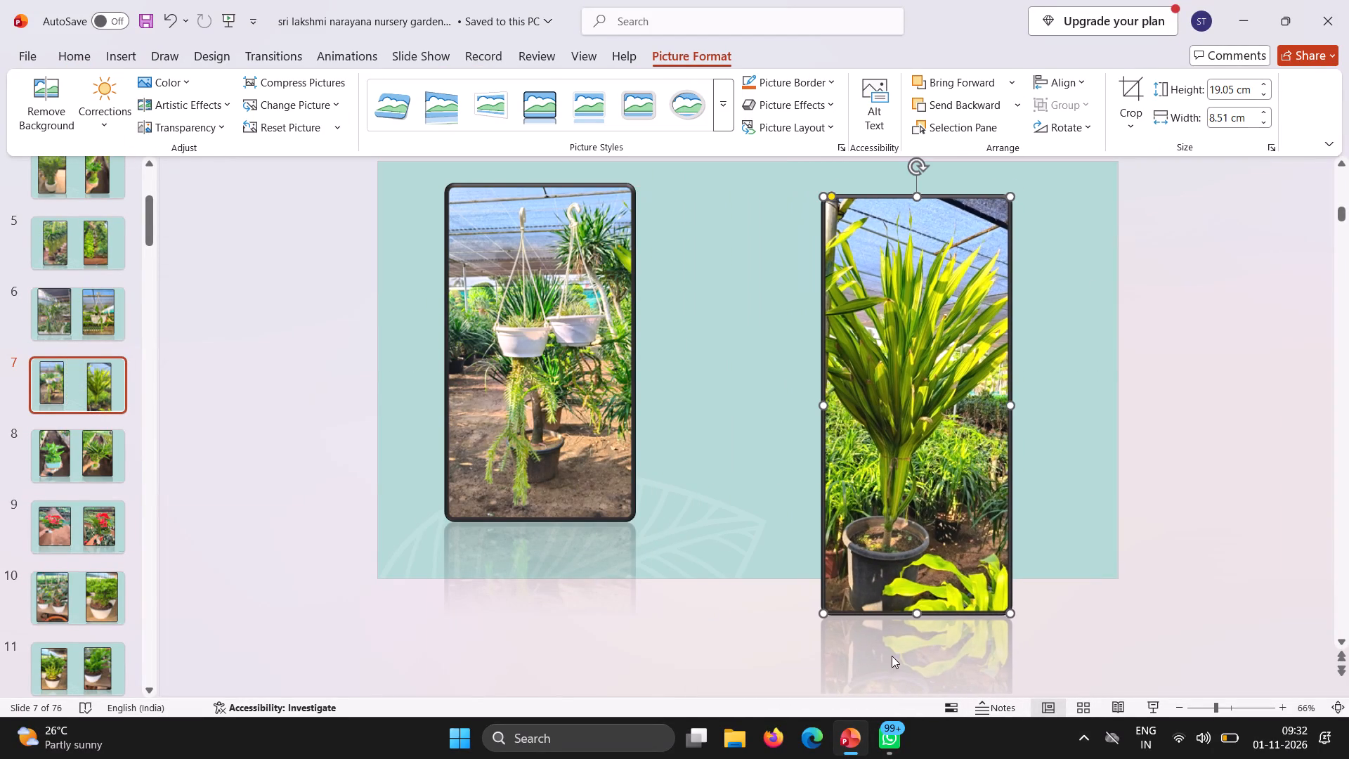
{"action": "left_click_drag", "start_coordinate": [920, 616], "coordinate": [915, 554]}
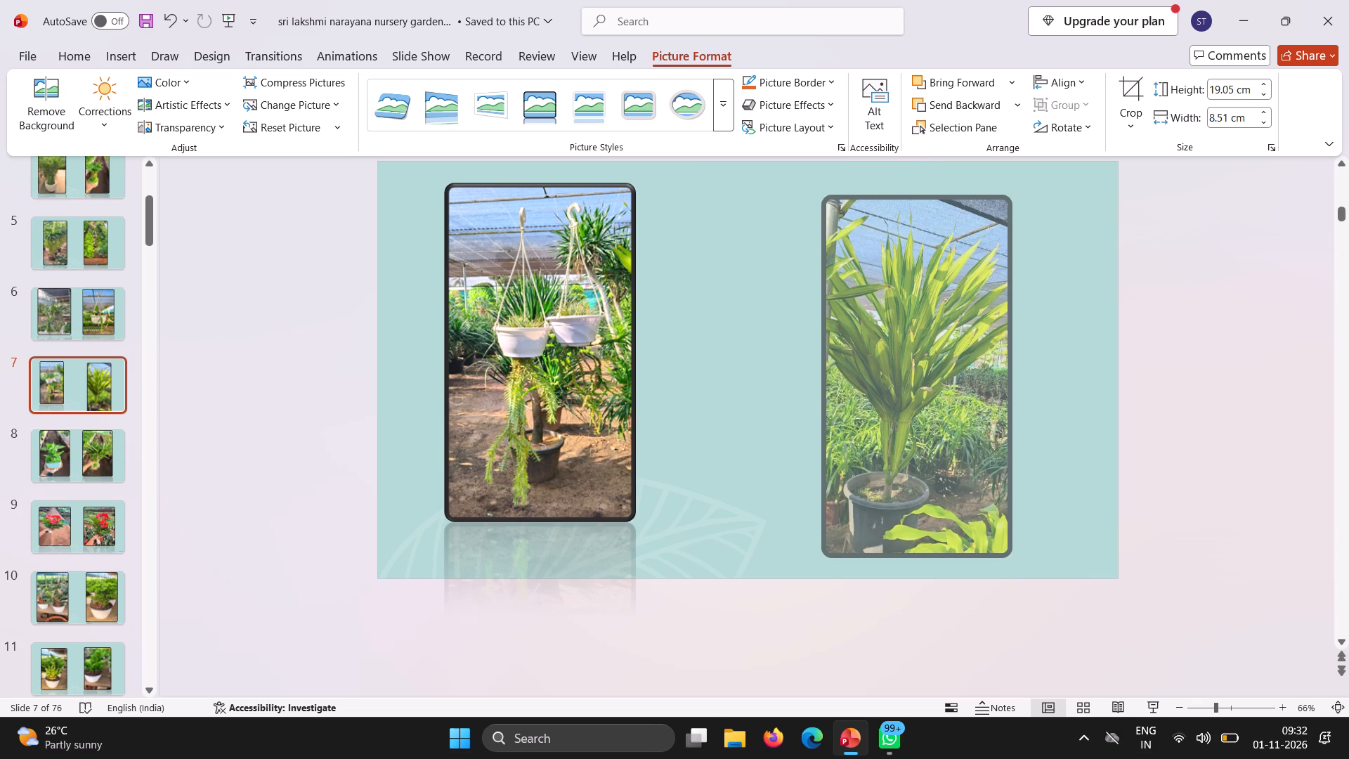
{"action": "left_click_drag", "start_coordinate": [915, 554], "coordinate": [925, 510]}
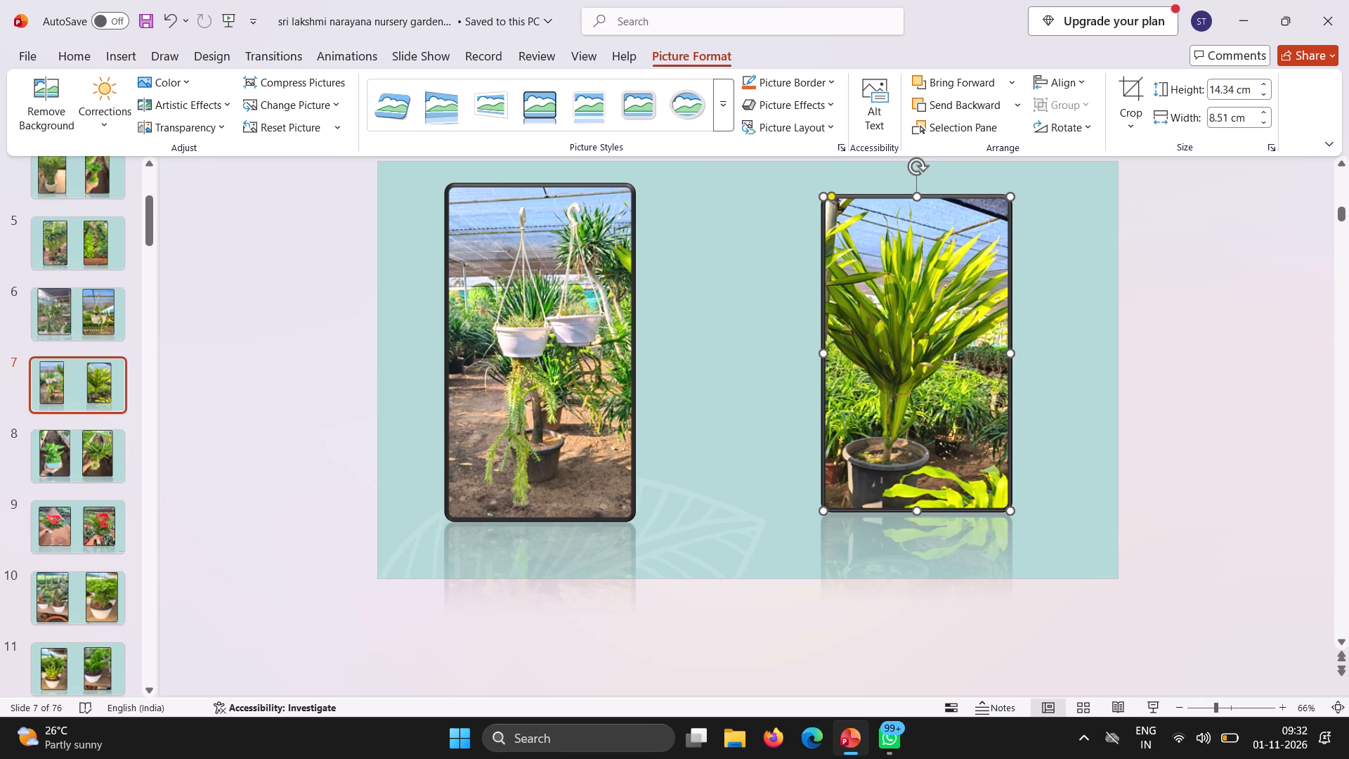
{"action": "left_click_drag", "start_coordinate": [823, 358], "coordinate": [780, 345]}
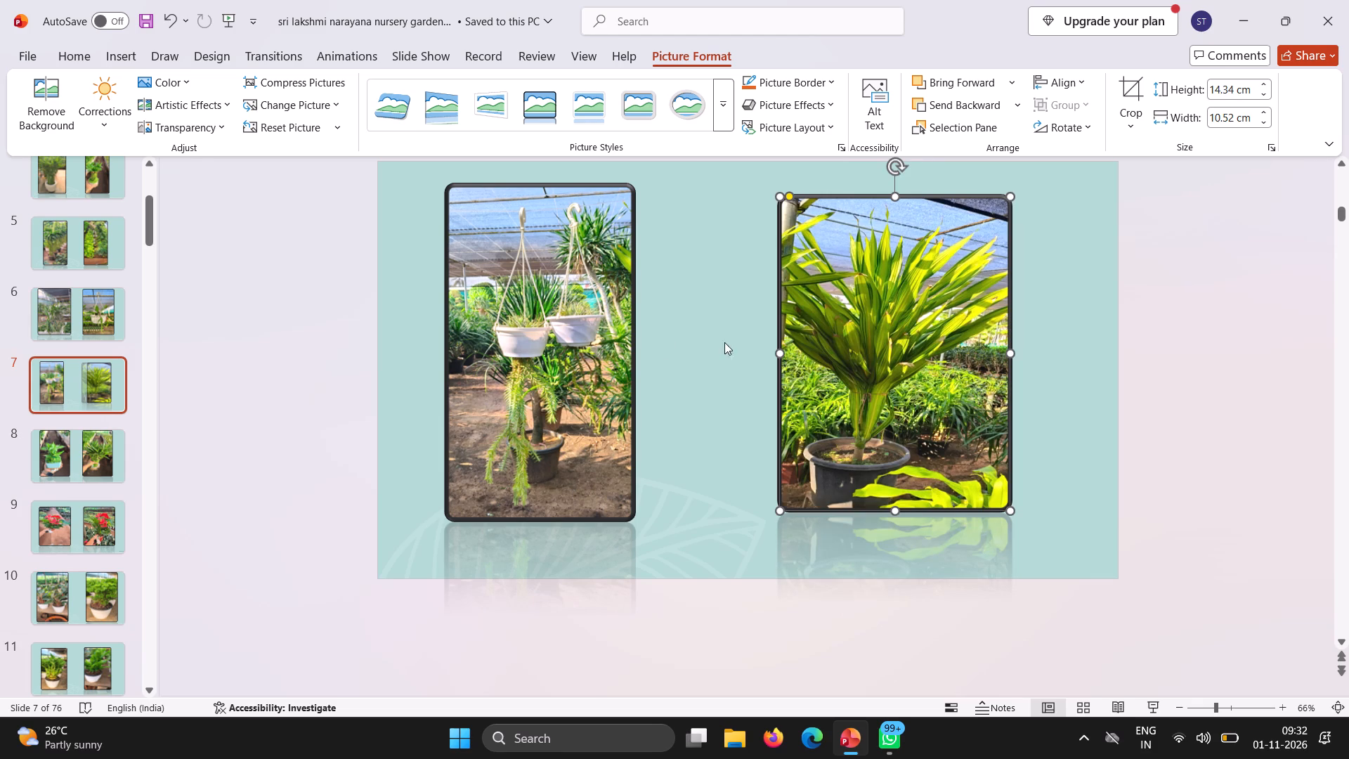
Resize the hanging plant photo to about 14.77 cm high by 10.92 cm wide and align its bottom edge with the leafy plant photo.
{"action": "left_click", "coordinate": [600, 339]}
{"action": "left_click_drag", "start_coordinate": [633, 349], "coordinate": [686, 352]}
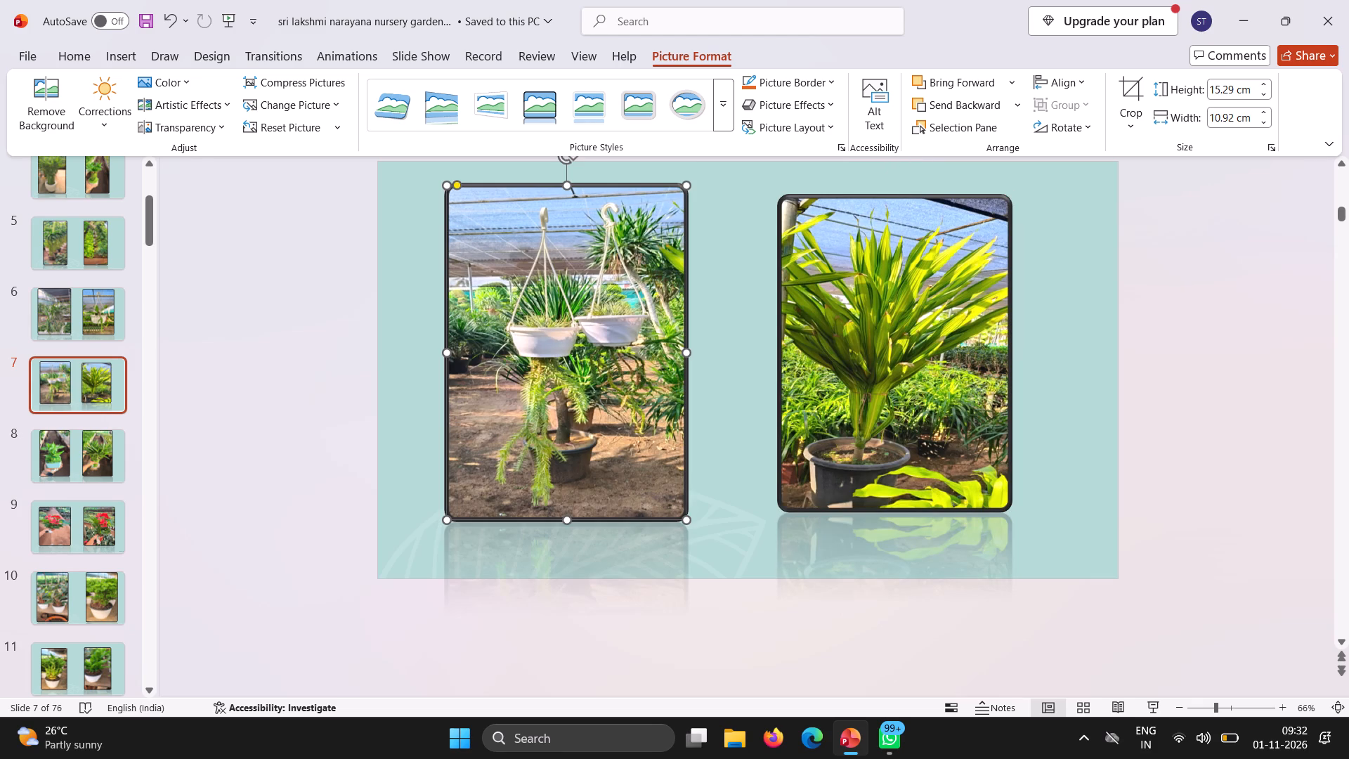
{"action": "left_click", "coordinate": [567, 188]}
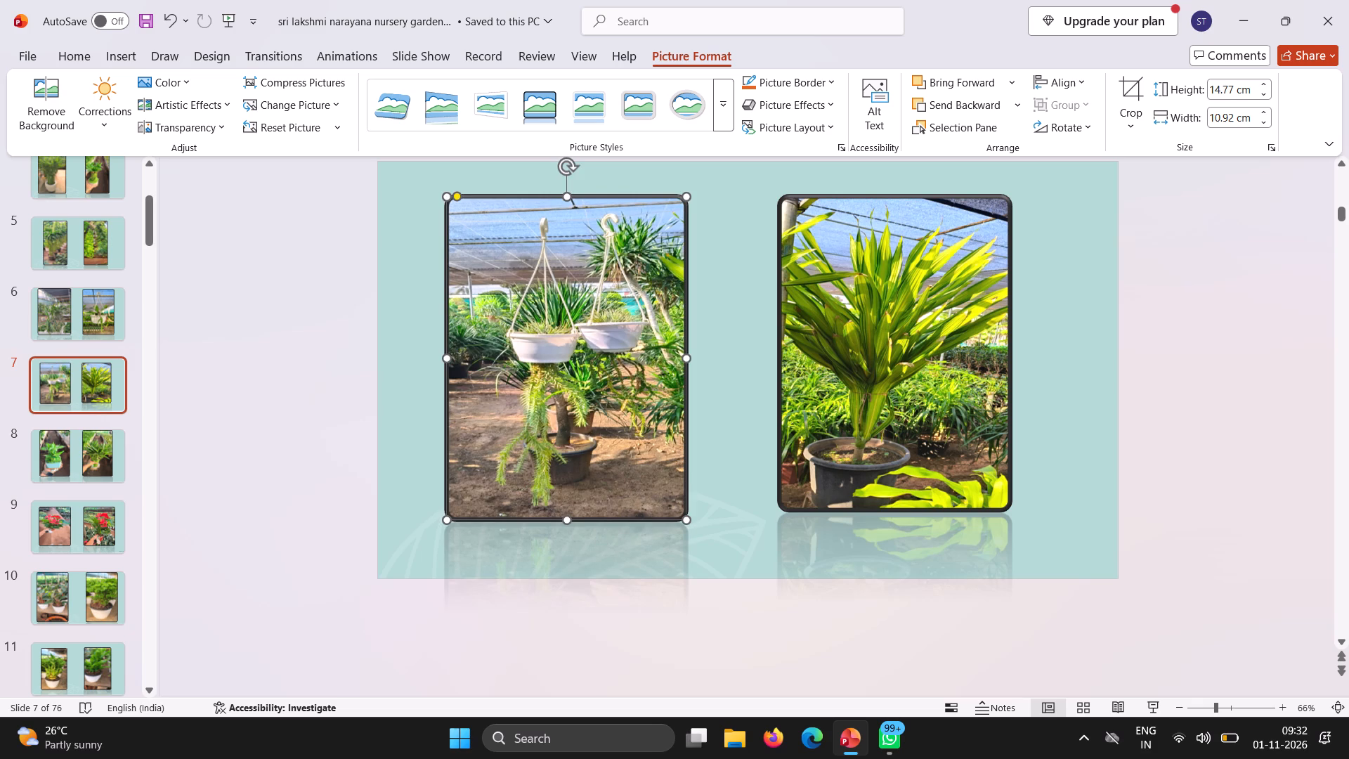
{"action": "left_click_drag", "start_coordinate": [572, 519], "coordinate": [573, 510]}
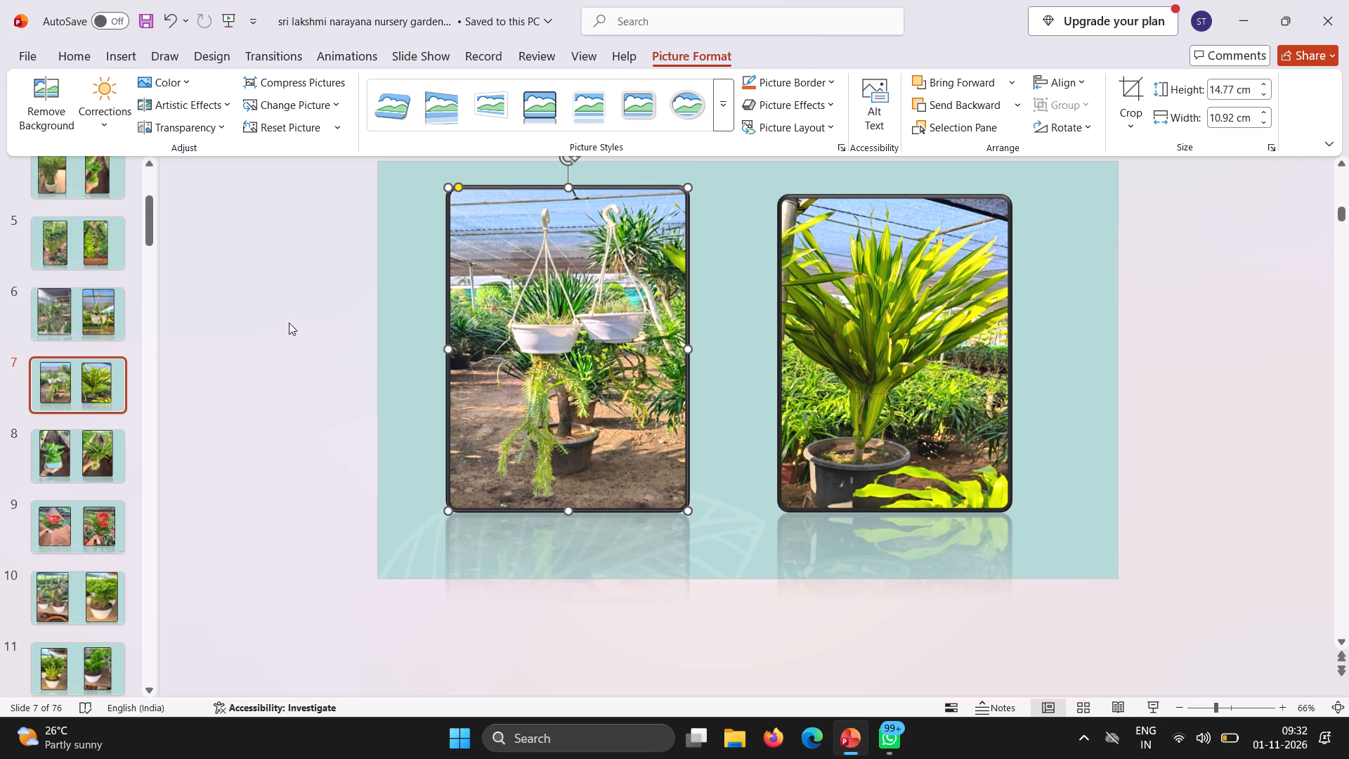
Extend the leafy plant photo upward to about 14.77 cm high, aligning its top edge with the hanging plant photo.
{"action": "left_click", "coordinate": [939, 303]}
{"action": "left_click_drag", "start_coordinate": [897, 198], "coordinate": [897, 184]}
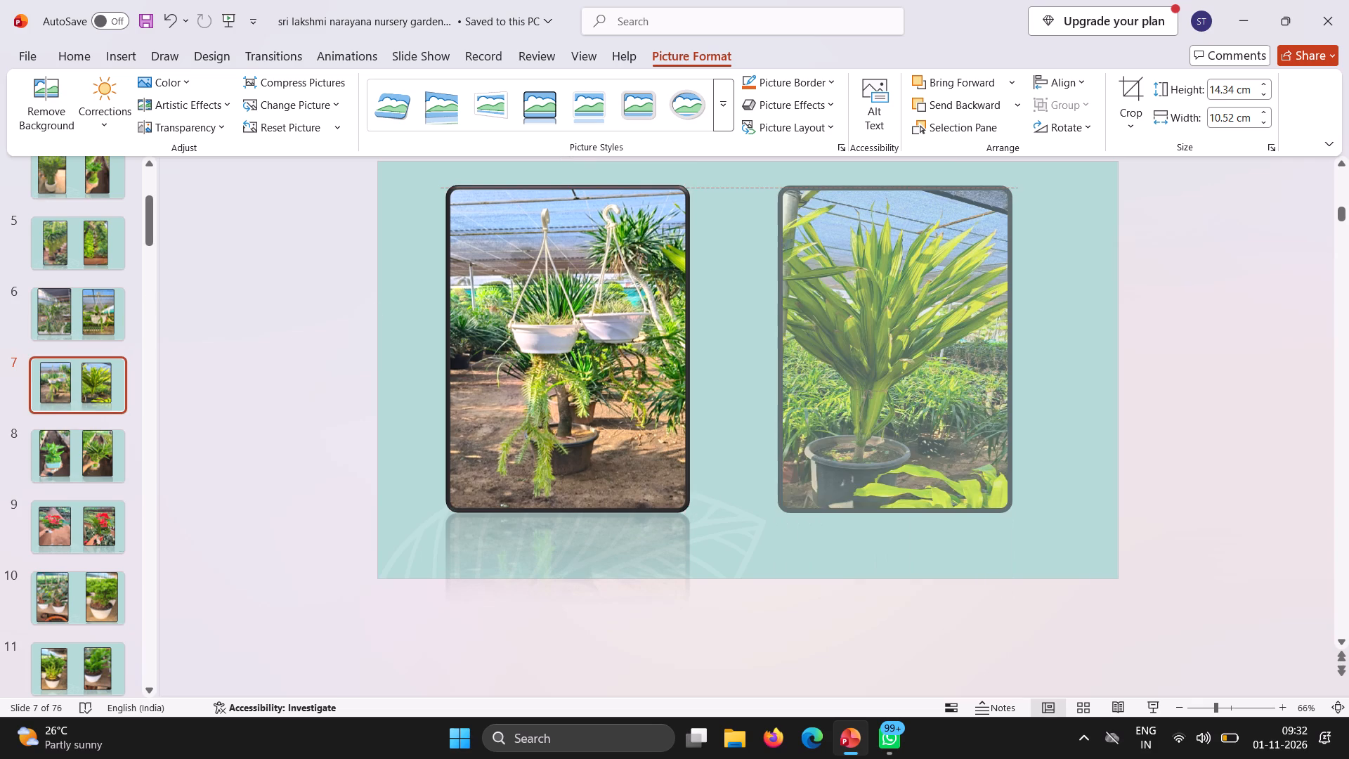
{"action": "left_click_drag", "start_coordinate": [897, 184], "coordinate": [897, 189]}
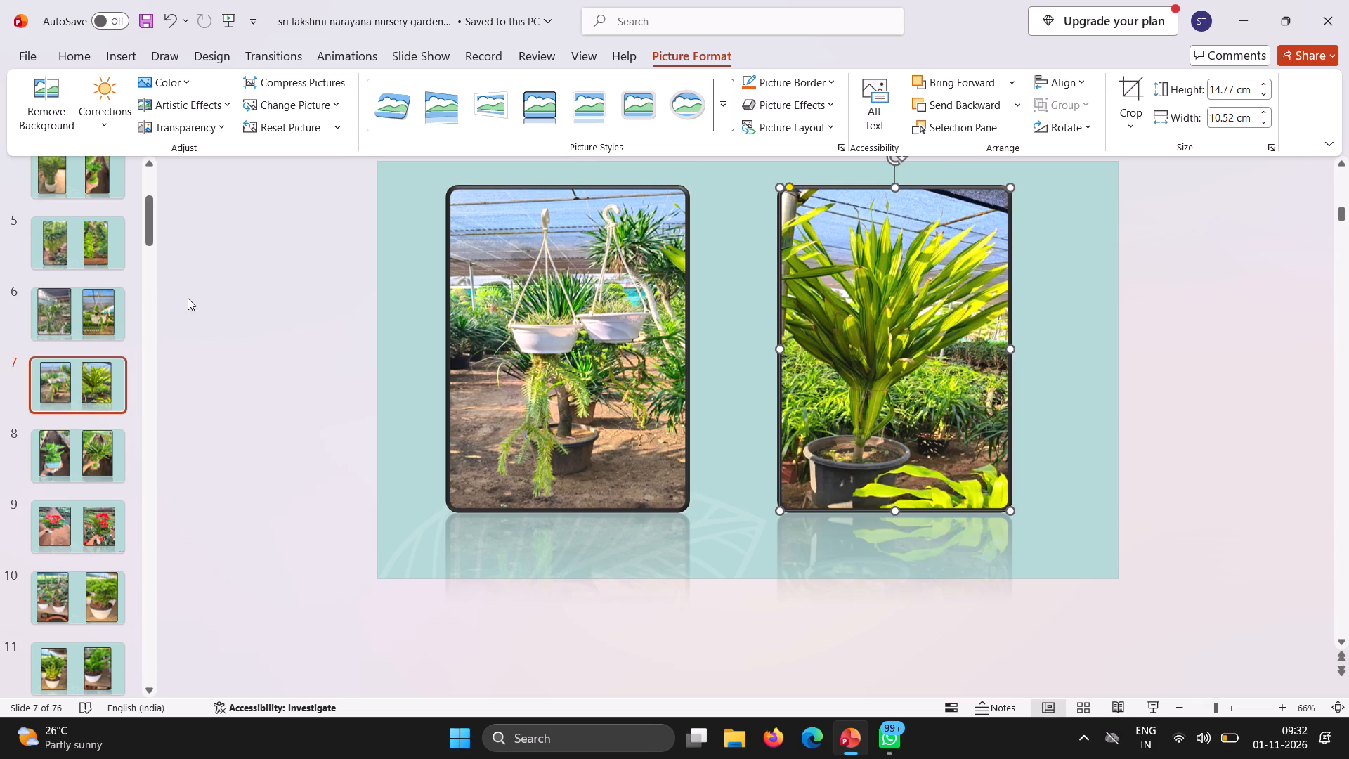
Add a new slide after slide 7.
{"action": "left_click", "coordinate": [131, 380]}
{"action": "key", "text": "Return"}
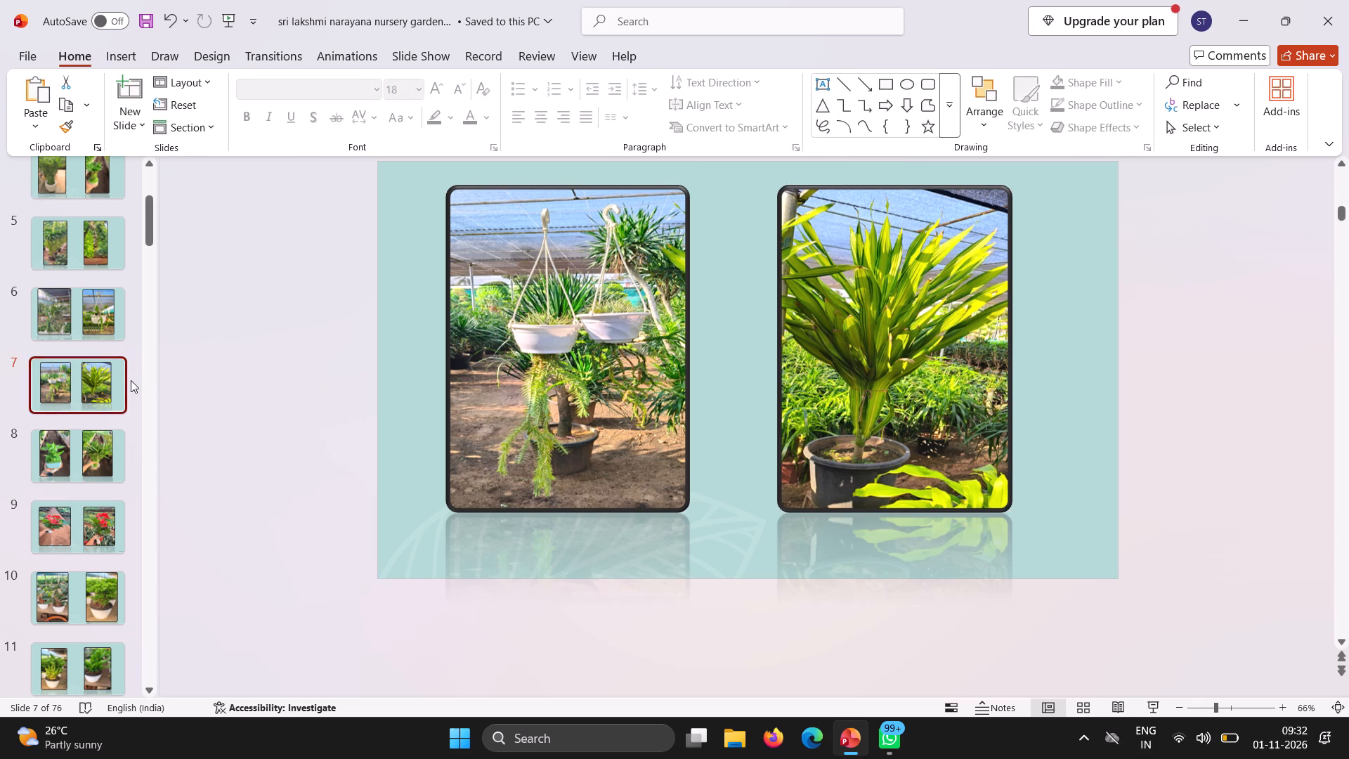
Cut the empty title, text and picture placeholders from the new slide 8, leaving only its background.
{"action": "left_click", "coordinate": [444, 253]}
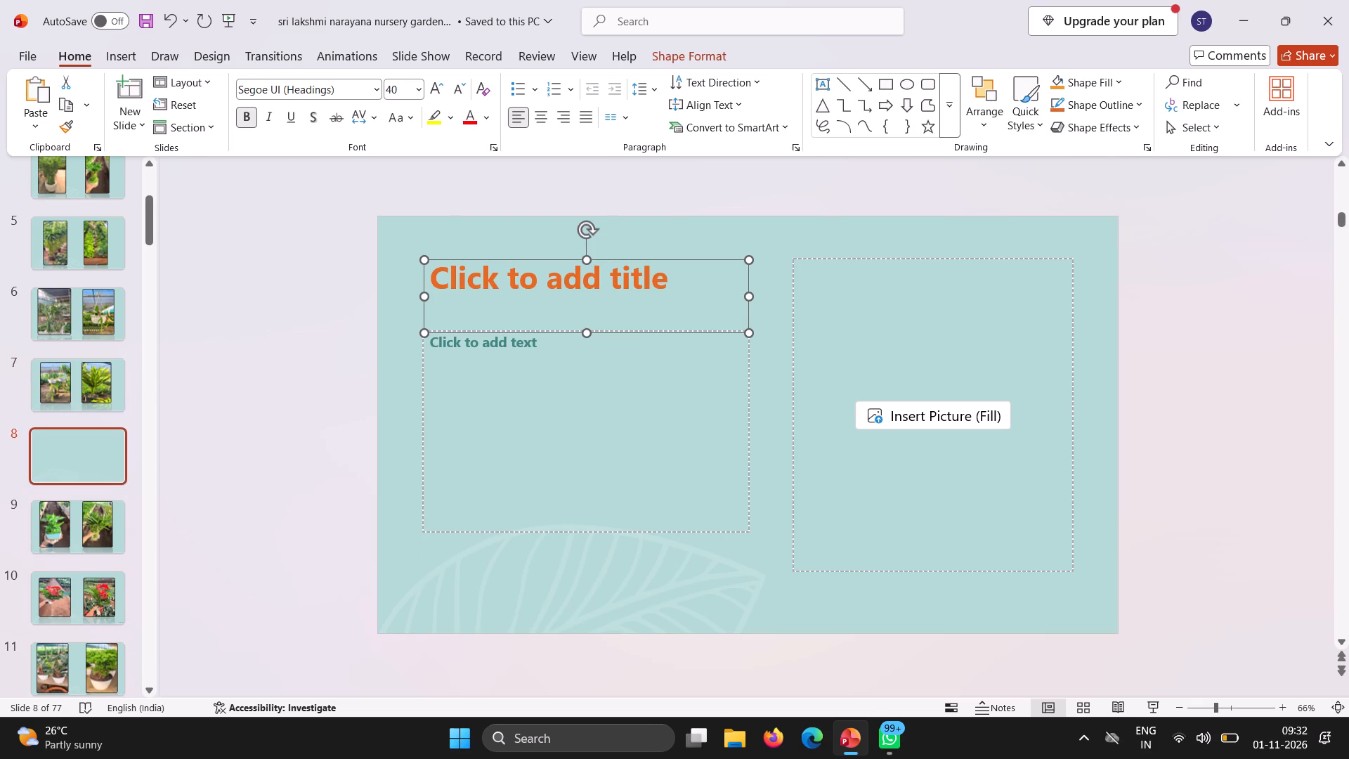
{"action": "right_click", "coordinate": [444, 253]}
{"action": "left_click", "coordinate": [474, 282]}
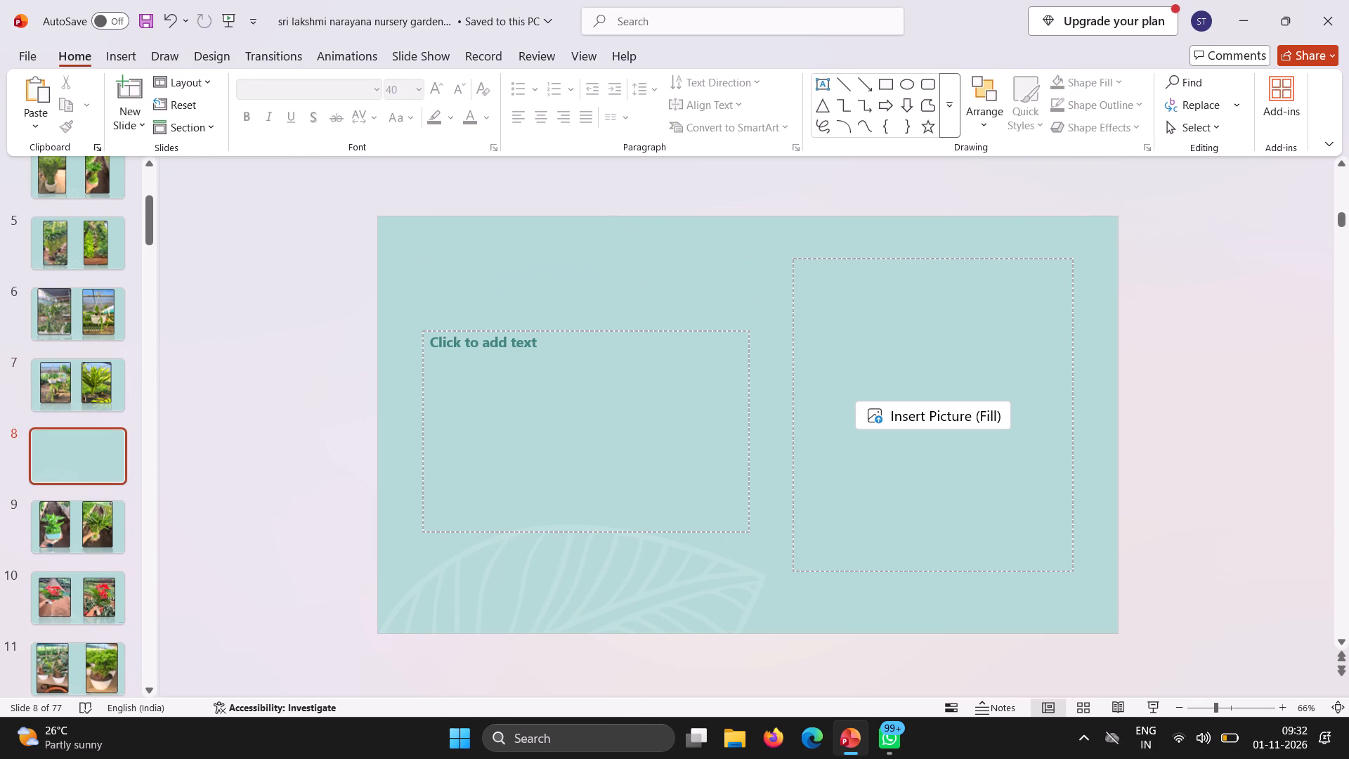
{"action": "right_click", "coordinate": [504, 338]}
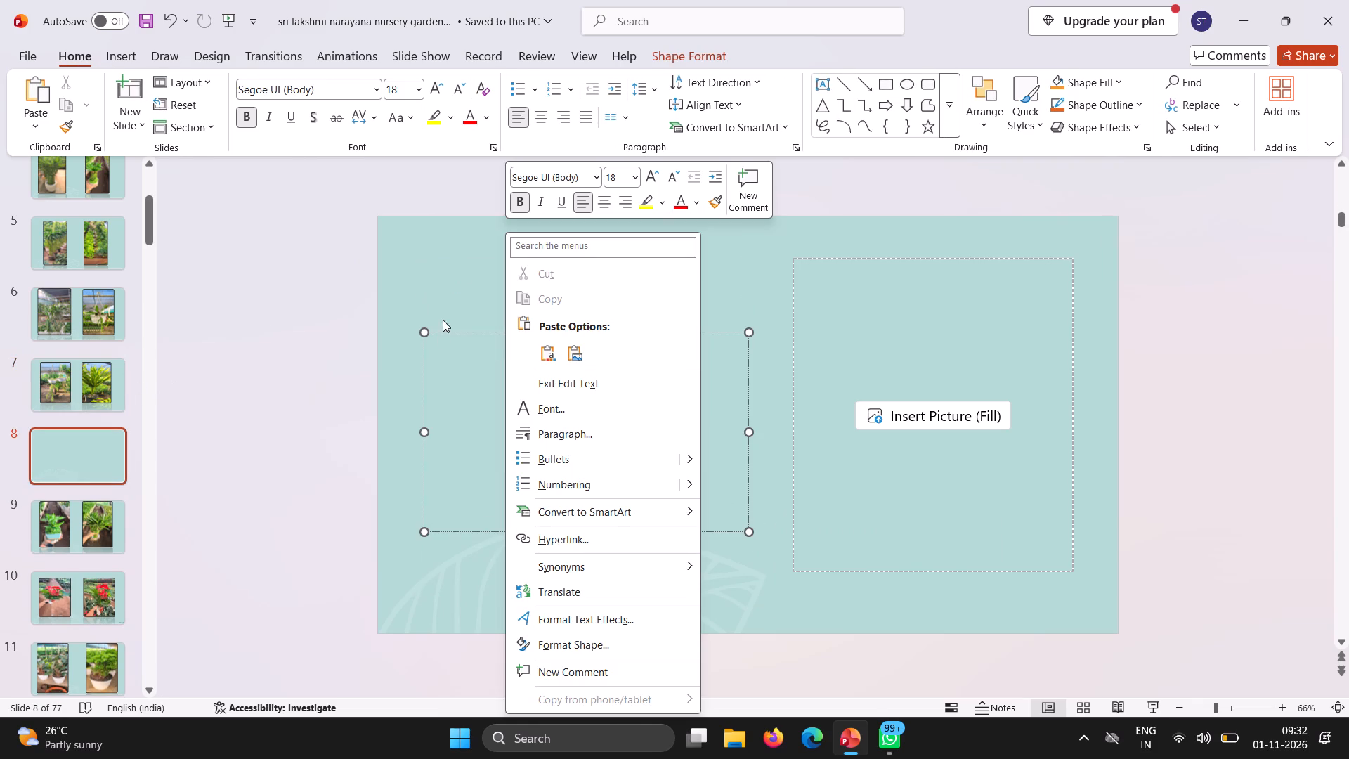
{"action": "right_click", "coordinate": [453, 322]}
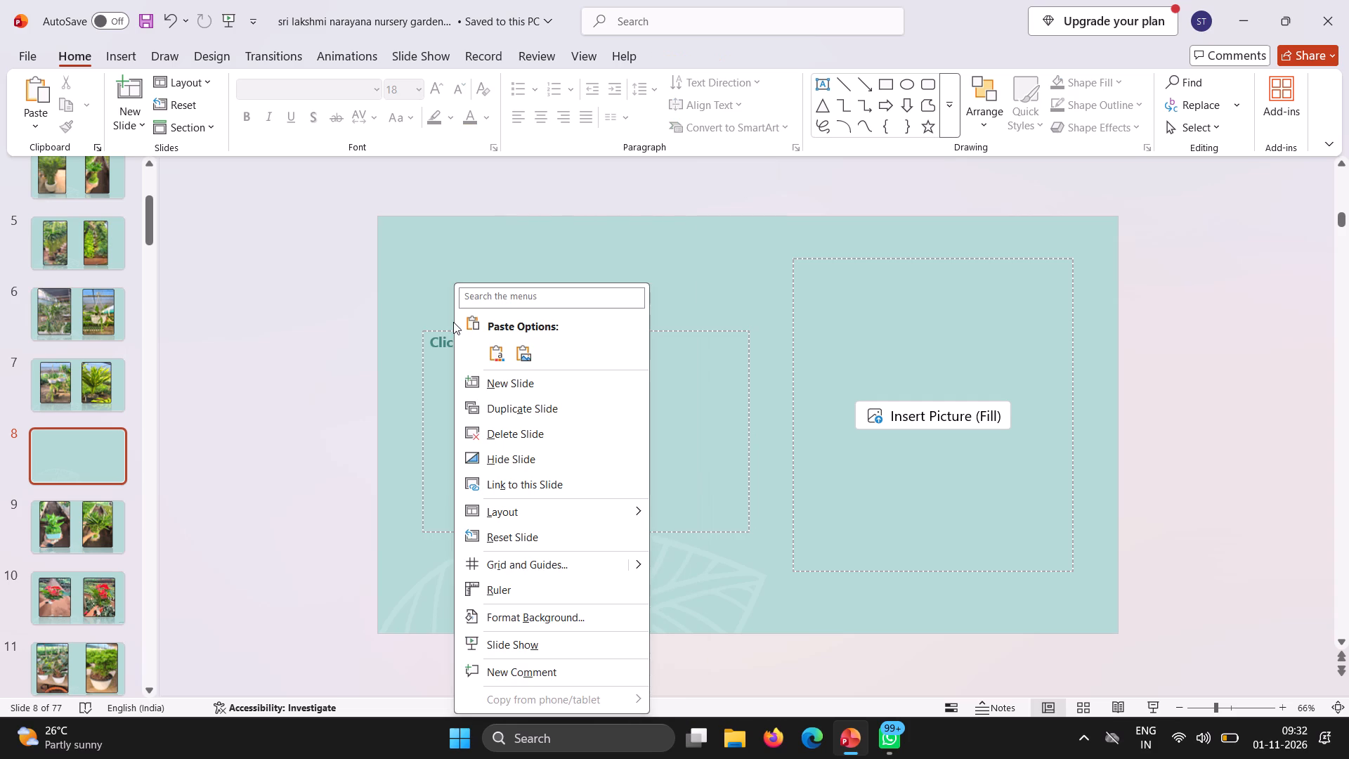
{"action": "right_click", "coordinate": [442, 325]}
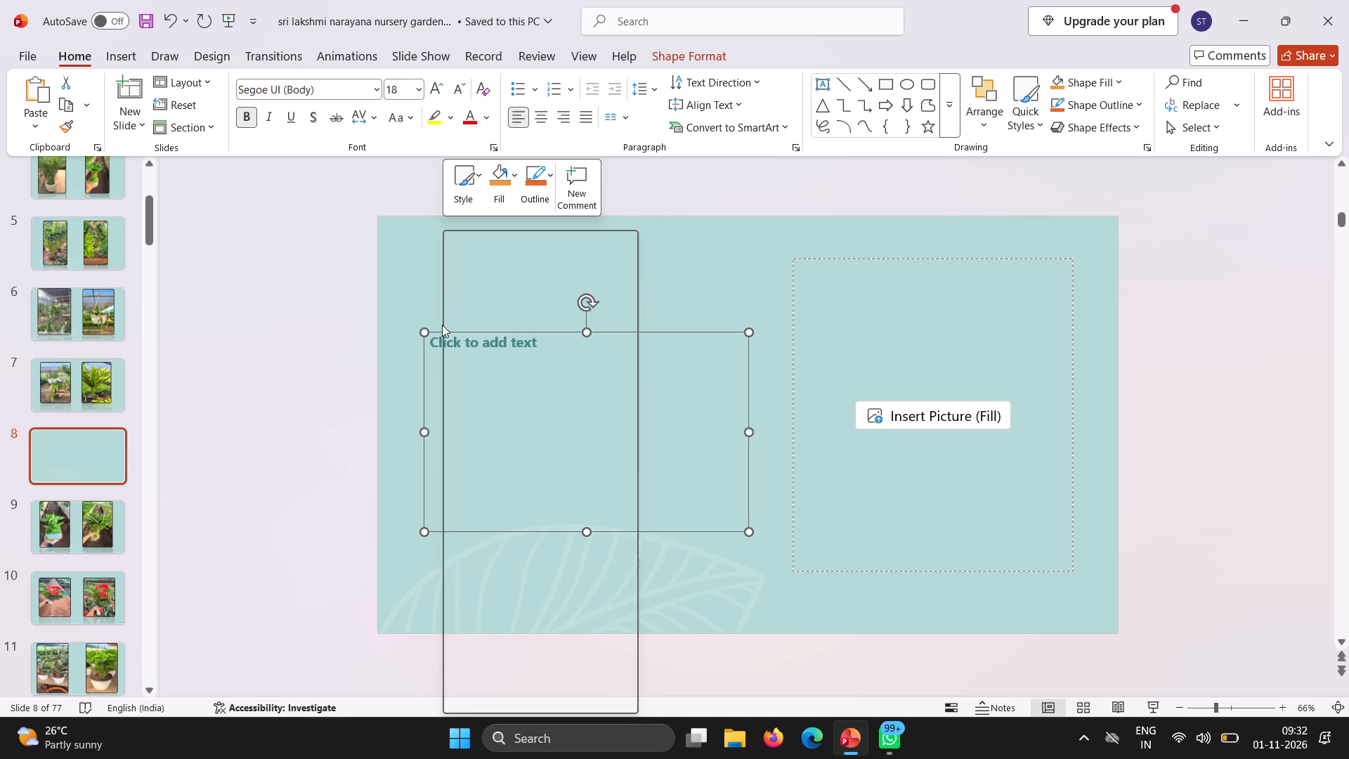
{"action": "left_click", "coordinate": [475, 278]}
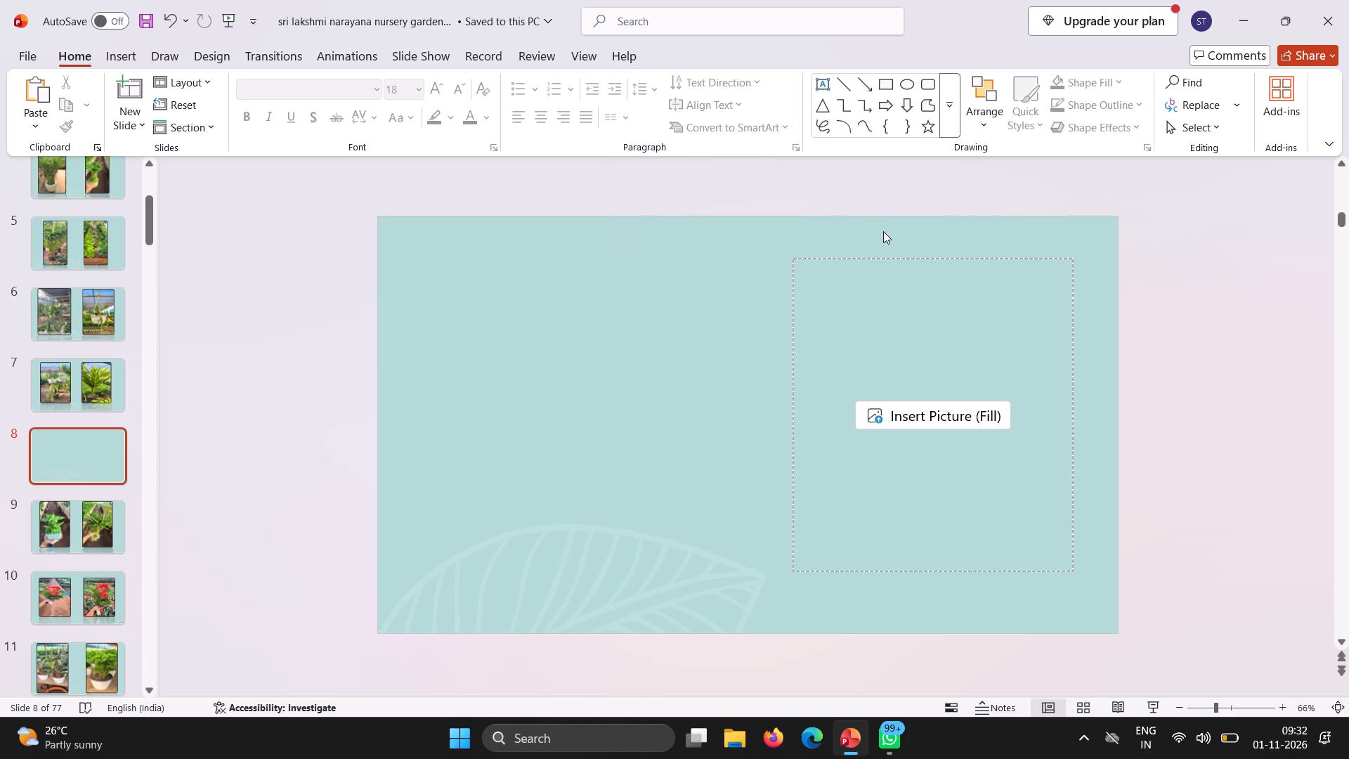
{"action": "right_click", "coordinate": [876, 255]}
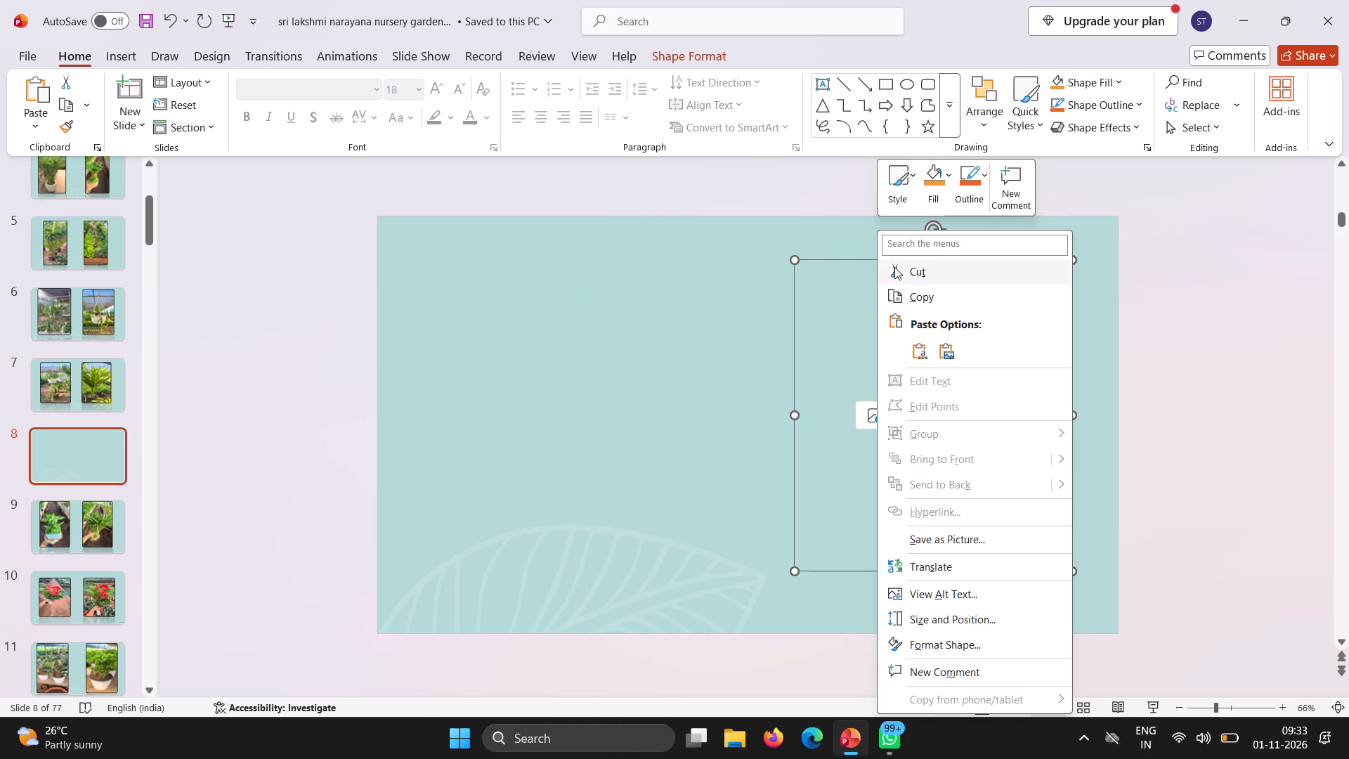
{"action": "left_click", "coordinate": [894, 267]}
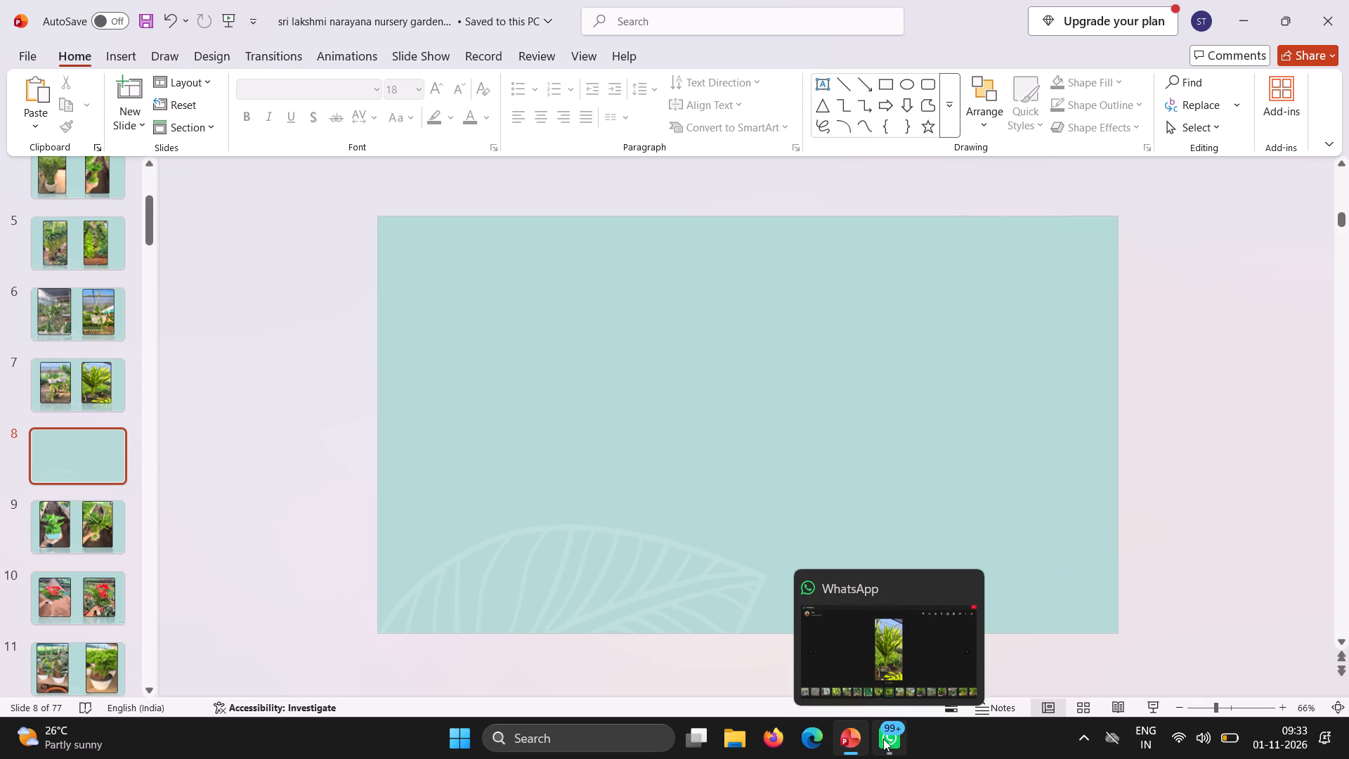
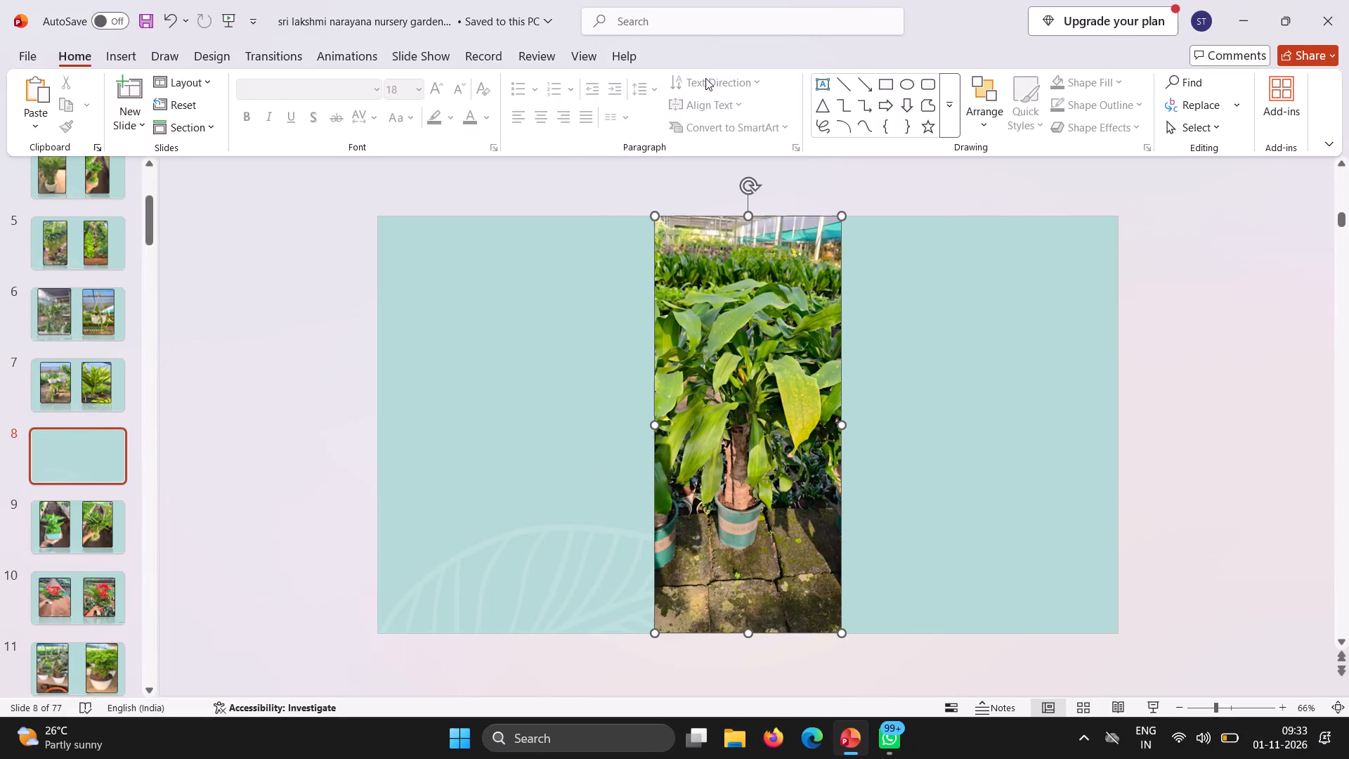
Apply the black bevelled frame picture style with reflection to the potted plant photo on slide 8.
{"action": "left_click", "coordinate": [730, 96]}
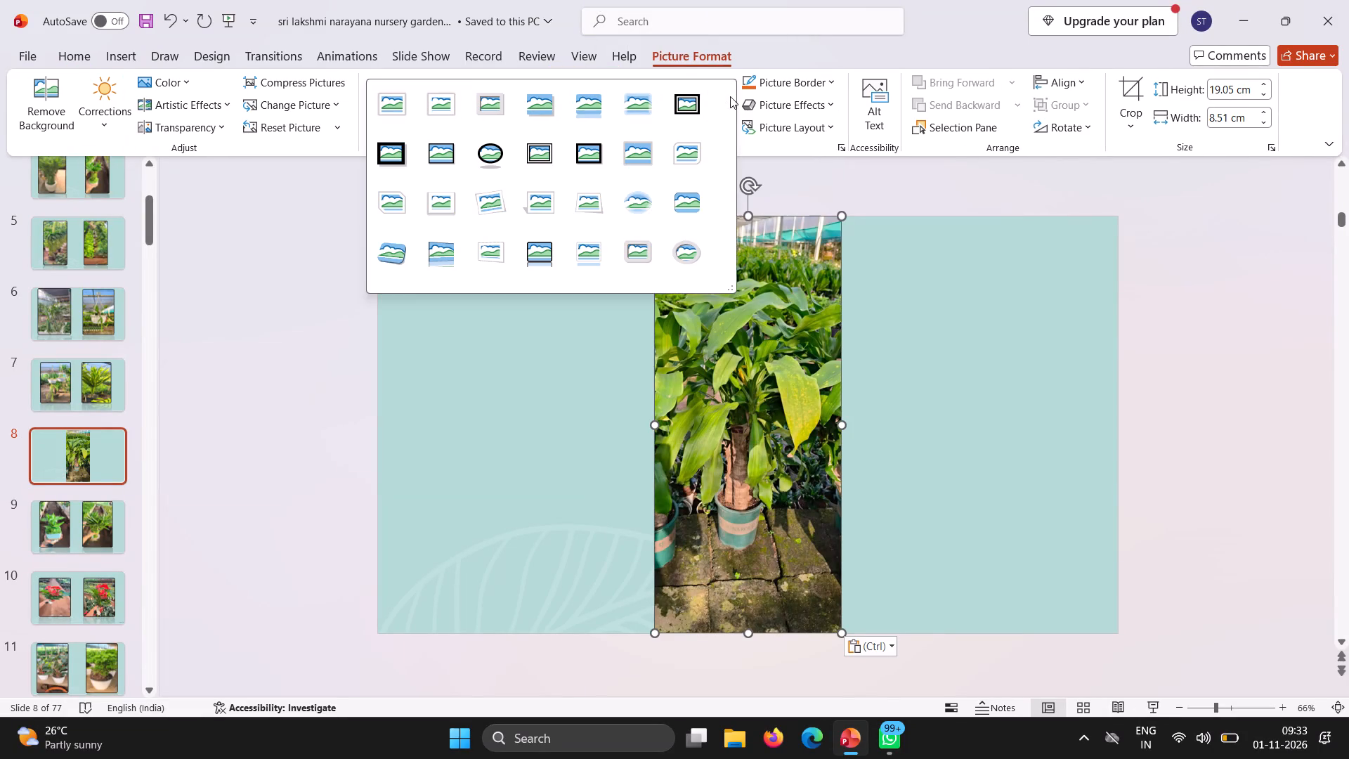
{"action": "left_click", "coordinate": [545, 239]}
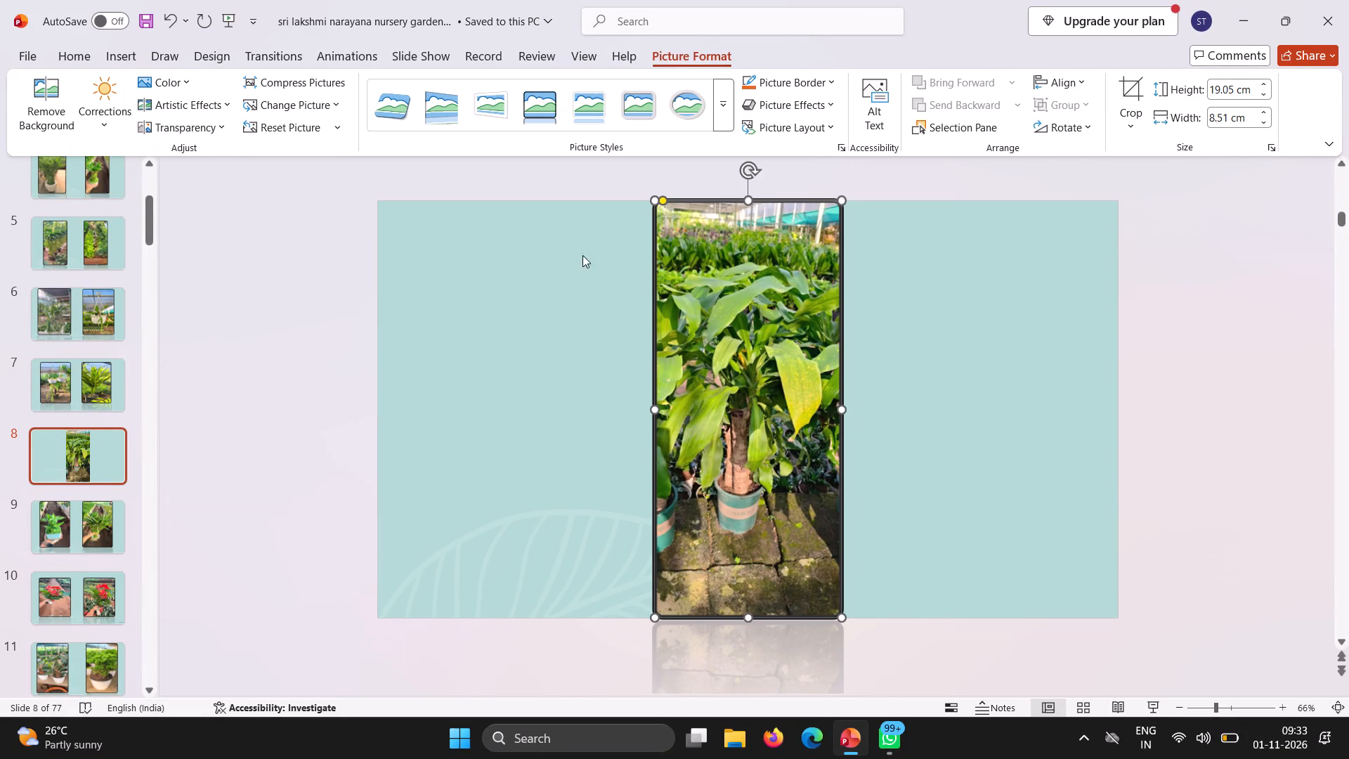
Move the framed potted plant photo to the left half of slide 8 and resize it to about 16.46 cm high by 12.5 cm wide.
{"action": "left_click_drag", "start_coordinate": [748, 325], "coordinate": [530, 344]}
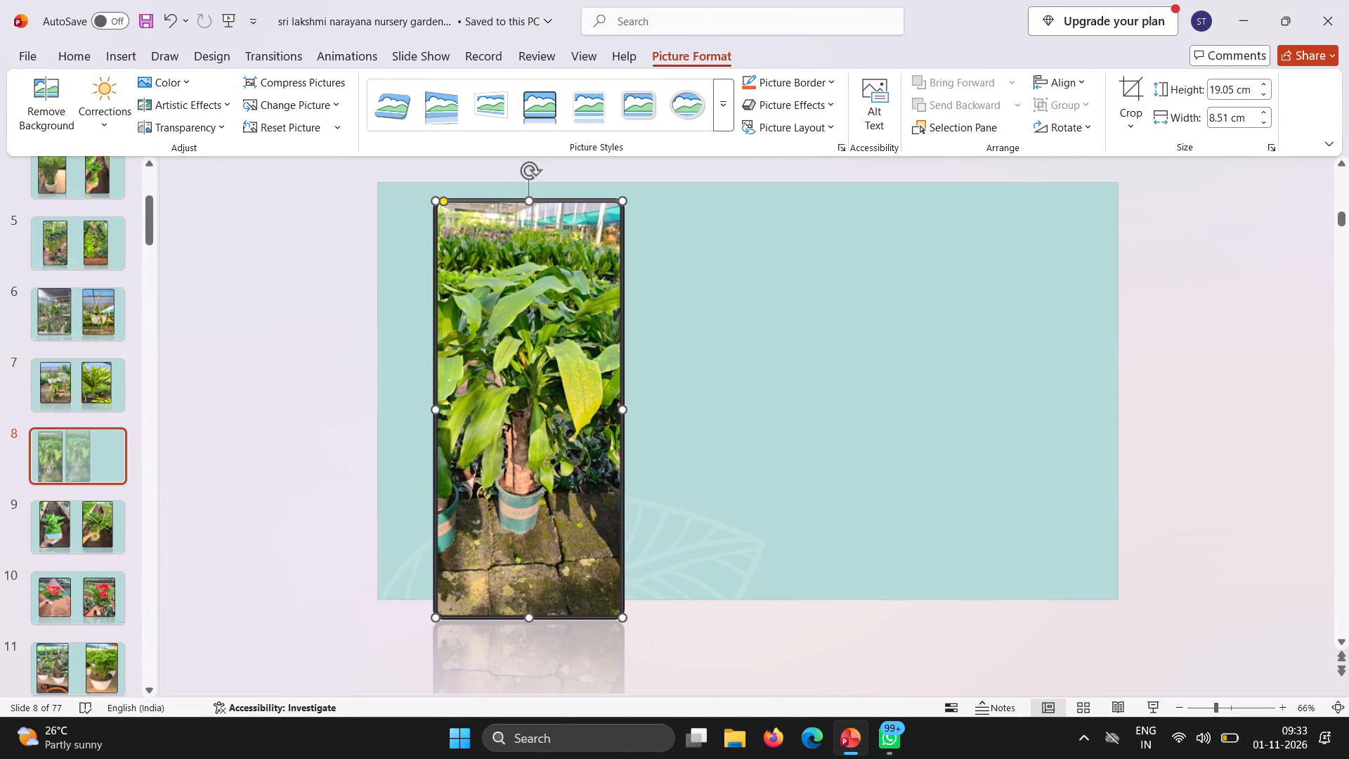
{"action": "left_click_drag", "start_coordinate": [620, 408], "coordinate": [709, 406]}
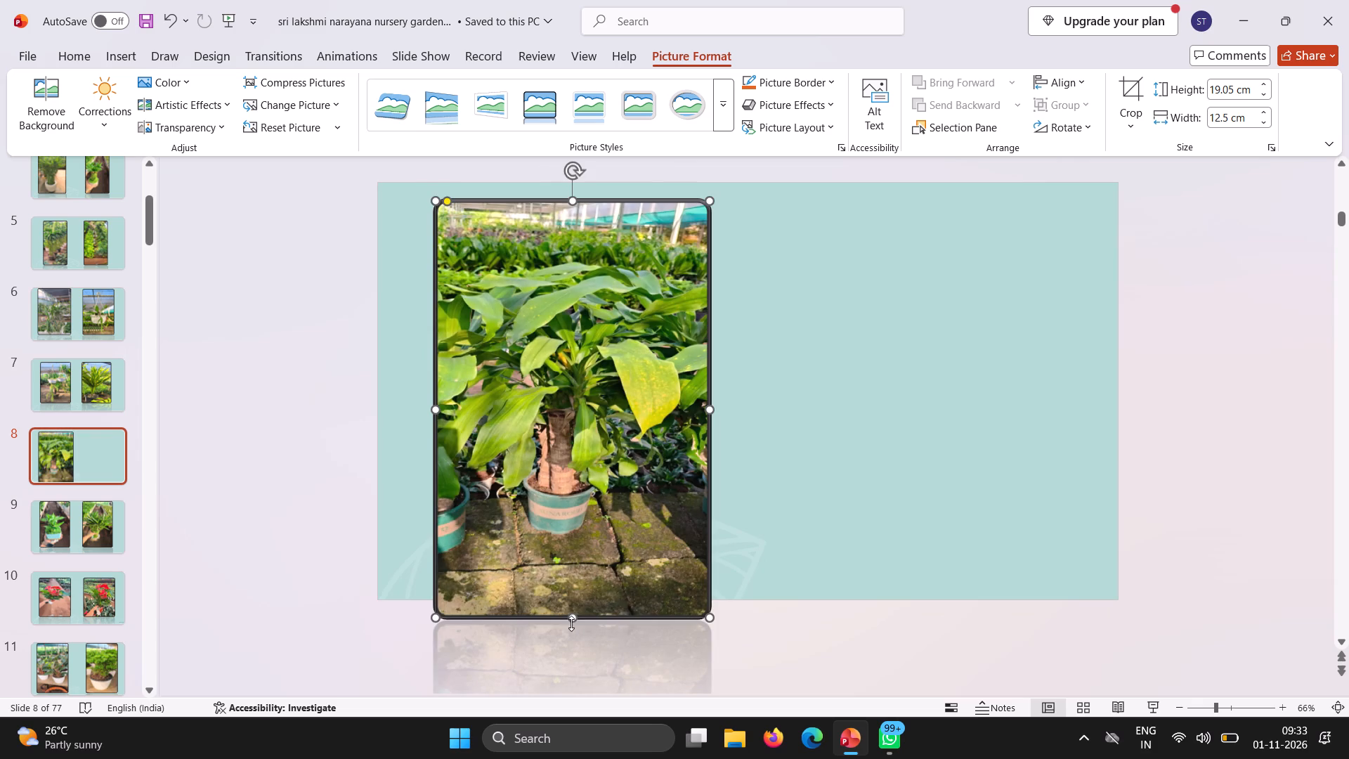
{"action": "left_click_drag", "start_coordinate": [571, 623], "coordinate": [583, 561]}
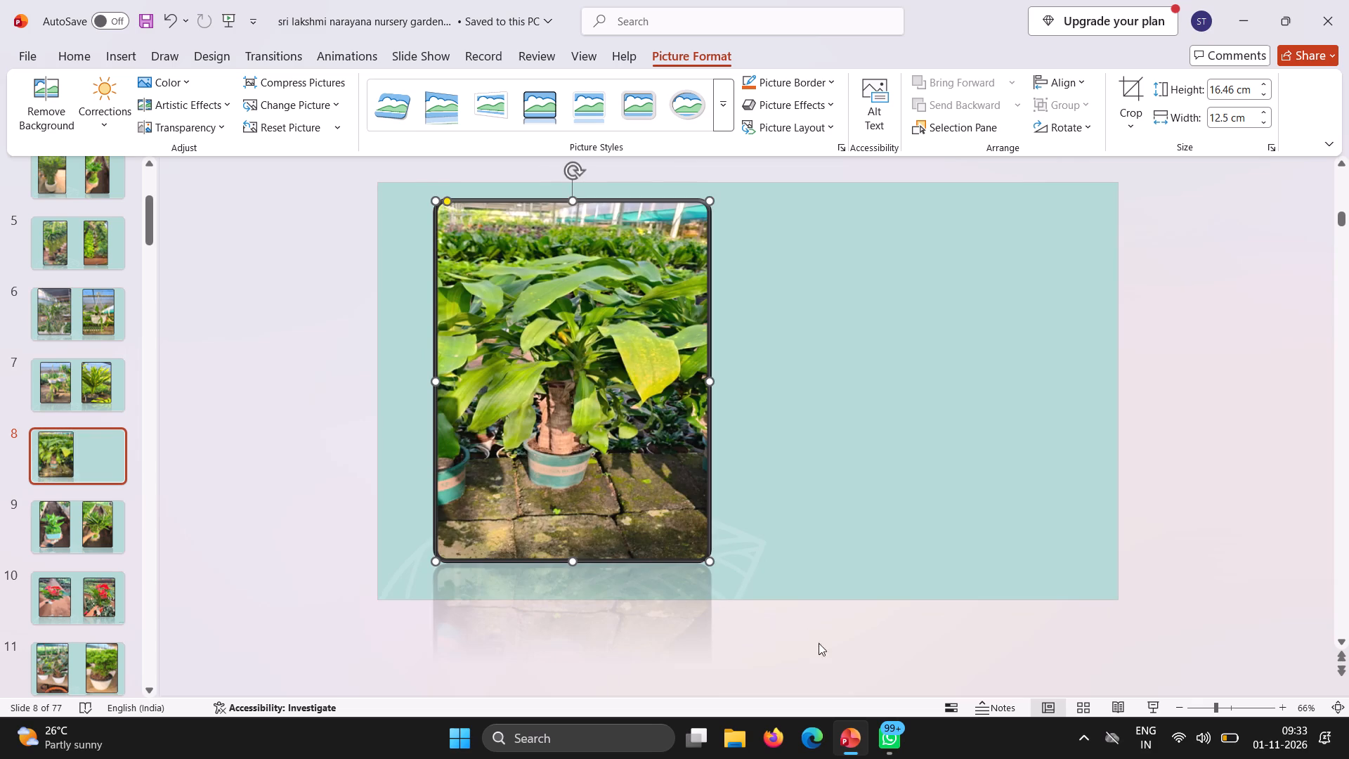
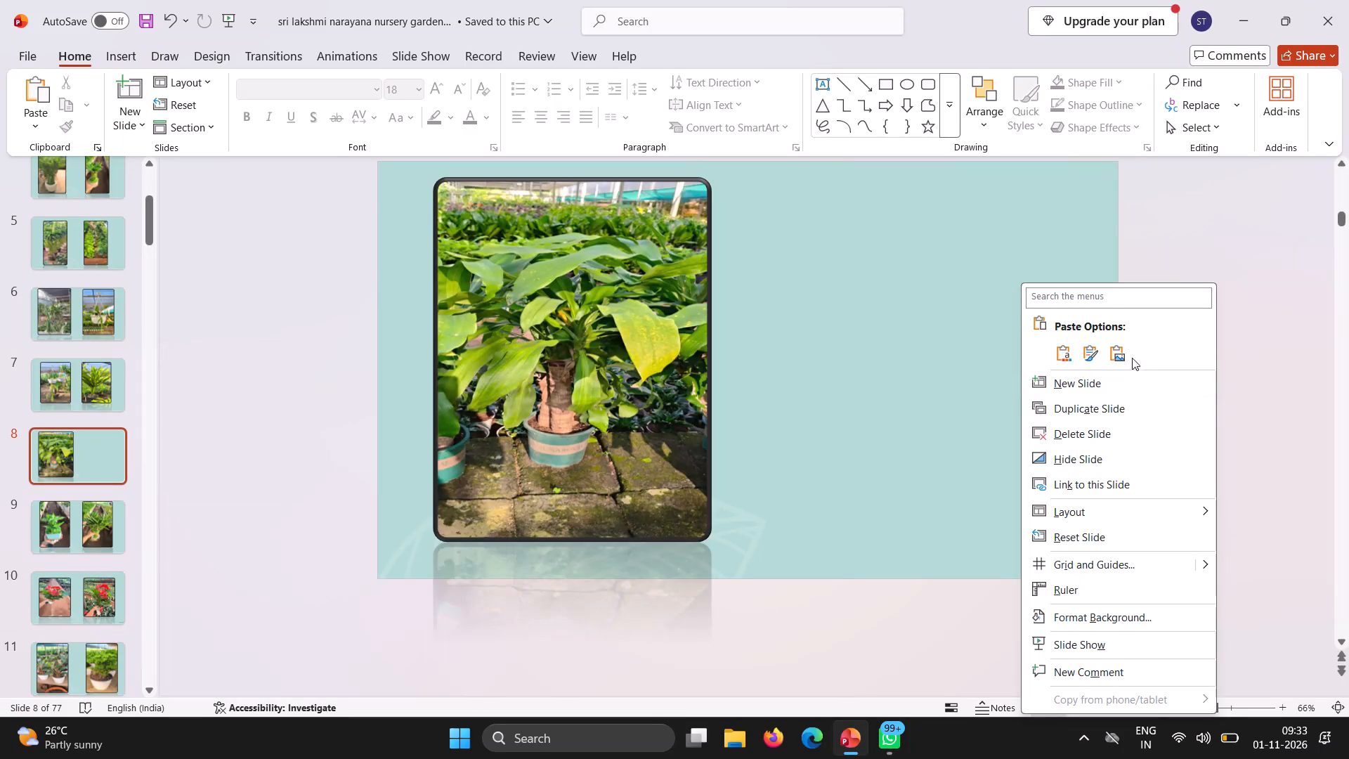
Paste the copied seedling tray photo onto slide 8 as a picture and give it the black bevelled frame style with reflection.
{"action": "left_click", "coordinate": [1126, 353]}
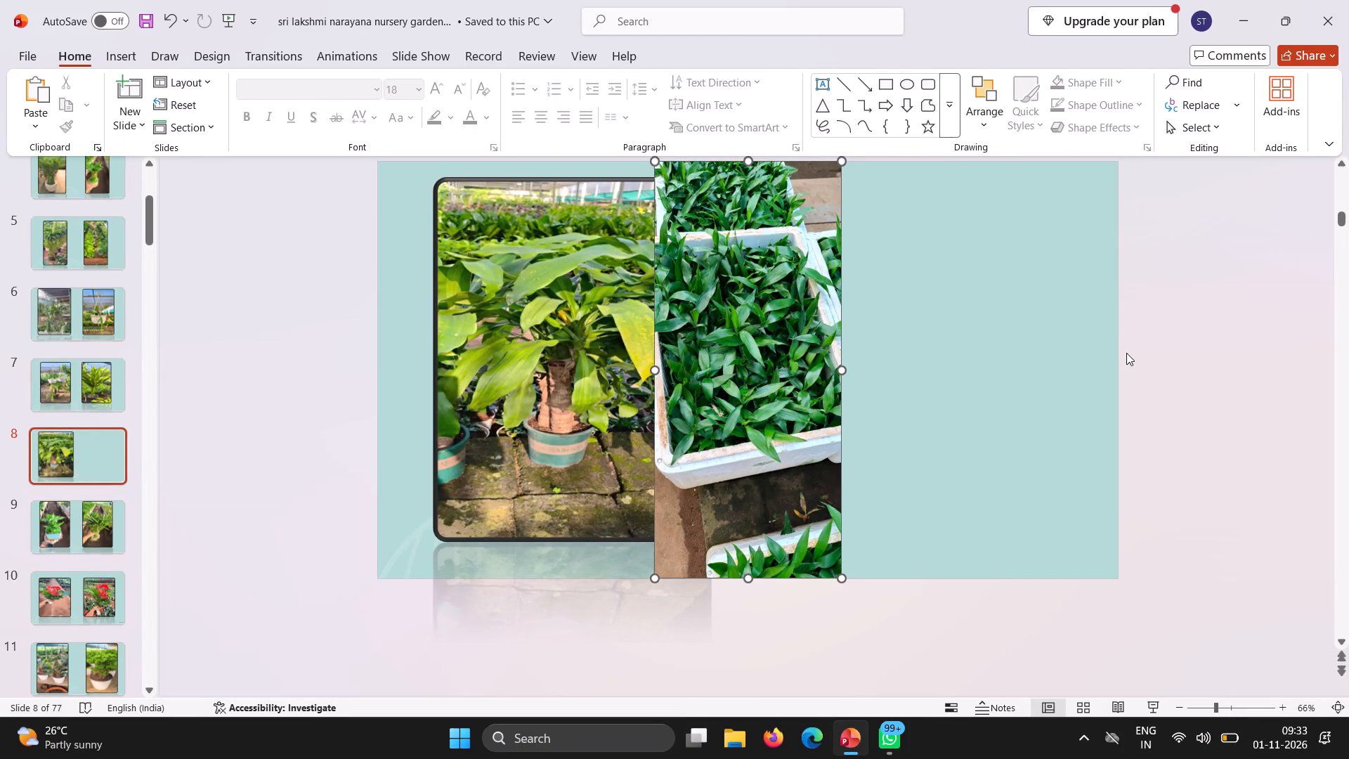
{"action": "left_click", "coordinate": [723, 118]}
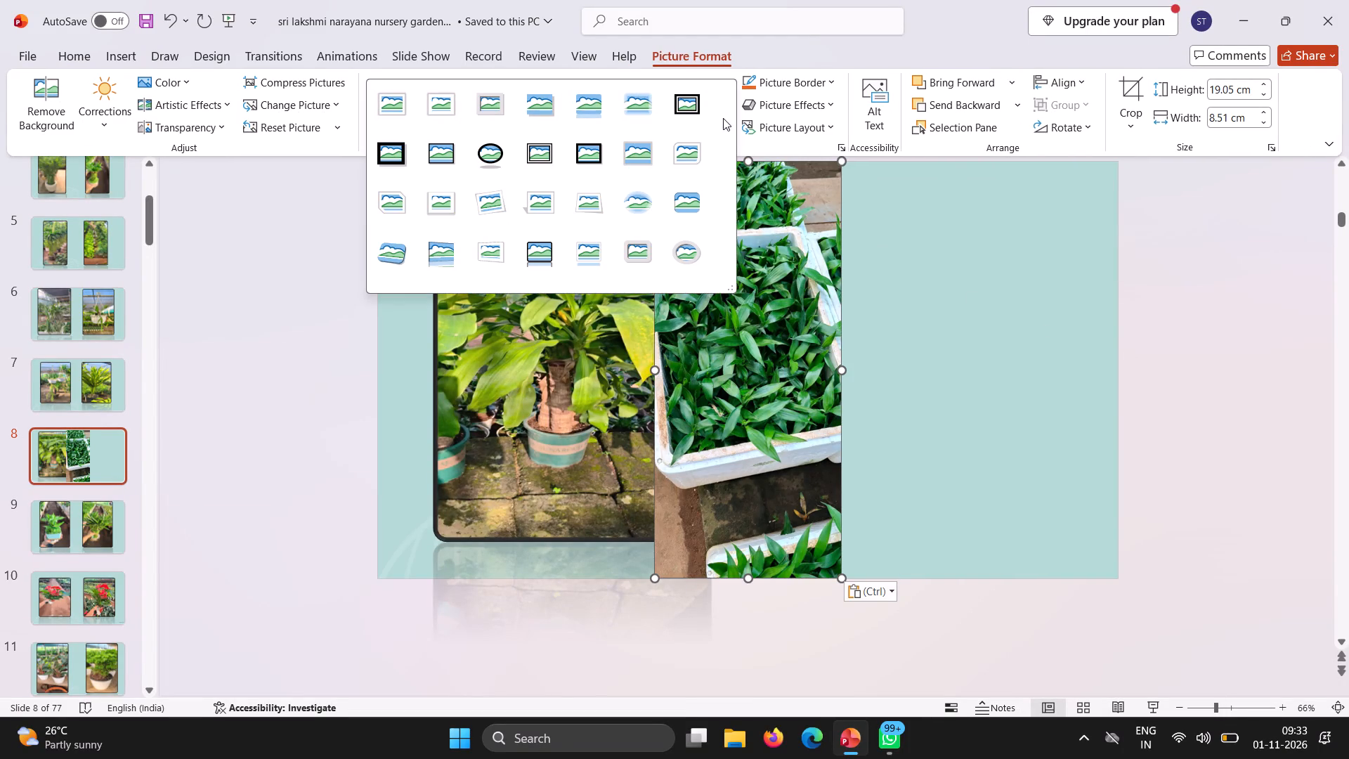
{"action": "left_click", "coordinate": [549, 252]}
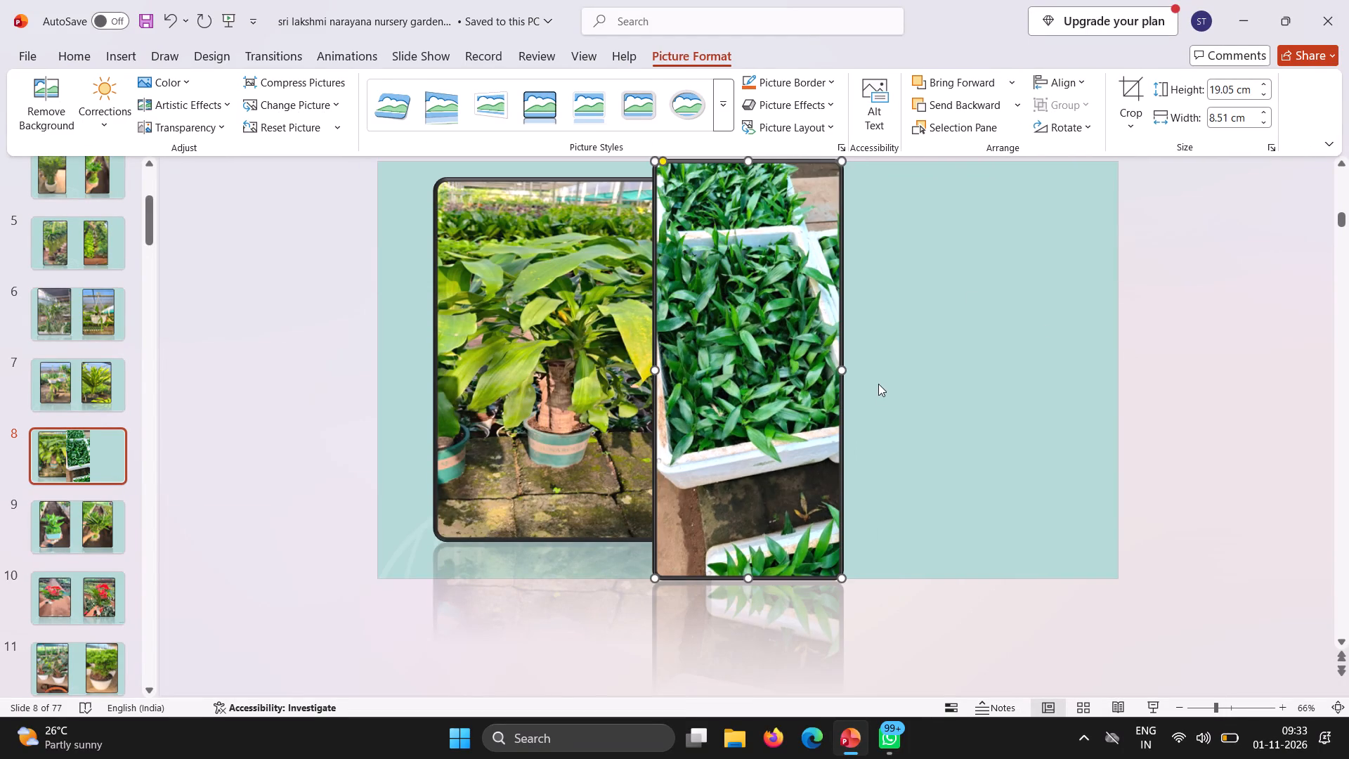
Place the seedling tray photo on the right half of slide 8, sized about 16.46 cm high by 13.99 cm wide.
{"action": "left_click_drag", "start_coordinate": [842, 369], "coordinate": [859, 371]}
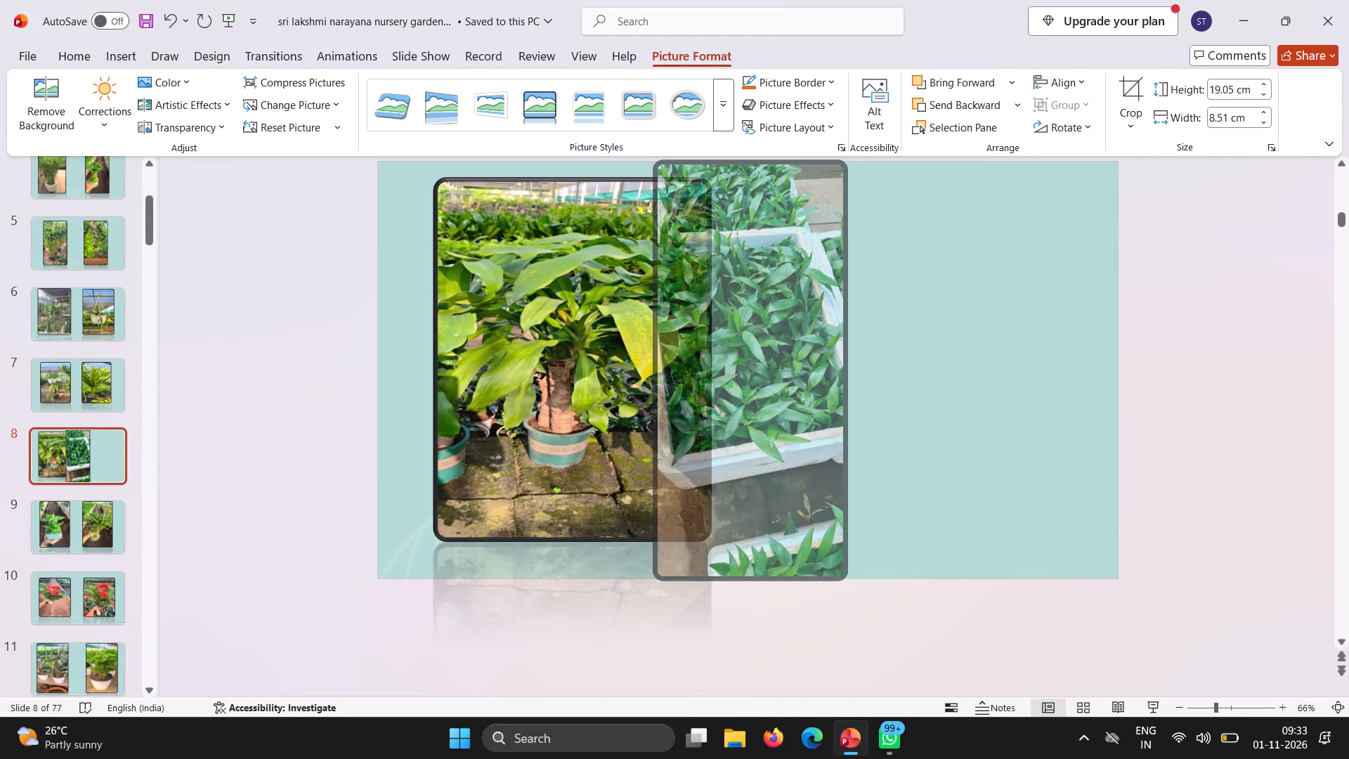
{"action": "left_click_drag", "start_coordinate": [859, 371], "coordinate": [1009, 396]}
{"action": "left_click", "coordinate": [816, 413]}
{"action": "left_click_drag", "start_coordinate": [816, 413], "coordinate": [910, 427]}
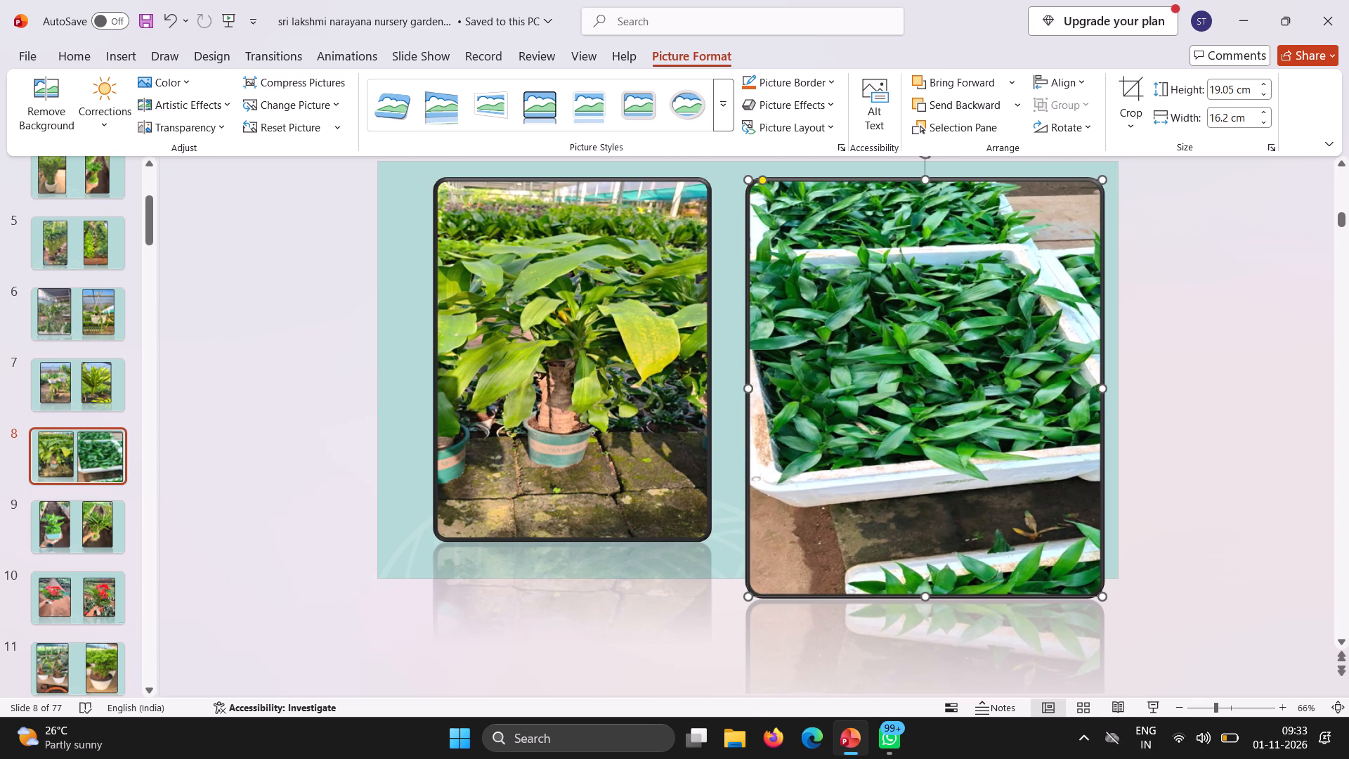
{"action": "left_click_drag", "start_coordinate": [1100, 384], "coordinate": [1070, 384]}
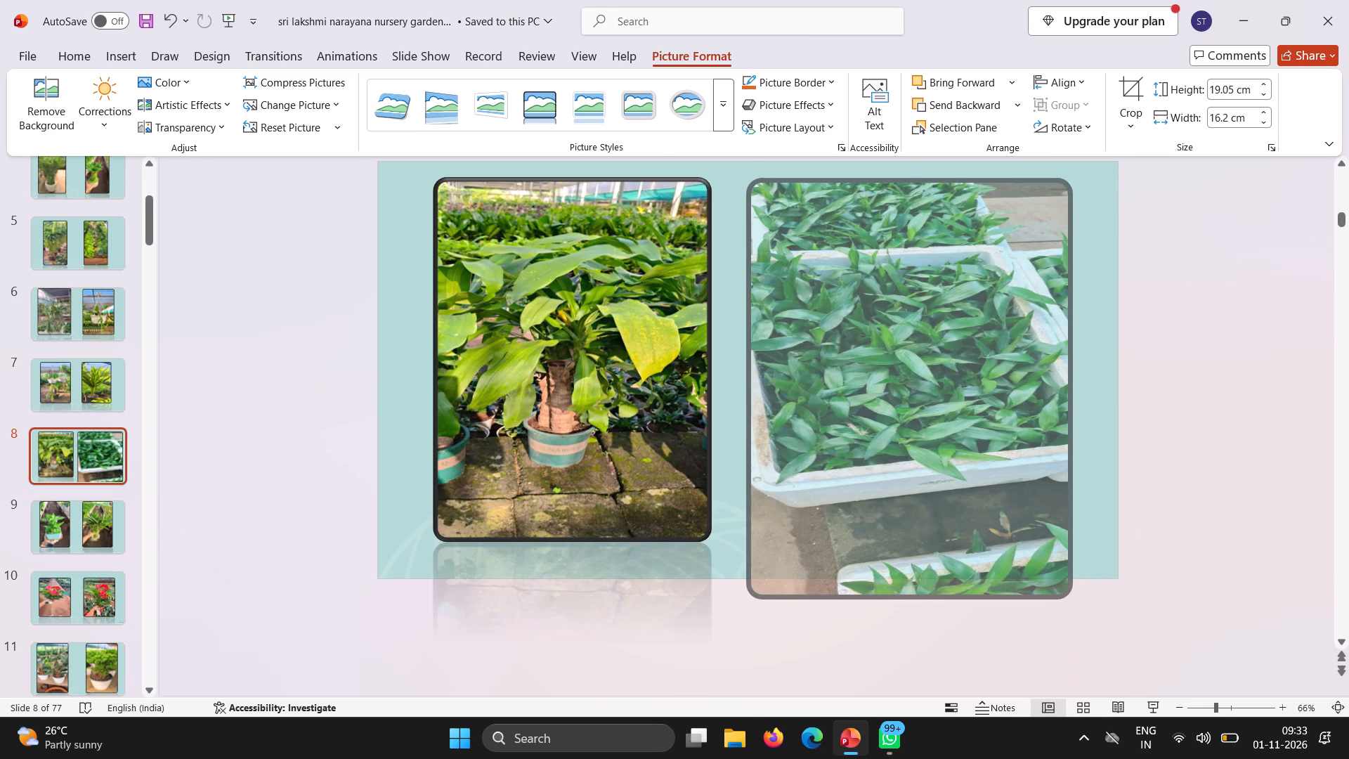
{"action": "left_click_drag", "start_coordinate": [1070, 384], "coordinate": [1069, 382]}
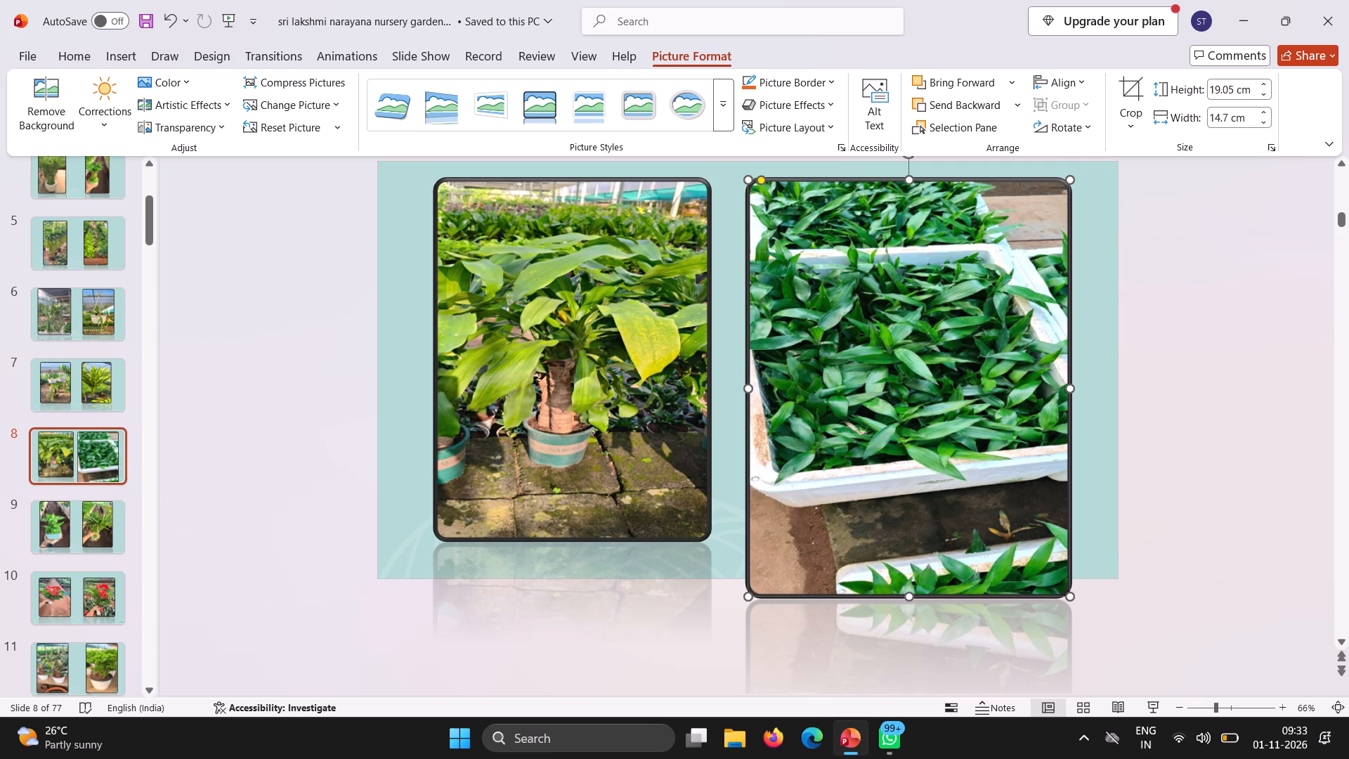
{"action": "left_click_drag", "start_coordinate": [911, 596], "coordinate": [911, 585]}
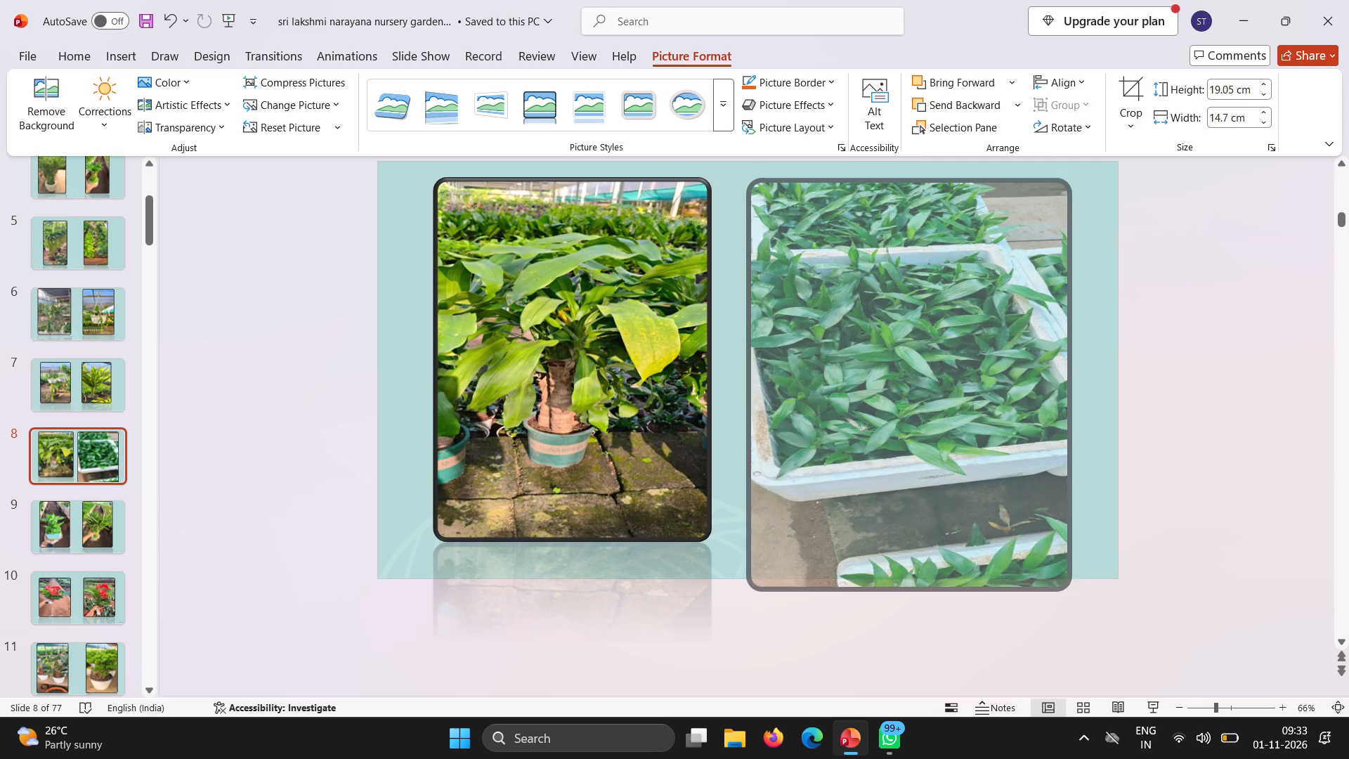
{"action": "left_click_drag", "start_coordinate": [911, 585], "coordinate": [911, 541]}
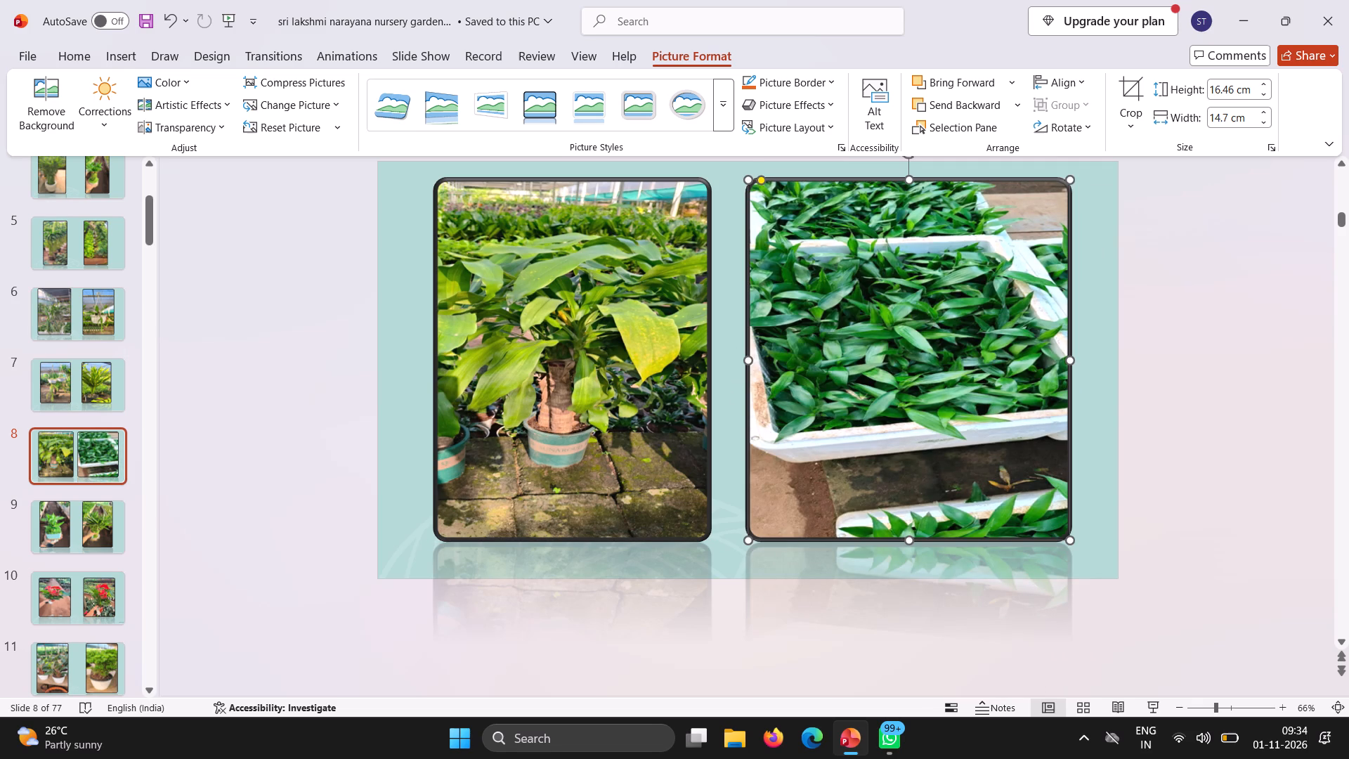
{"action": "left_click_drag", "start_coordinate": [748, 361], "coordinate": [764, 363]}
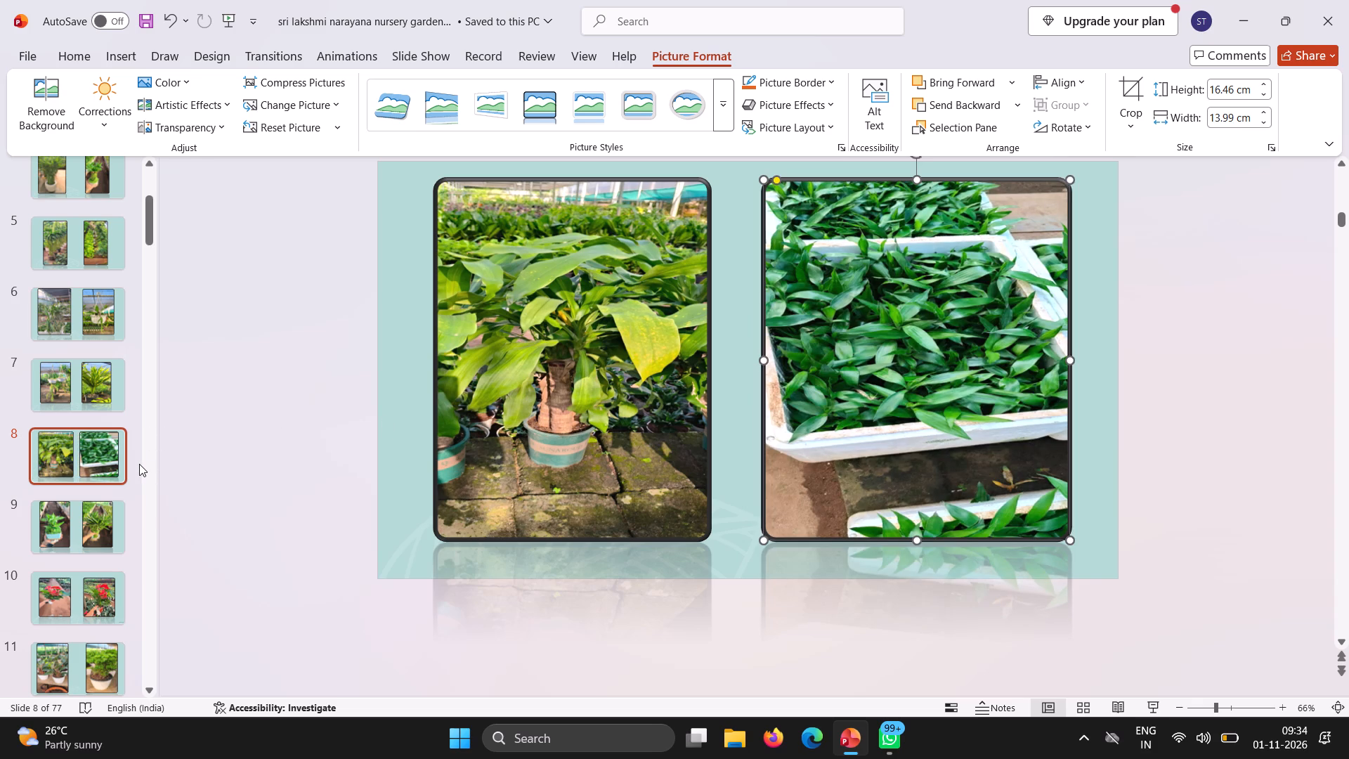
Add a new slide directly after slide 8.
{"action": "left_click", "coordinate": [137, 463]}
{"action": "key", "text": "Return"}
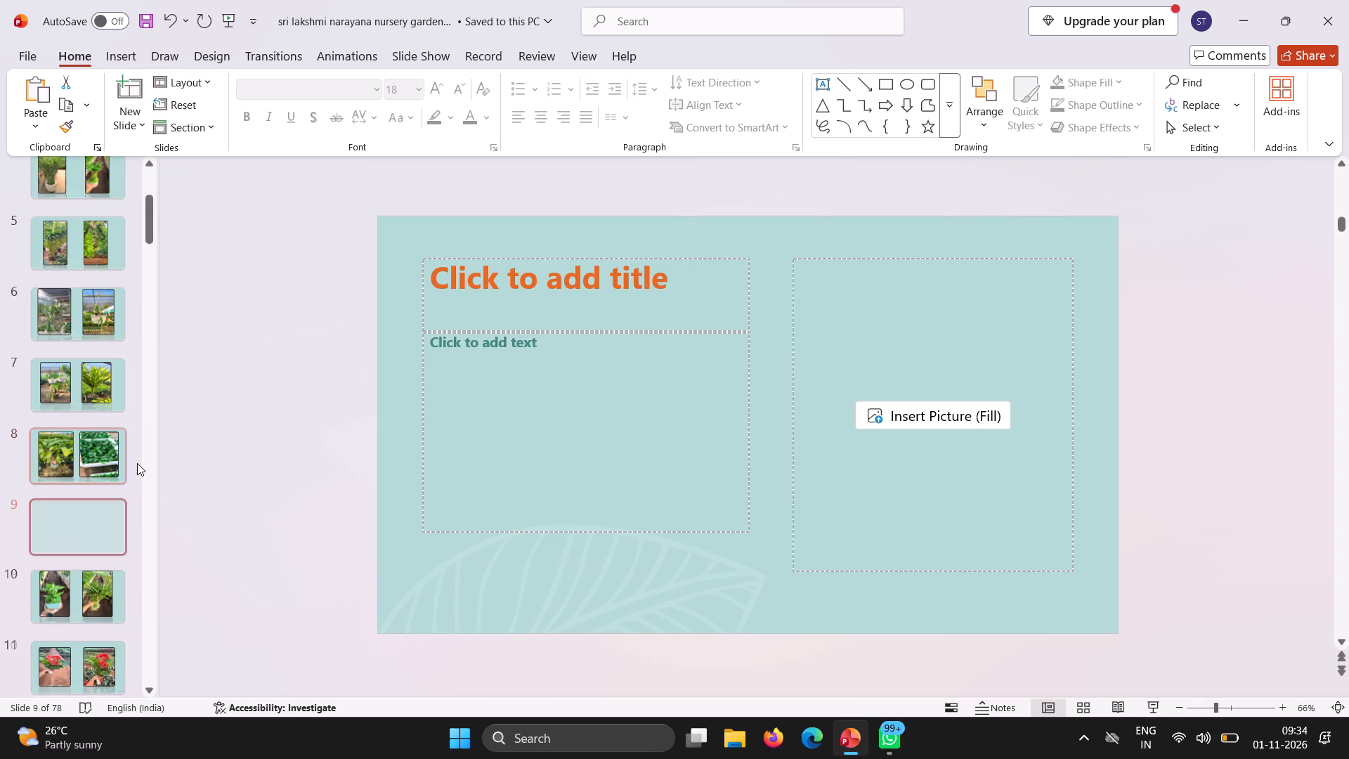
Remove the empty title, text and picture placeholders from the new slide 9.
{"action": "right_click", "coordinate": [424, 266]}
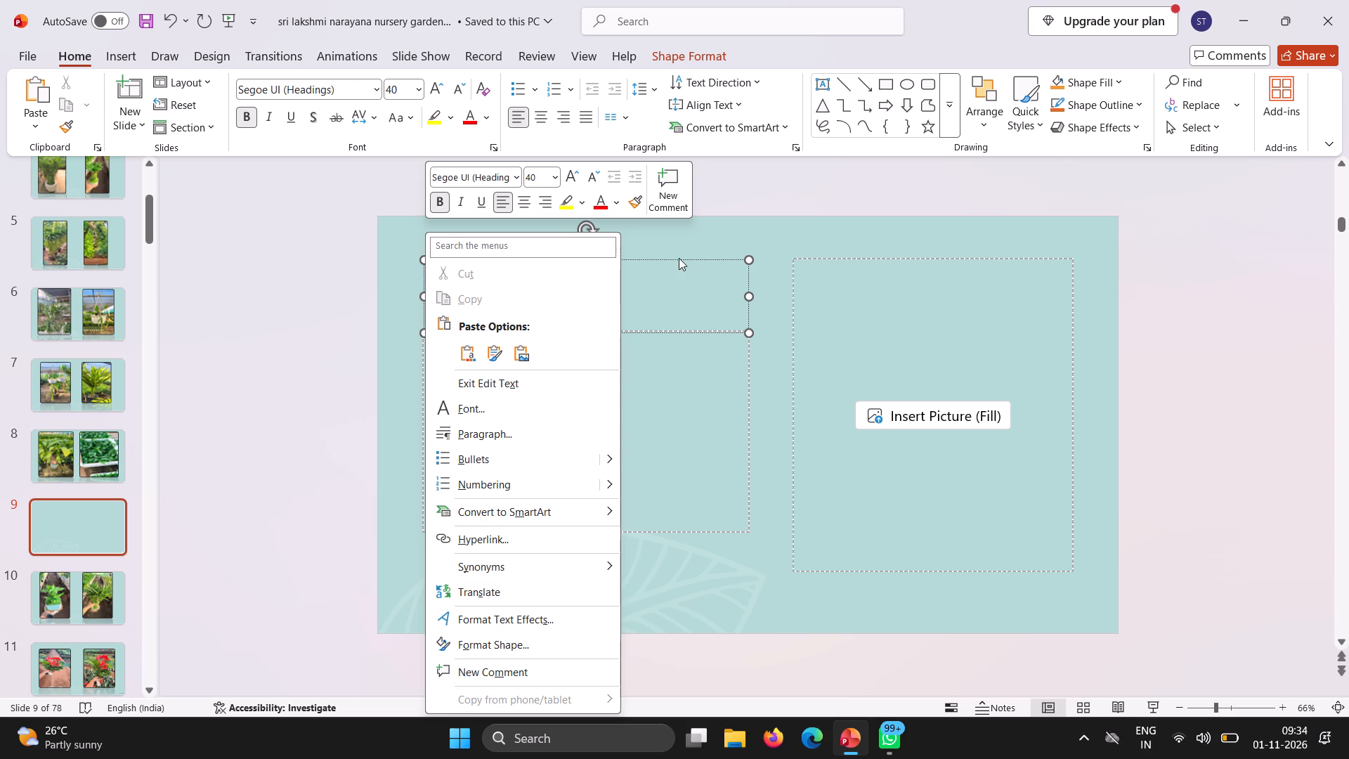
{"action": "right_click", "coordinate": [679, 258]}
{"action": "left_click", "coordinate": [702, 275]}
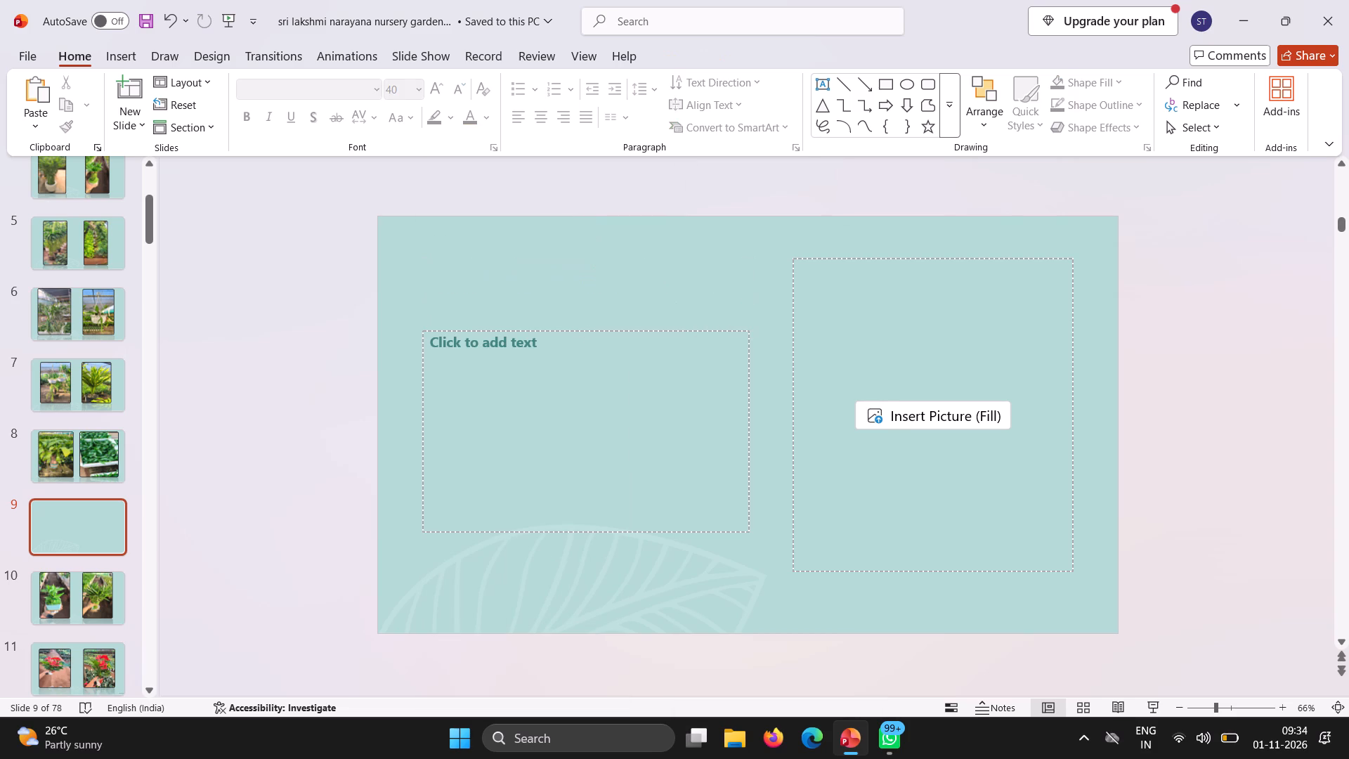
{"action": "right_click", "coordinate": [617, 332]}
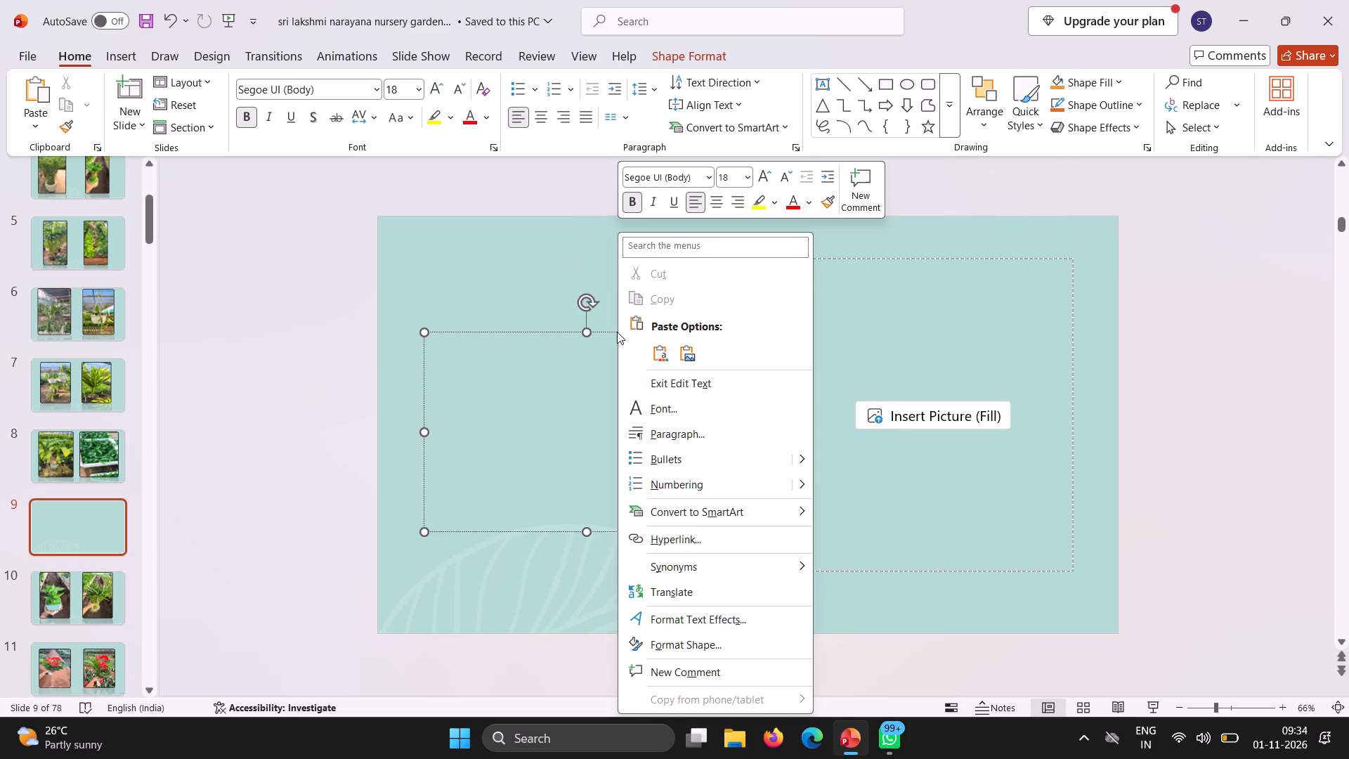
{"action": "right_click", "coordinate": [528, 332]}
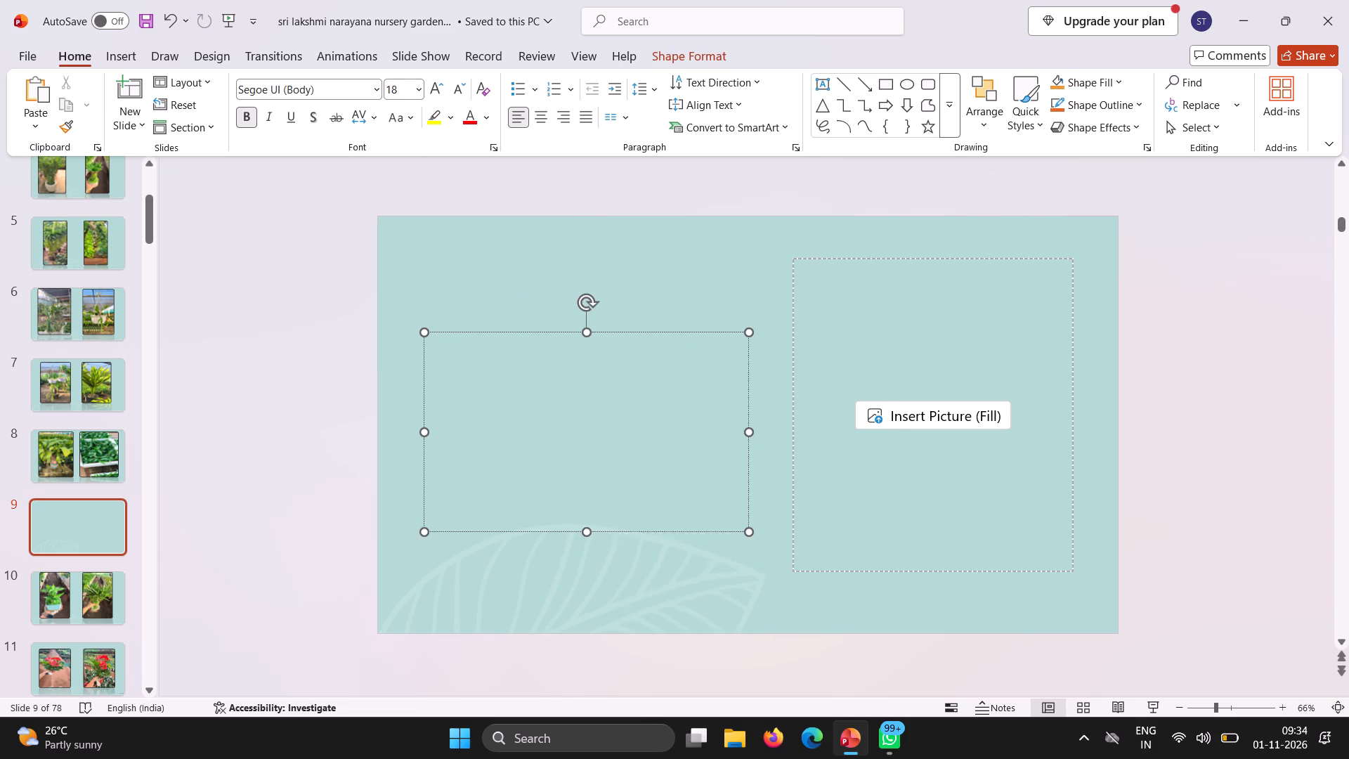
{"action": "left_click", "coordinate": [547, 280]}
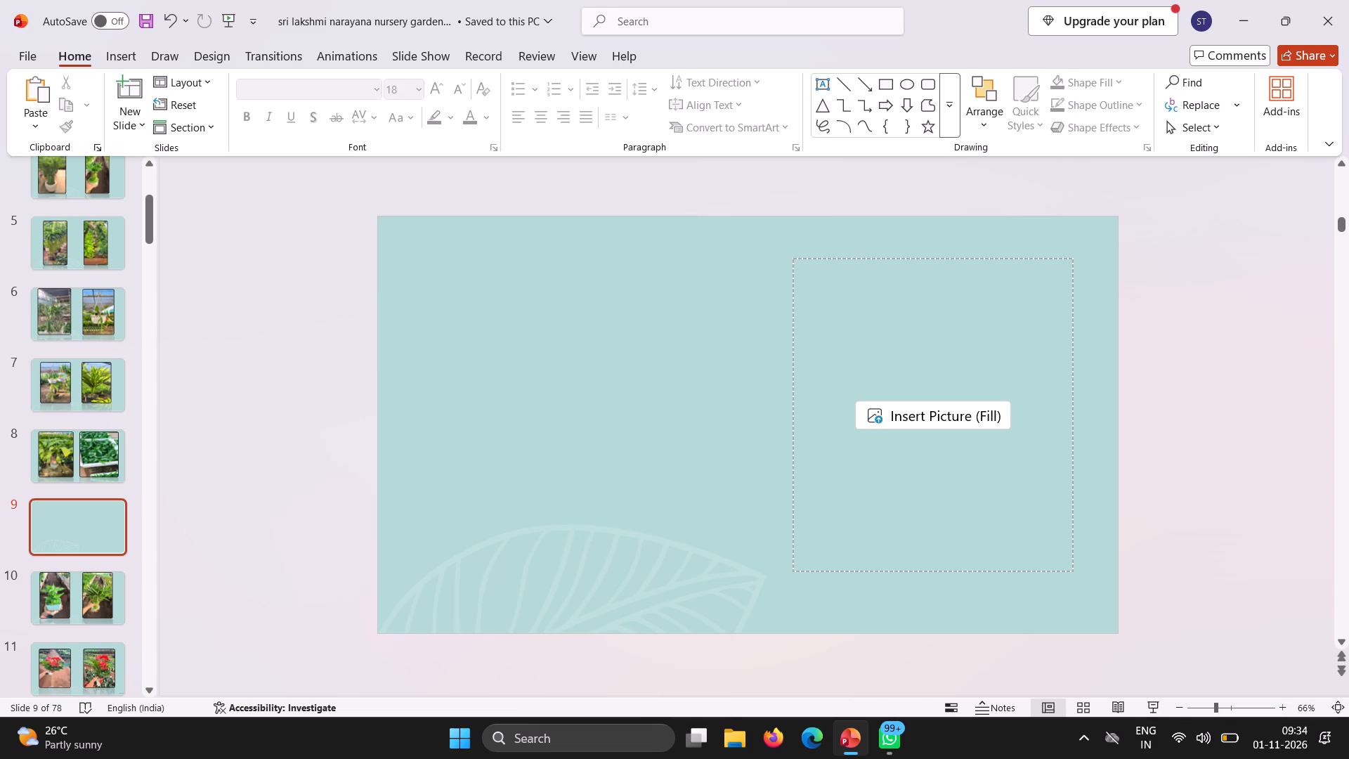
{"action": "right_click", "coordinate": [836, 252]}
{"action": "left_click", "coordinate": [864, 275]}
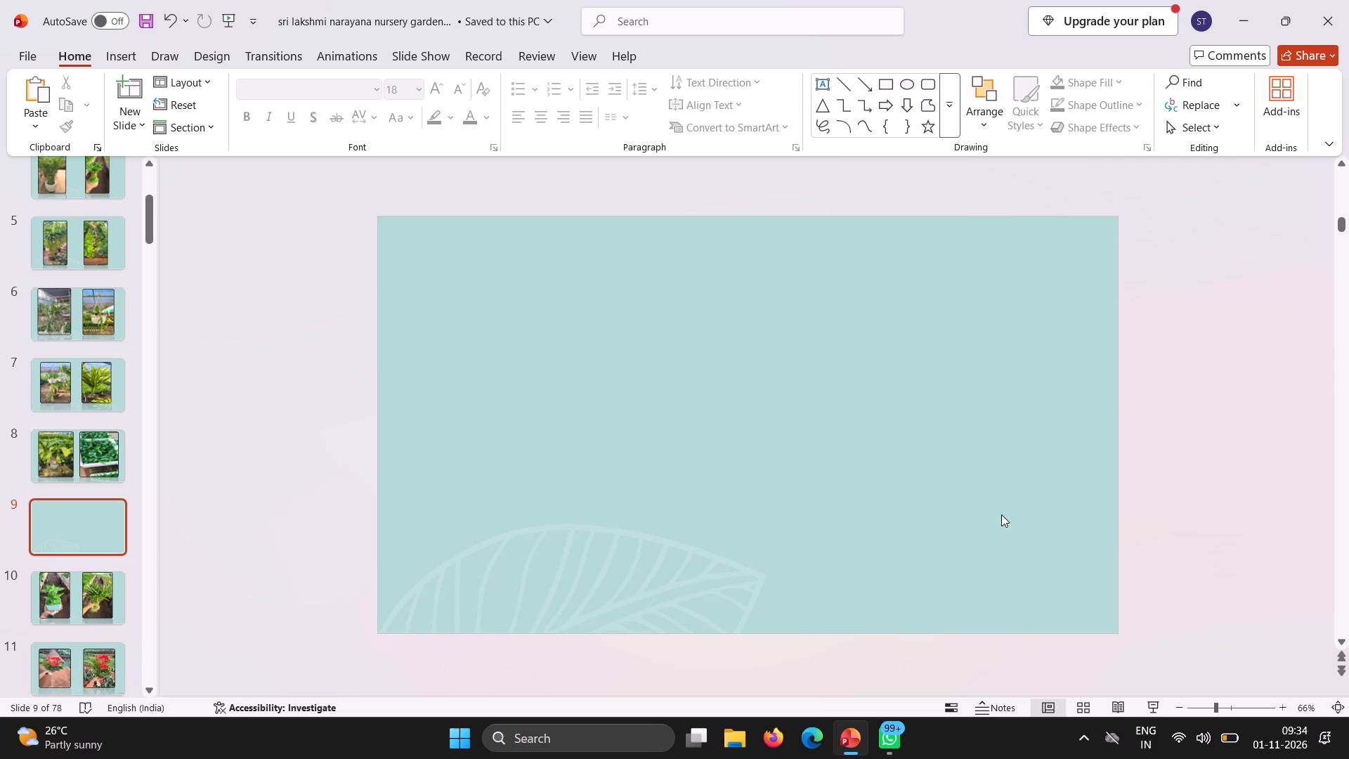
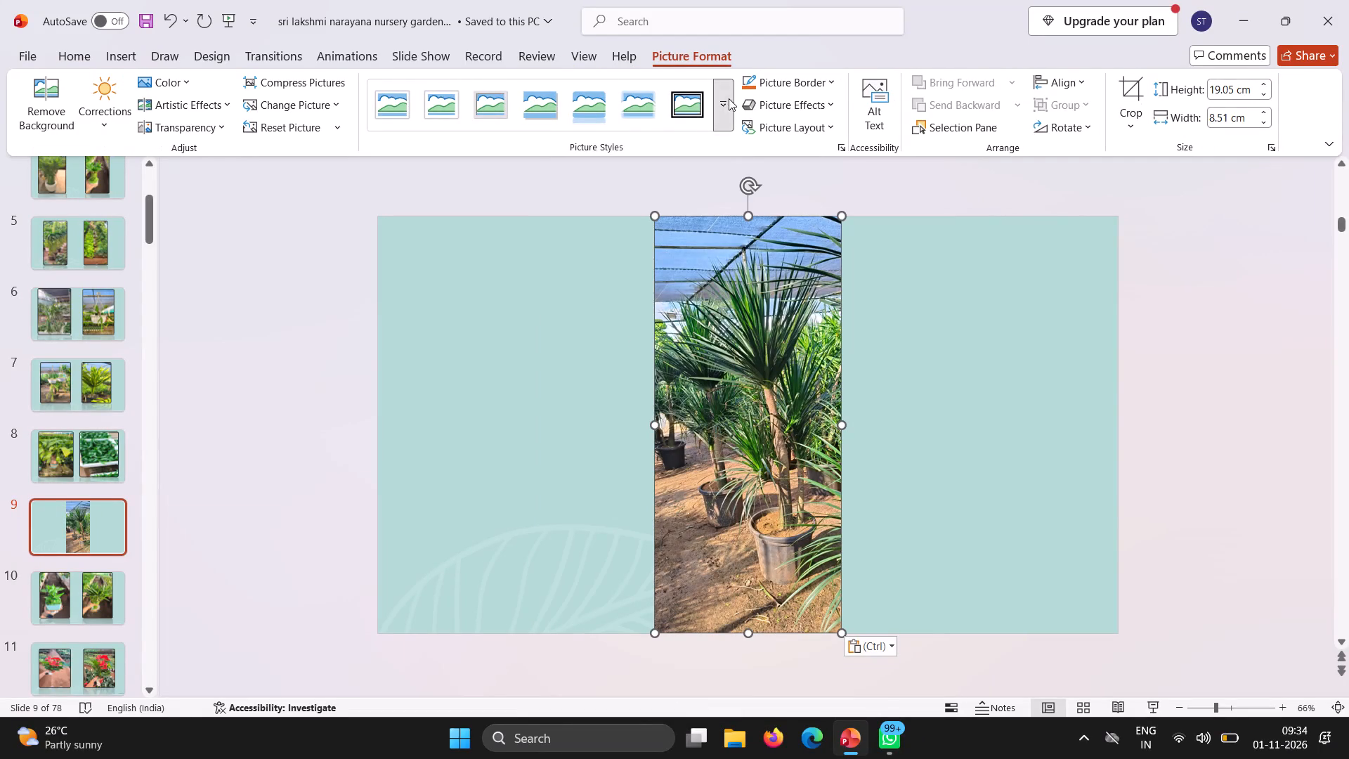
Give the potted palm photo on slide 9 the black bevelled frame style with rounded corners and reflection.
{"action": "left_click", "coordinate": [533, 249]}
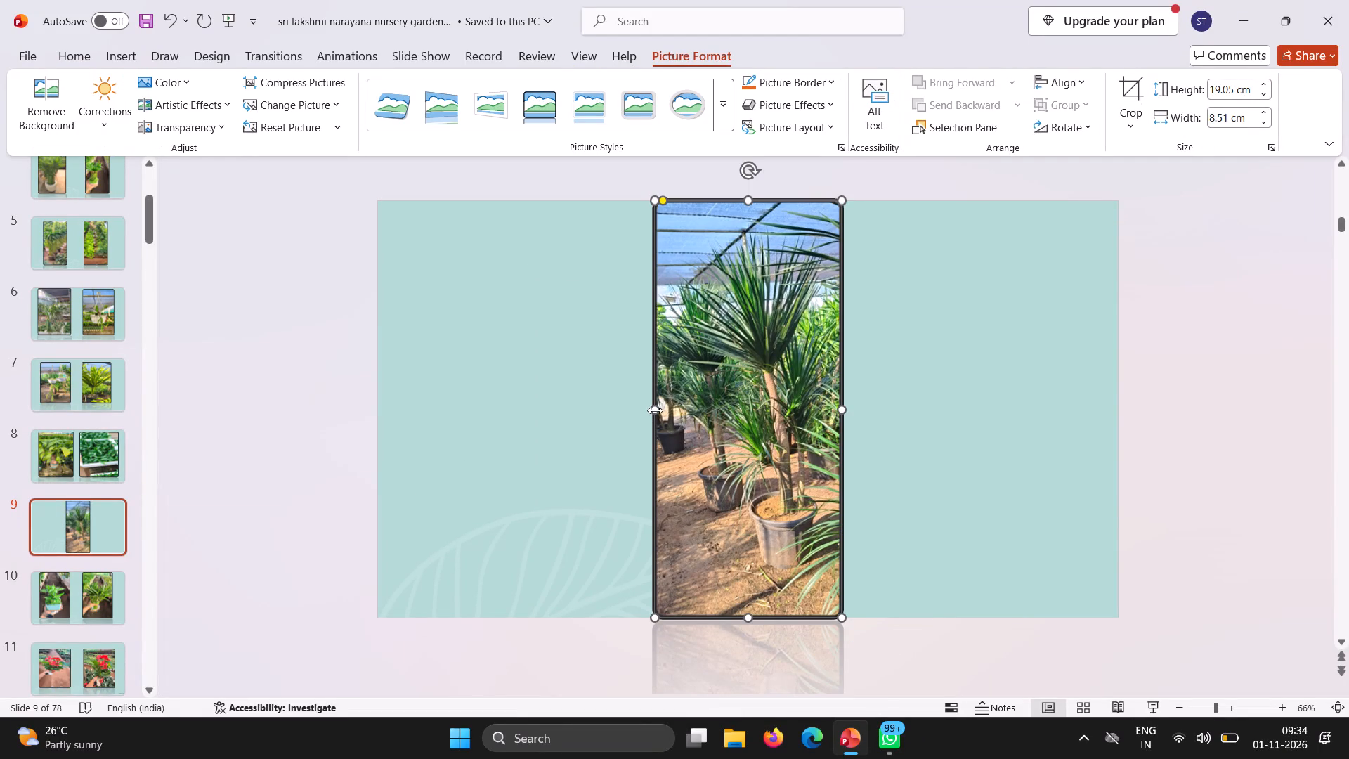
Place the potted palm photo on the left half of slide 9, sized about 15.98 cm high by 15.02 cm wide.
{"action": "left_click_drag", "start_coordinate": [655, 410], "coordinate": [514, 414]}
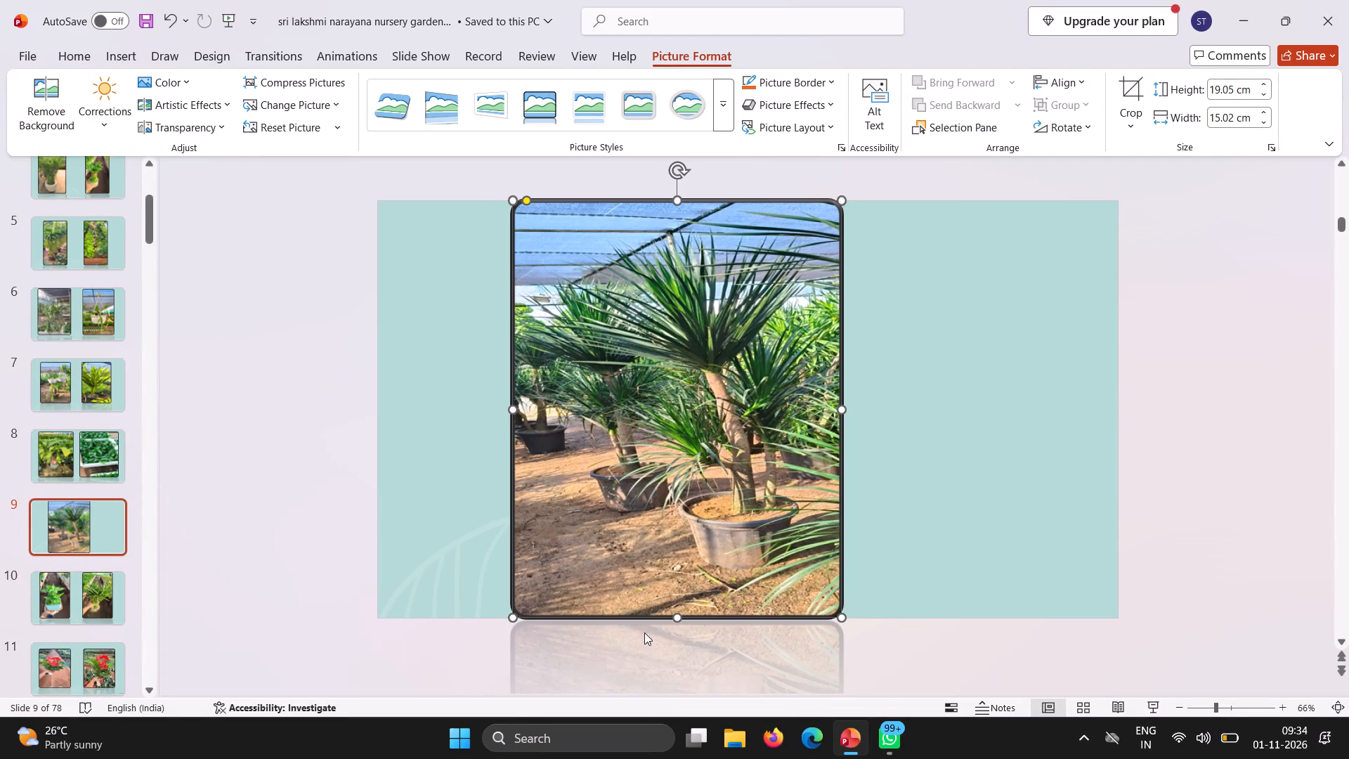
{"action": "left_click_drag", "start_coordinate": [679, 616], "coordinate": [689, 551]}
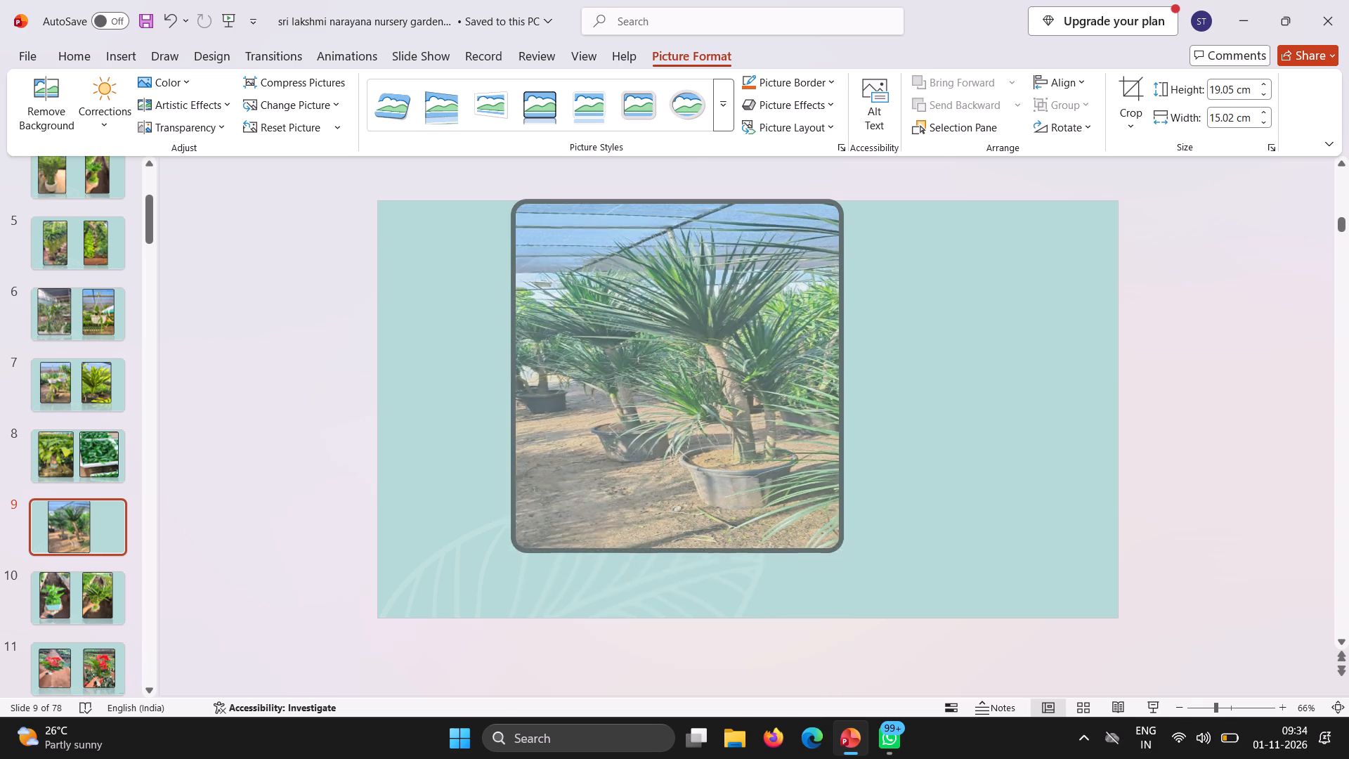
{"action": "left_click_drag", "start_coordinate": [755, 375], "coordinate": [643, 440]}
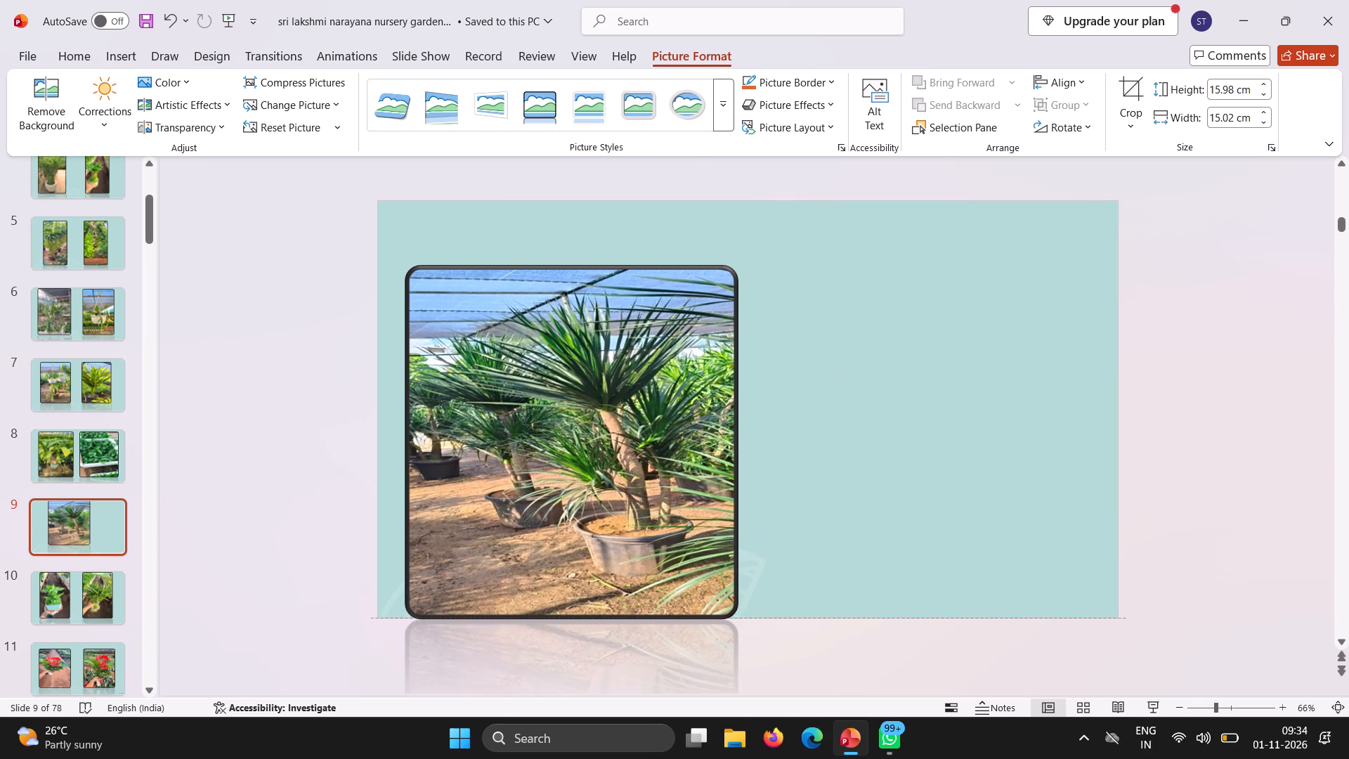
{"action": "left_click_drag", "start_coordinate": [643, 440], "coordinate": [653, 408]}
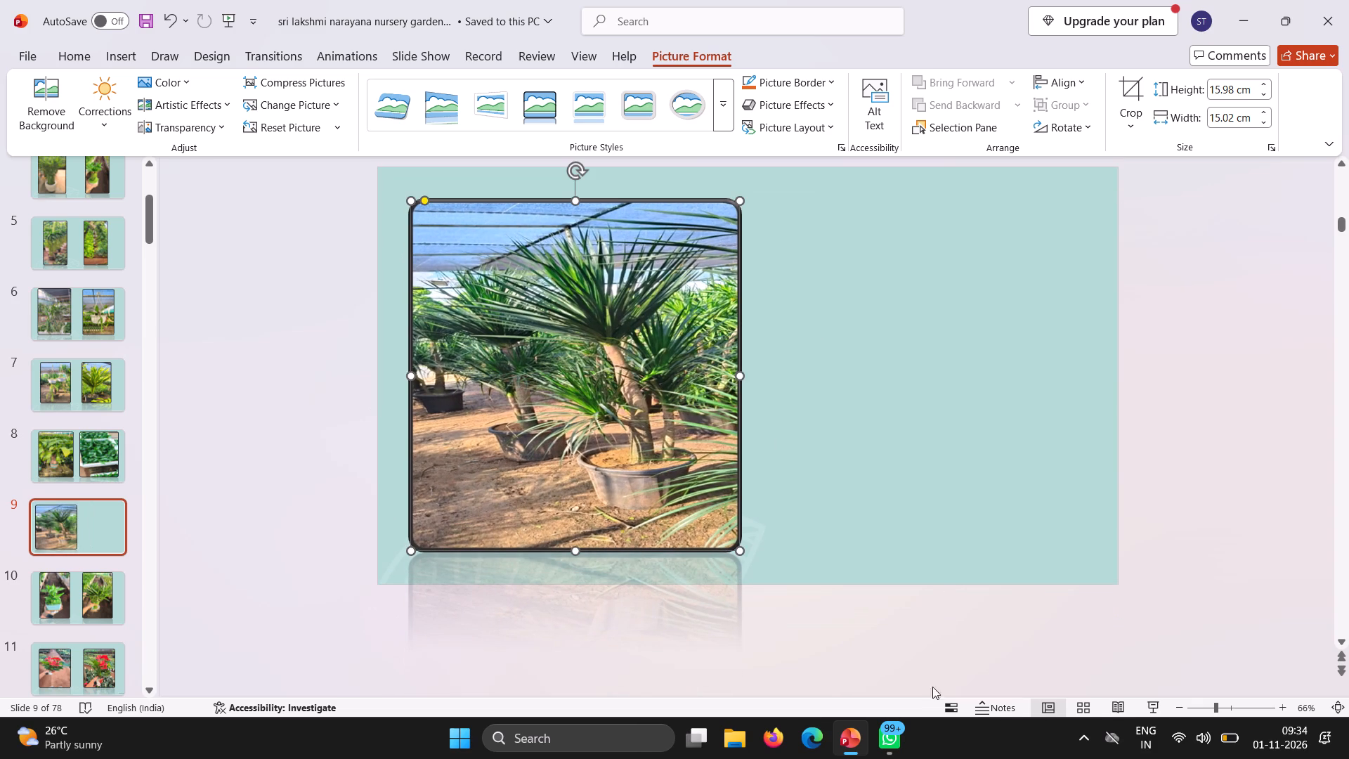
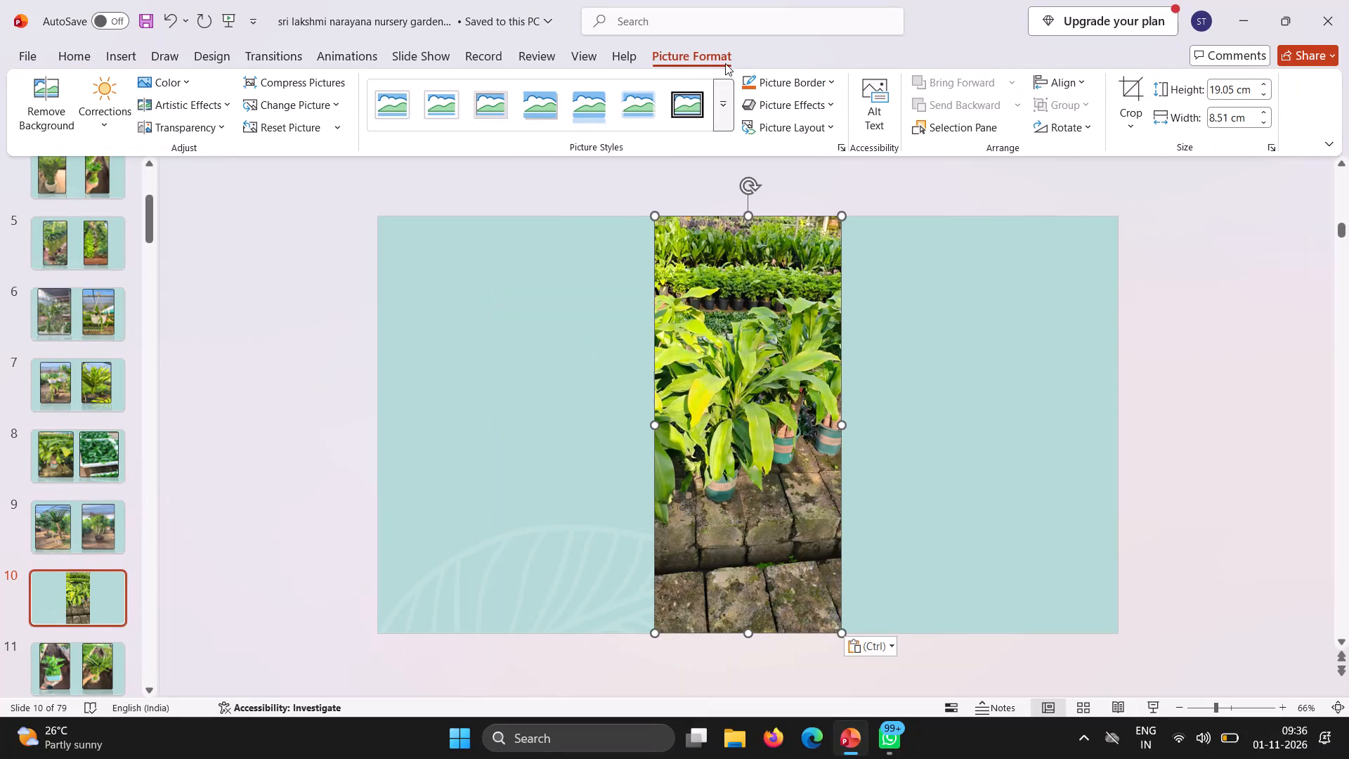
Give the leafy potted plants photo on slide 10 the black bevelled frame style with rounded corners and reflection.
{"action": "left_click", "coordinate": [731, 85]}
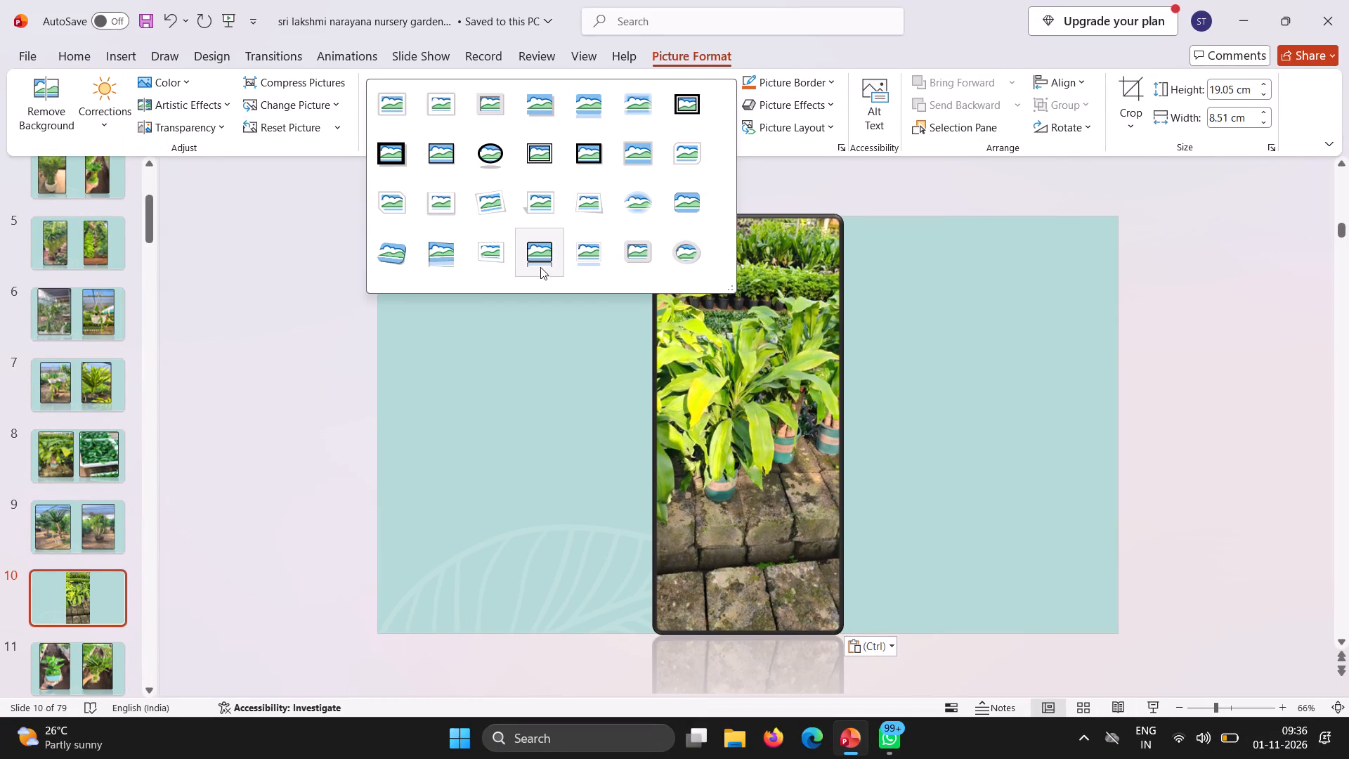
{"action": "left_click", "coordinate": [540, 261]}
Place the potted plants photo on the left half of slide 10, sized about 15.56 cm high by 12.43 cm wide.
{"action": "left_click_drag", "start_coordinate": [704, 326], "coordinate": [661, 350]}
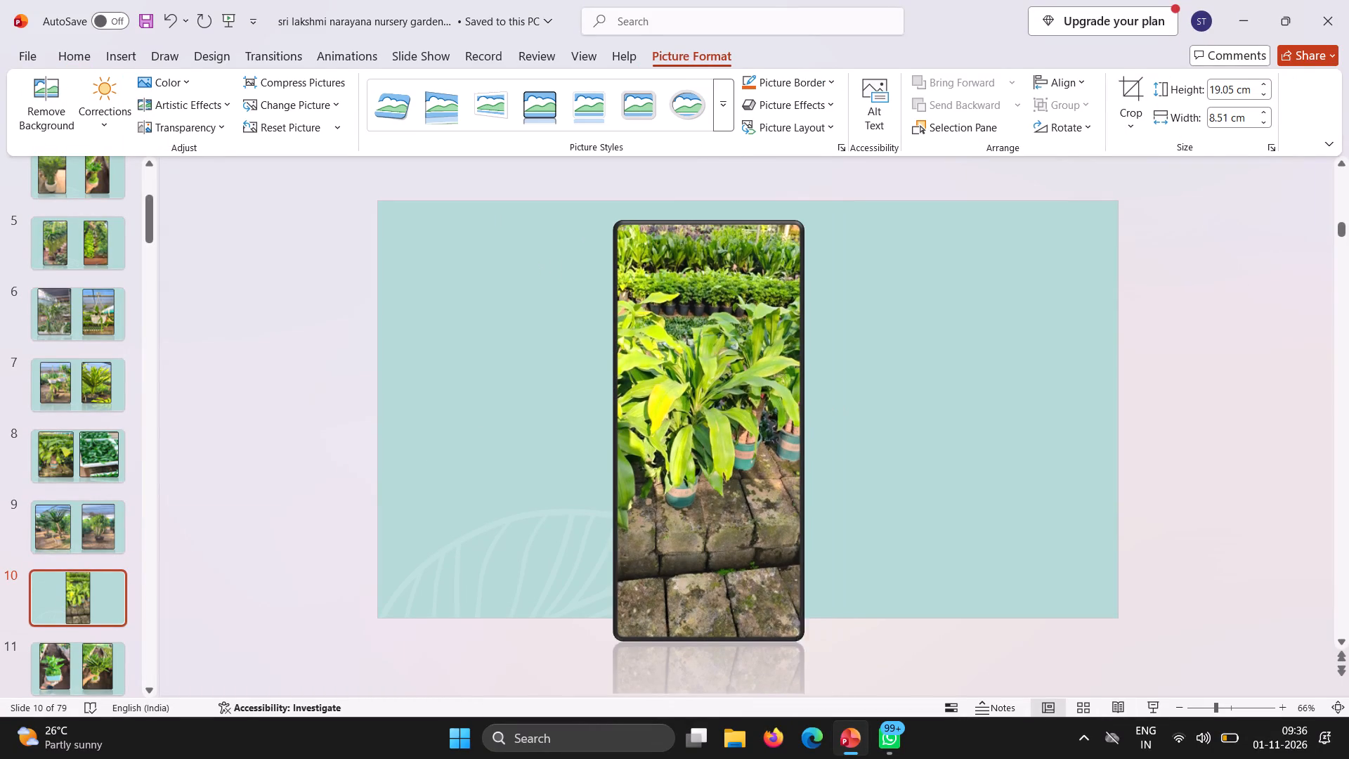
{"action": "left_click_drag", "start_coordinate": [661, 350], "coordinate": [491, 342]}
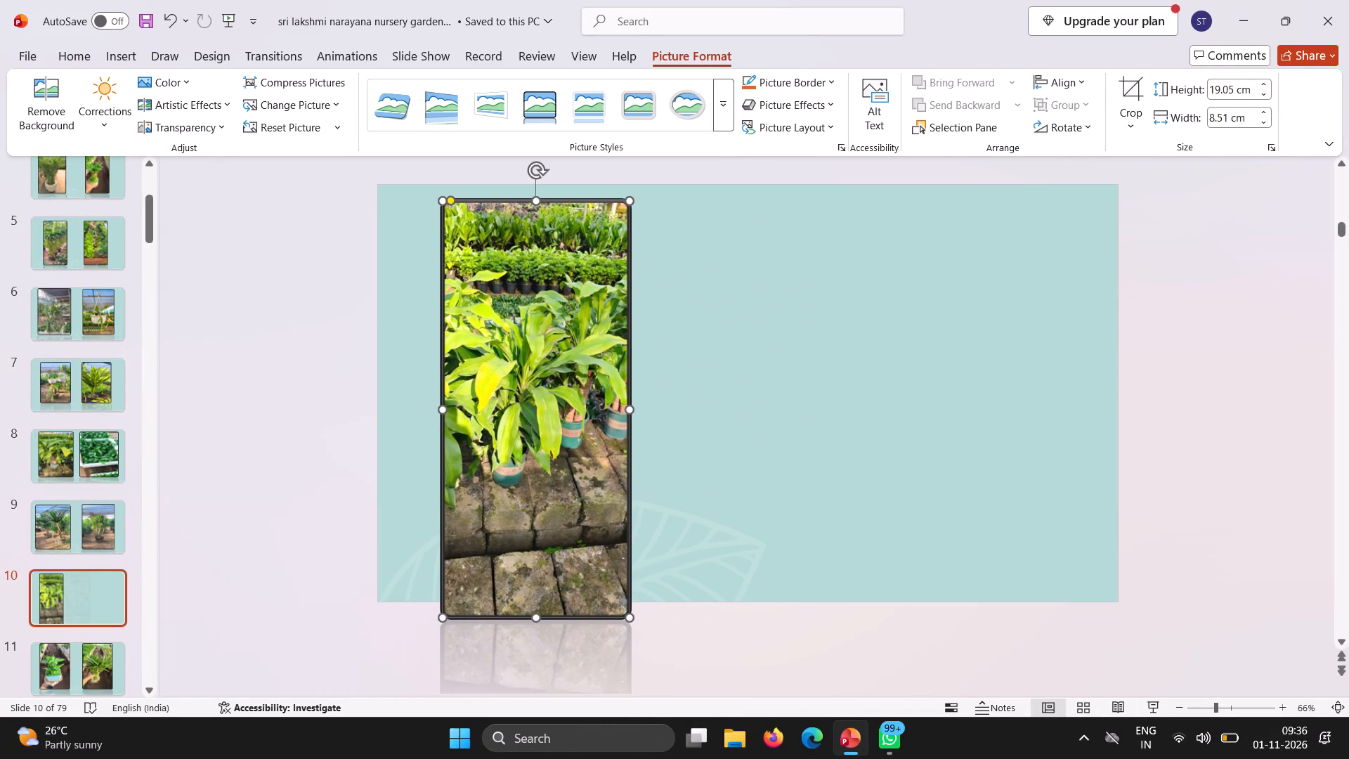
{"action": "left_click_drag", "start_coordinate": [535, 621], "coordinate": [589, 543]}
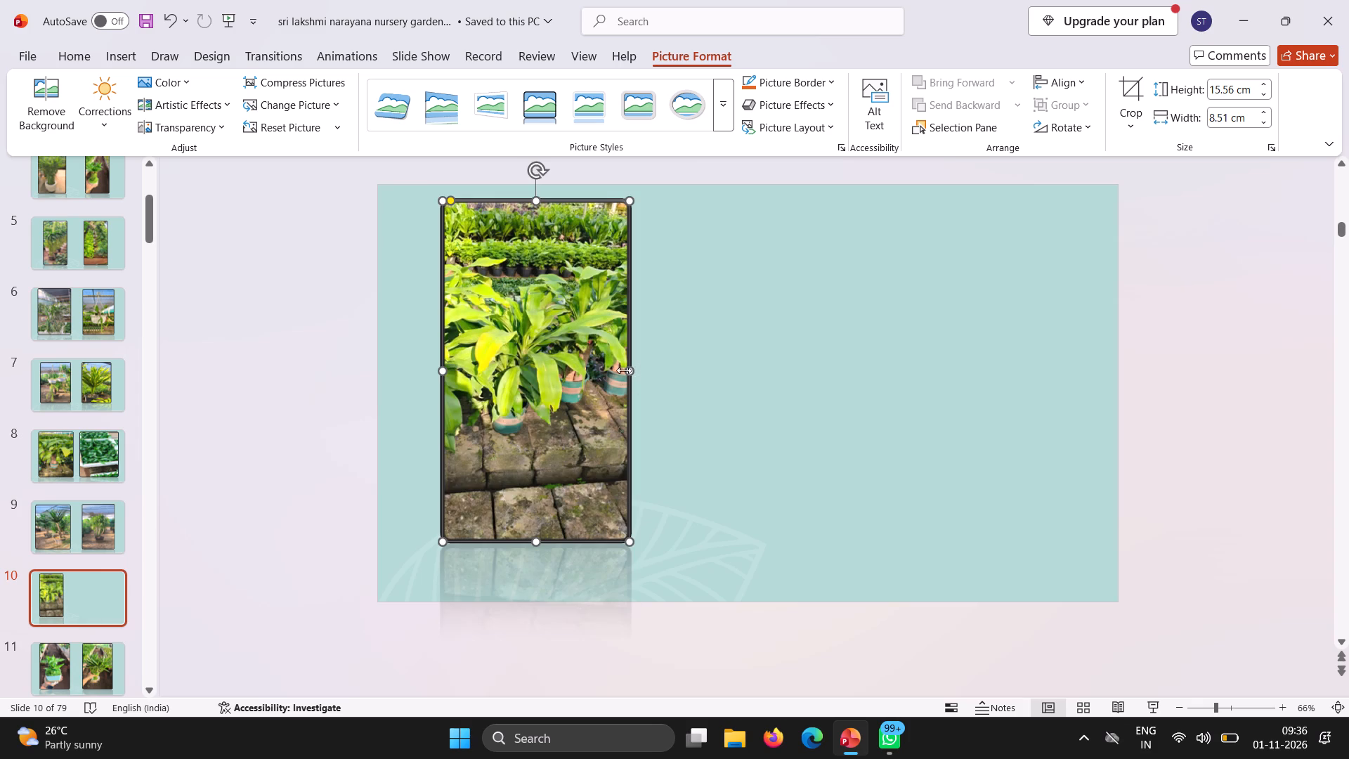
{"action": "left_click_drag", "start_coordinate": [629, 369], "coordinate": [717, 368]}
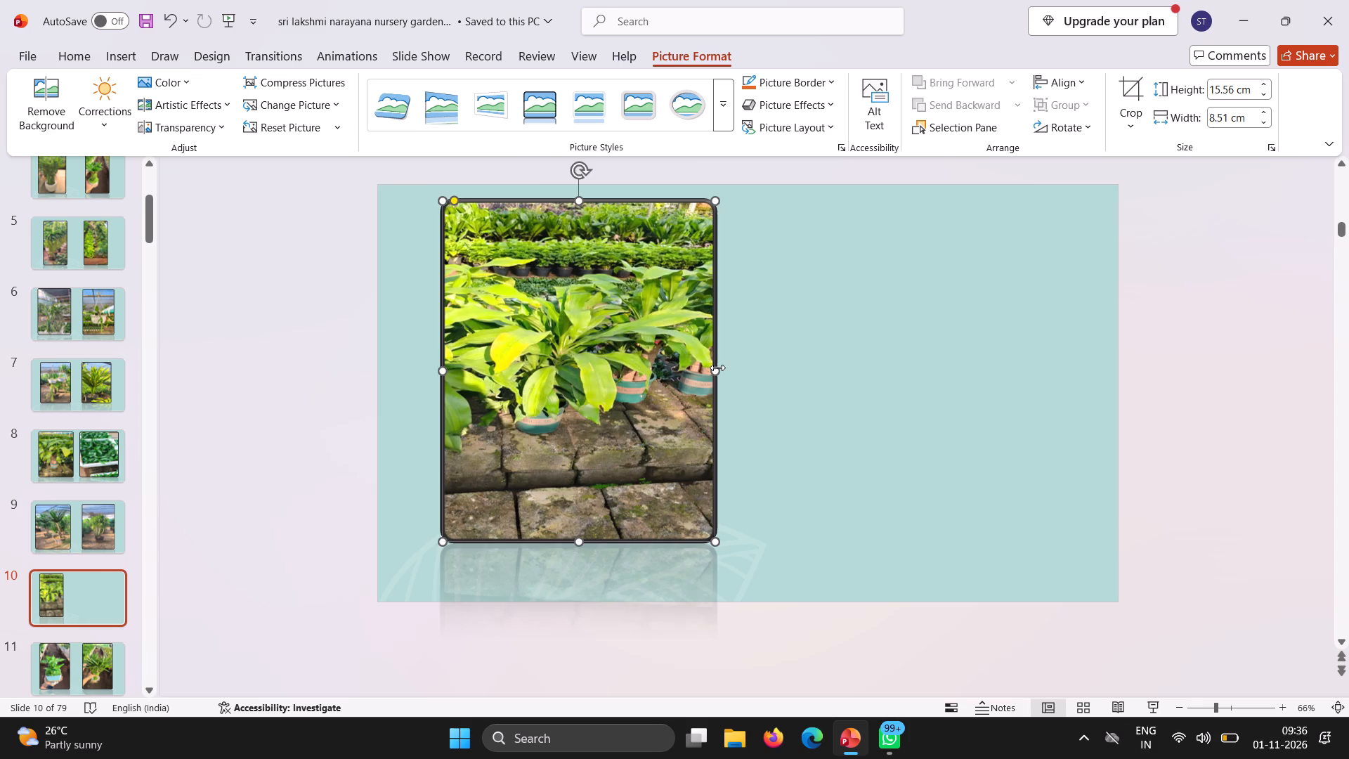
{"action": "left_click_drag", "start_coordinate": [591, 399], "coordinate": [618, 420]}
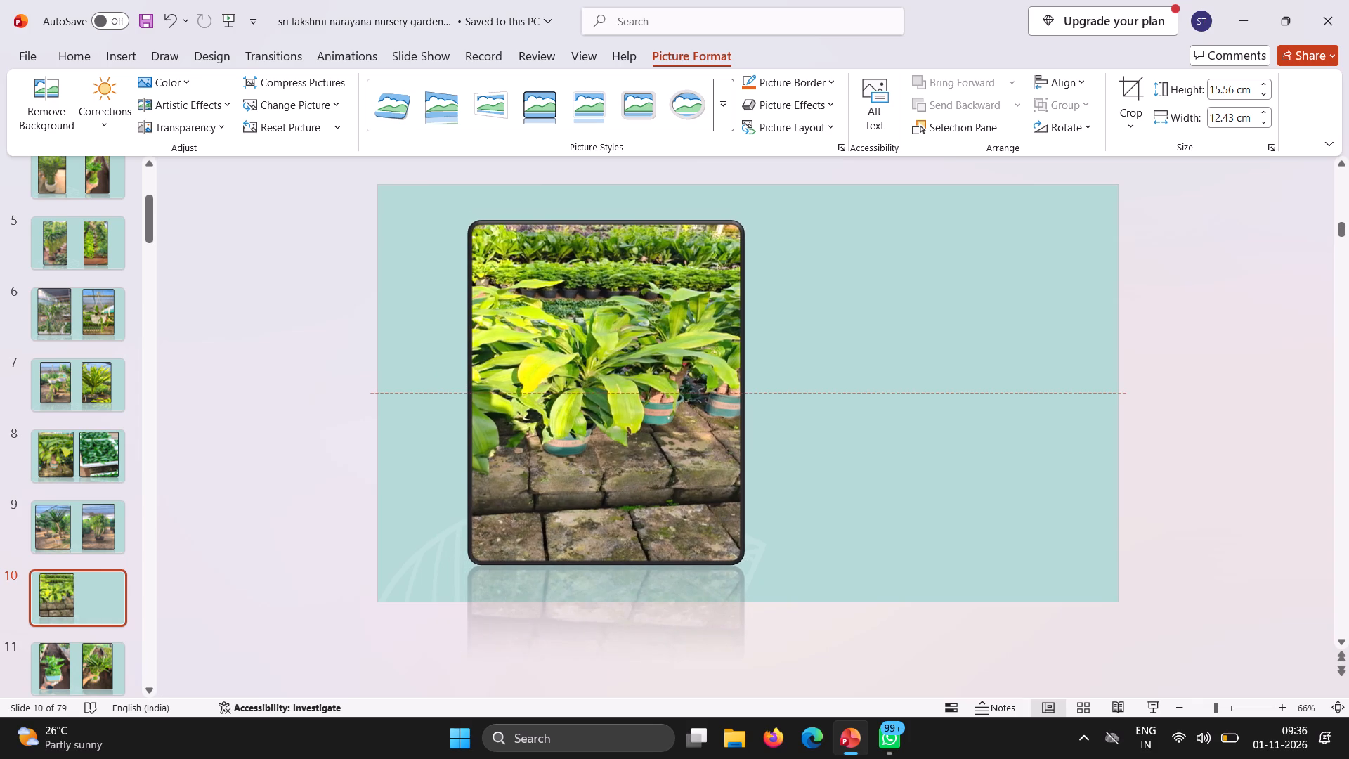
{"action": "left_click_drag", "start_coordinate": [618, 420], "coordinate": [592, 420]}
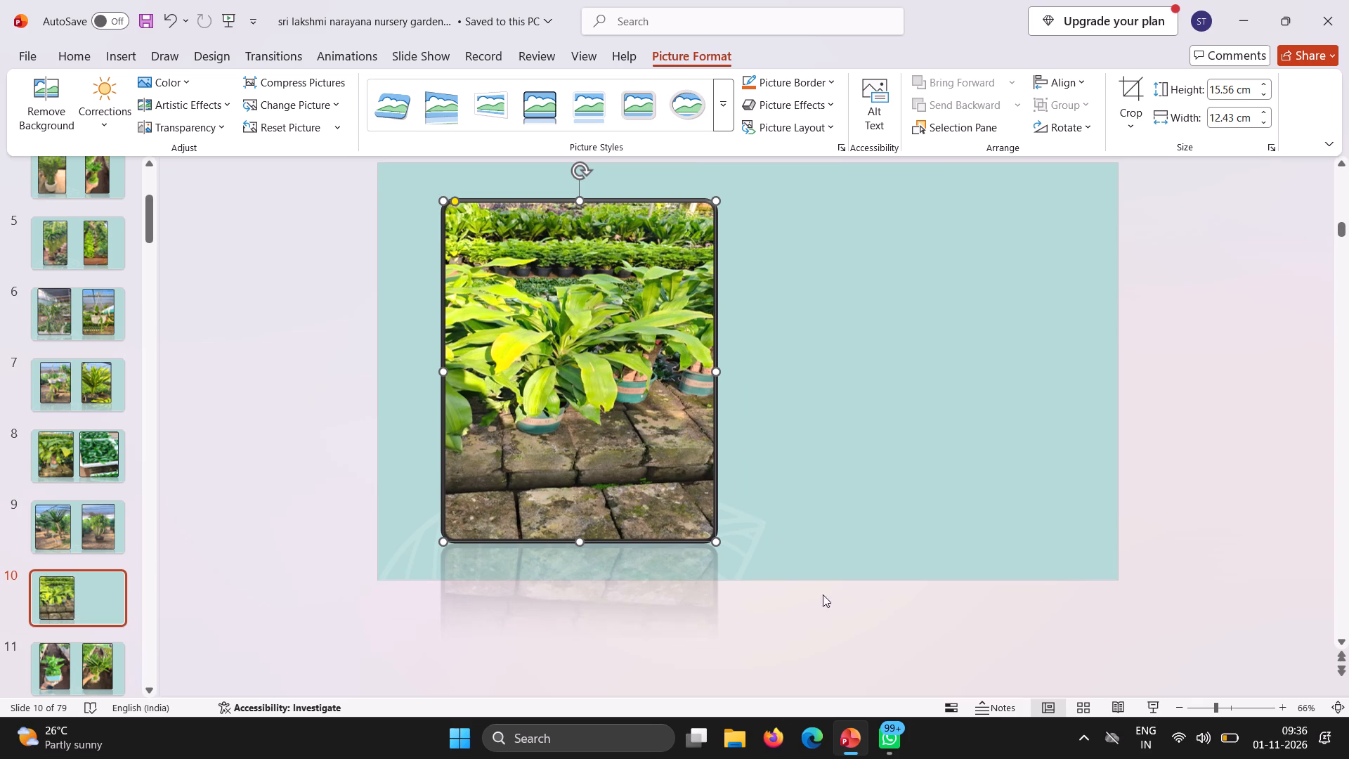
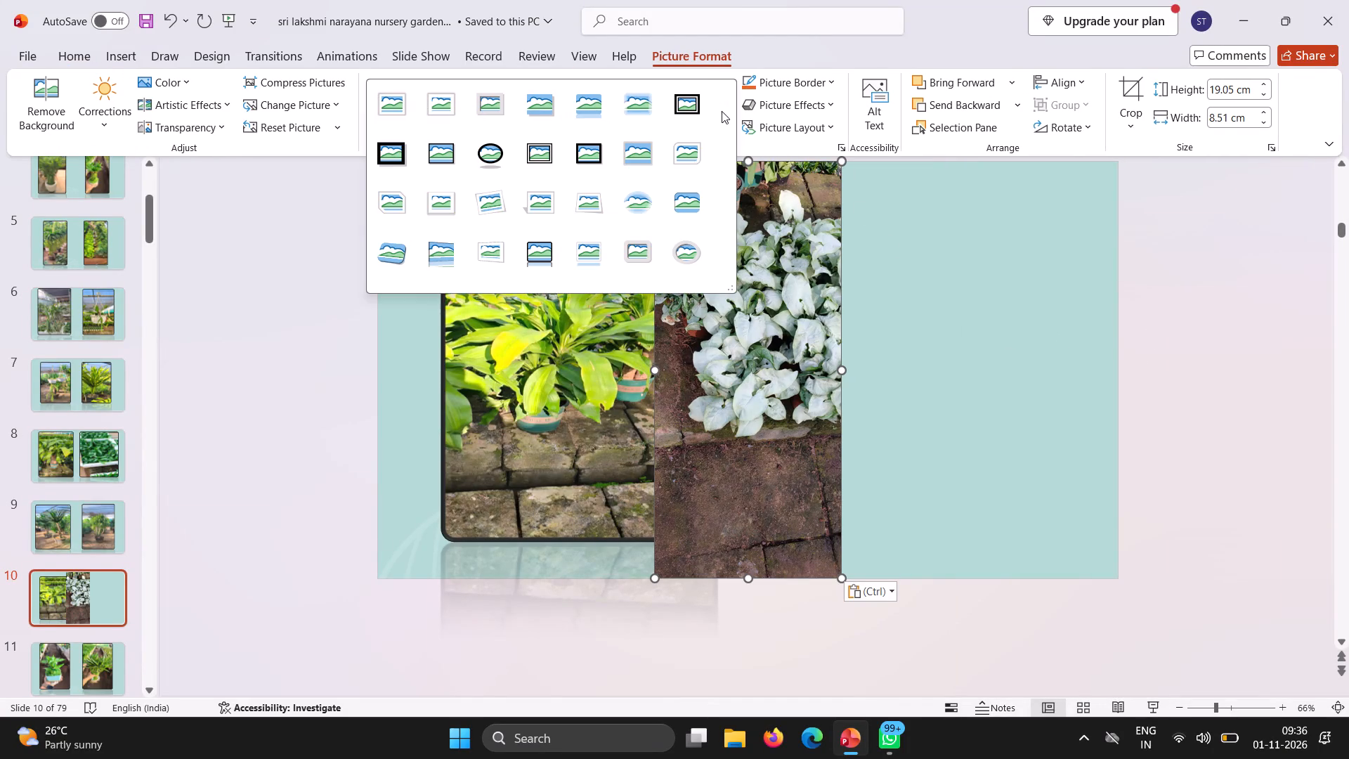
Give the white-leaved plants photo on slide 10 the same black bevelled frame style with rounded corners and reflection.
{"action": "left_click", "coordinate": [548, 242]}
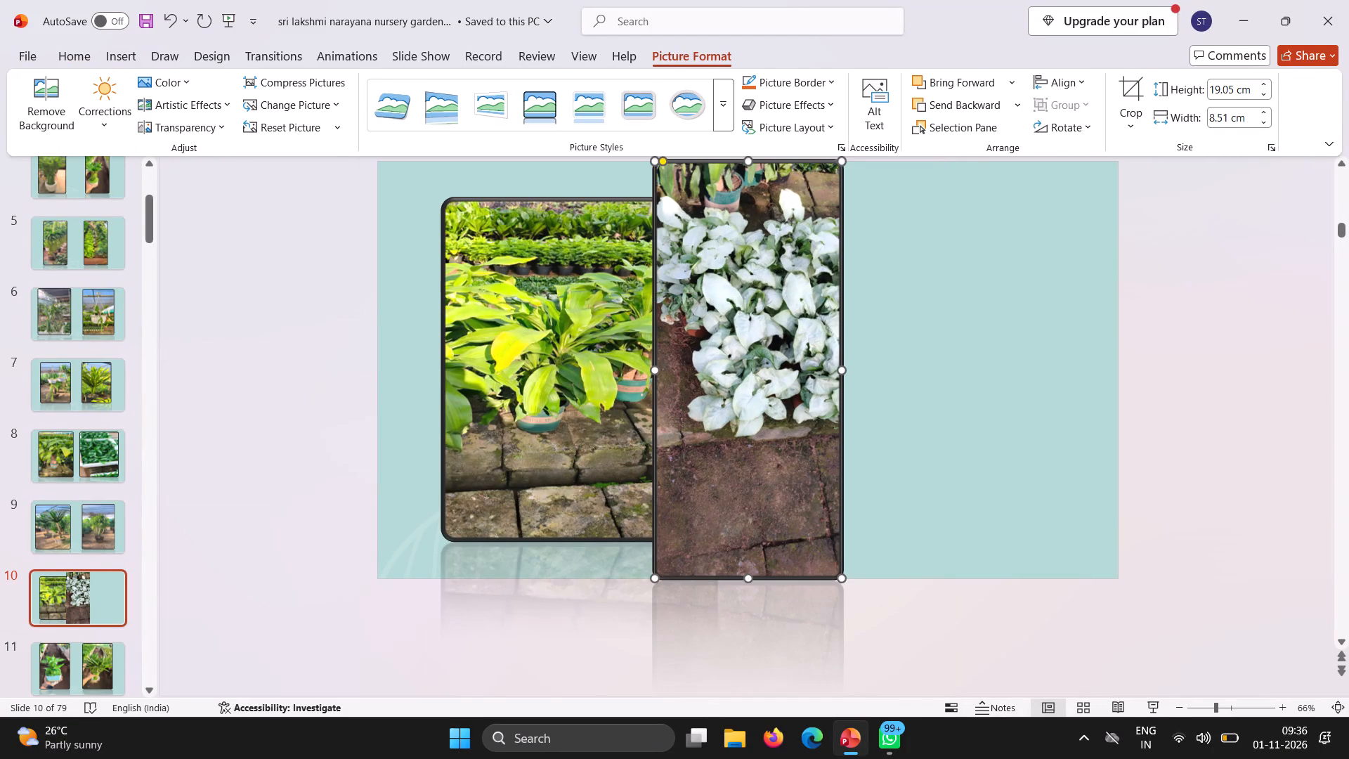
Place the white-leaved plants photo on the right half of slide 10, sized about 15.81 cm high by 11.34 cm wide.
{"action": "left_click_drag", "start_coordinate": [740, 339], "coordinate": [889, 406]}
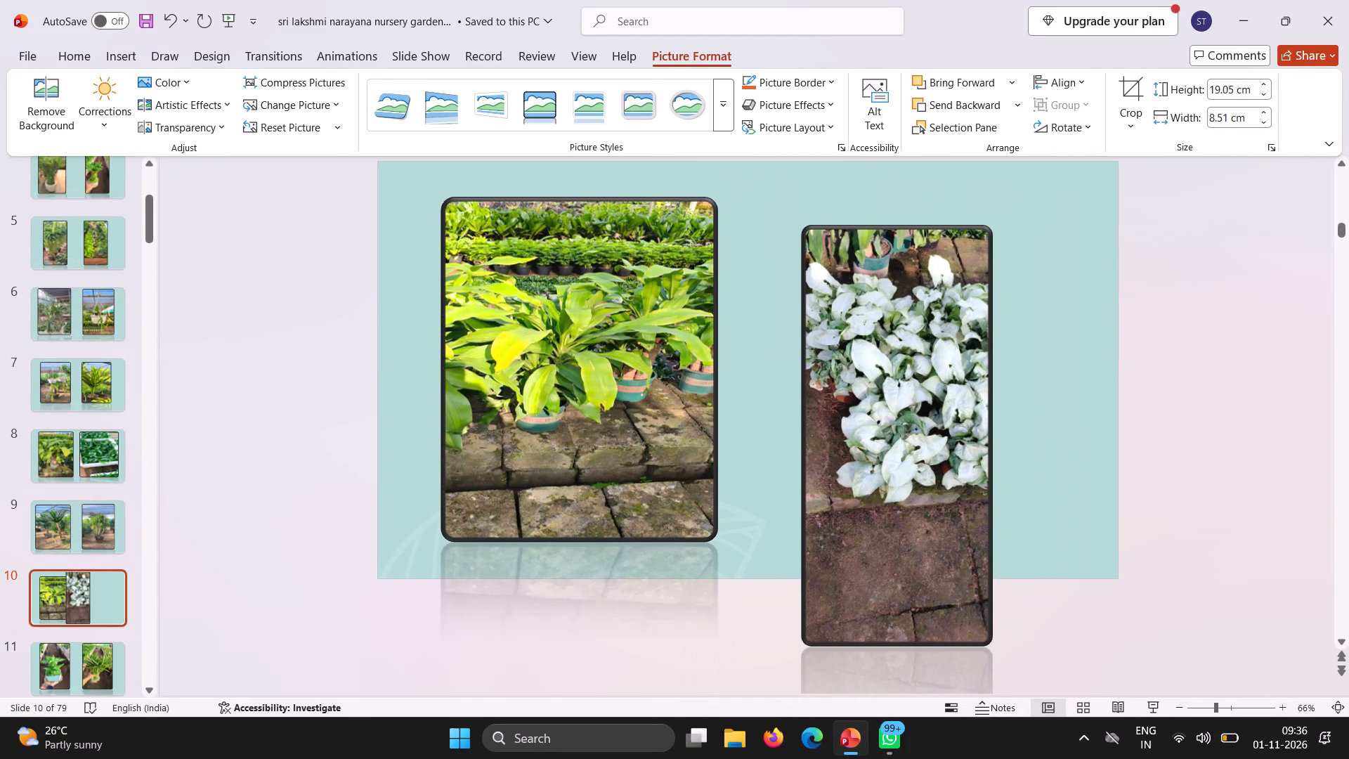
{"action": "left_click_drag", "start_coordinate": [889, 406], "coordinate": [889, 377]}
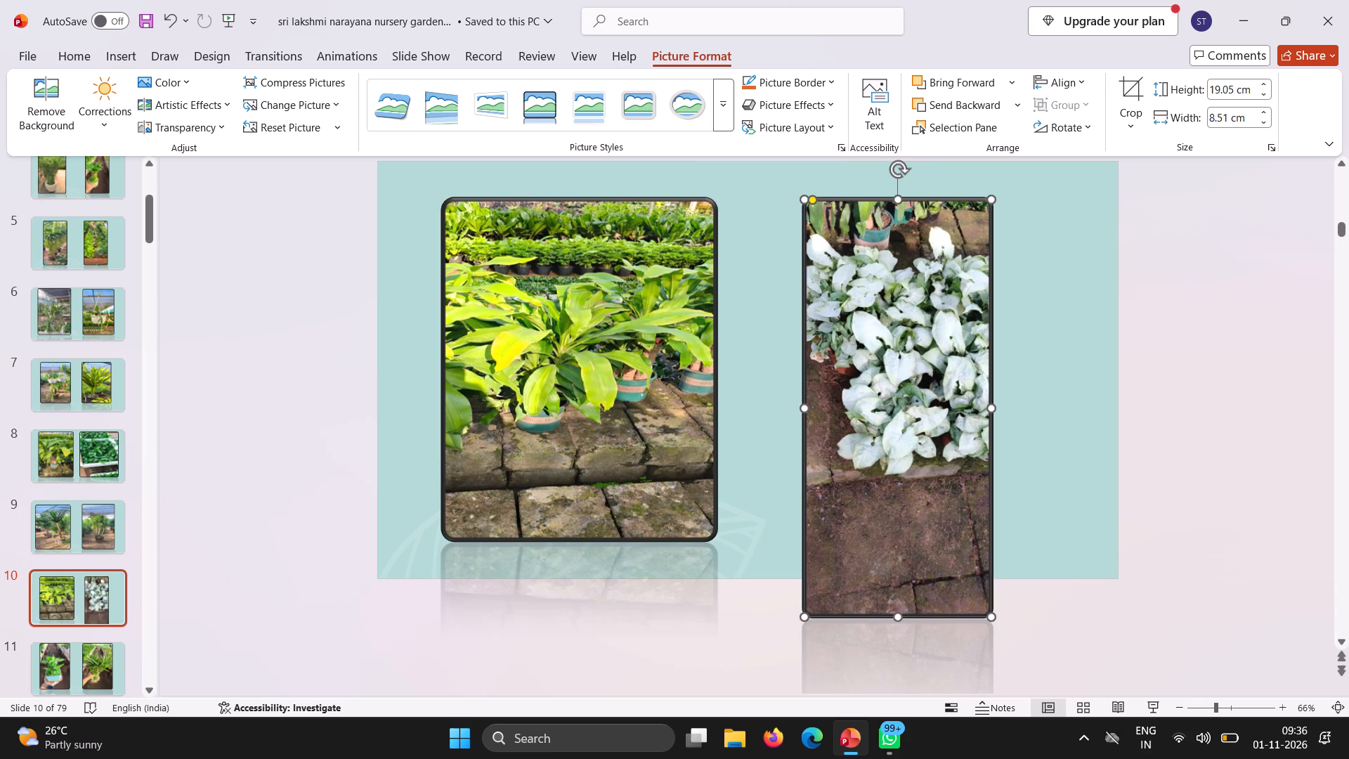
{"action": "left_click_drag", "start_coordinate": [898, 623], "coordinate": [906, 554]}
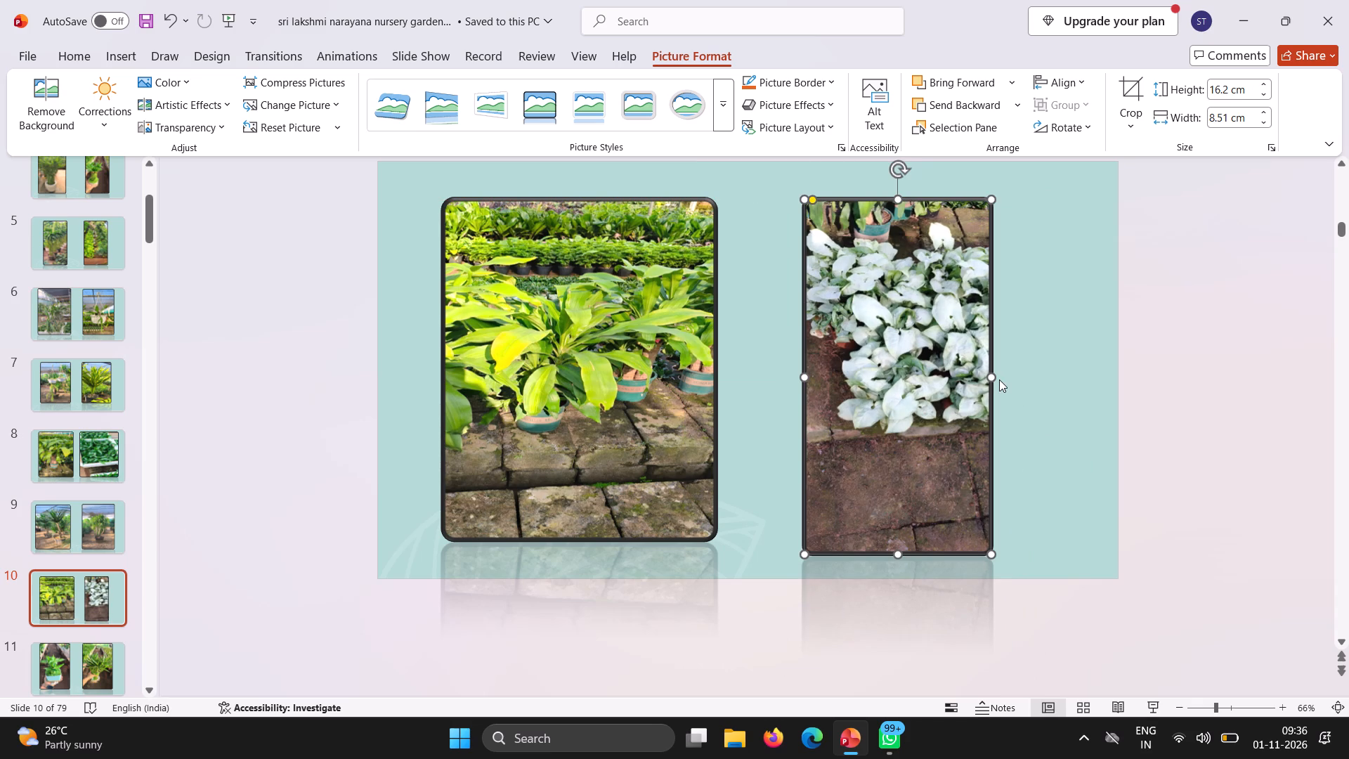
{"action": "left_click_drag", "start_coordinate": [990, 378], "coordinate": [1048, 346]}
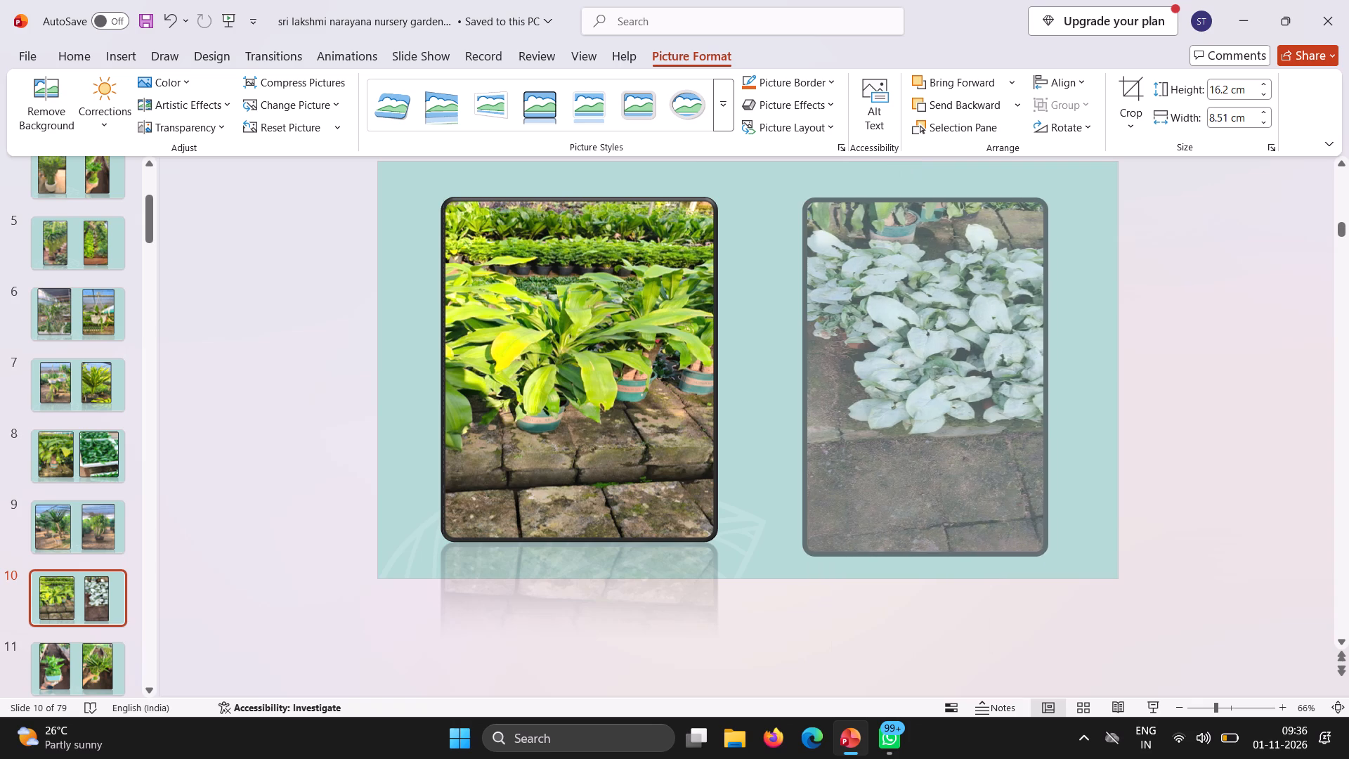
{"action": "left_click_drag", "start_coordinate": [1048, 346], "coordinate": [1049, 344]}
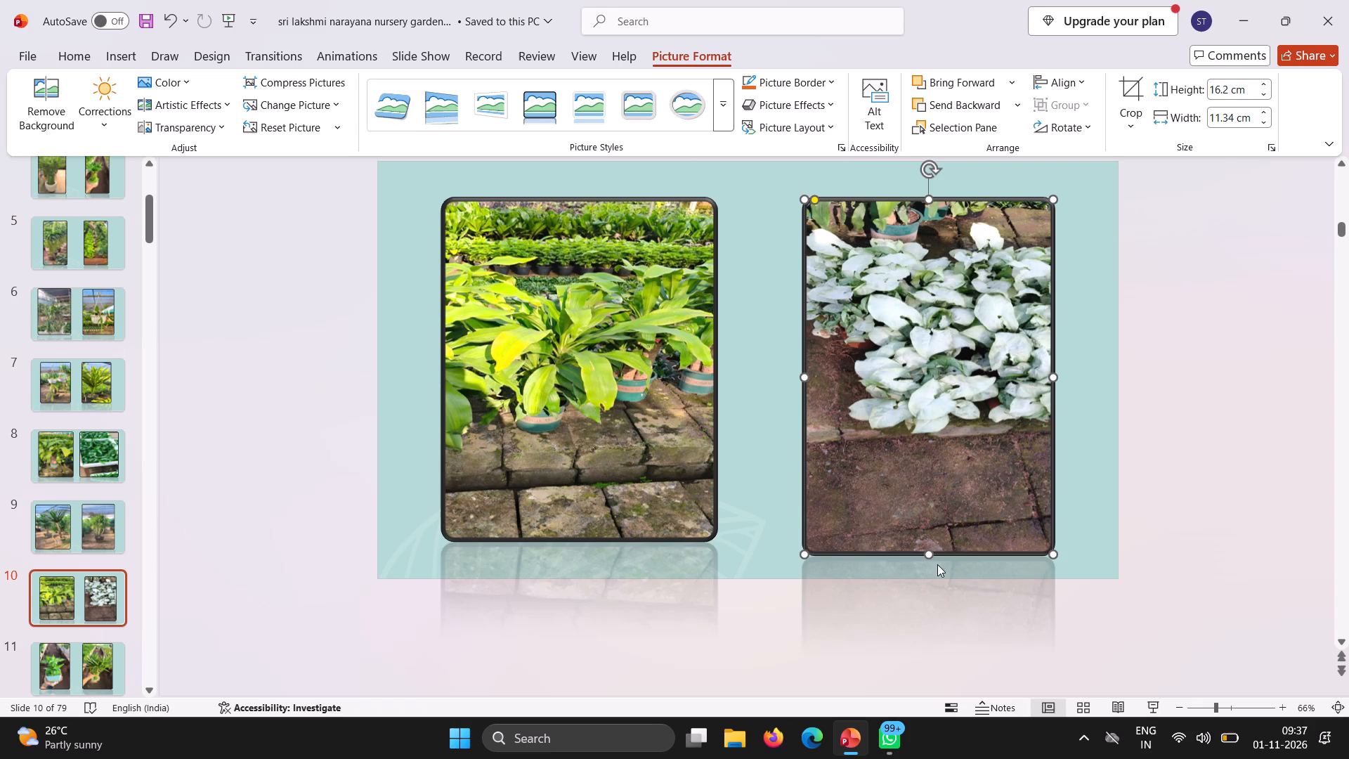
{"action": "left_click_drag", "start_coordinate": [932, 557], "coordinate": [939, 519]}
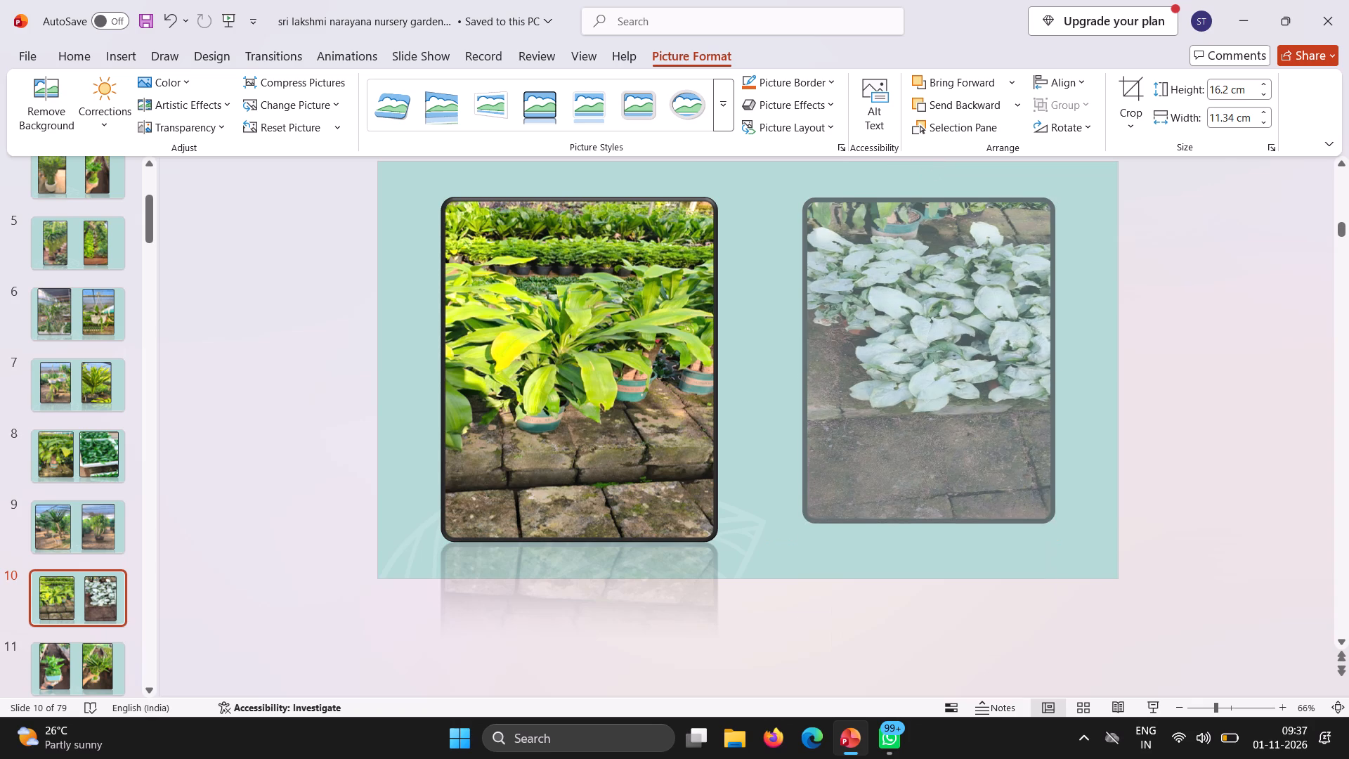
{"action": "left_click_drag", "start_coordinate": [939, 519], "coordinate": [944, 545]}
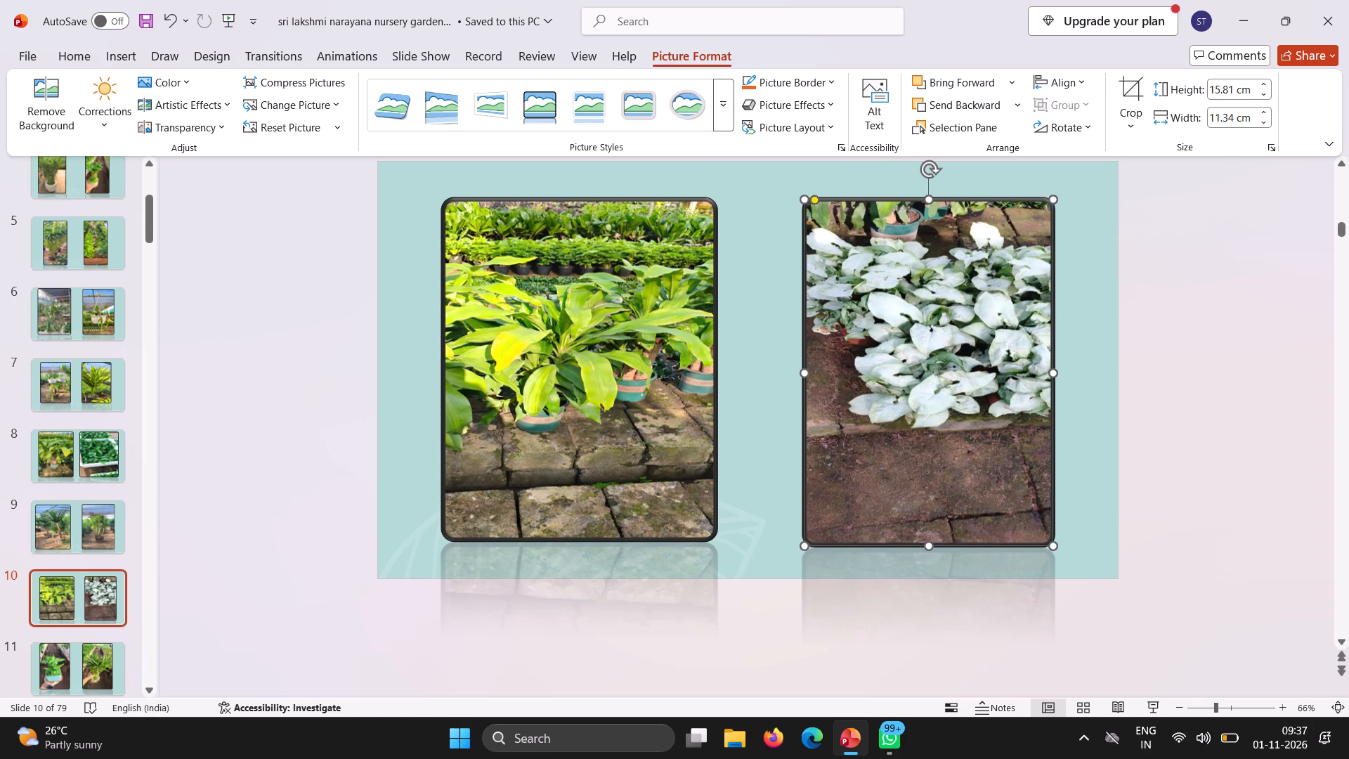
Add a new slide directly after slide 7, the one with the hanging pots photo.
{"action": "left_click", "coordinate": [93, 394]}
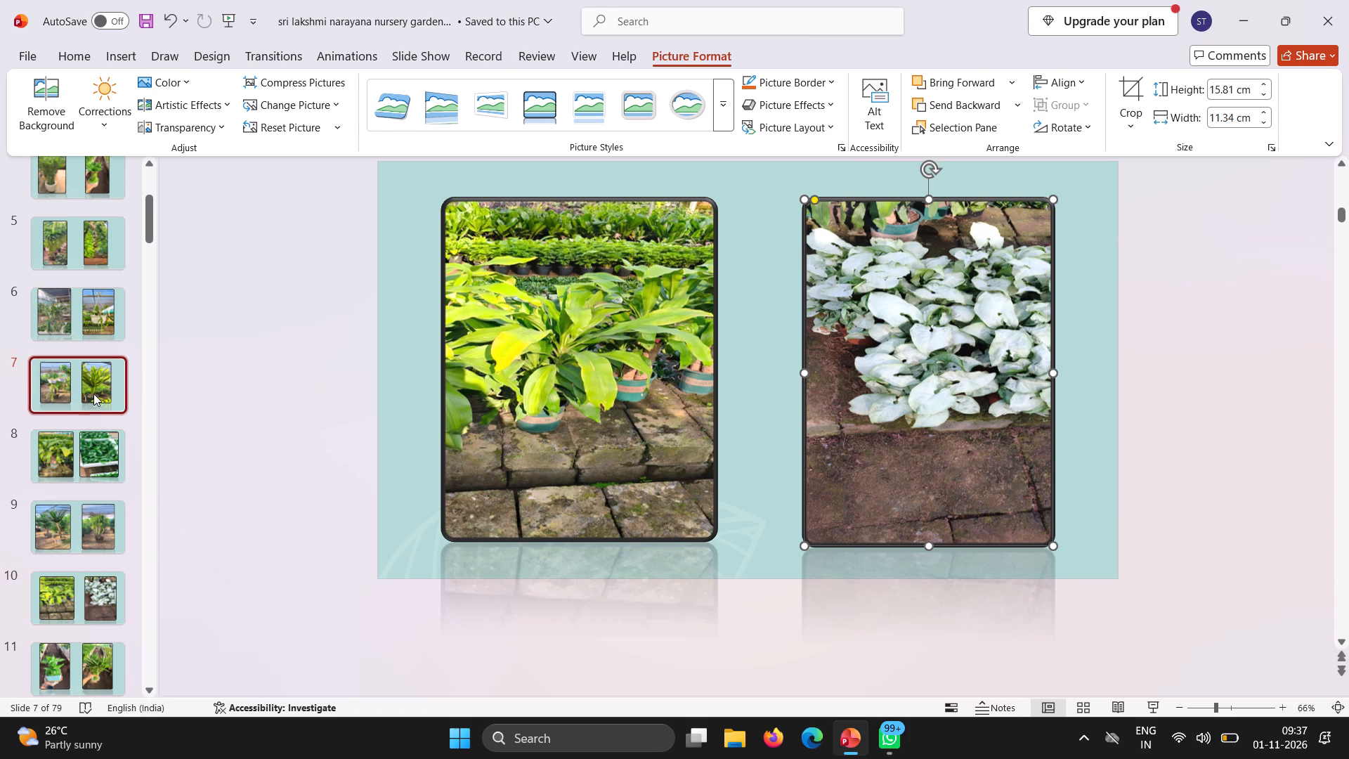
{"action": "left_click", "coordinate": [136, 402]}
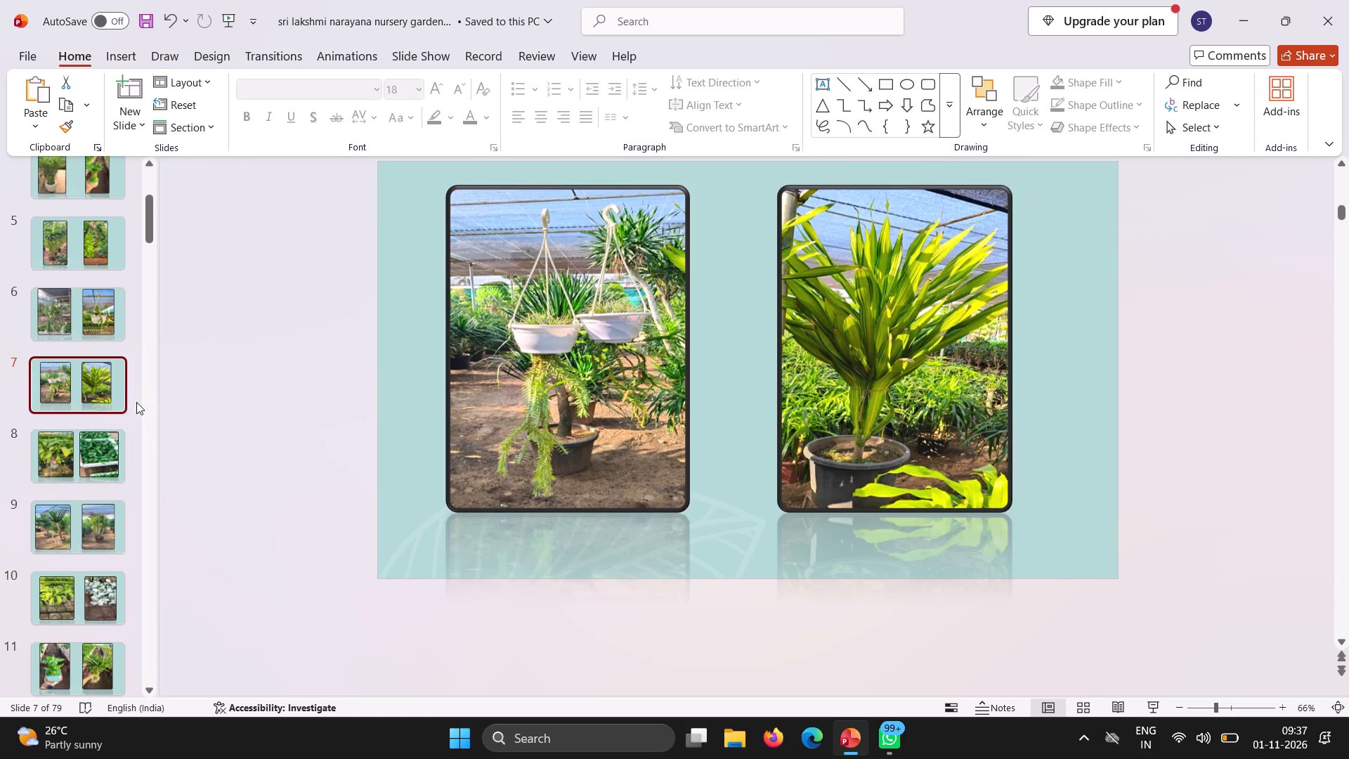
{"action": "key", "text": "Return"}
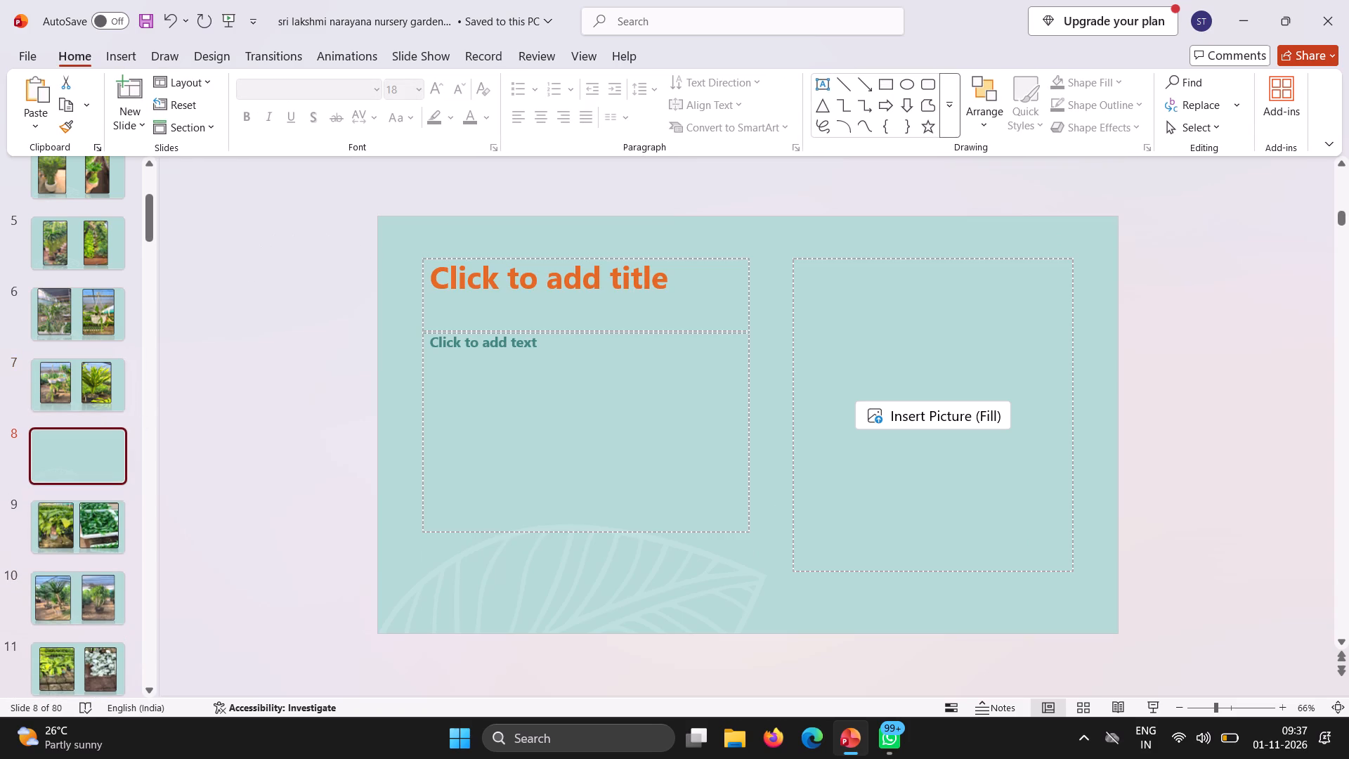
Cut the title, text and picture placeholders from the new slide 8 to leave it blank.
{"action": "right_click", "coordinate": [425, 257]}
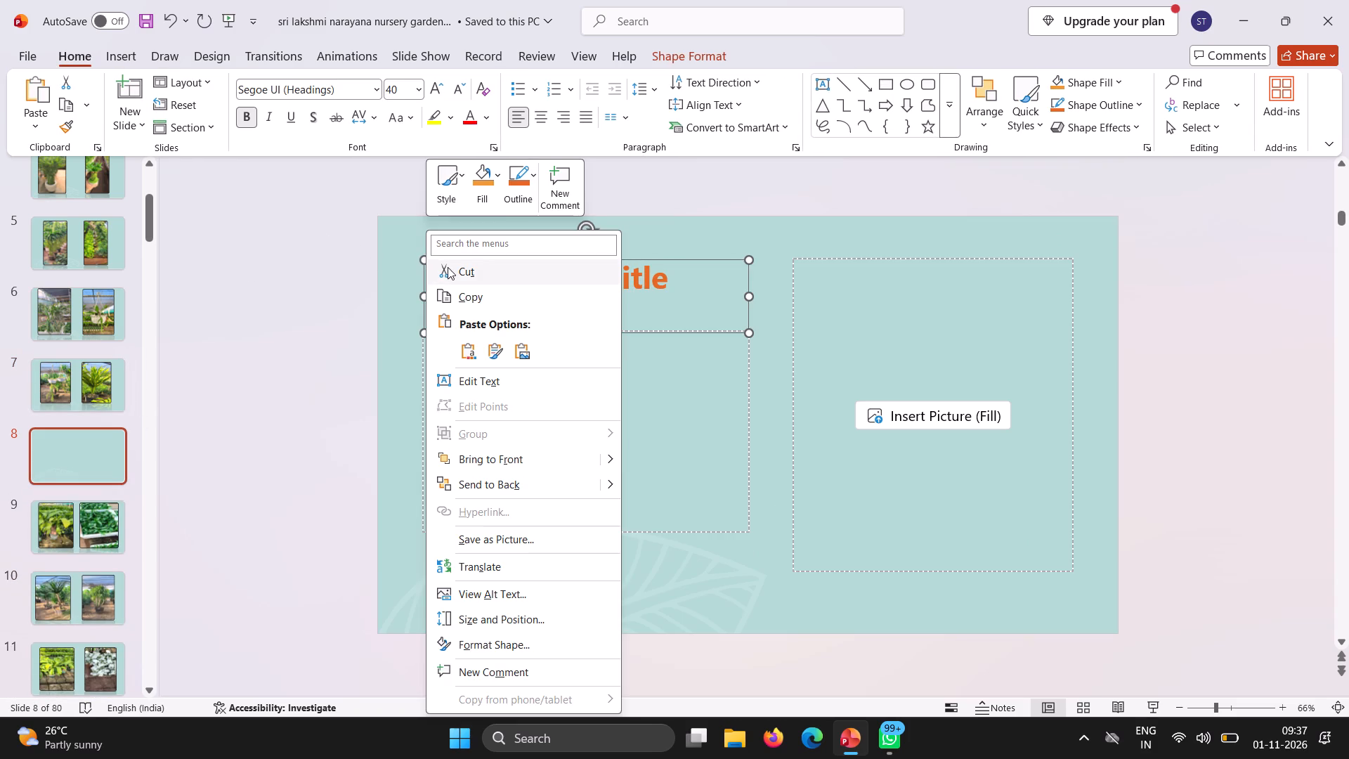
{"action": "left_click", "coordinate": [448, 267]}
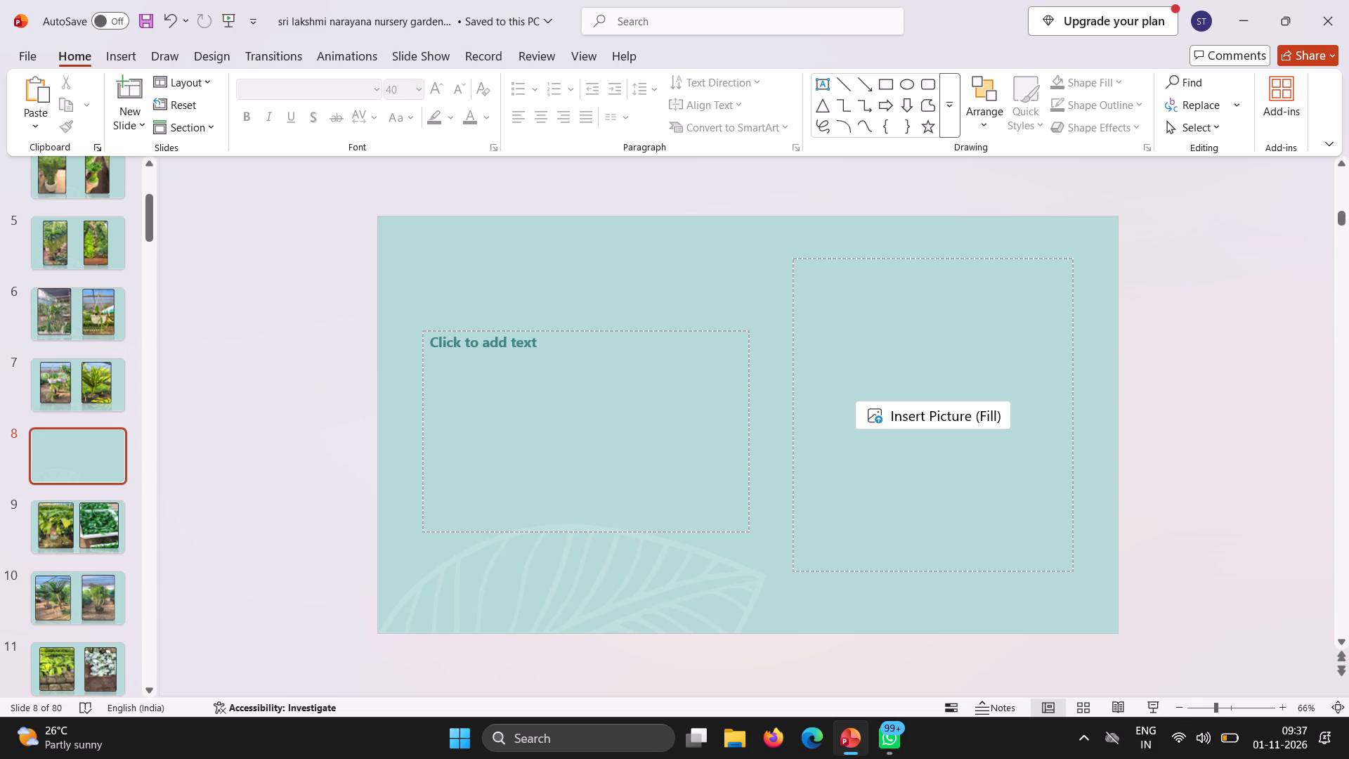
{"action": "right_click", "coordinate": [521, 329]}
{"action": "left_click", "coordinate": [584, 281]}
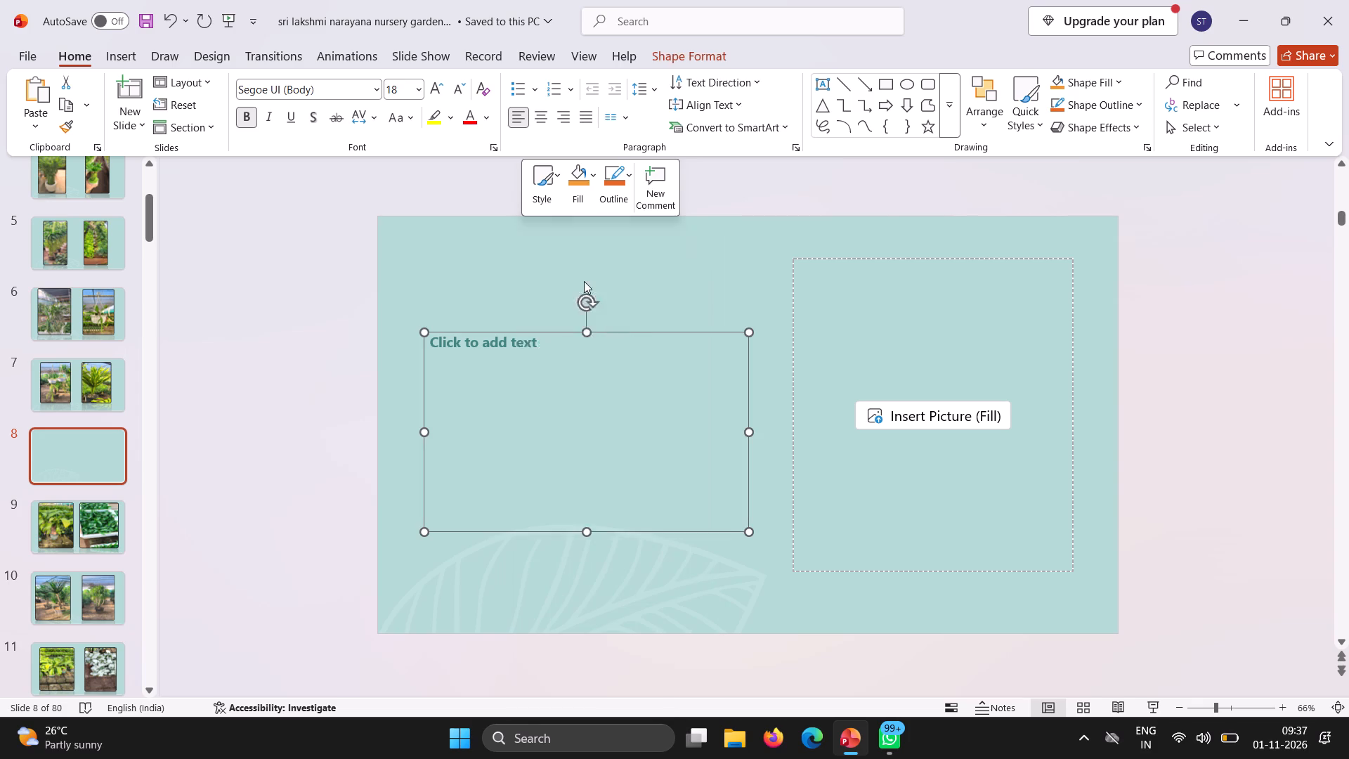
{"action": "right_click", "coordinate": [906, 258]}
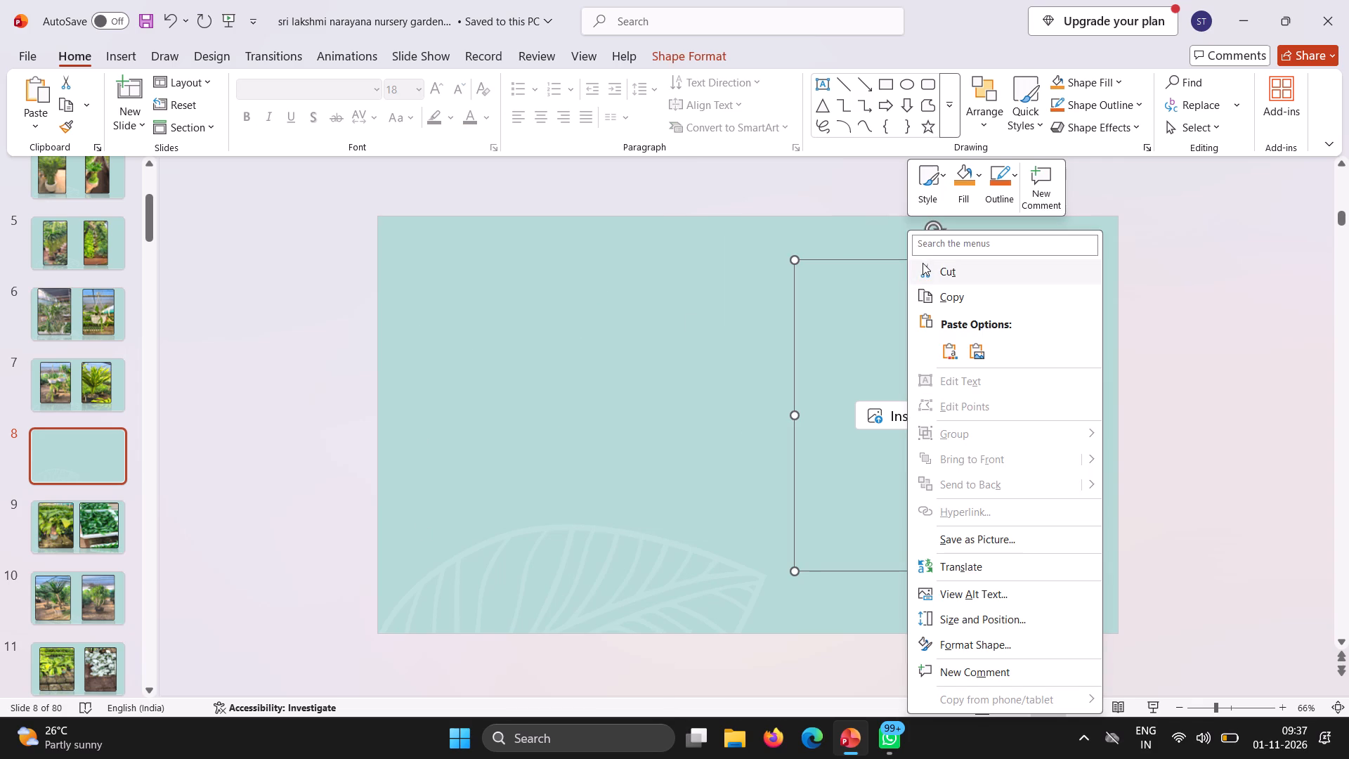
{"action": "left_click", "coordinate": [923, 263]}
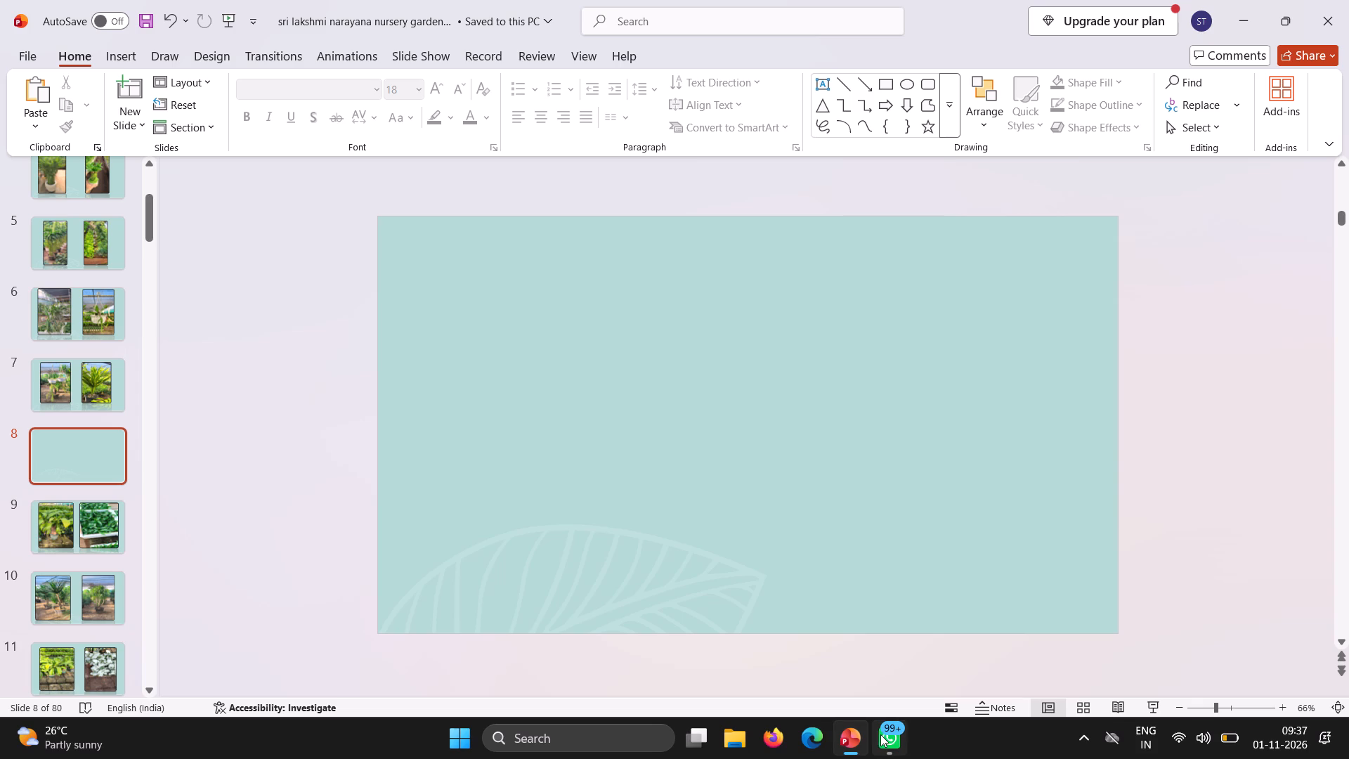
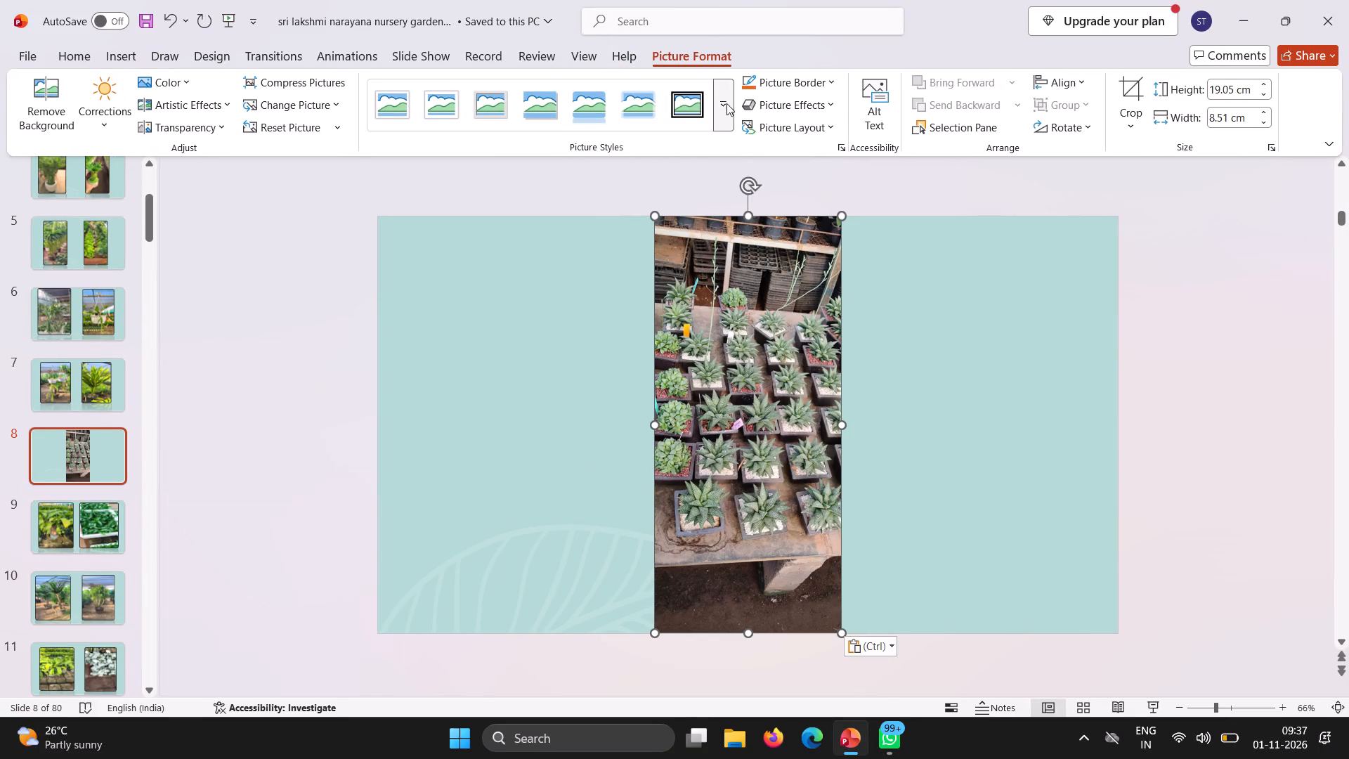
Give the potted succulents photo on slide 8 the same black bevelled frame style with rounded corners and reflection.
{"action": "left_click", "coordinate": [726, 103]}
{"action": "left_click", "coordinate": [530, 254]}
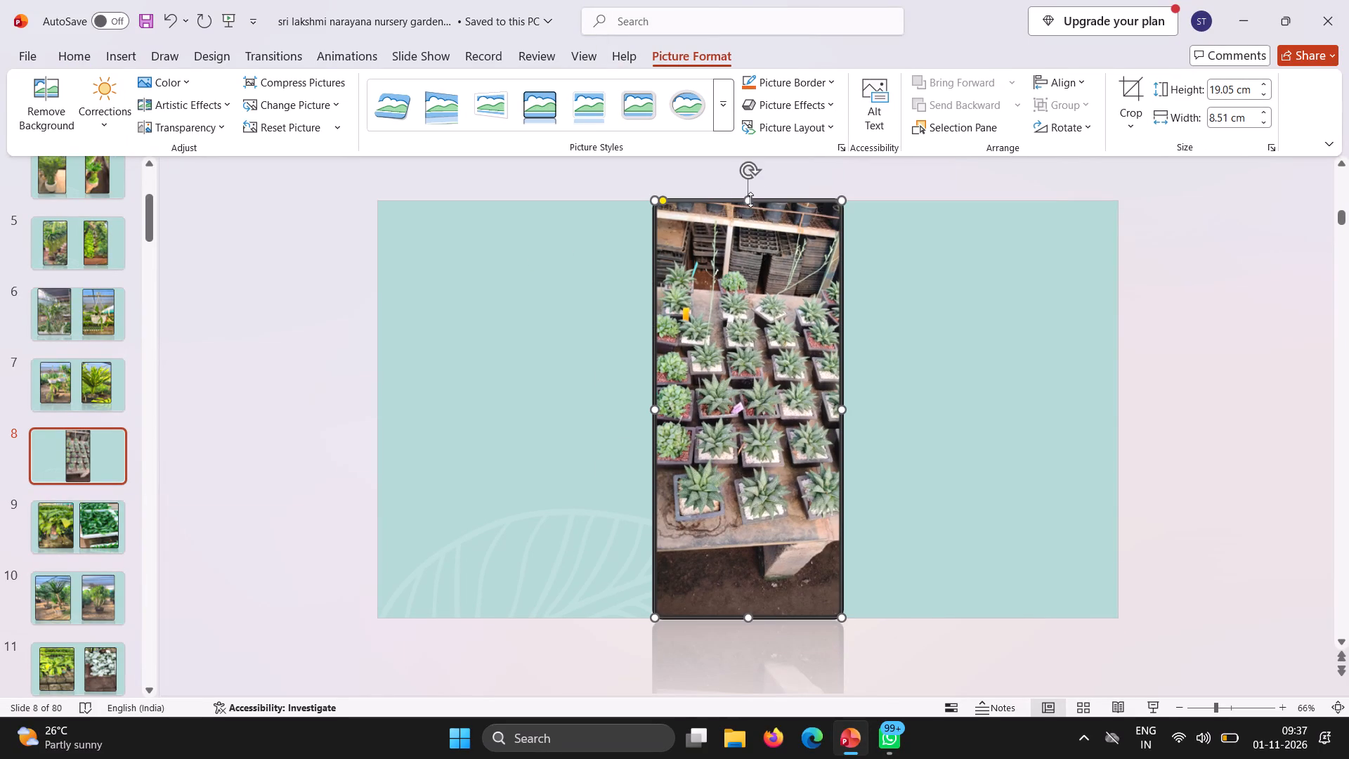
Place the potted succulents photo on the left half of slide 8, sized about 15.61 cm high by 12.4 cm wide.
{"action": "left_click_drag", "start_coordinate": [750, 200], "coordinate": [771, 275]}
{"action": "left_click_drag", "start_coordinate": [745, 382], "coordinate": [687, 354]}
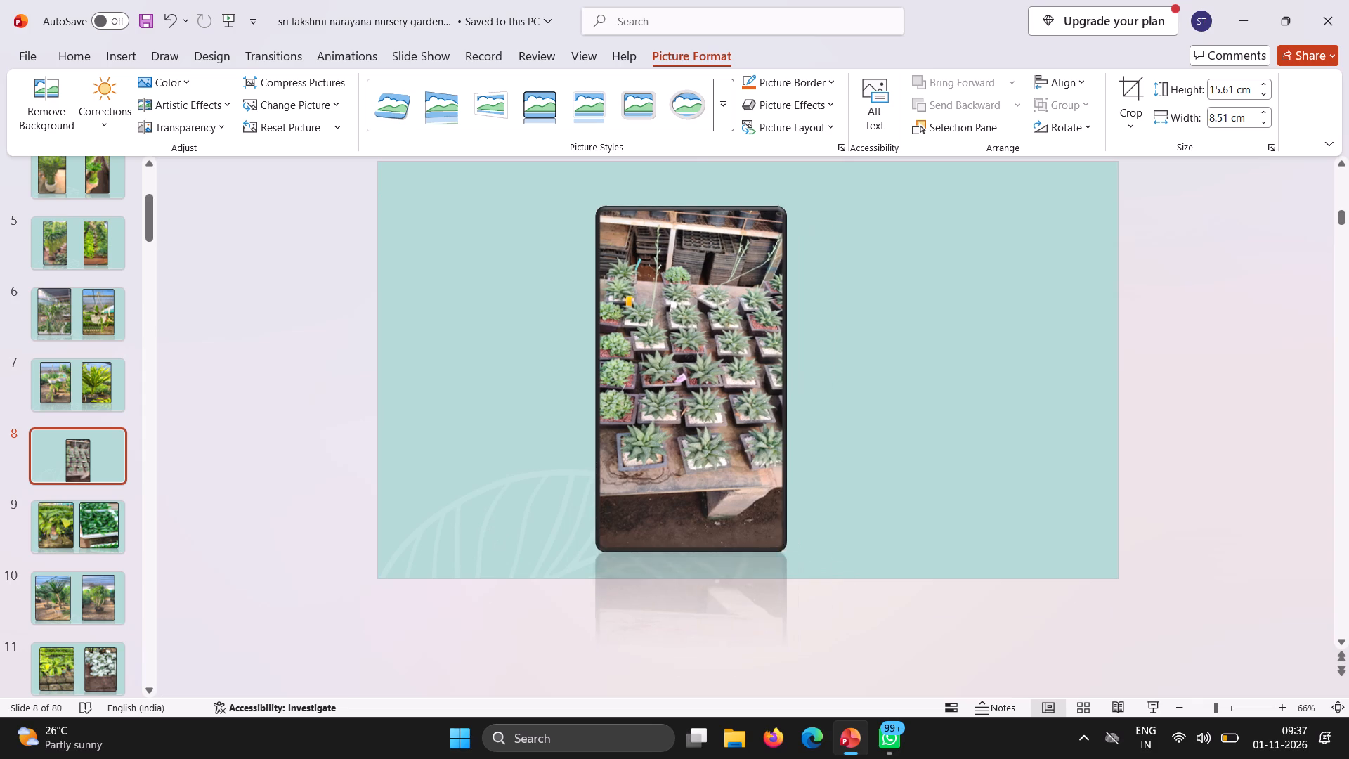
{"action": "left_click_drag", "start_coordinate": [687, 354], "coordinate": [521, 325]}
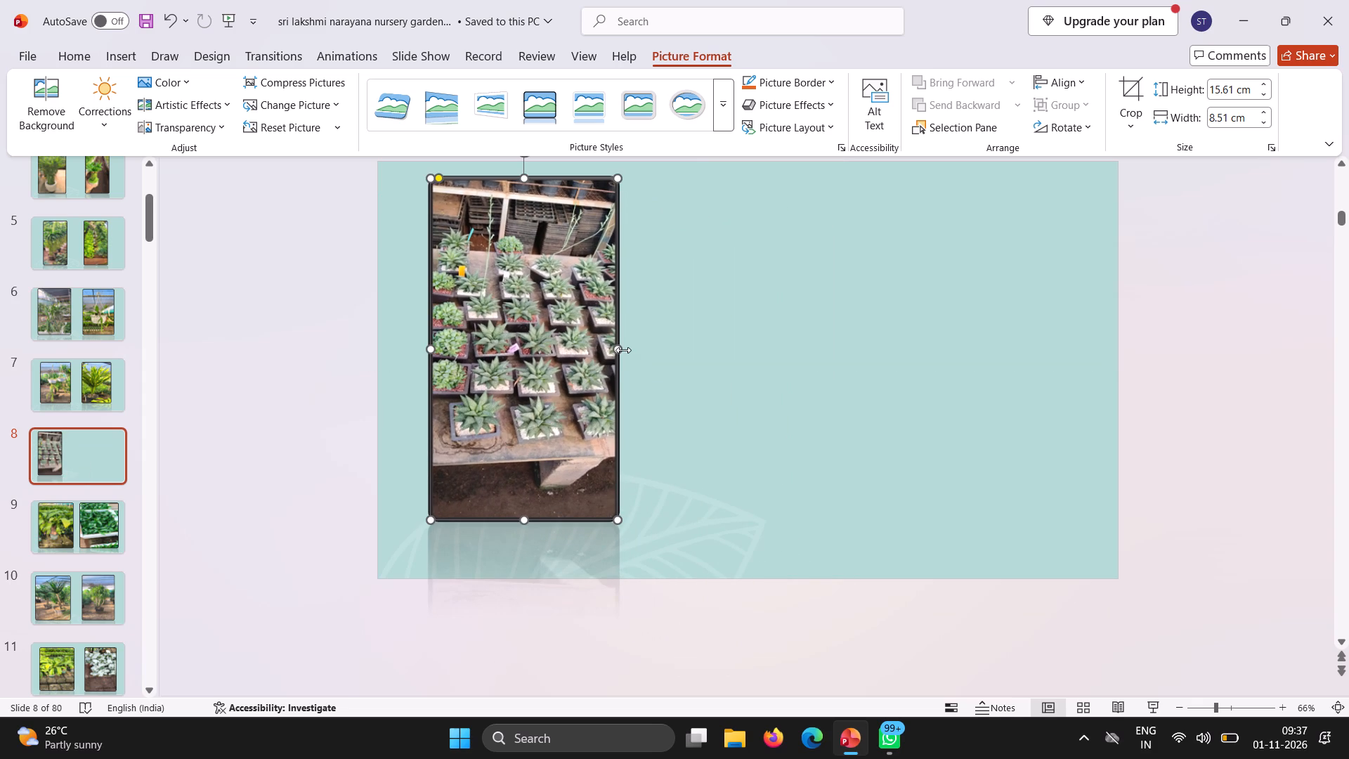
{"action": "left_click_drag", "start_coordinate": [622, 350], "coordinate": [700, 336]}
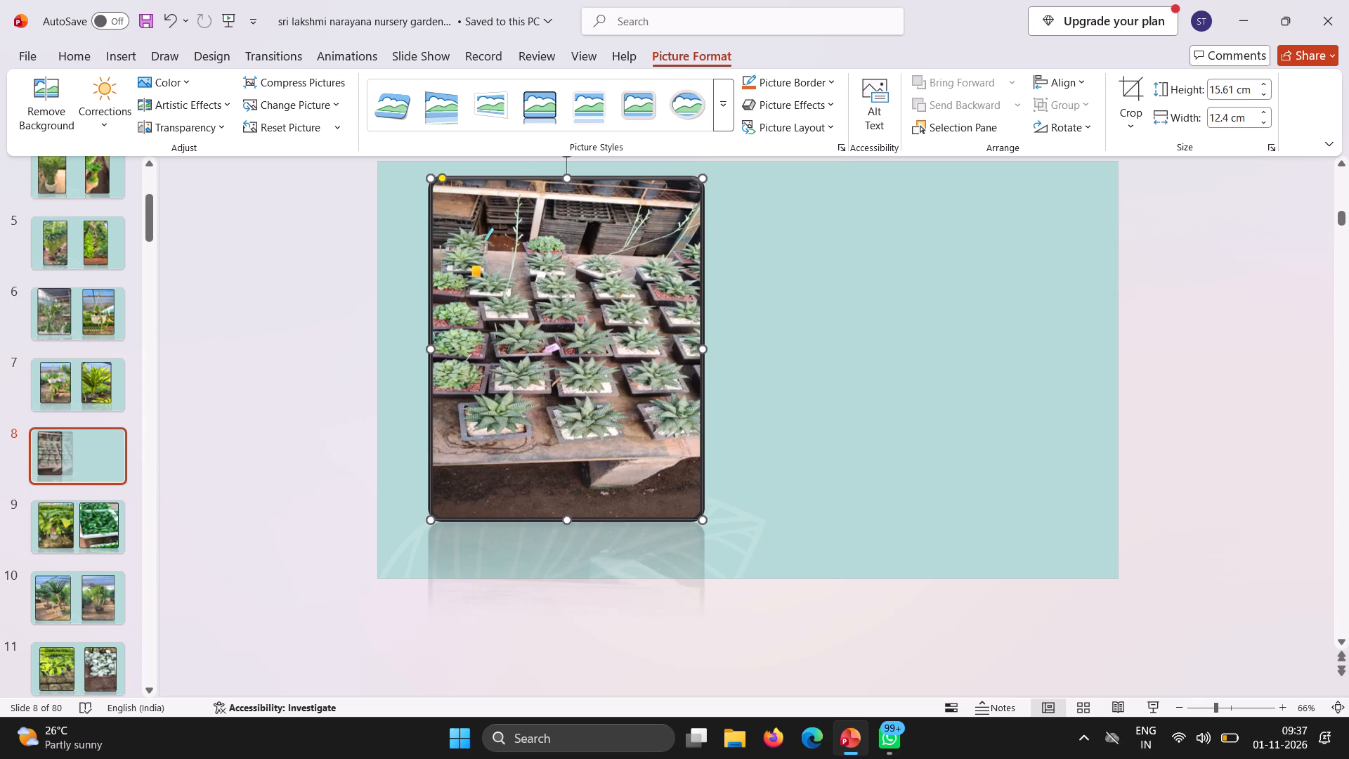
{"action": "left_click_drag", "start_coordinate": [572, 348], "coordinate": [589, 362]}
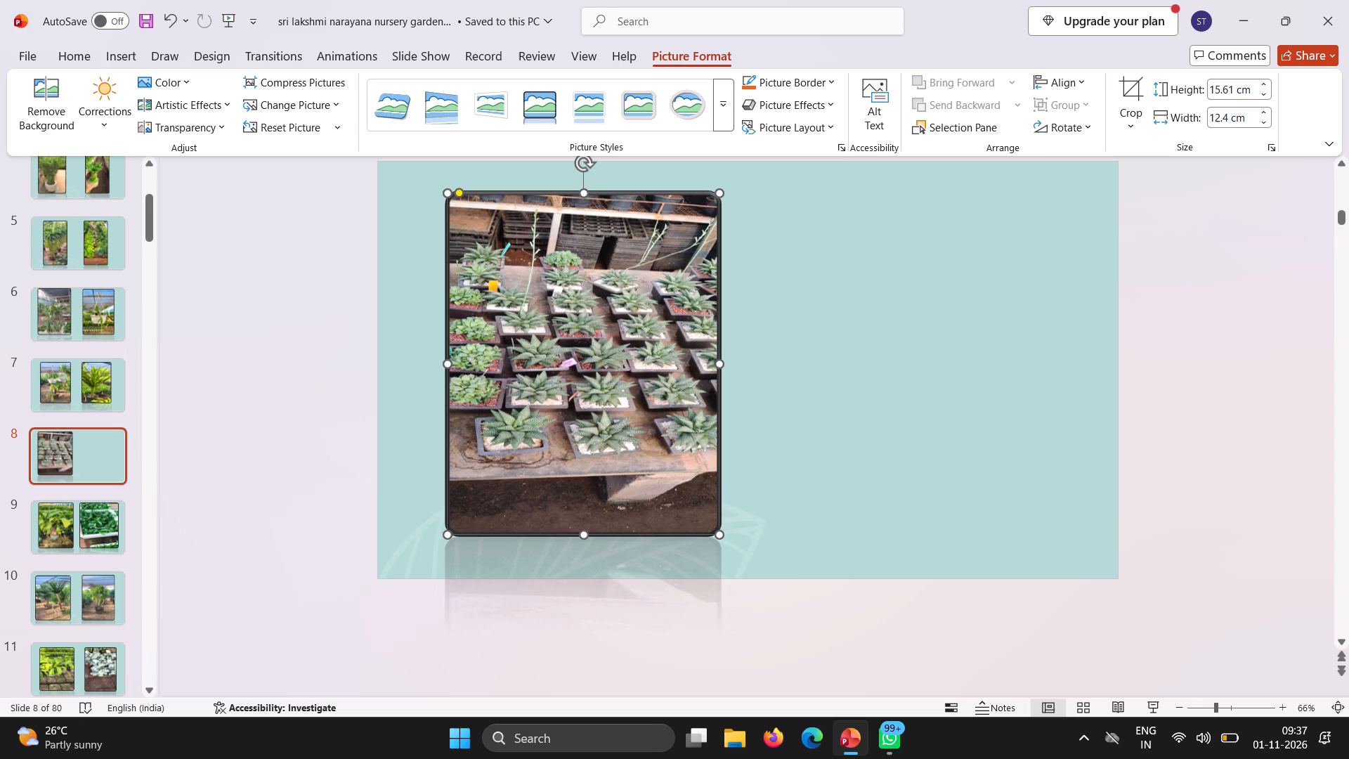
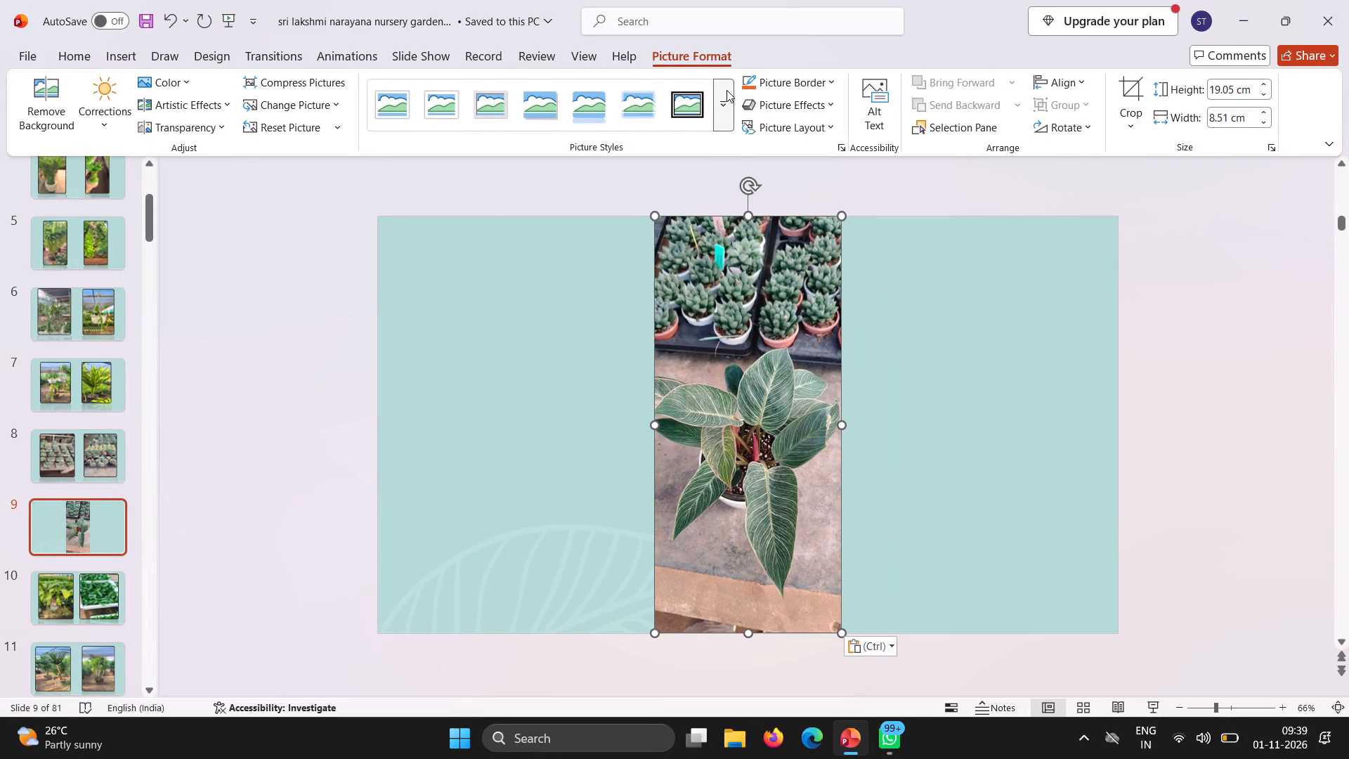
Give the leafy potted plant photo on slide 9 the black bevelled frame style with rounded corners and reflection.
{"action": "left_click", "coordinate": [726, 90]}
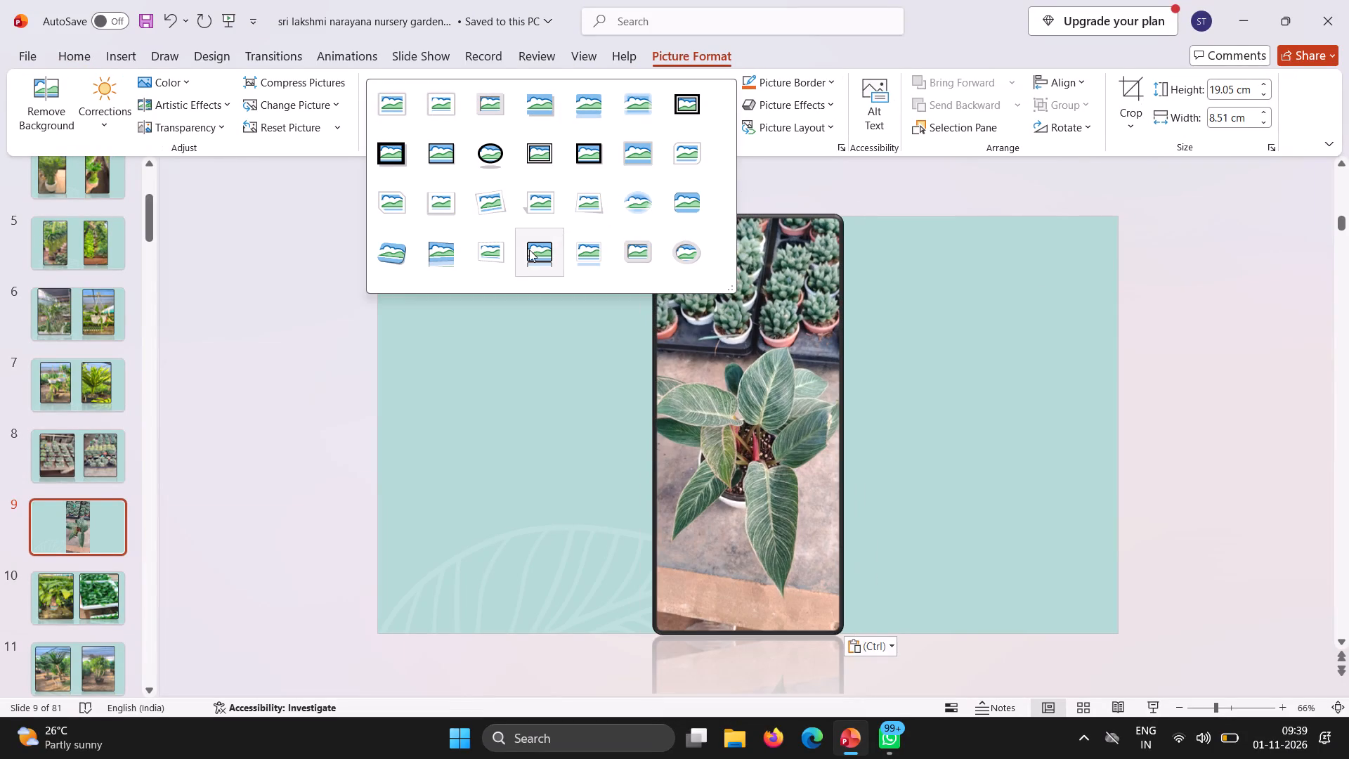
{"action": "left_click", "coordinate": [519, 252]}
Place the leafy potted plant photo on the left half of slide 9, sized about 15.69 cm high by 11.98 cm wide.
{"action": "left_click_drag", "start_coordinate": [705, 344], "coordinate": [542, 361]}
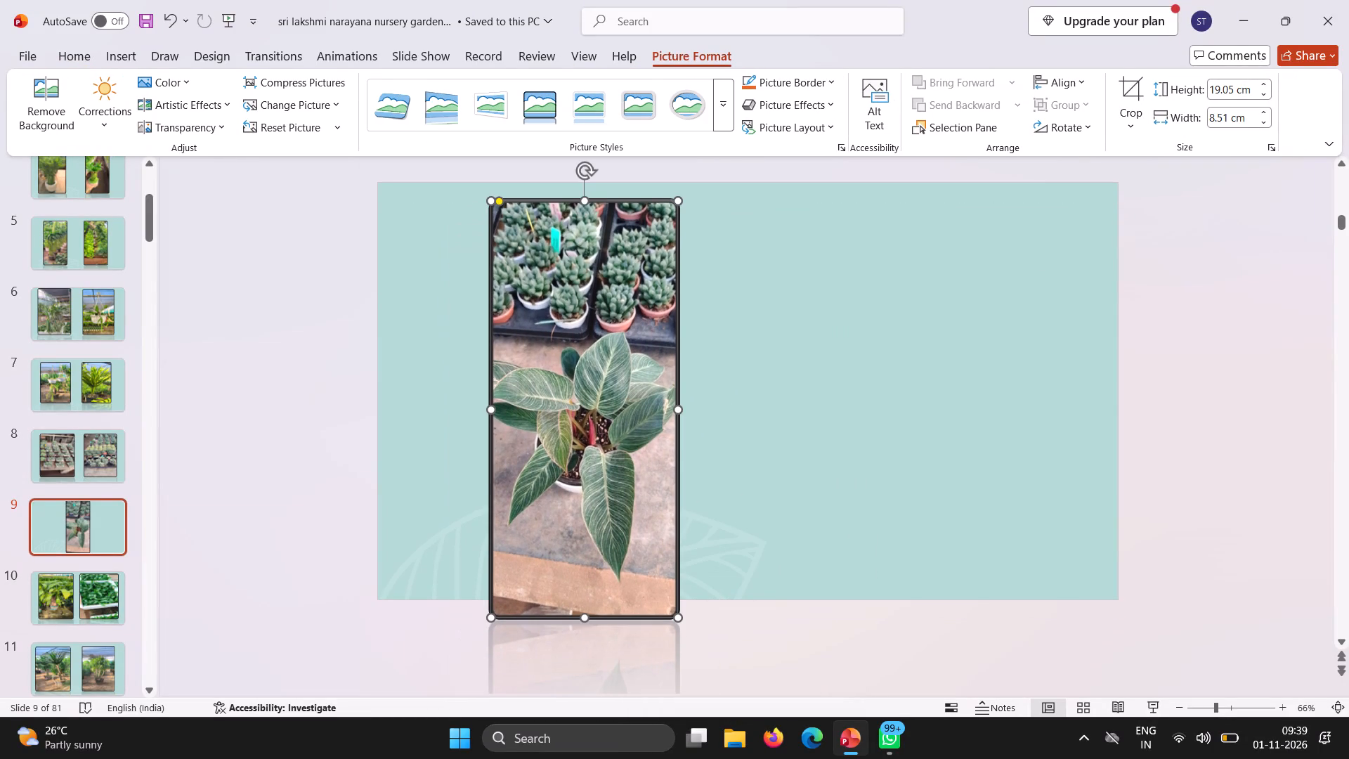
{"action": "left_click_drag", "start_coordinate": [585, 617], "coordinate": [603, 544]}
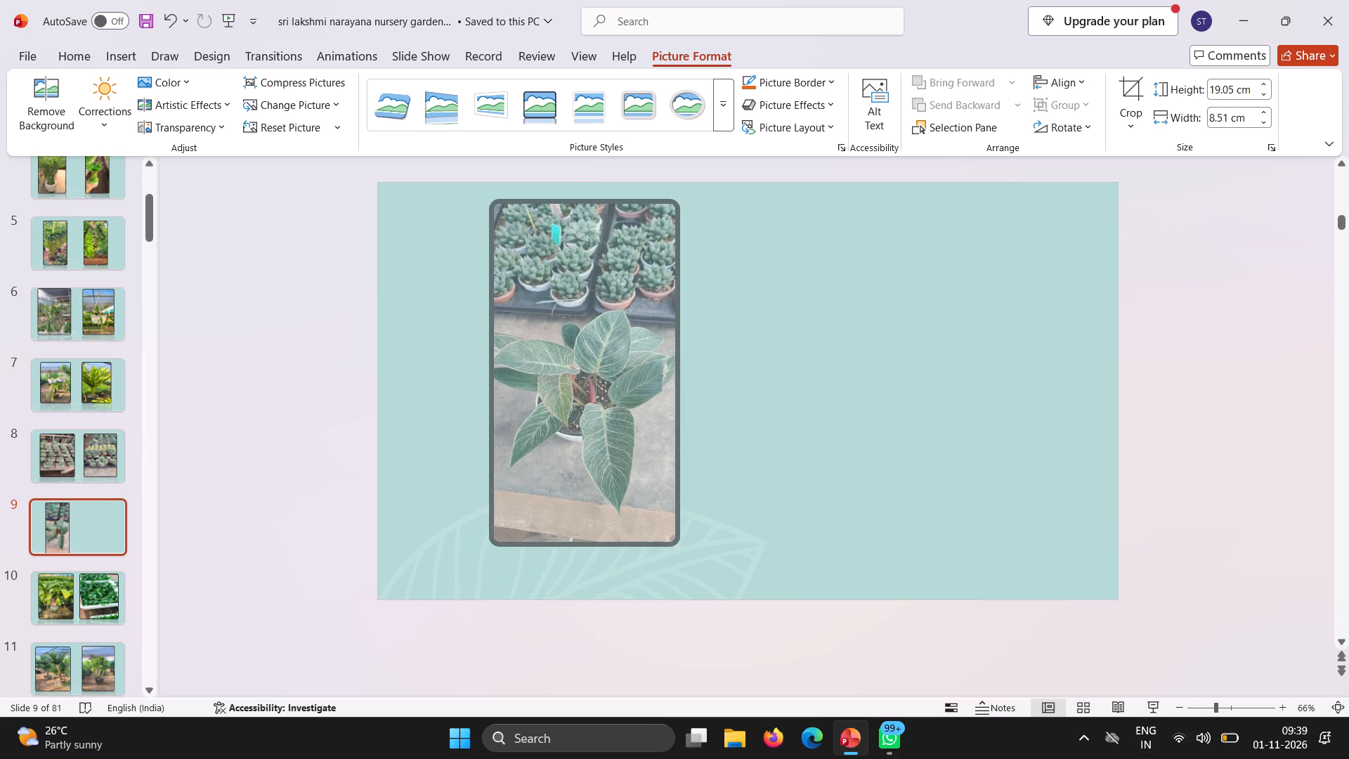
{"action": "left_click_drag", "start_coordinate": [676, 373], "coordinate": [753, 362]}
{"action": "left_click_drag", "start_coordinate": [636, 370], "coordinate": [625, 373]}
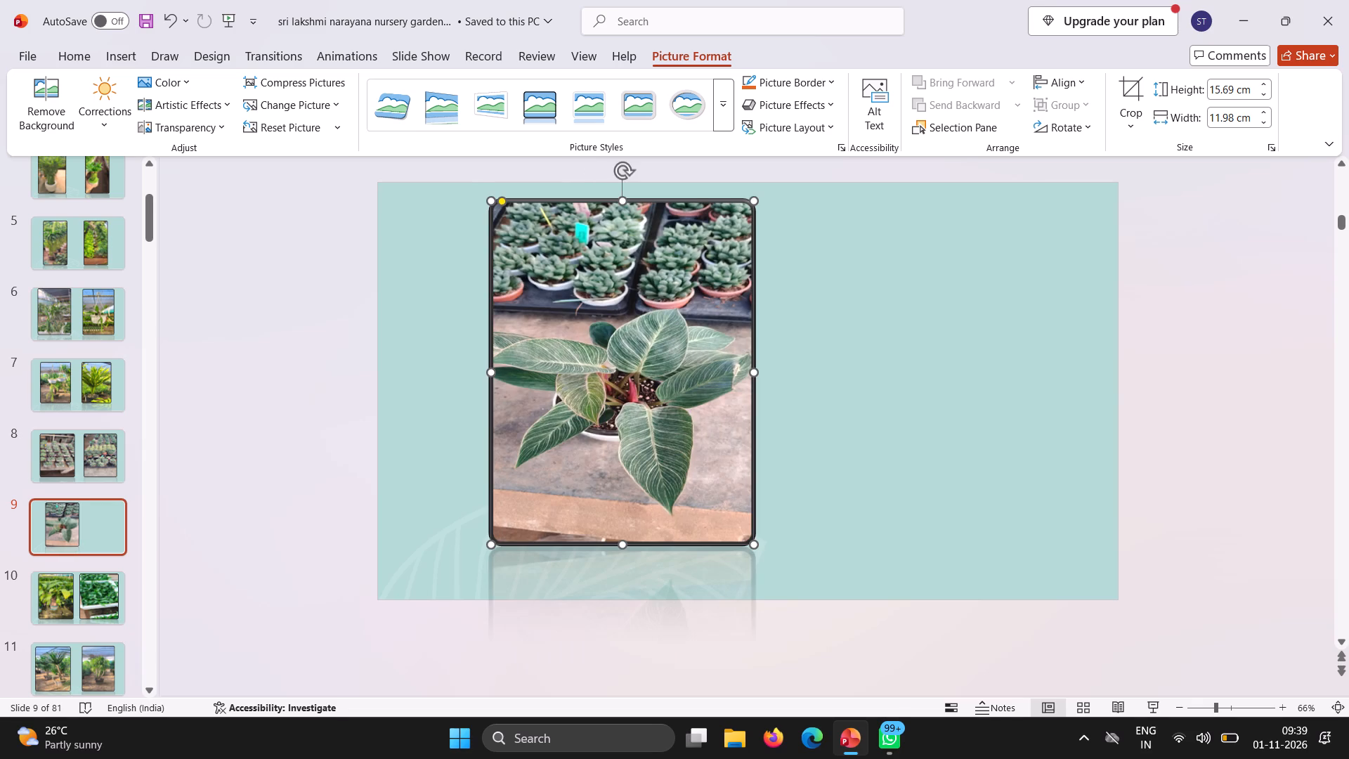
{"action": "left_click_drag", "start_coordinate": [625, 373], "coordinate": [573, 379]}
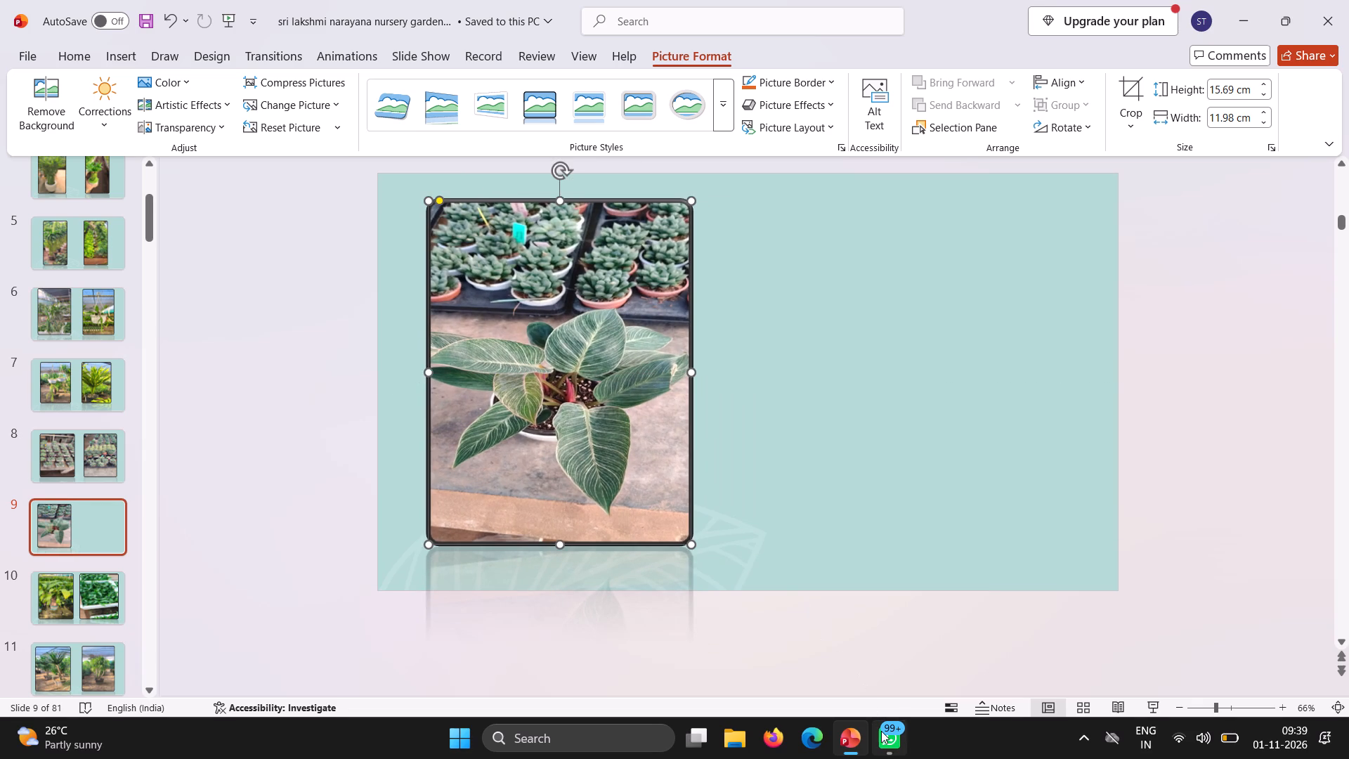
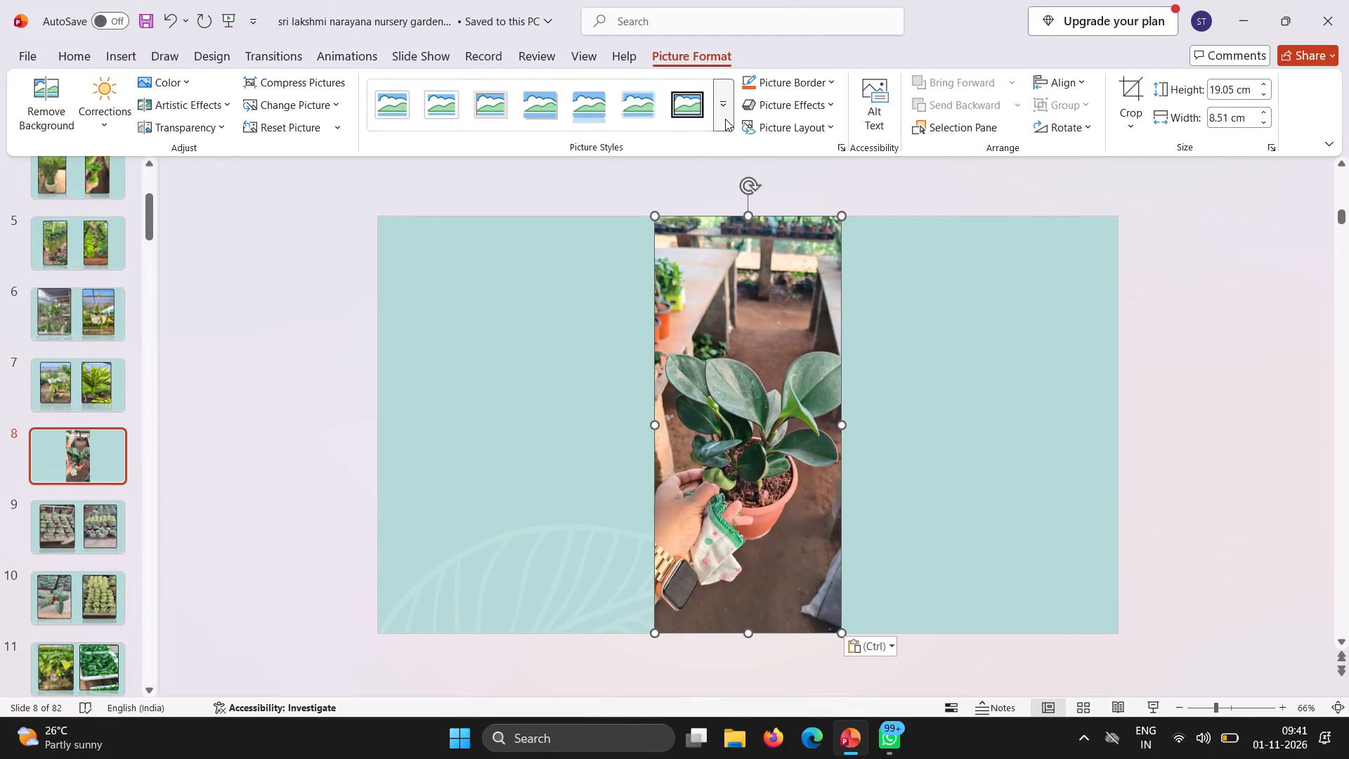
Give the potted plant photo on slide 8 the black bevelled frame style with rounded corners and reflection.
{"action": "left_click", "coordinate": [725, 119]}
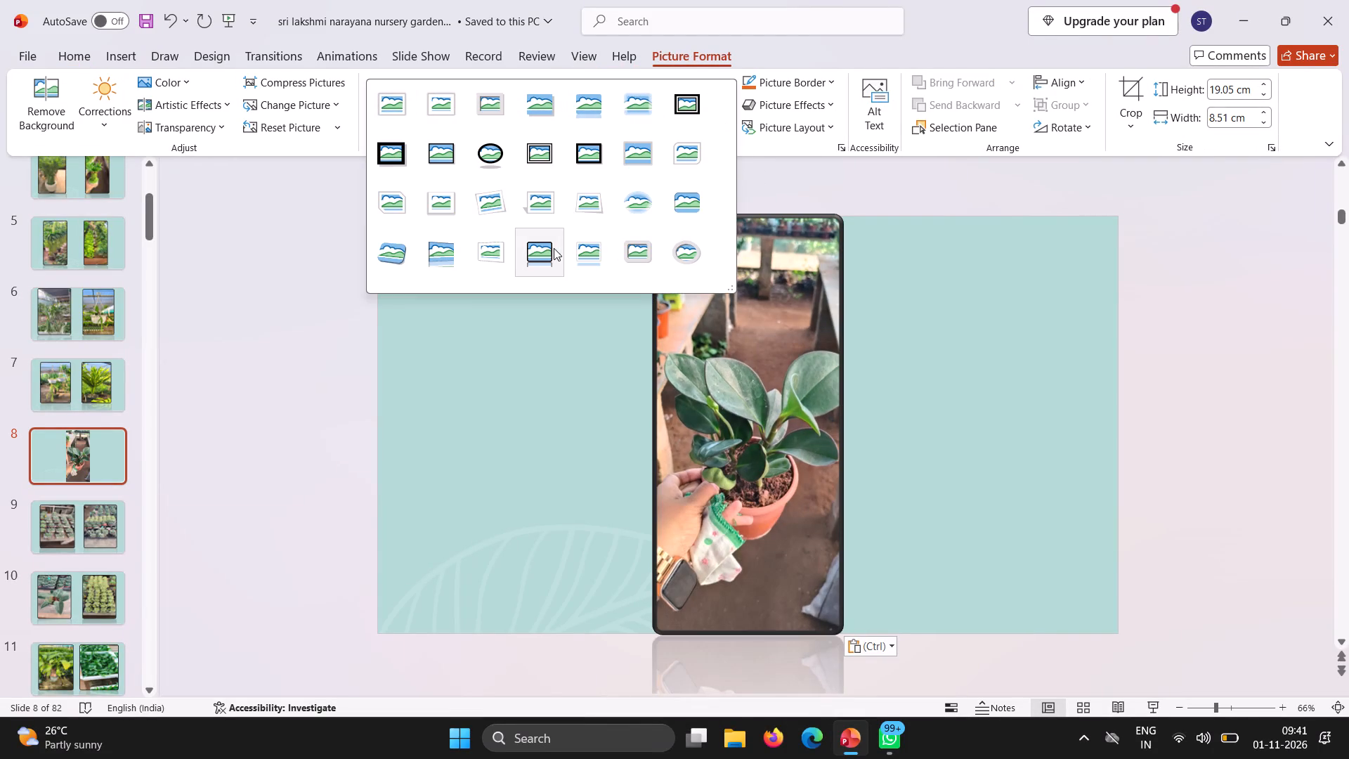
{"action": "left_click", "coordinate": [528, 252]}
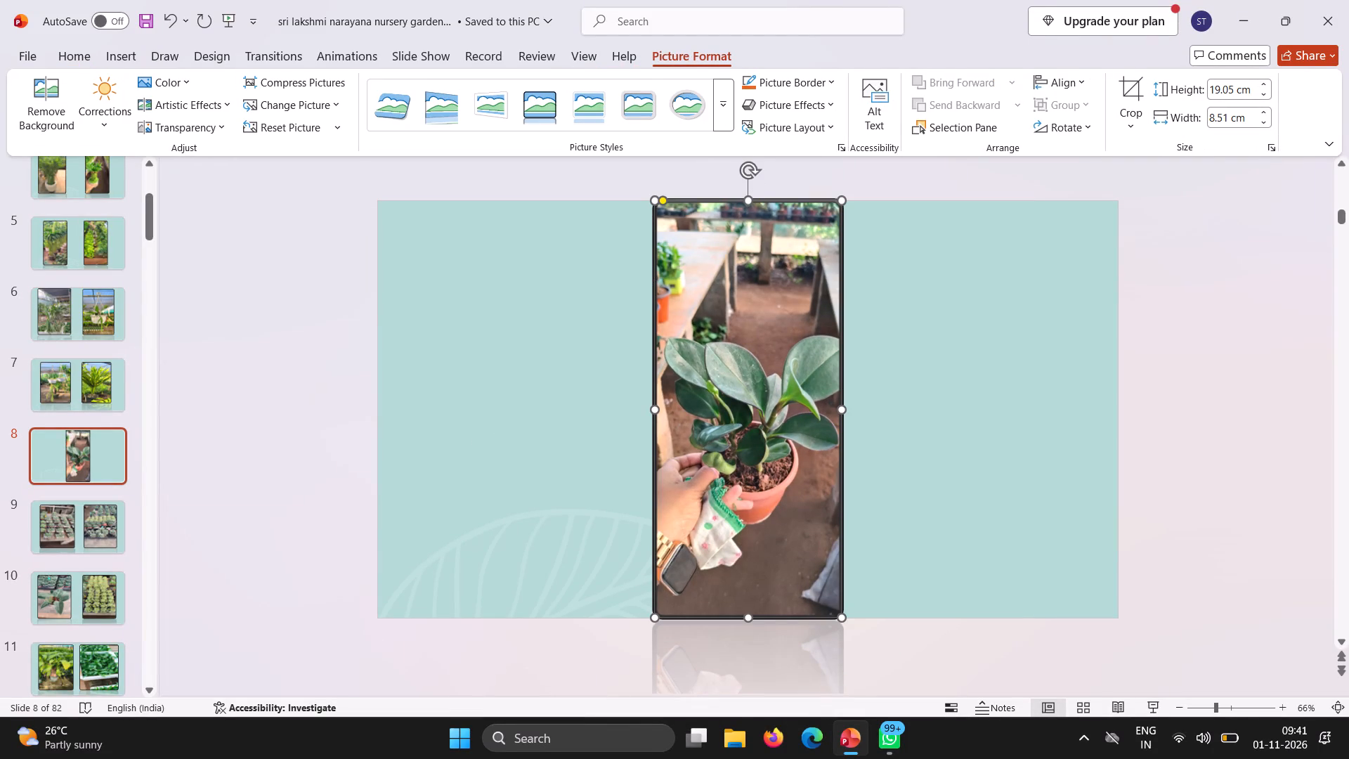
Place the framed potted plant photo on the left half of slide 8, sized about 14.23 cm high by 9.44 cm wide.
{"action": "left_click_drag", "start_coordinate": [748, 204], "coordinate": [760, 305]}
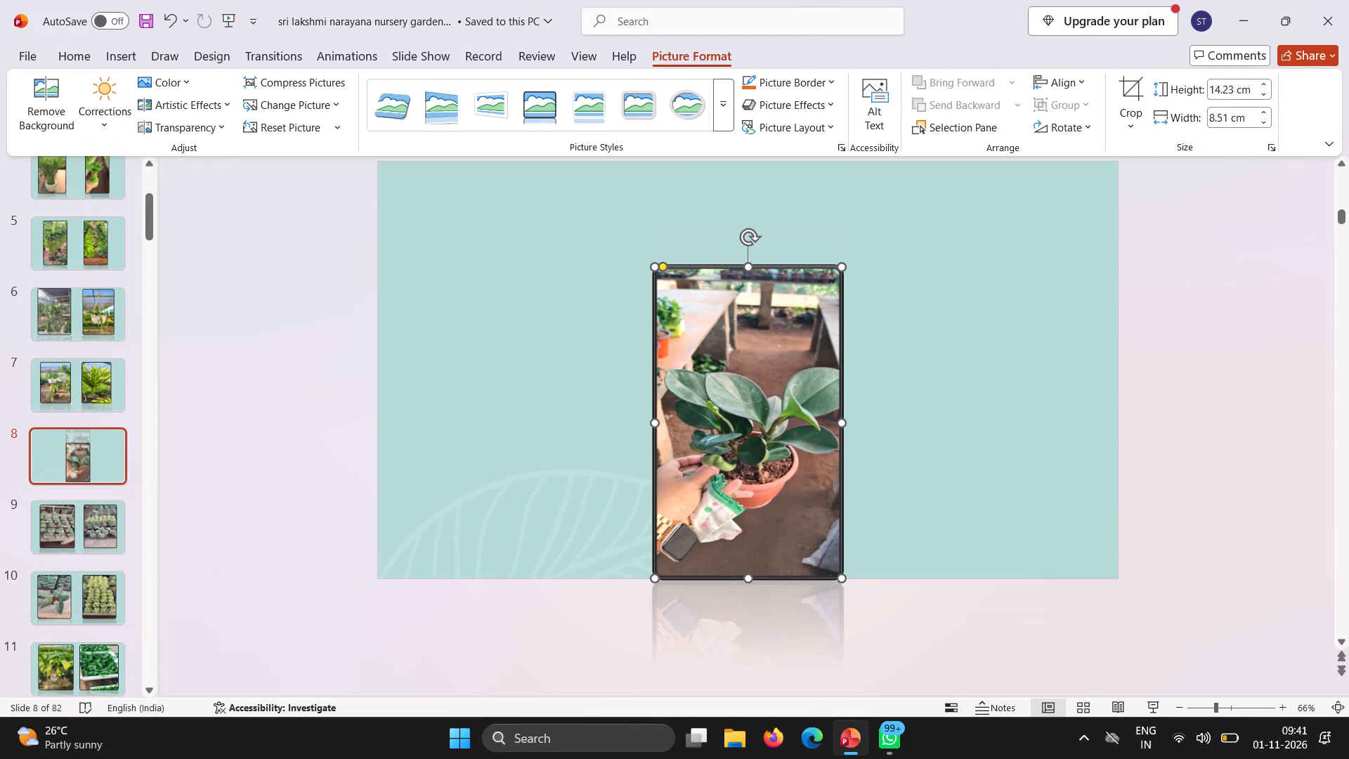
{"action": "left_click_drag", "start_coordinate": [760, 323], "coordinate": [570, 253]}
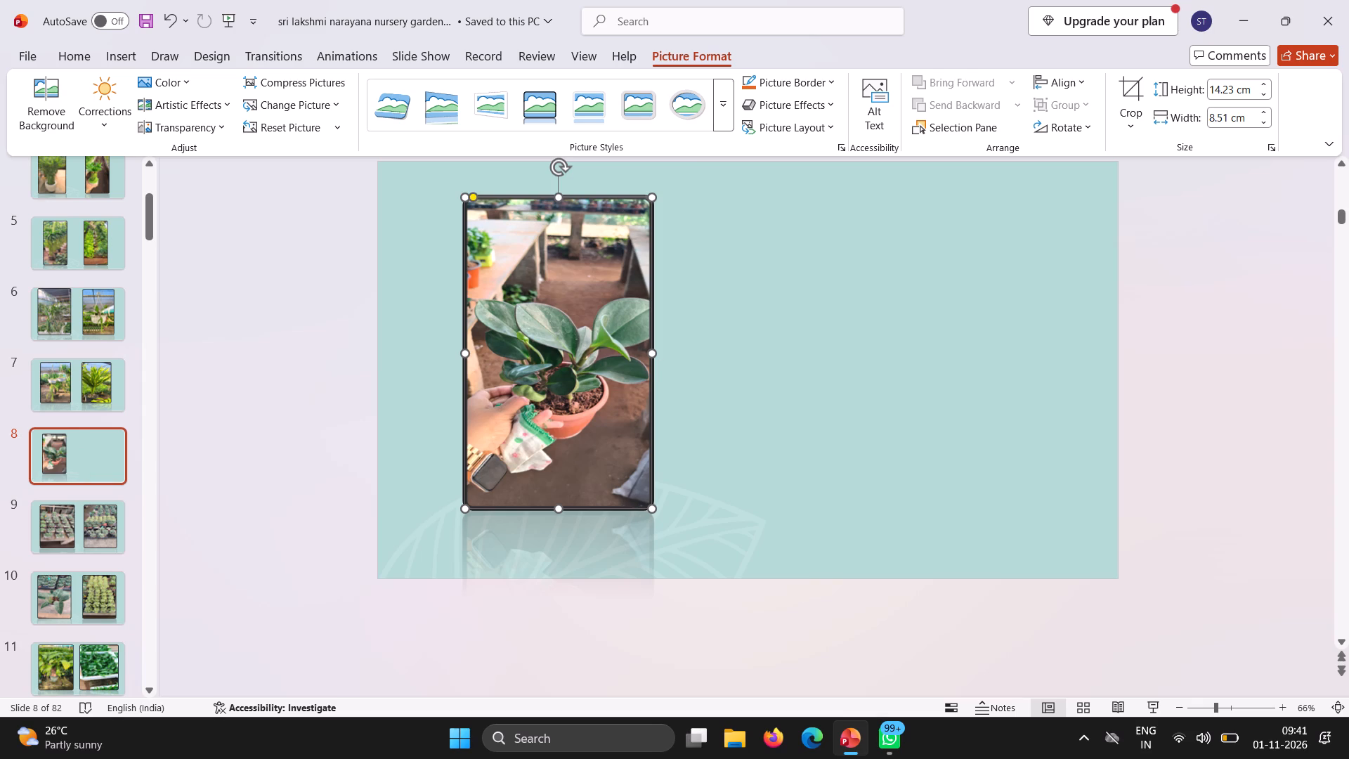
{"action": "left_click_drag", "start_coordinate": [650, 351], "coordinate": [673, 352]}
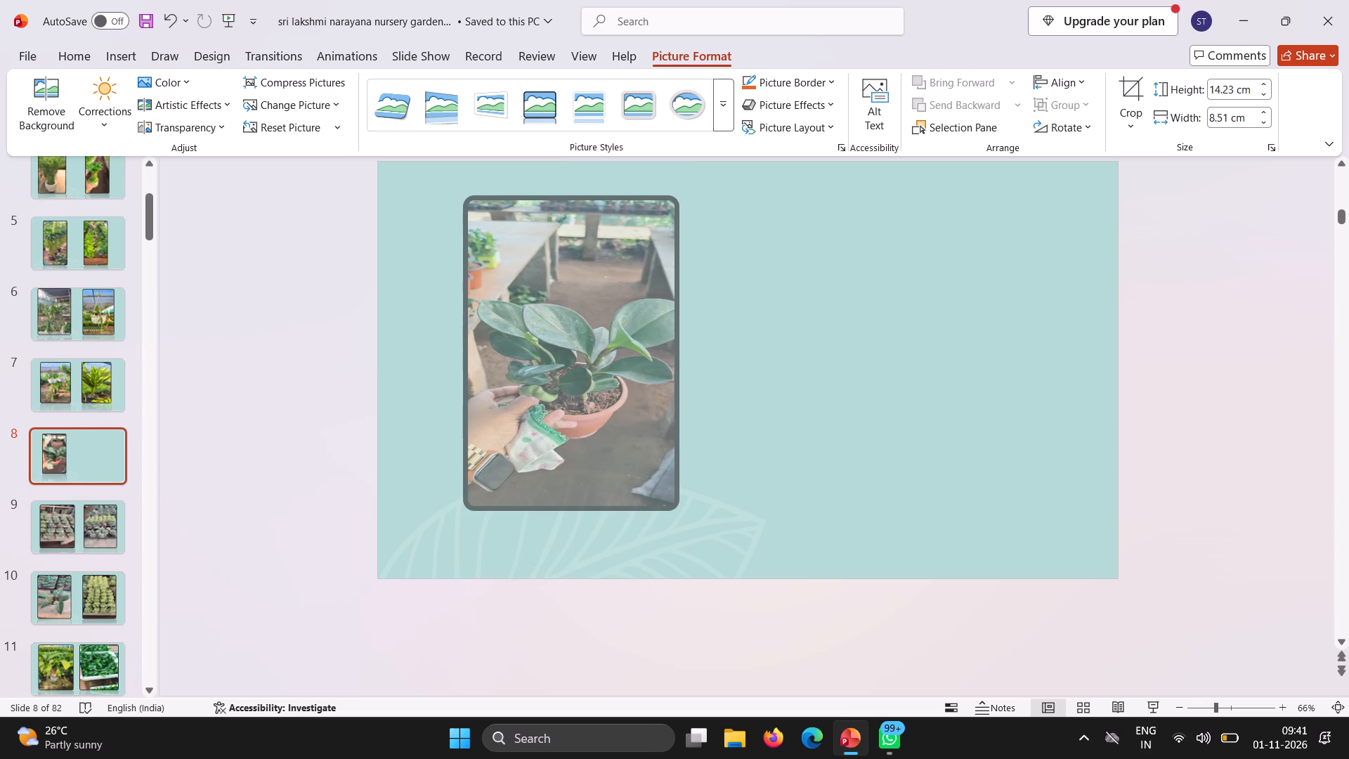
{"action": "left_click_drag", "start_coordinate": [673, 352], "coordinate": [670, 352]}
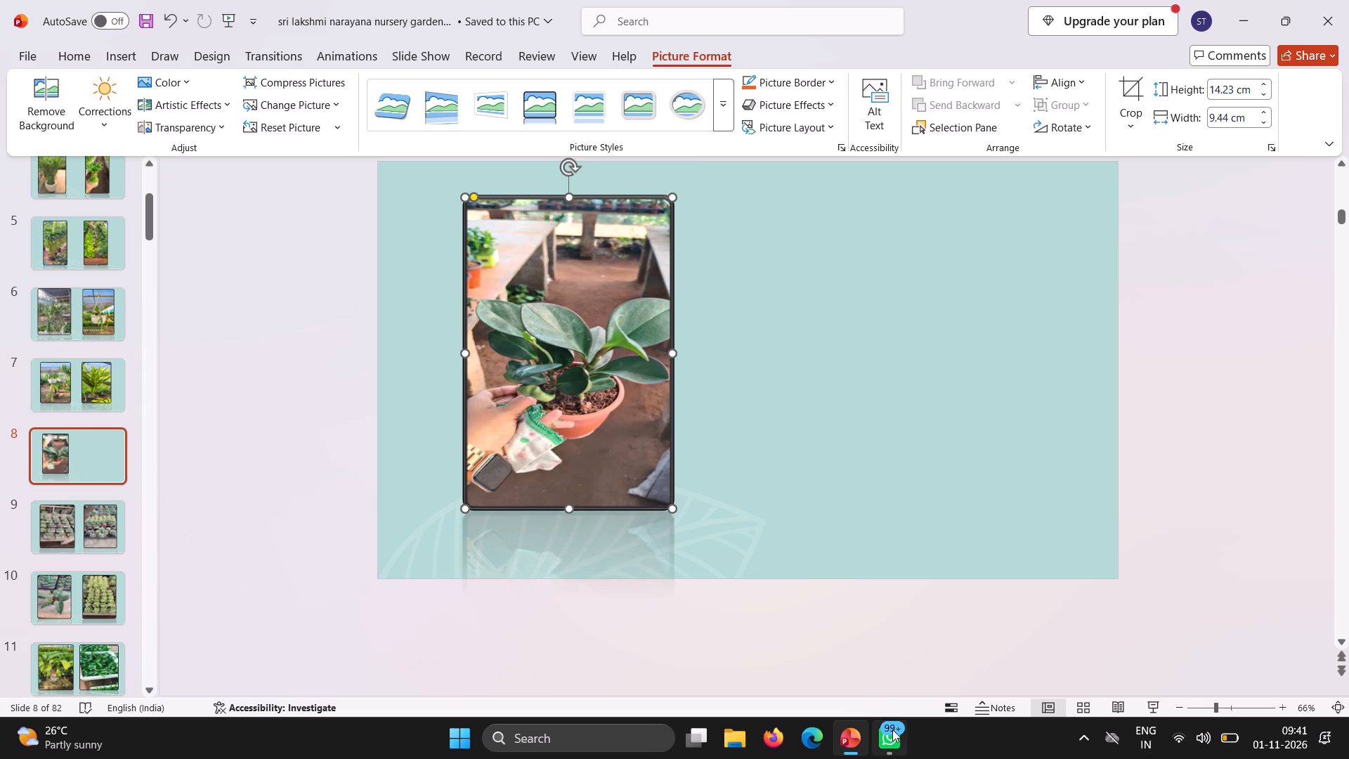
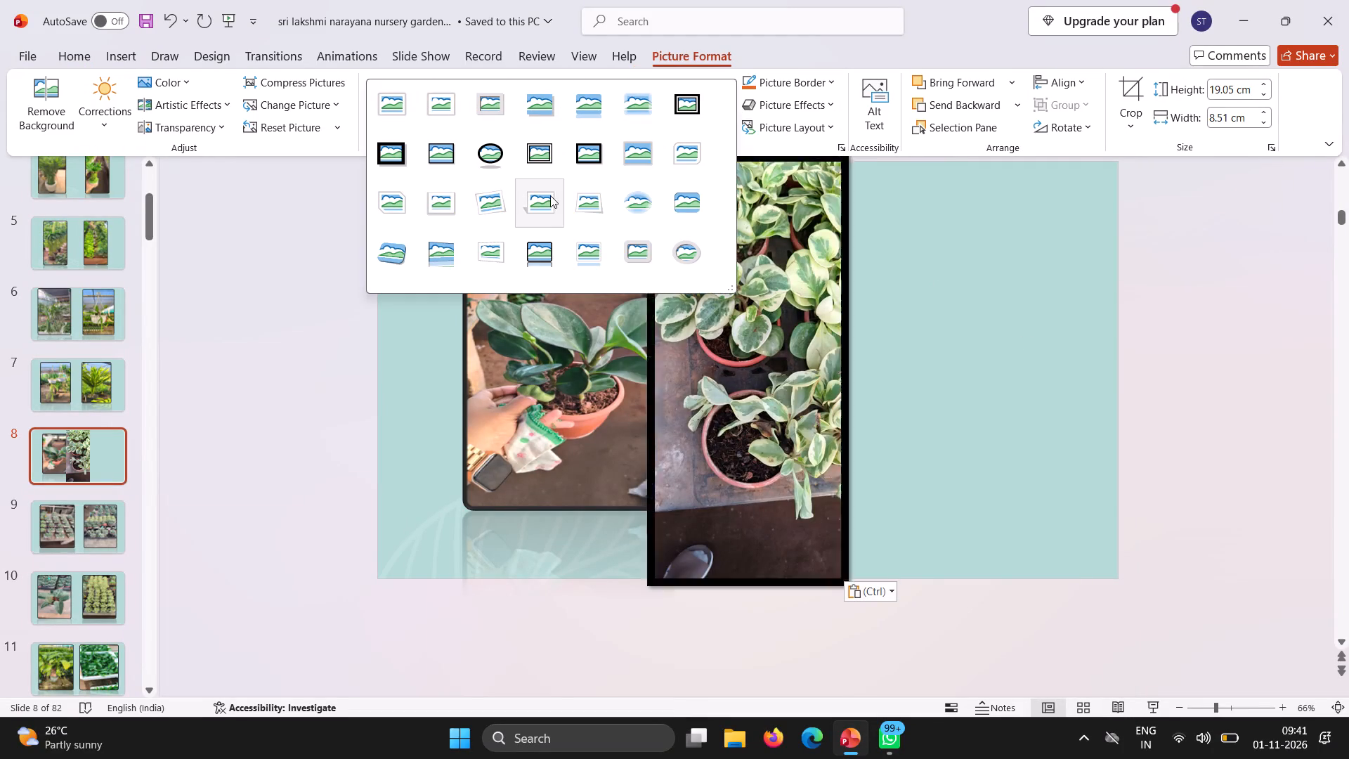
Give the variegated plants photo on slide 8 the black bevelled frame style with rounded corners and reflection.
{"action": "left_click", "coordinate": [528, 260]}
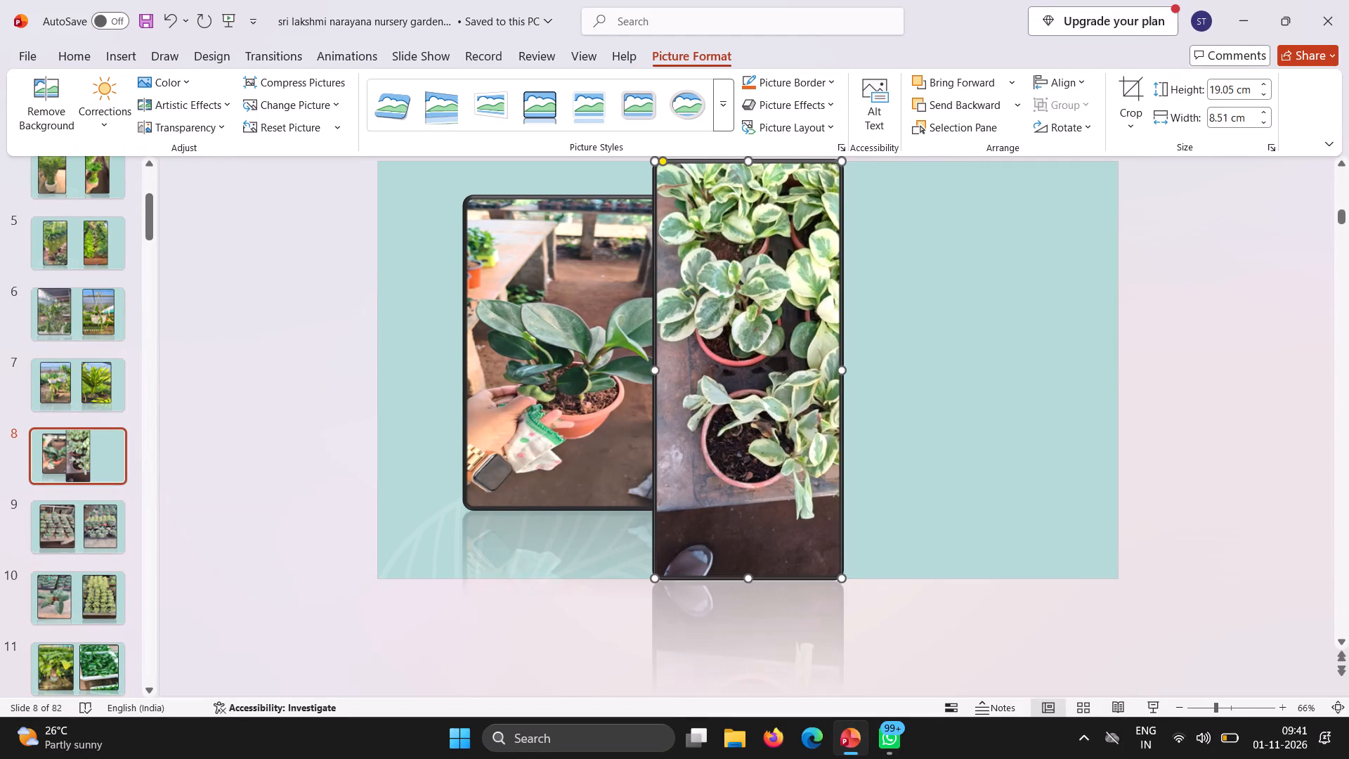
Place the variegated plants photo on the right half of slide 8, sized about 14.48 cm high by 8.51 cm wide.
{"action": "left_click_drag", "start_coordinate": [738, 339], "coordinate": [873, 362]}
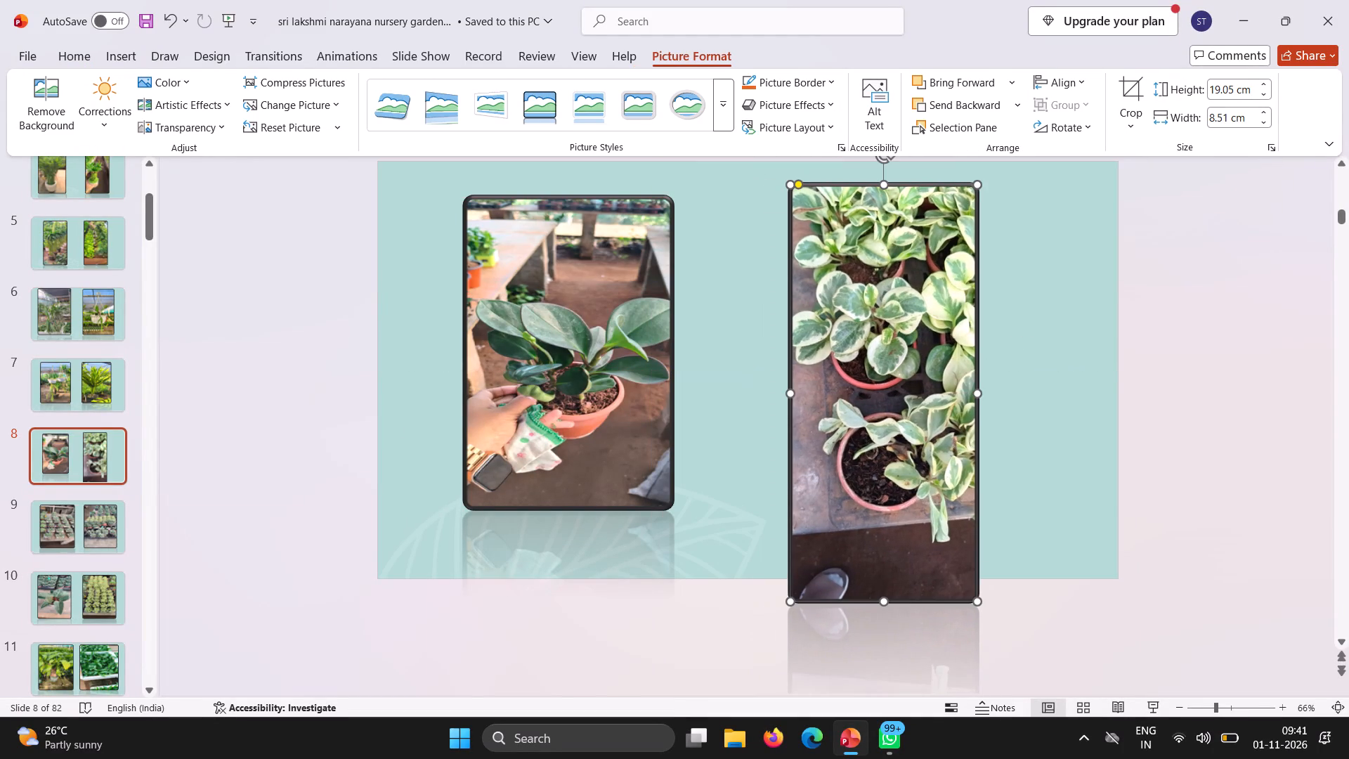
{"action": "left_click_drag", "start_coordinate": [885, 600], "coordinate": [898, 507]}
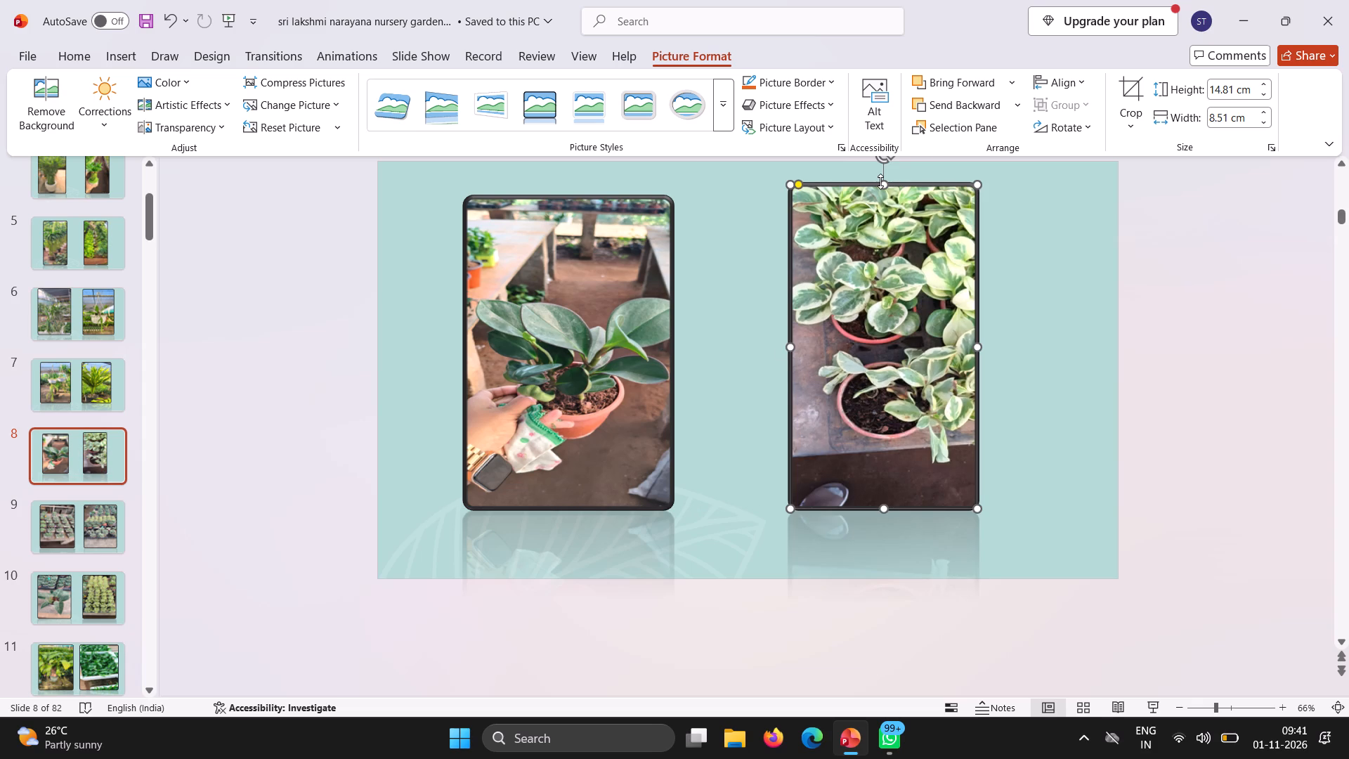
{"action": "left_click_drag", "start_coordinate": [882, 182], "coordinate": [882, 193]}
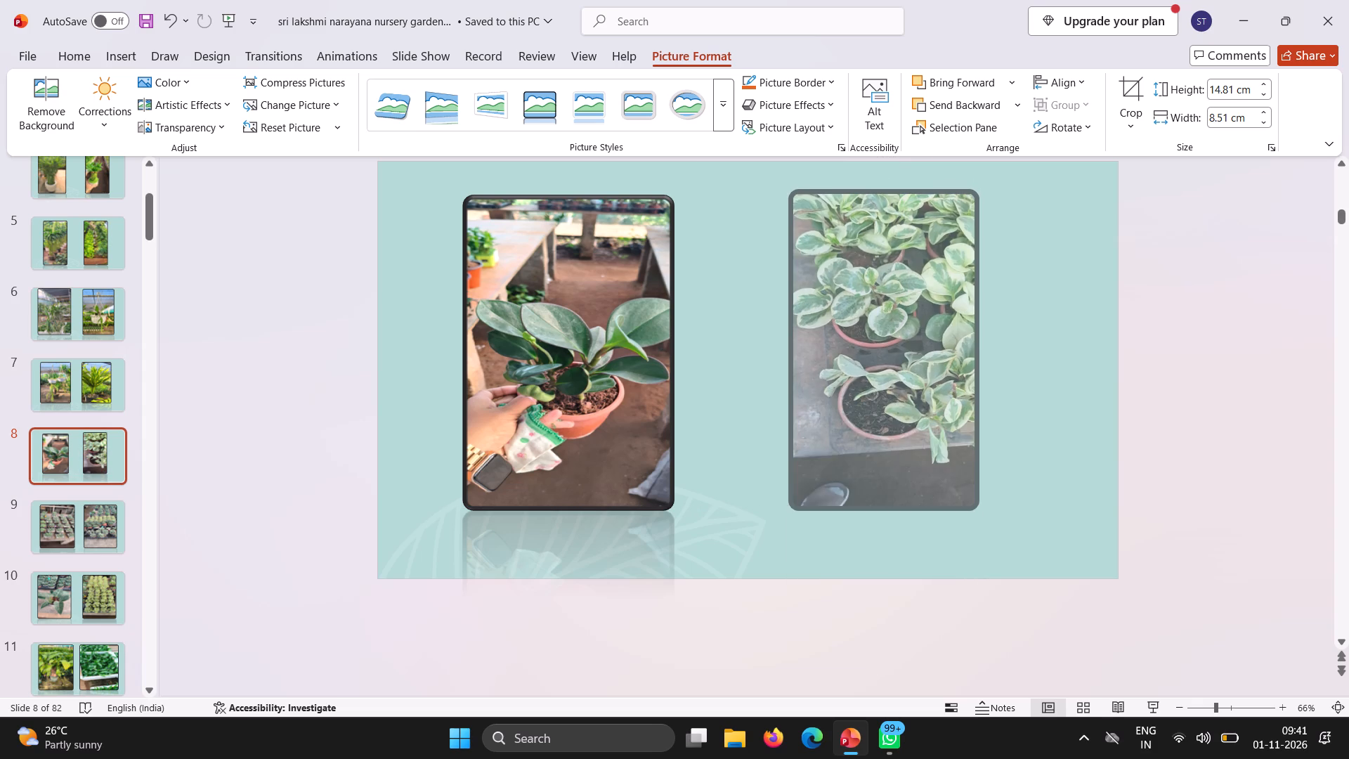
{"action": "left_click_drag", "start_coordinate": [882, 193], "coordinate": [882, 190]}
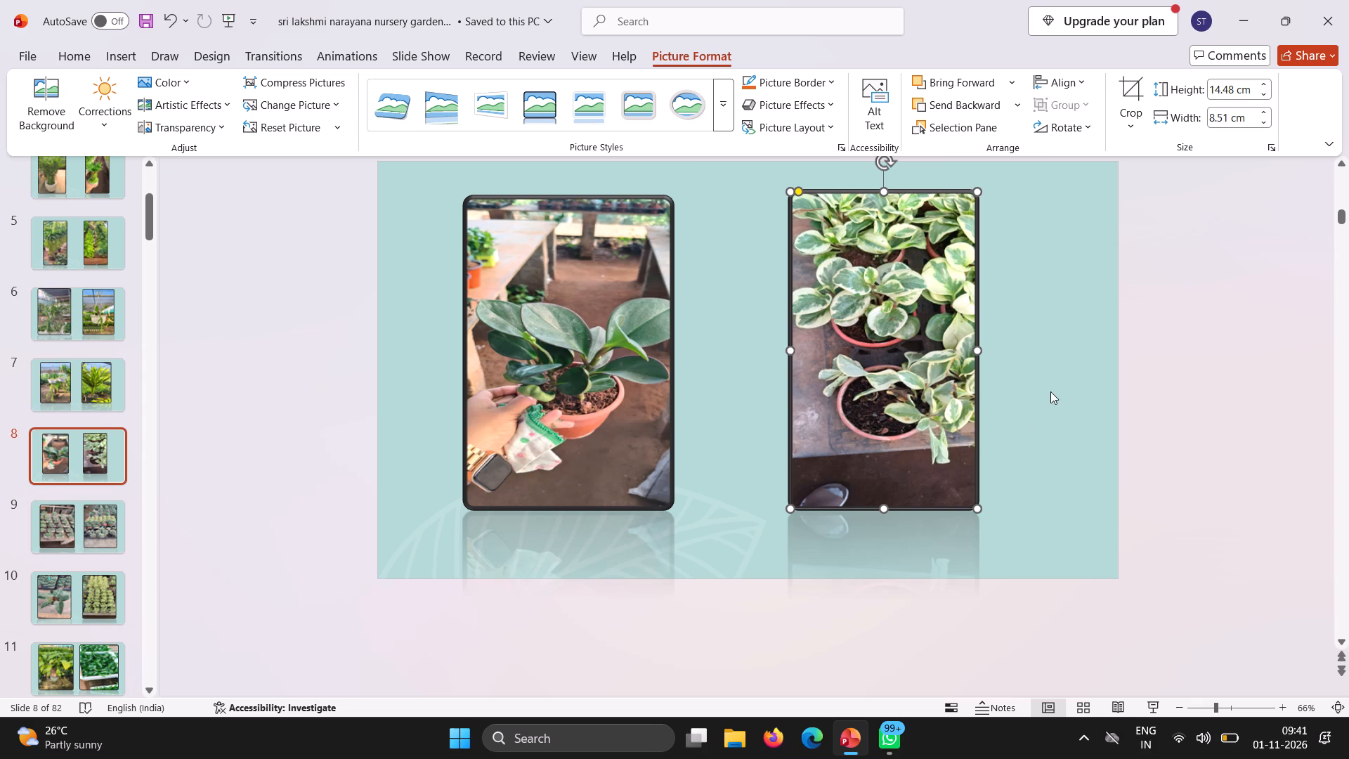
{"action": "left_click_drag", "start_coordinate": [977, 356], "coordinate": [1010, 361]}
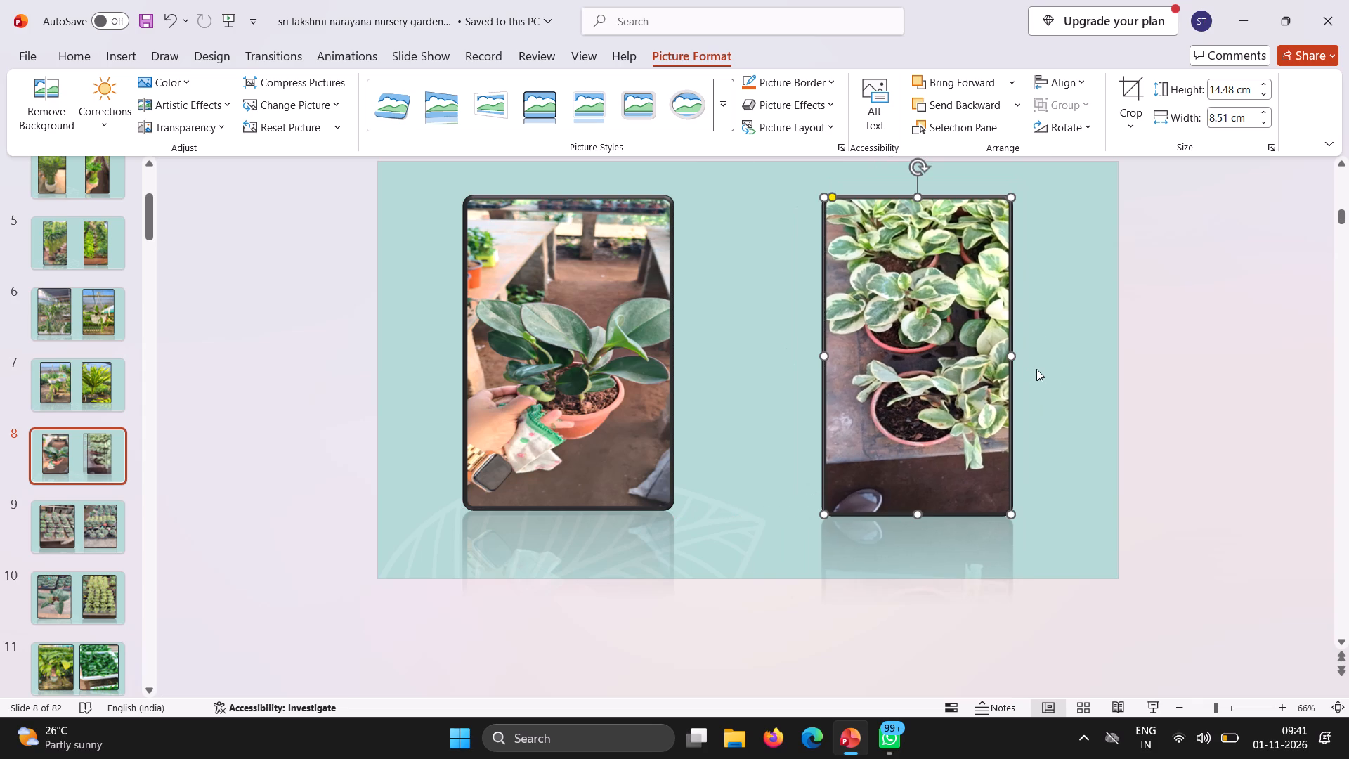
Add a new slide directly after slide 8.
{"action": "left_click", "coordinate": [124, 458]}
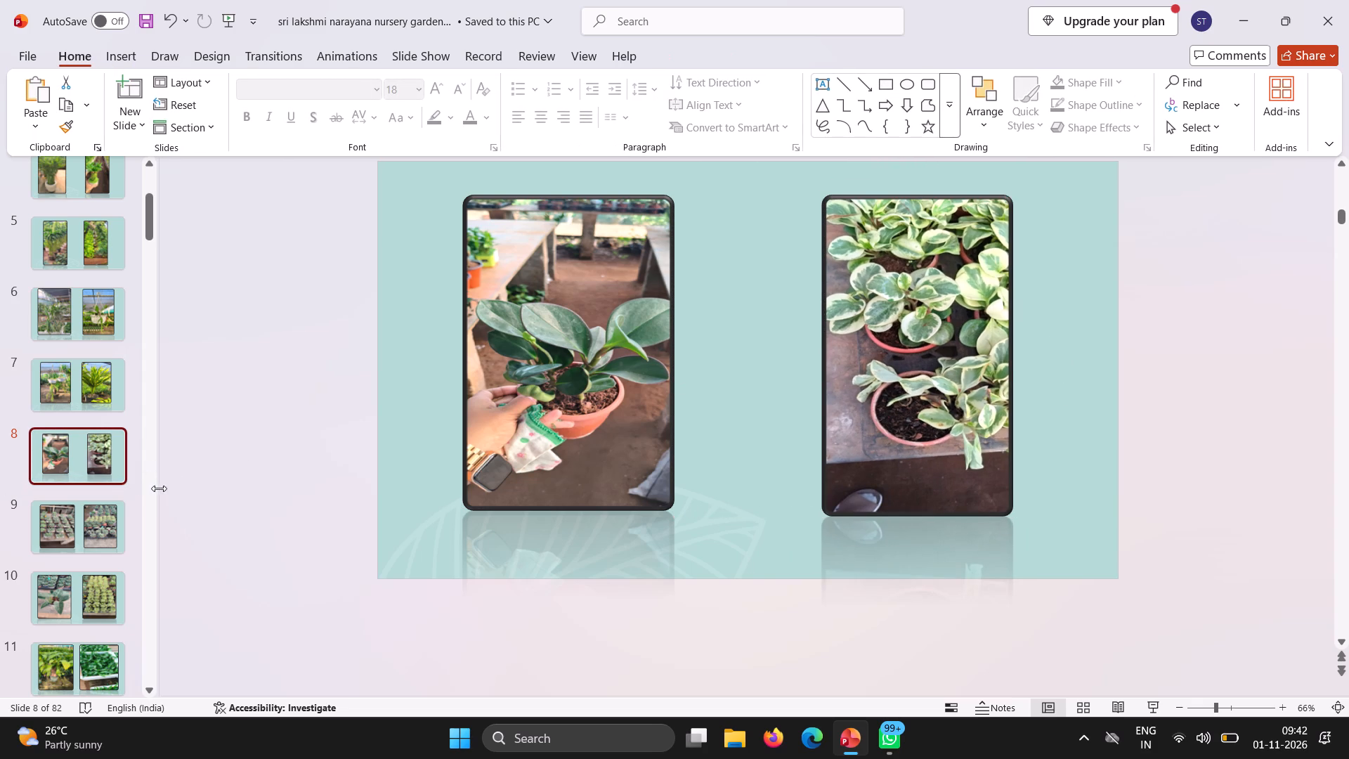
{"action": "left_click", "coordinate": [145, 473]}
{"action": "key", "text": "Return"}
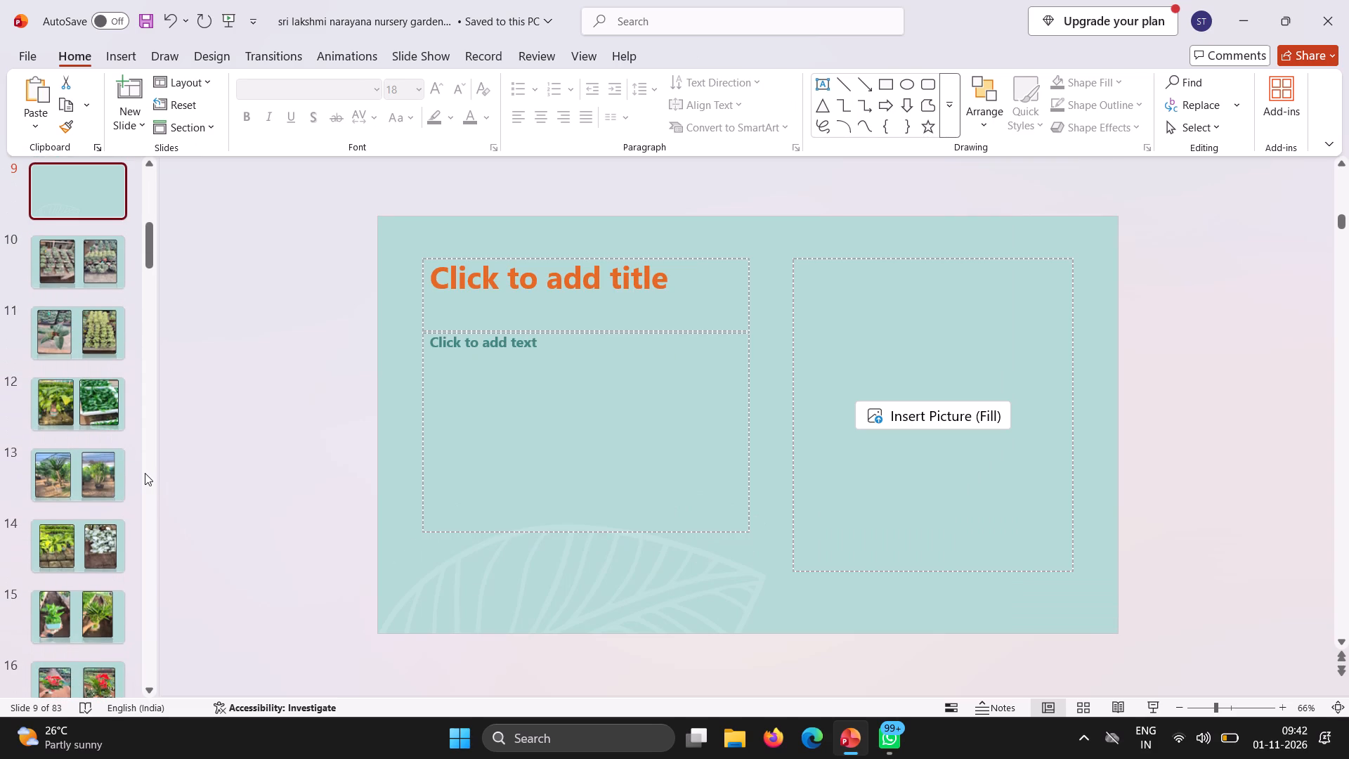
Cut the title, text and picture placeholders from the new slide 9 to leave it blank.
{"action": "right_click", "coordinate": [431, 266]}
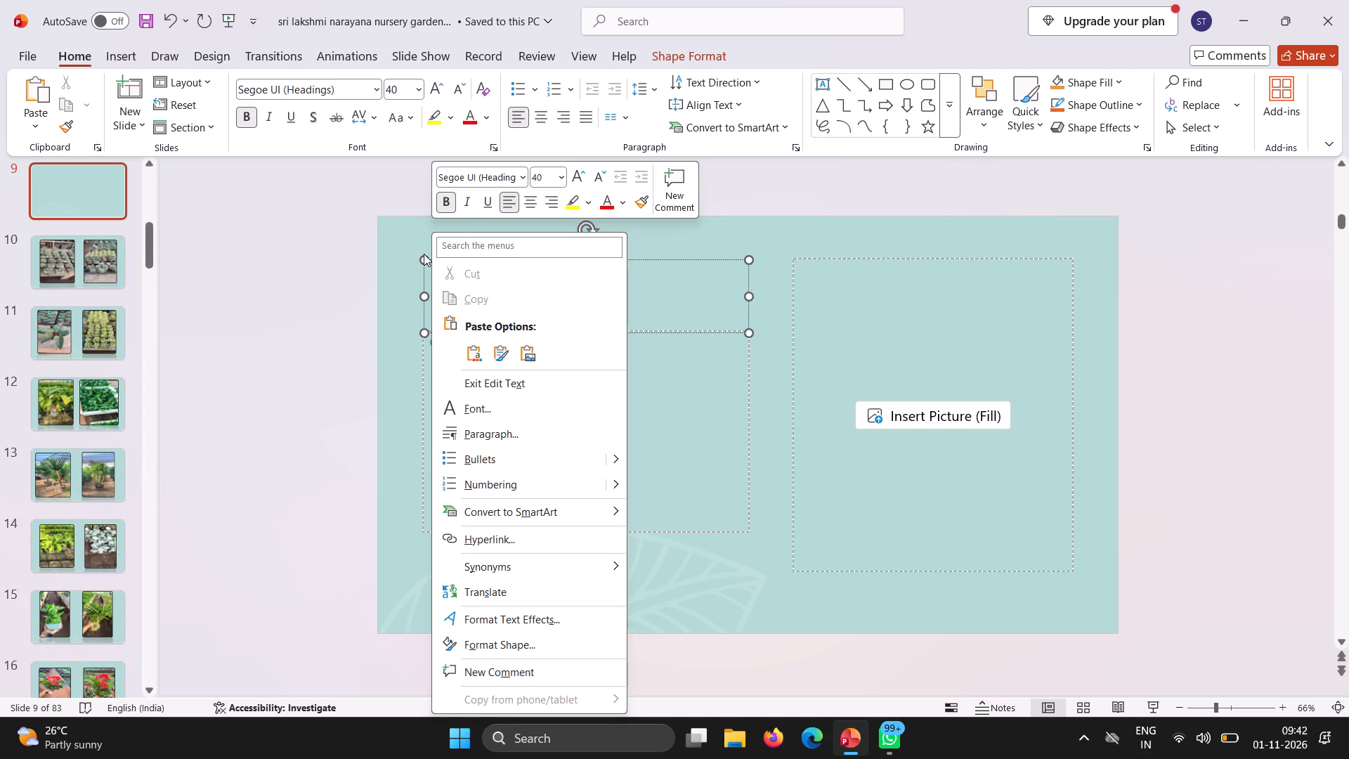
{"action": "right_click", "coordinate": [656, 248]}
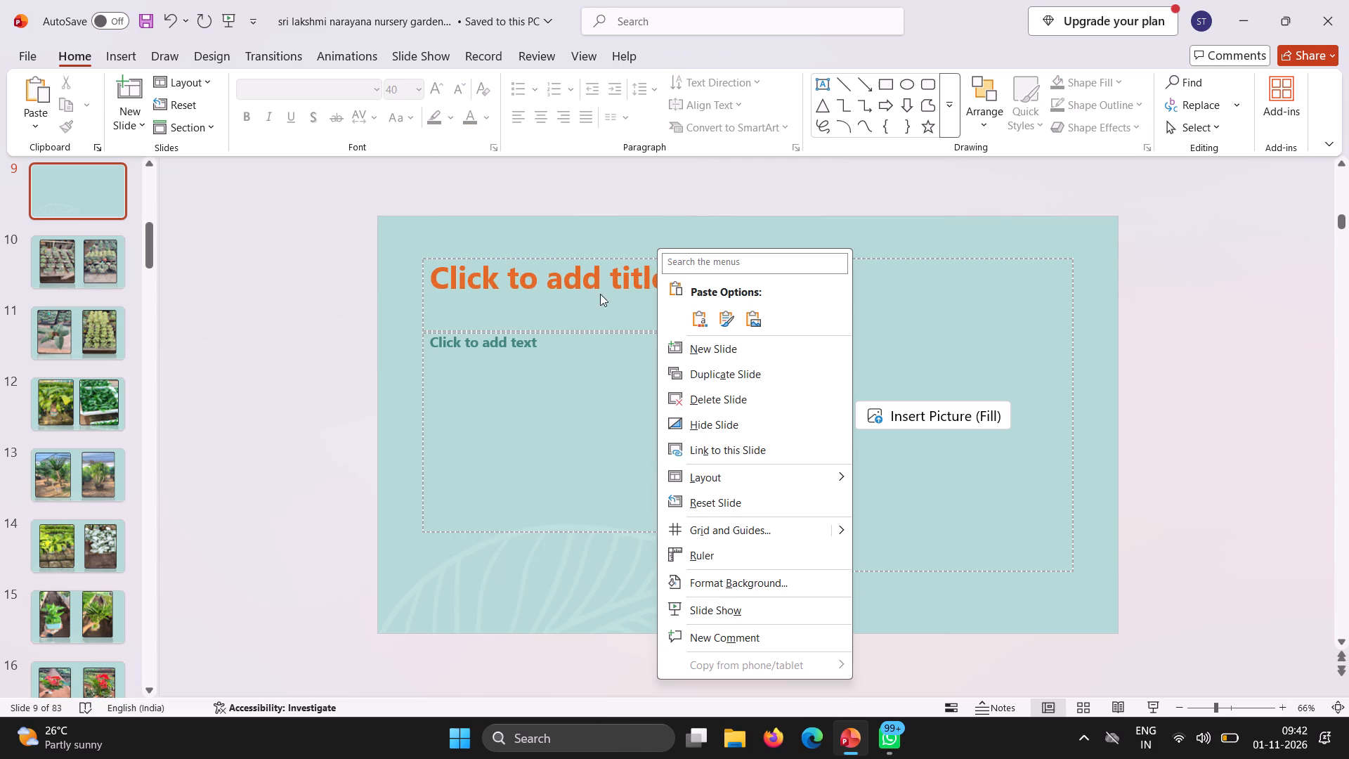
{"action": "right_click", "coordinate": [568, 254]}
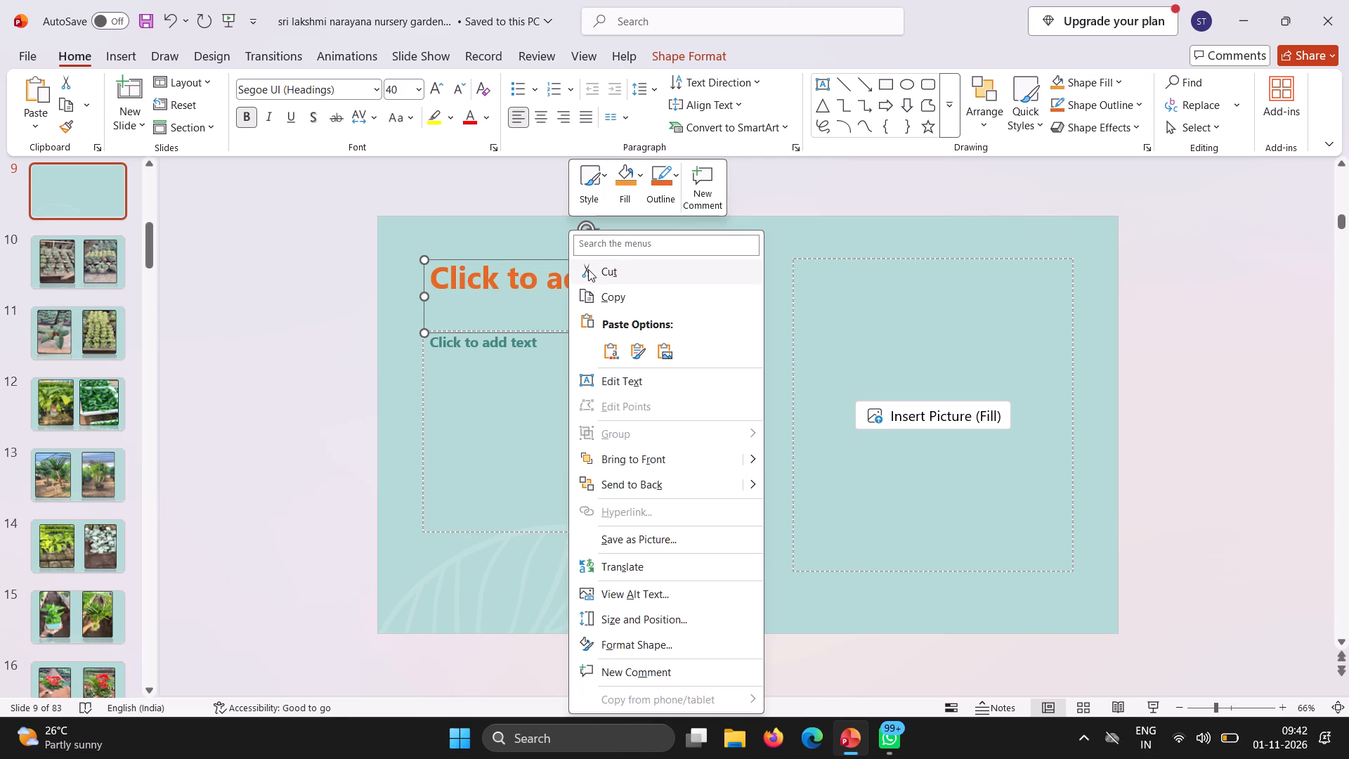
{"action": "left_click", "coordinate": [588, 269]}
{"action": "right_click", "coordinate": [585, 332]}
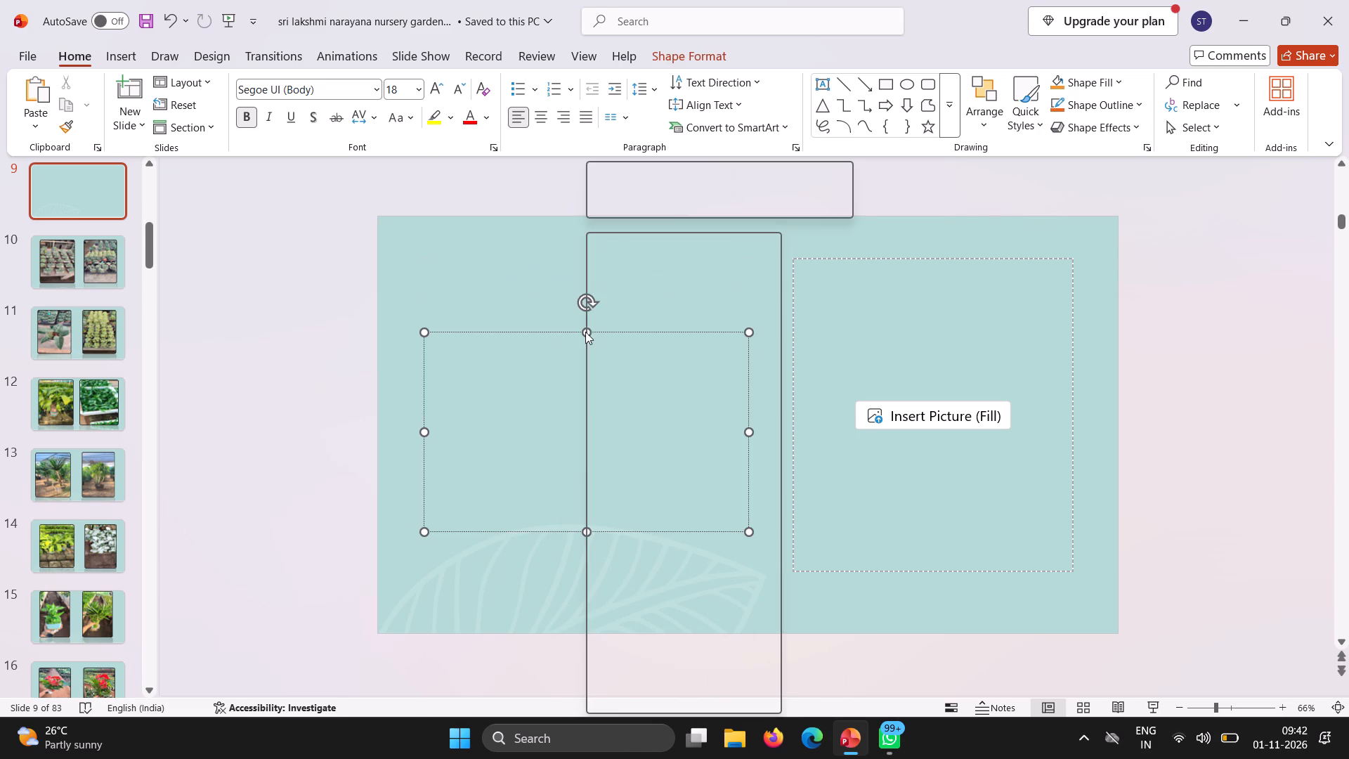
{"action": "right_click", "coordinate": [539, 323]}
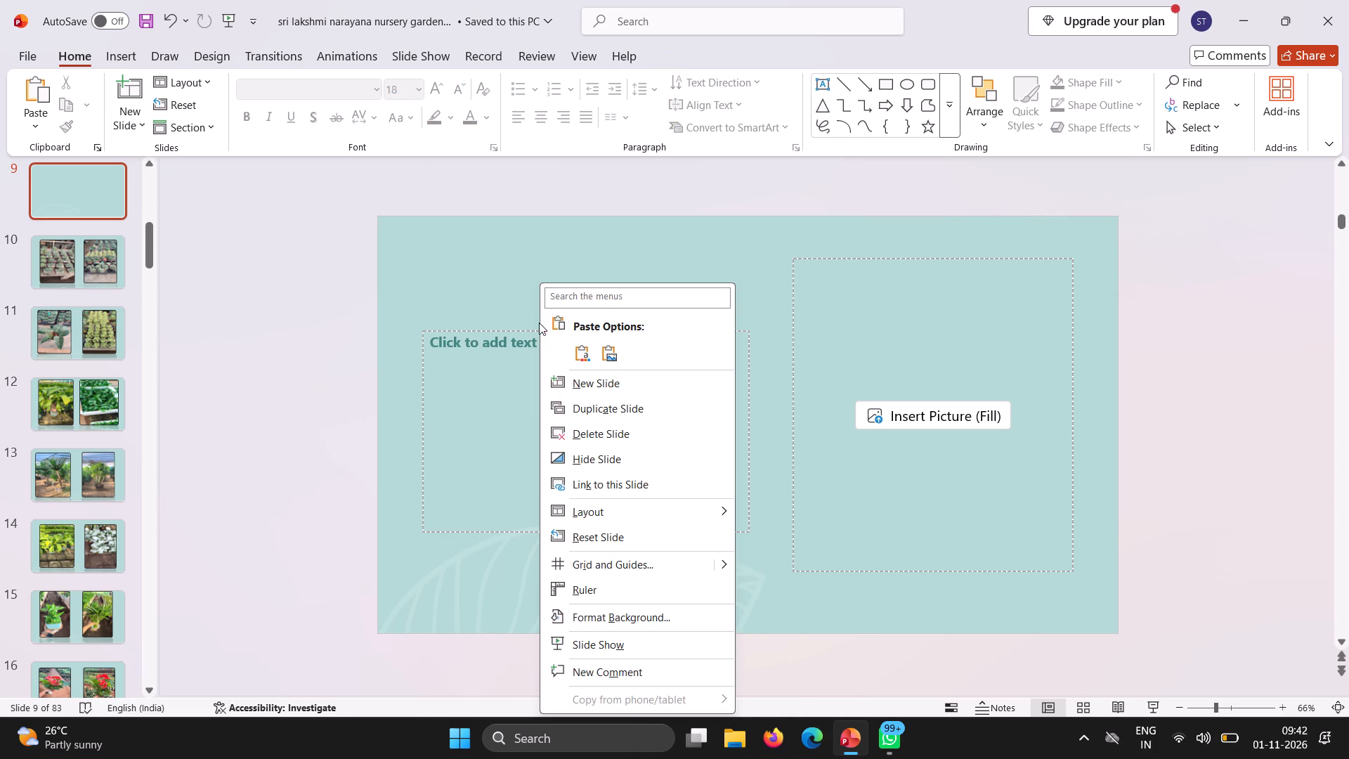
{"action": "left_click", "coordinate": [523, 325]}
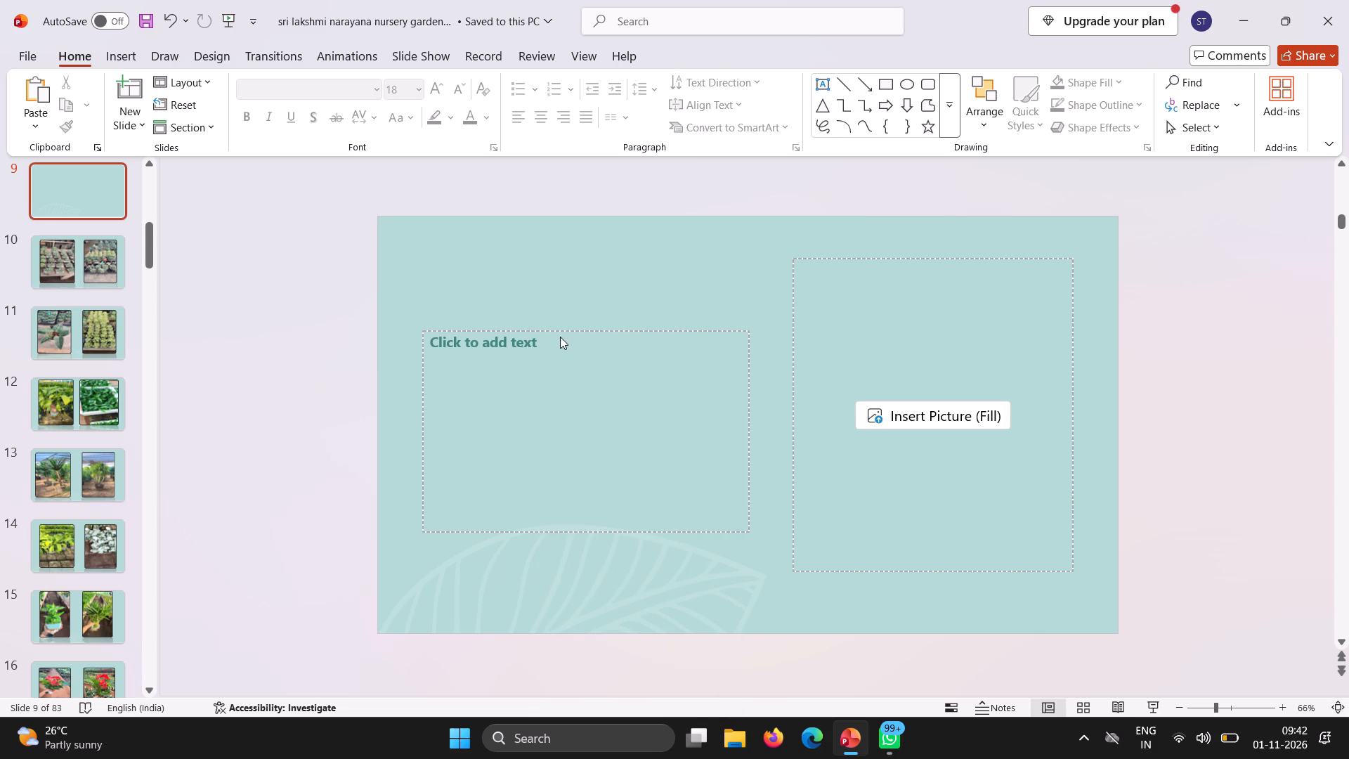
{"action": "right_click", "coordinate": [577, 327]}
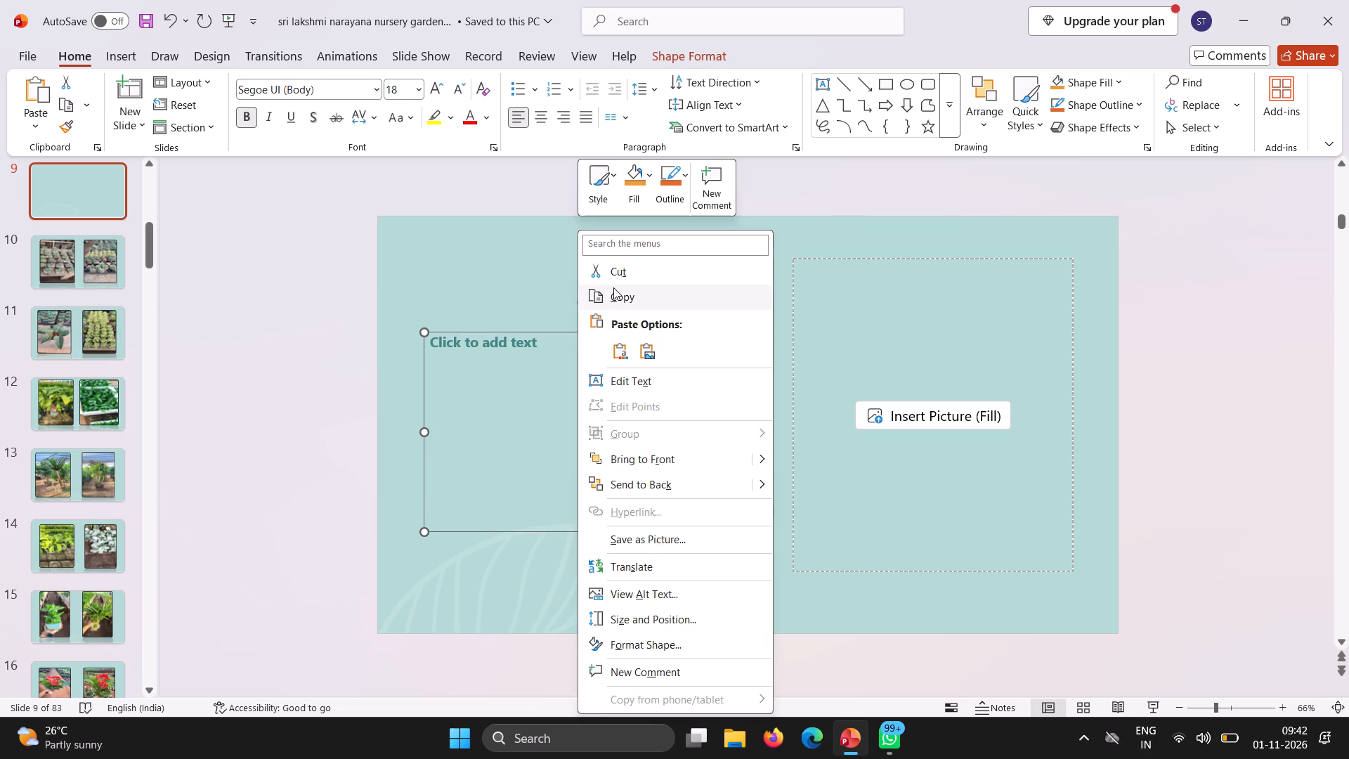
{"action": "left_click", "coordinate": [610, 277]}
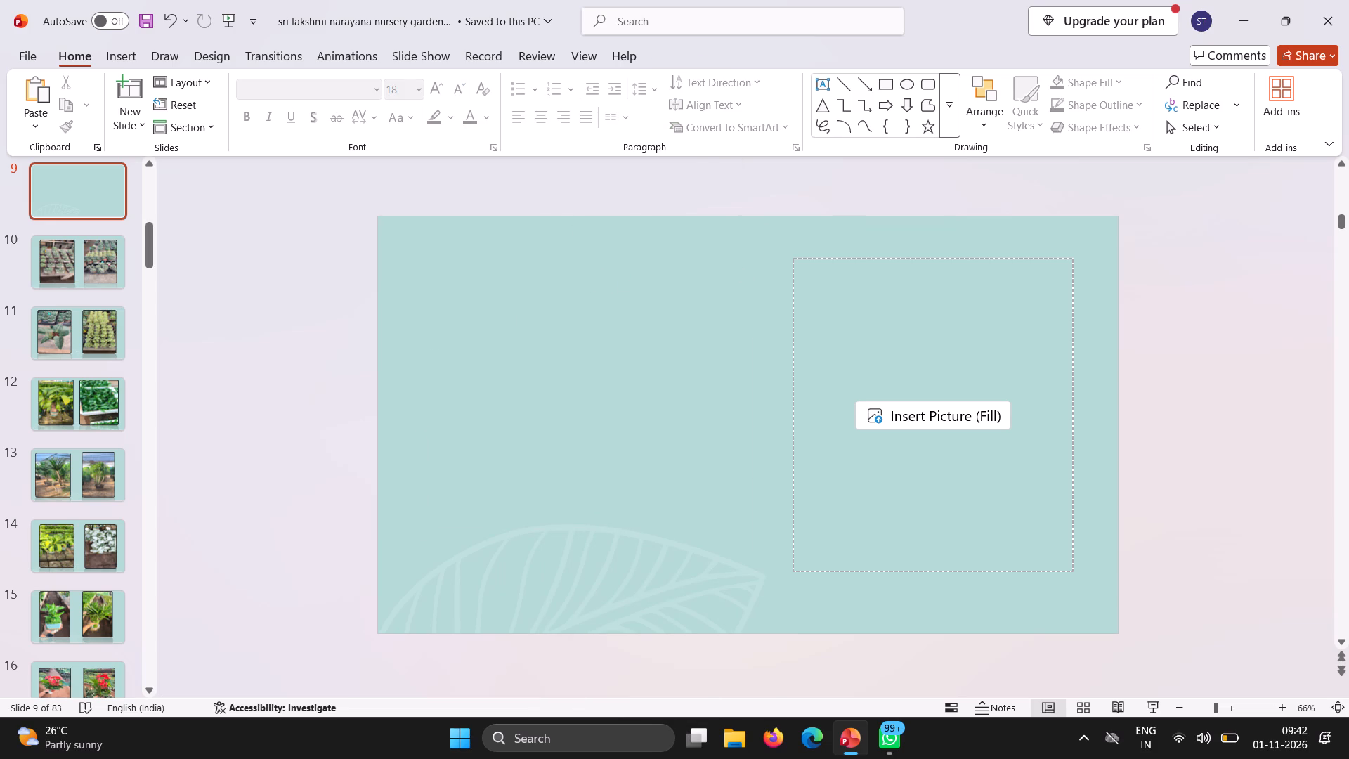
{"action": "right_click", "coordinate": [815, 257]}
{"action": "left_click", "coordinate": [842, 274]}
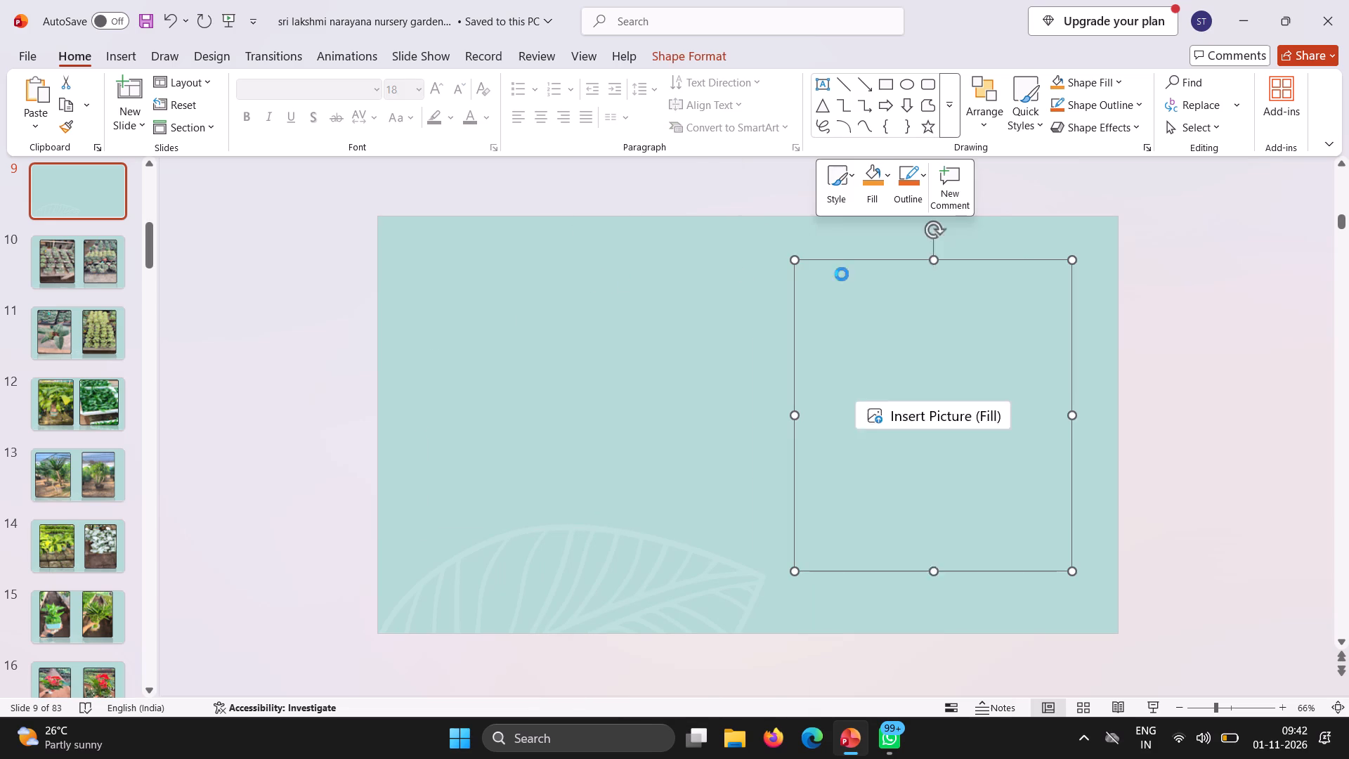
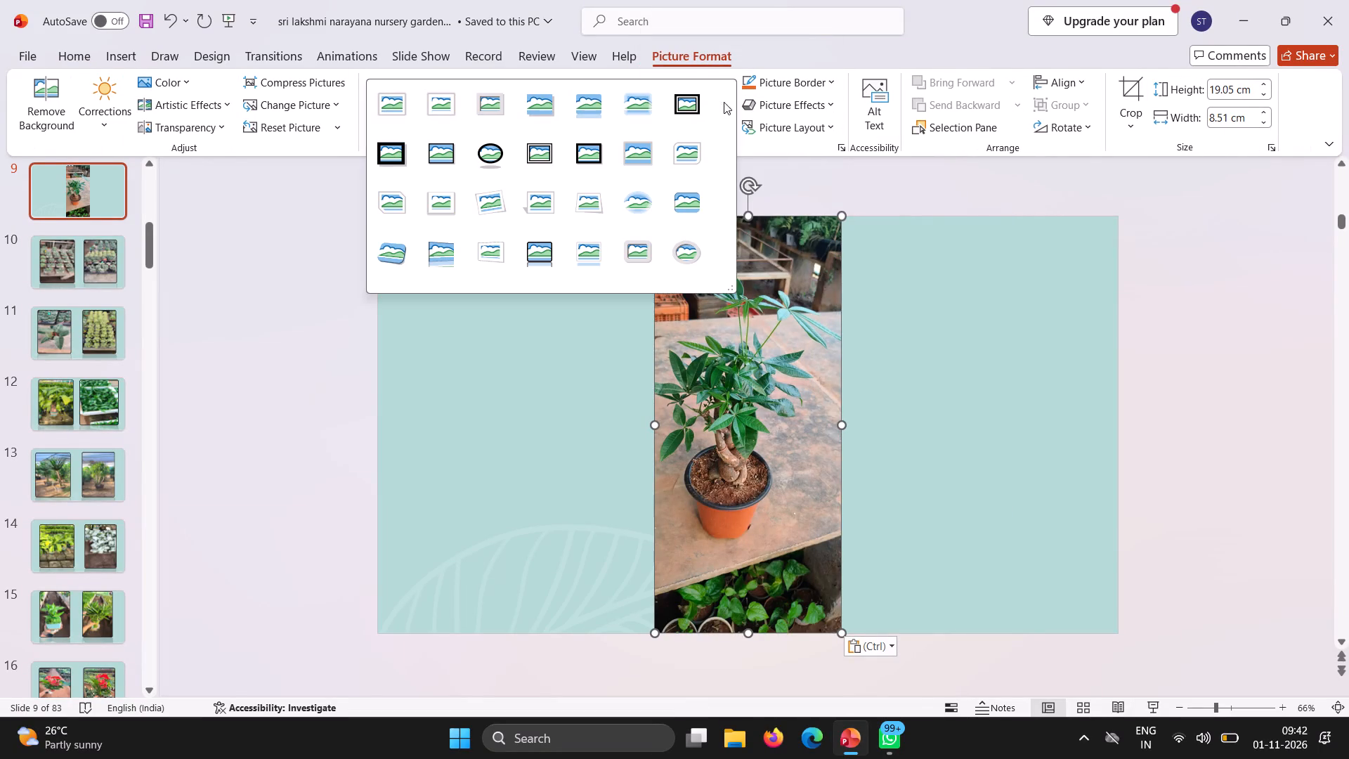
Give the potted bonsai photo on slide 9 the black bevelled frame style with rounded corners and reflection.
{"action": "left_click", "coordinate": [532, 245]}
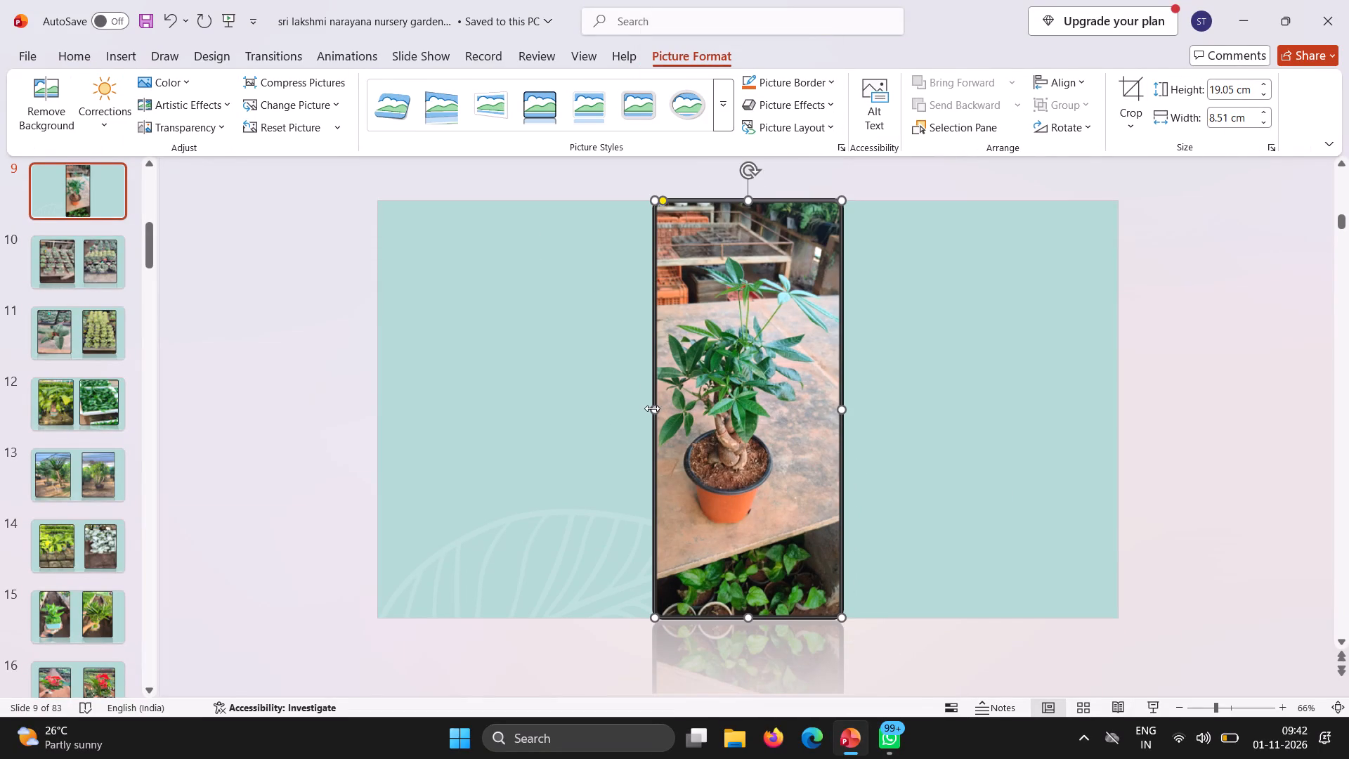
Resize the potted bonsai photo to about 15.02 cm high by 11.03 cm wide on the left half of slide 9.
{"action": "left_click_drag", "start_coordinate": [652, 408], "coordinate": [467, 417]}
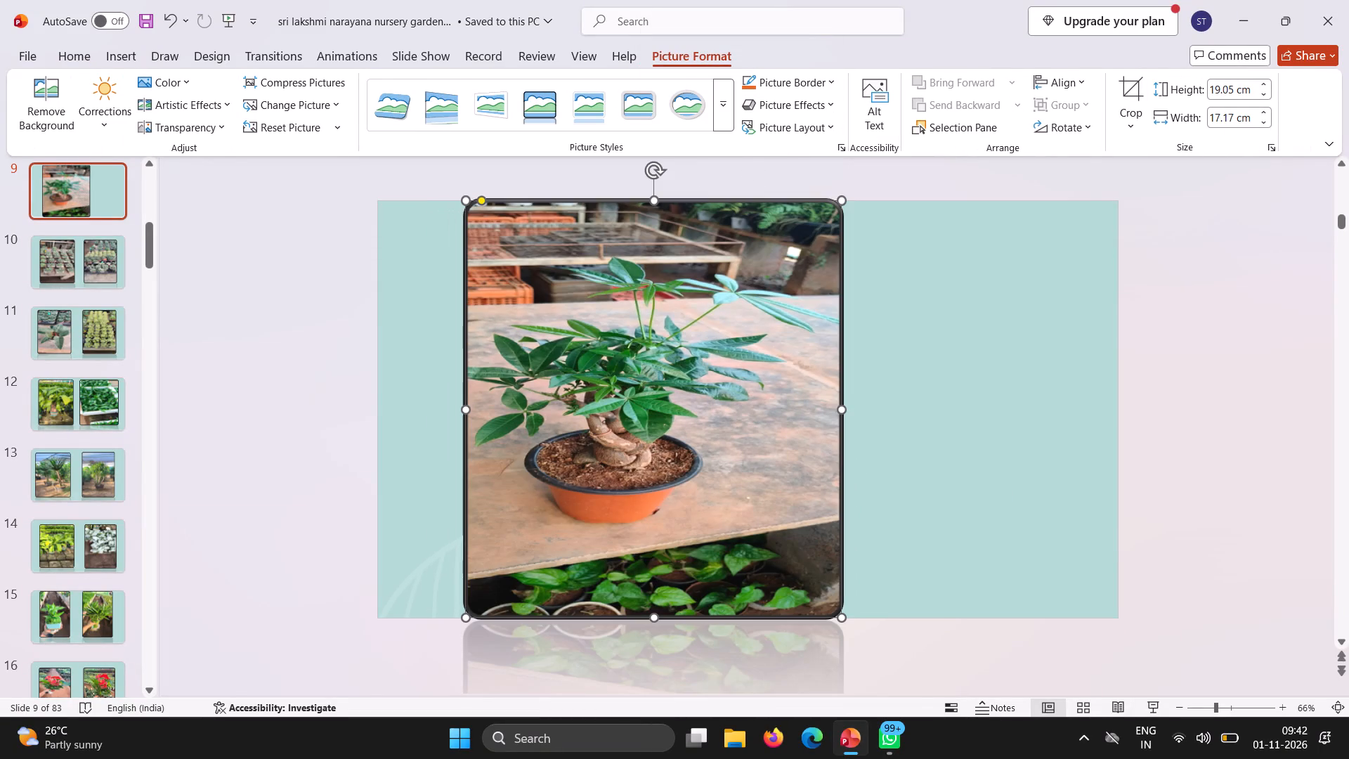
{"action": "left_click_drag", "start_coordinate": [841, 411], "coordinate": [704, 419]}
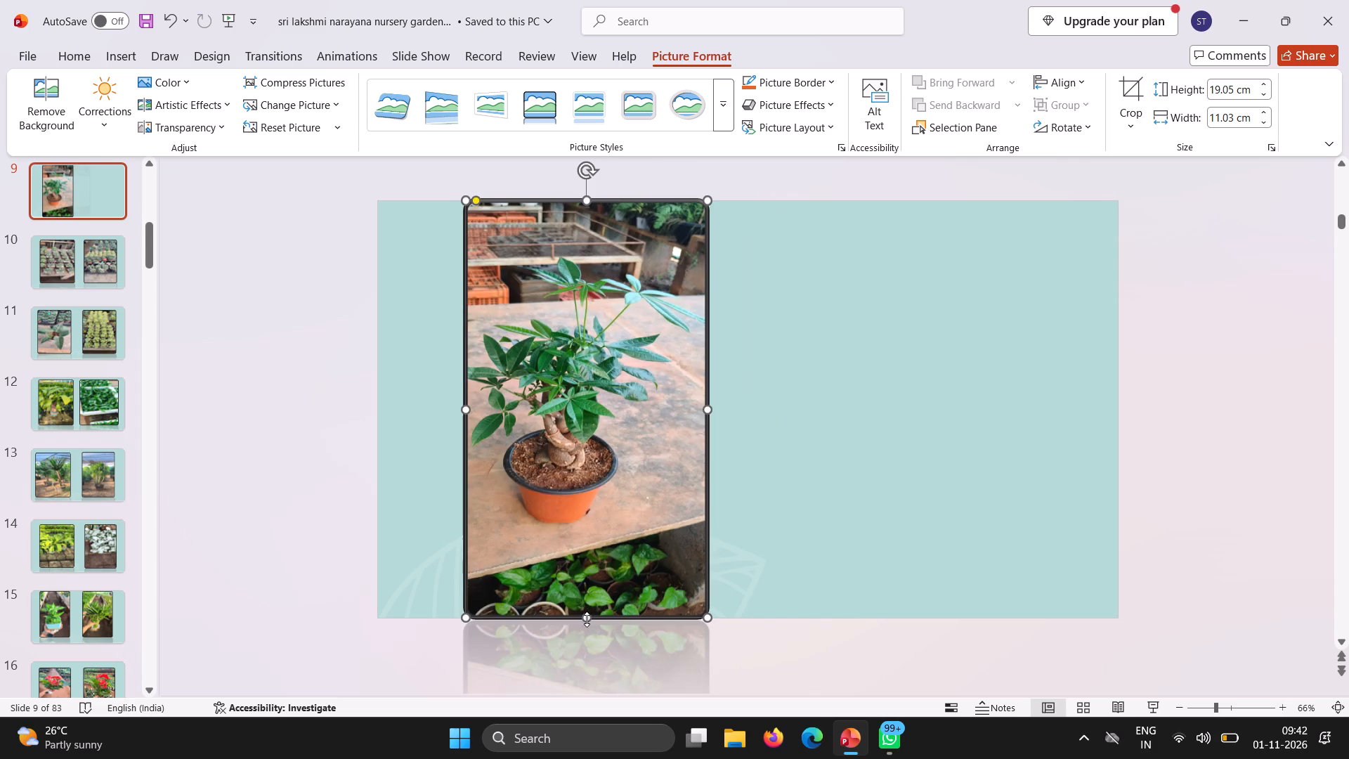
{"action": "left_click_drag", "start_coordinate": [587, 619], "coordinate": [588, 565]}
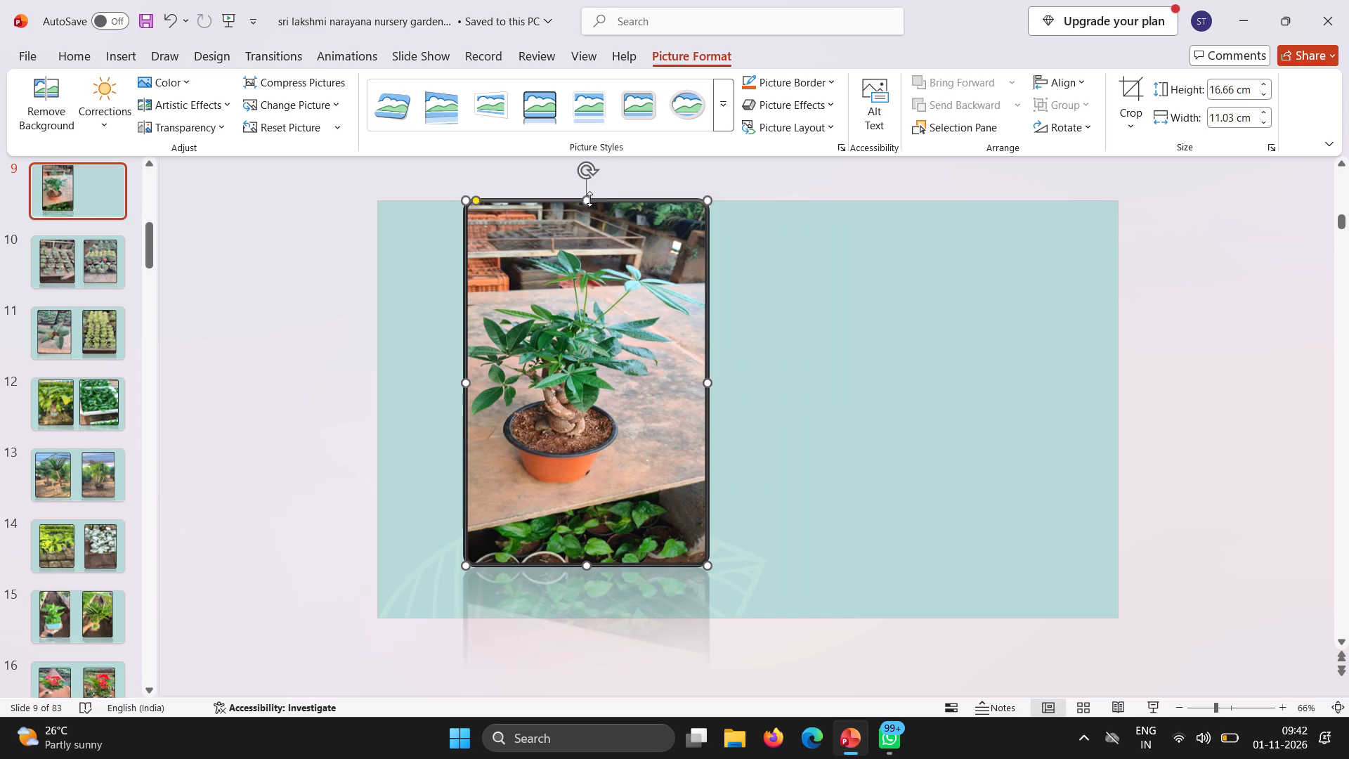
{"action": "left_click_drag", "start_coordinate": [585, 195], "coordinate": [584, 245]}
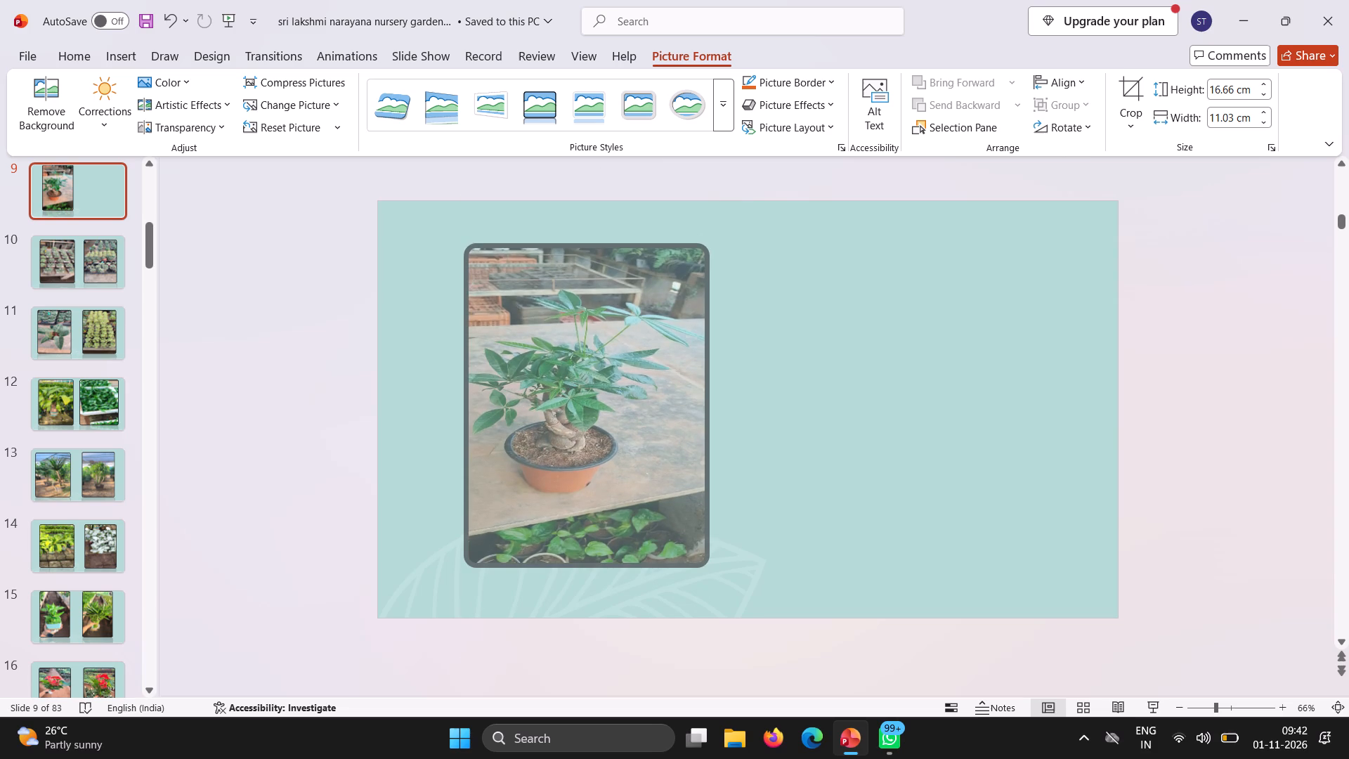
{"action": "left_click_drag", "start_coordinate": [584, 245], "coordinate": [582, 238]}
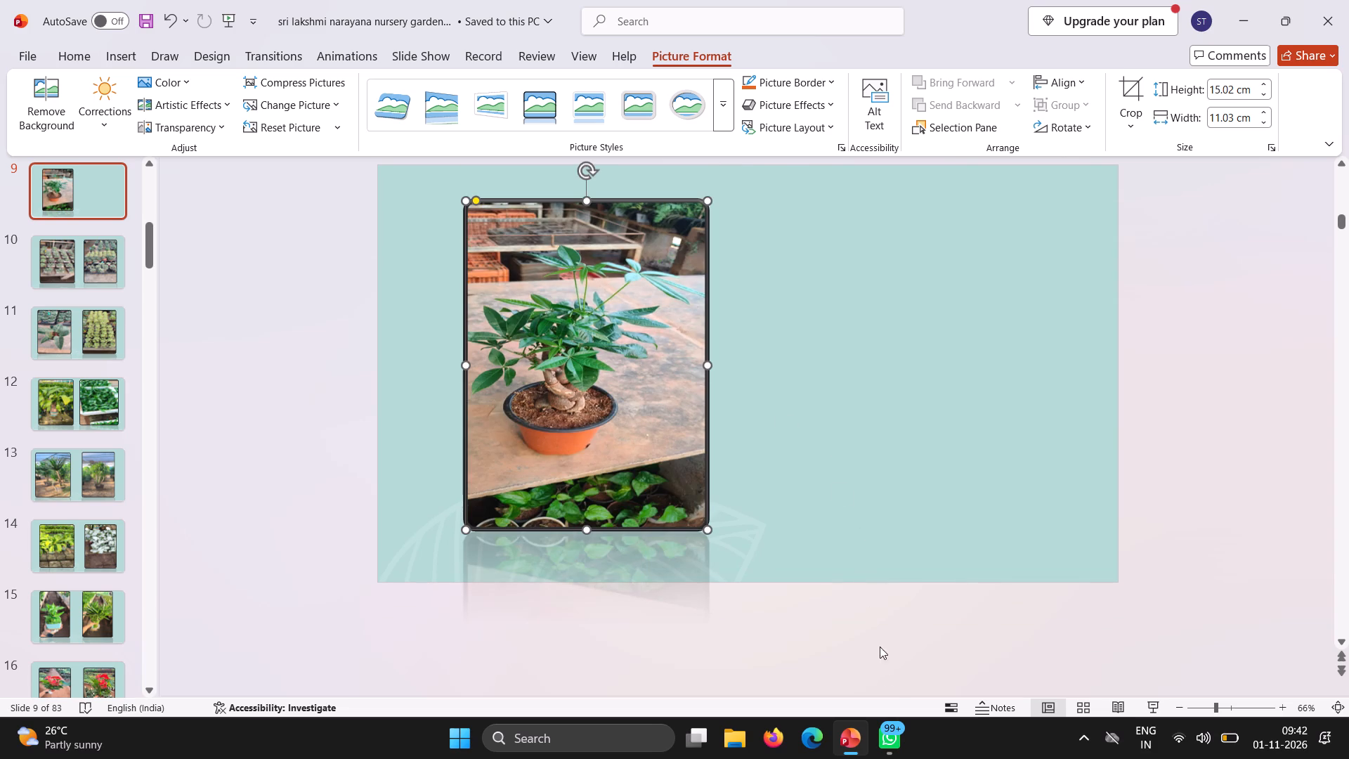
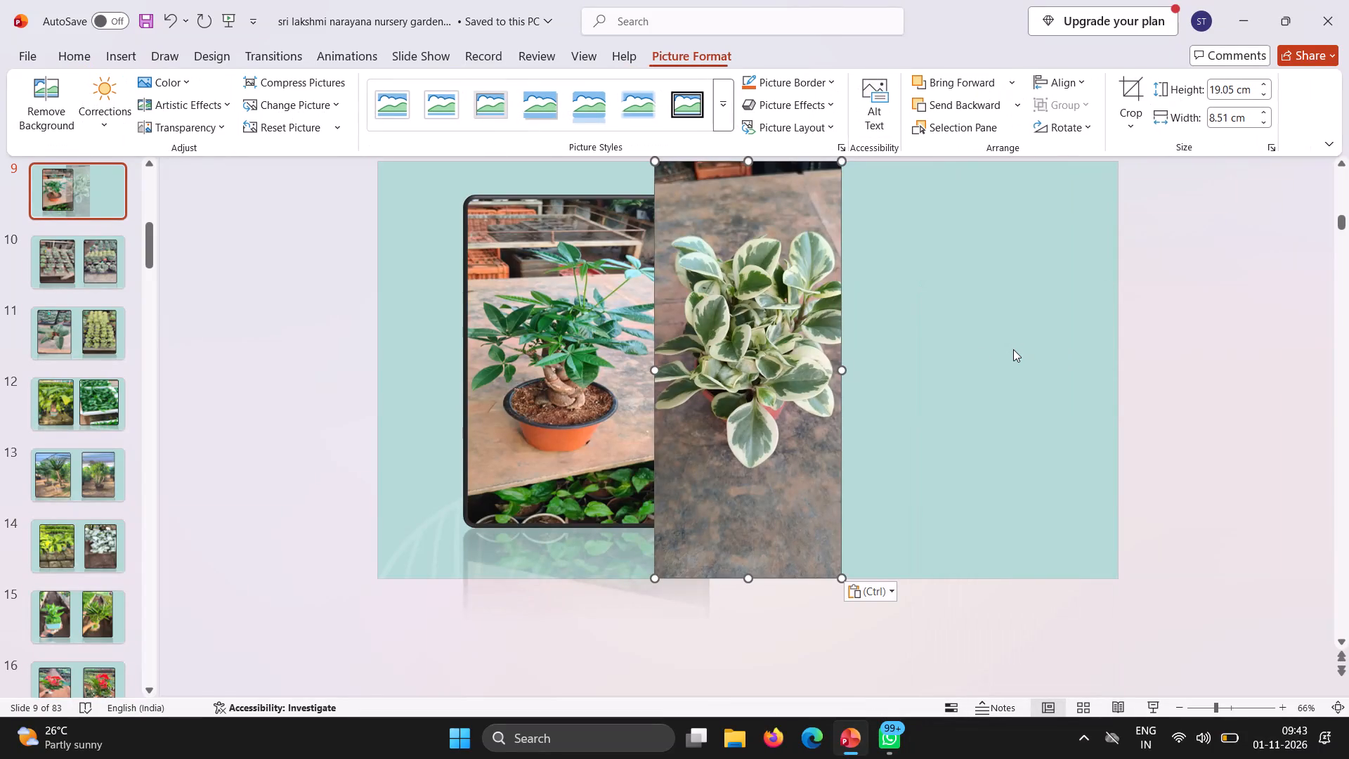
Give the variegated potted plant photo on slide 9 the same black bevelled frame style with rounded corners and reflection.
{"action": "left_click", "coordinate": [713, 108]}
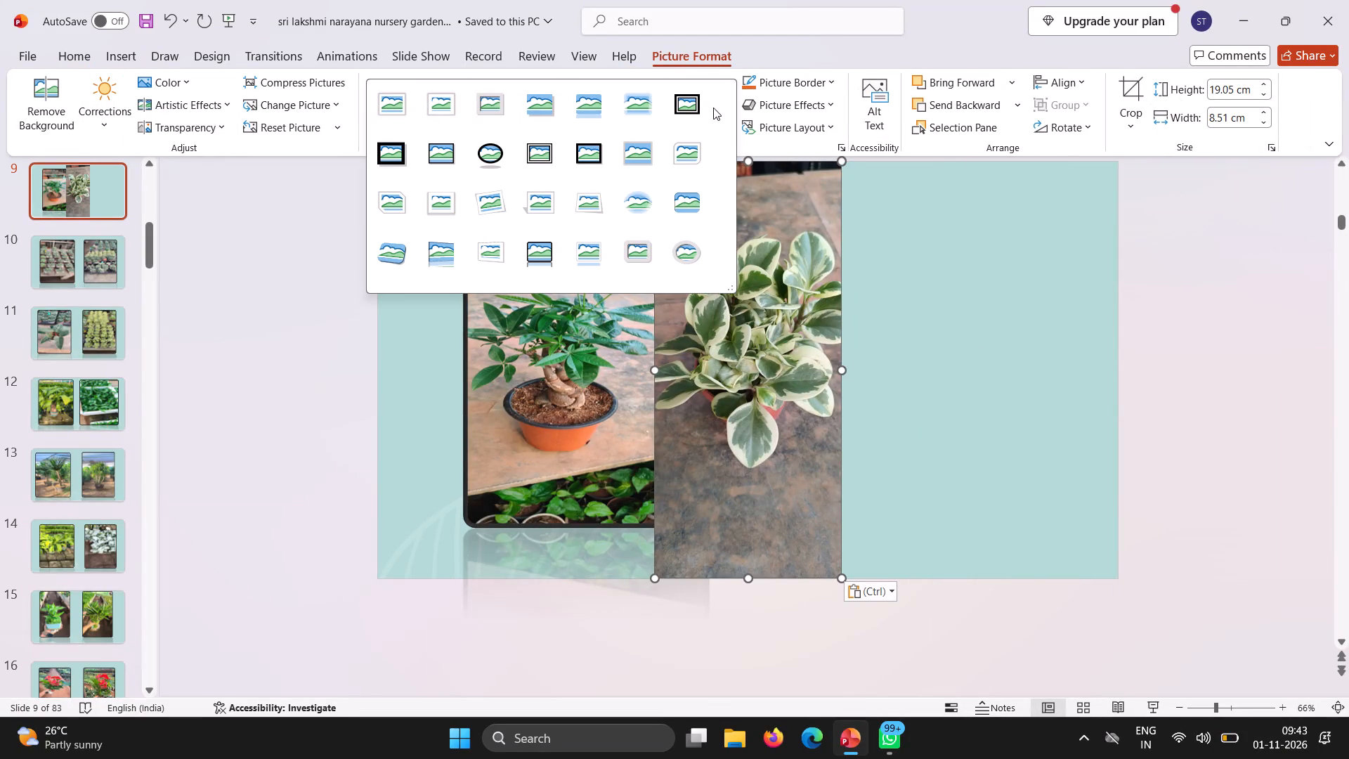
{"action": "left_click", "coordinate": [535, 256]}
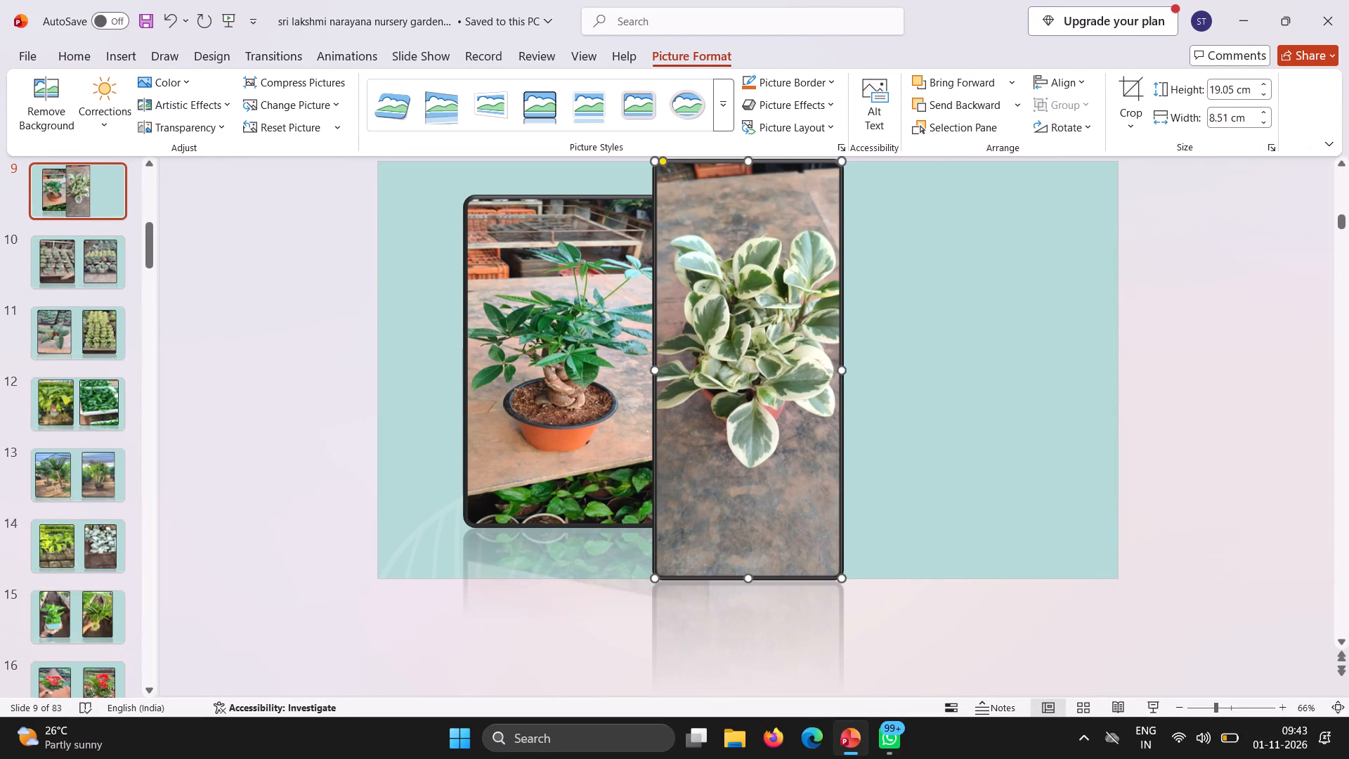
Place the variegated plant photo on the right half of slide 9, level with the bonsai photo, about 15.02 cm high by 10.48 cm wide.
{"action": "left_click_drag", "start_coordinate": [778, 329], "coordinate": [930, 355]}
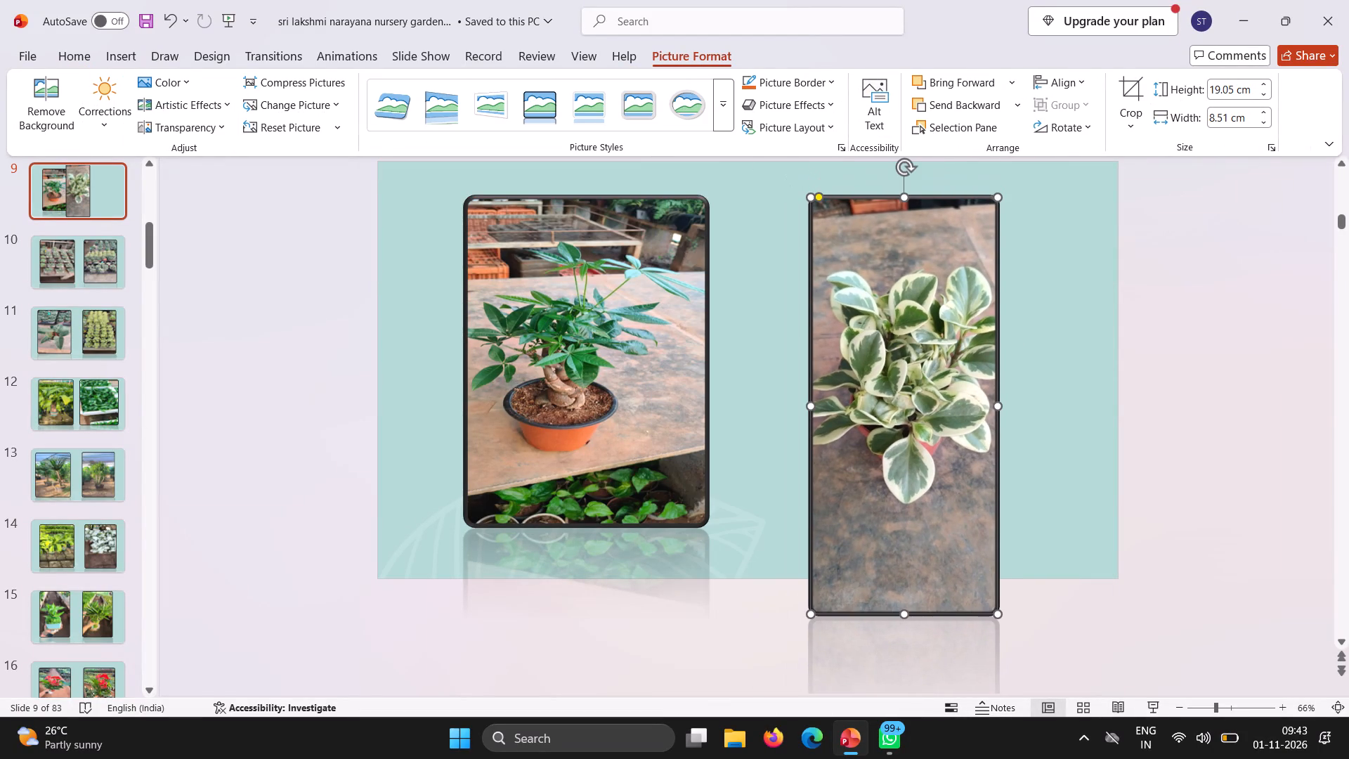
{"action": "left_click_drag", "start_coordinate": [902, 616], "coordinate": [903, 580]}
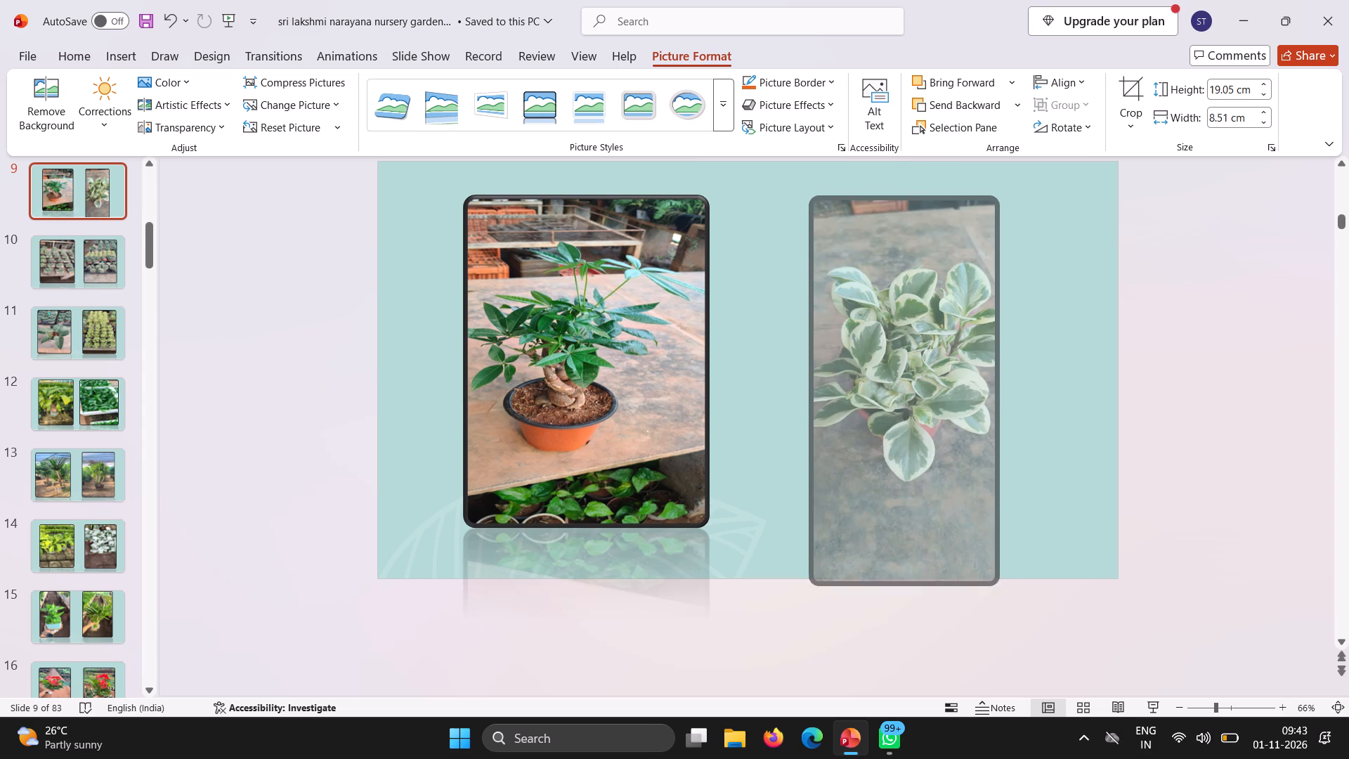
{"action": "left_click_drag", "start_coordinate": [903, 580], "coordinate": [911, 531]}
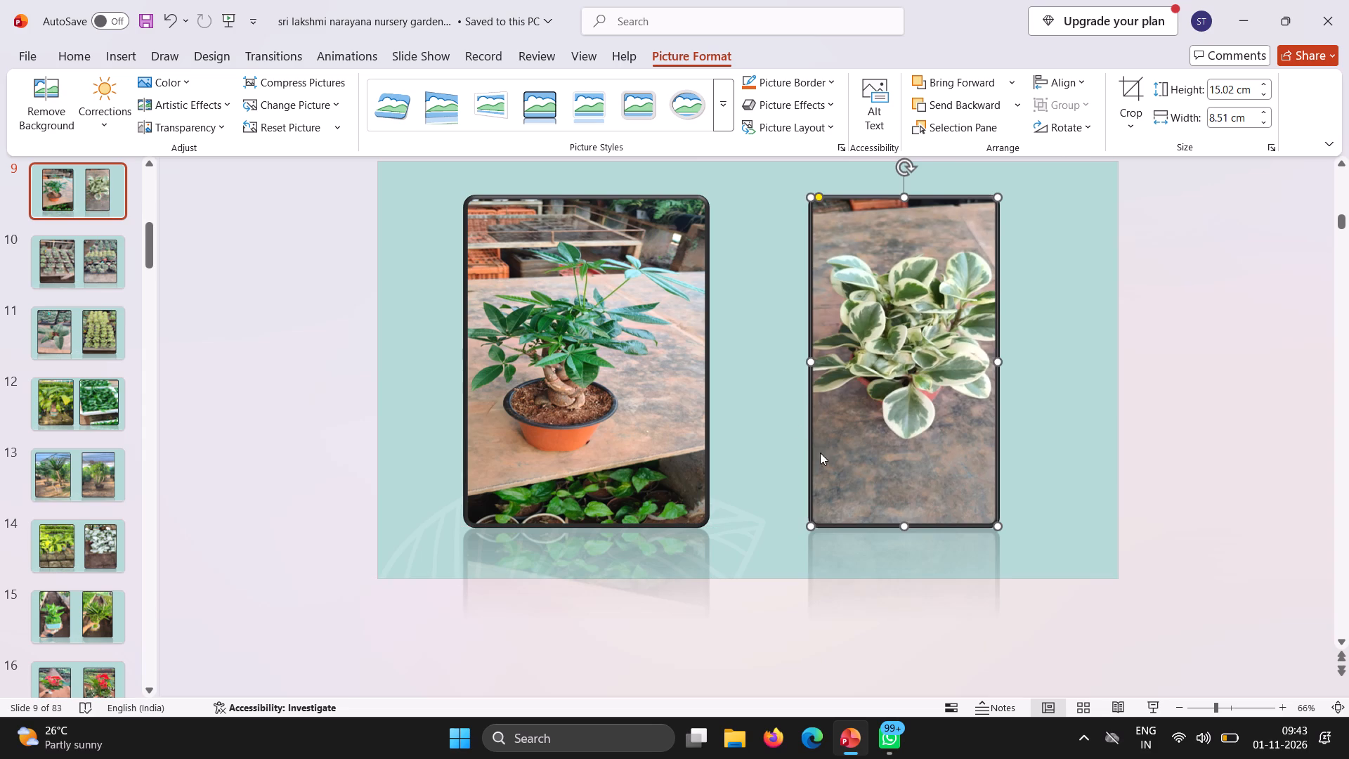
{"action": "left_click_drag", "start_coordinate": [806, 365], "coordinate": [796, 363]}
{"action": "left_click_drag", "start_coordinate": [796, 363], "coordinate": [769, 354]}
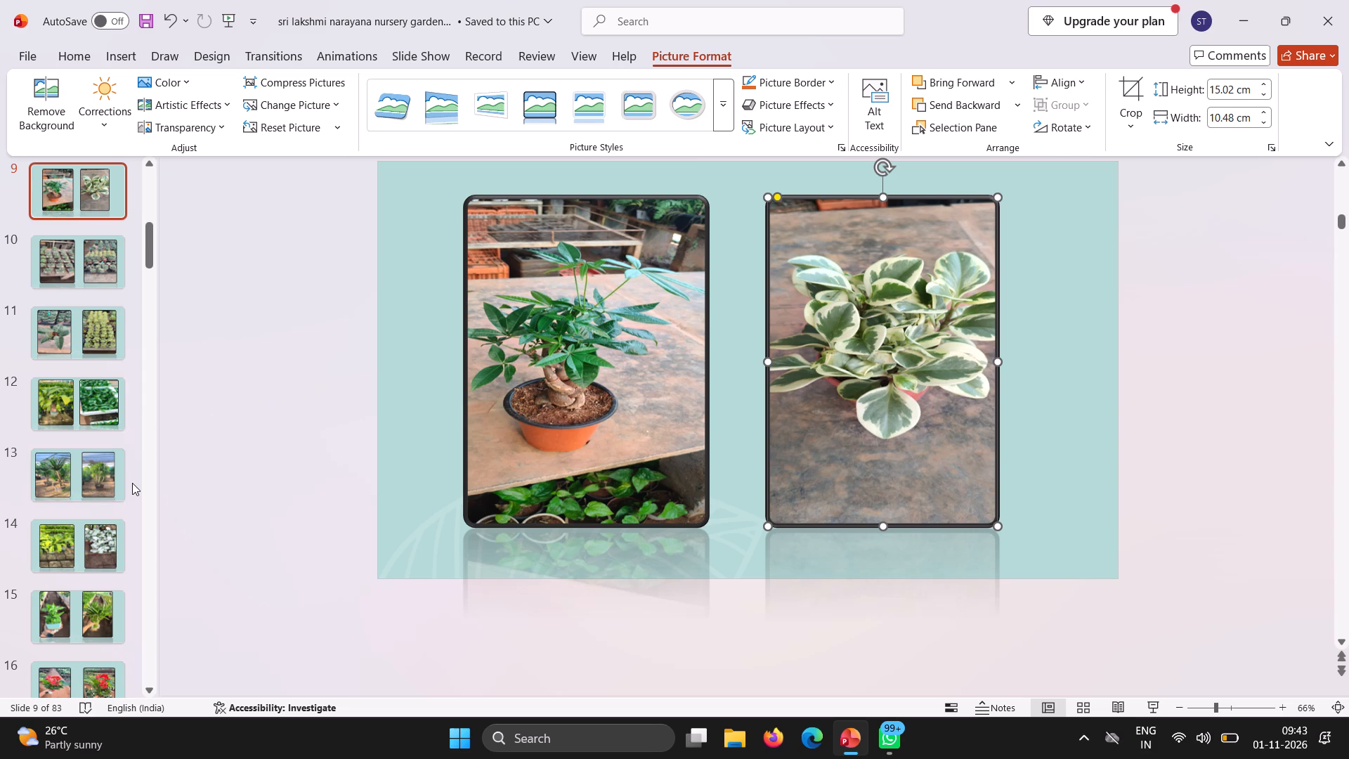
Insert a new slide between slides 12 and 13.
{"action": "left_click", "coordinate": [137, 434]}
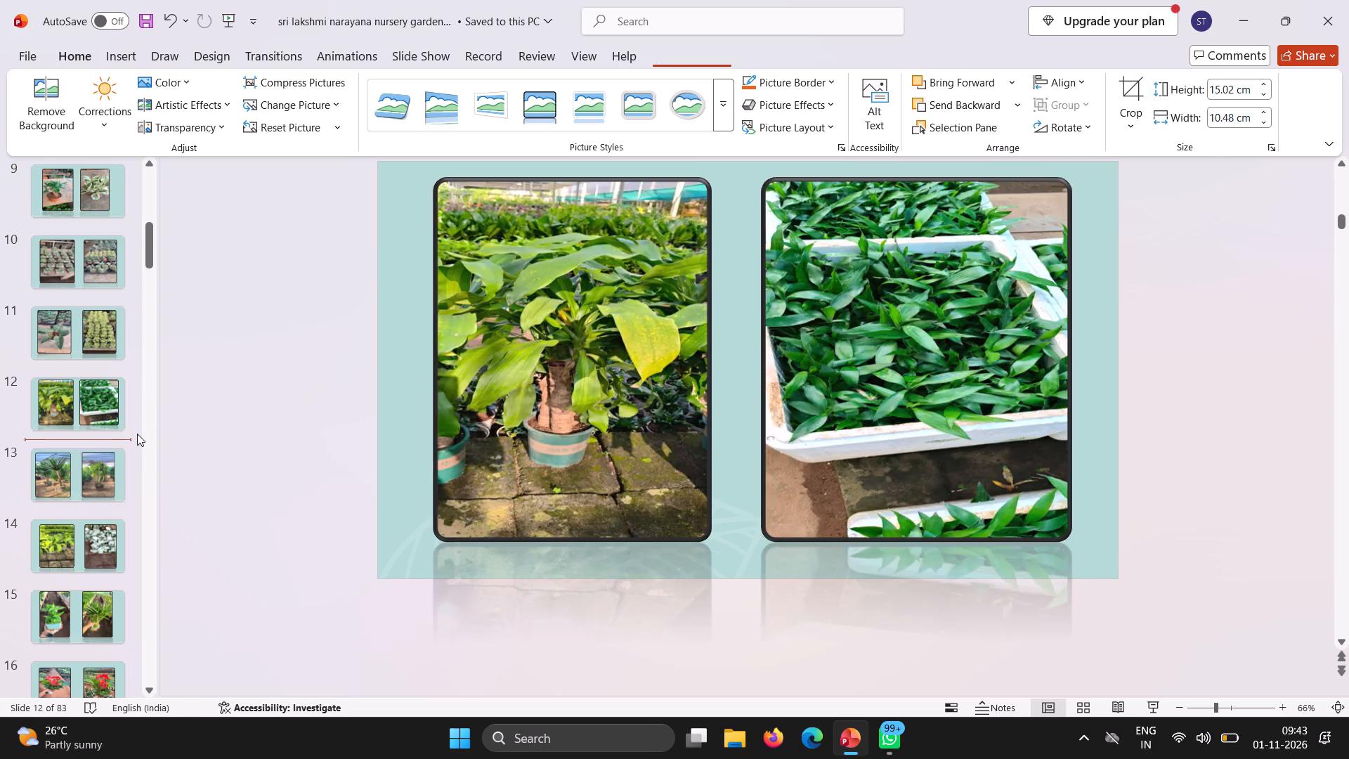
{"action": "key", "text": "Return"}
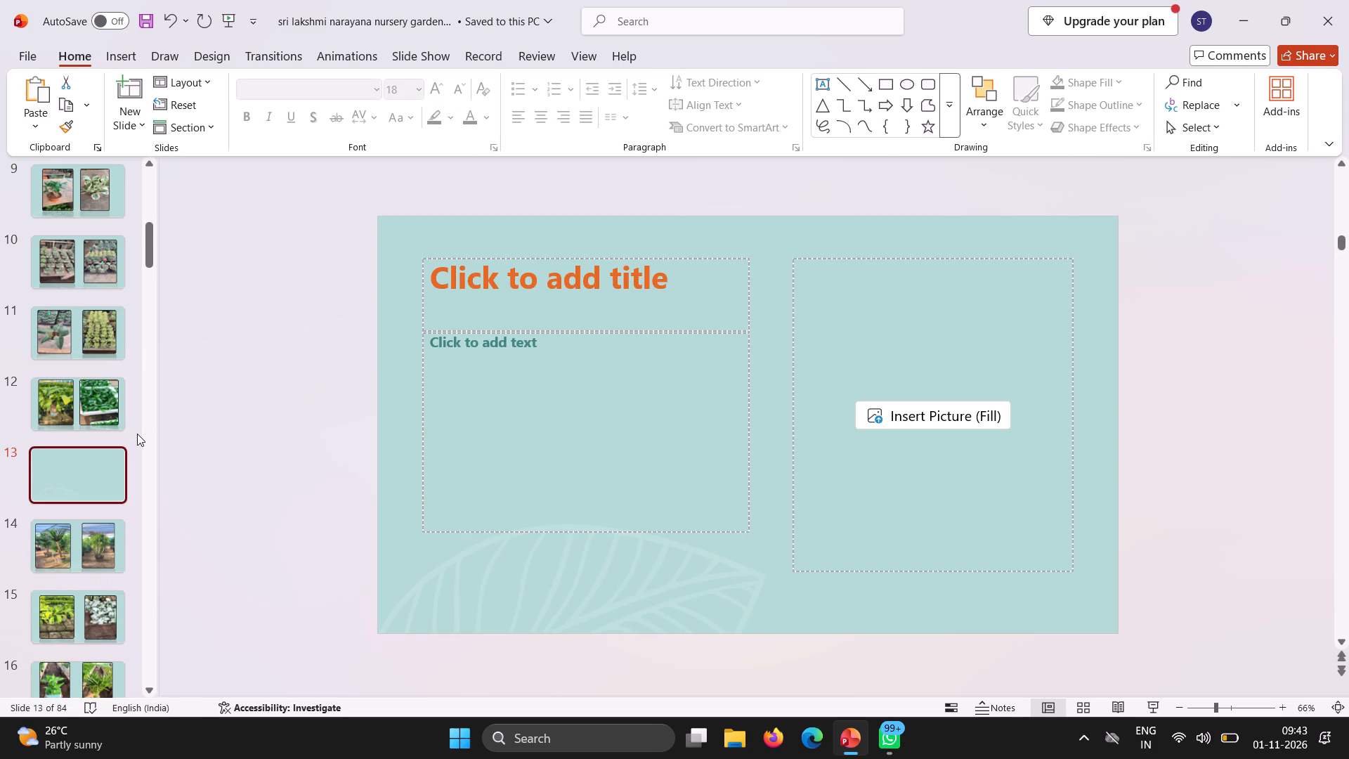
Cut the empty title placeholder from the new slide 13.
{"action": "left_click", "coordinate": [422, 249]}
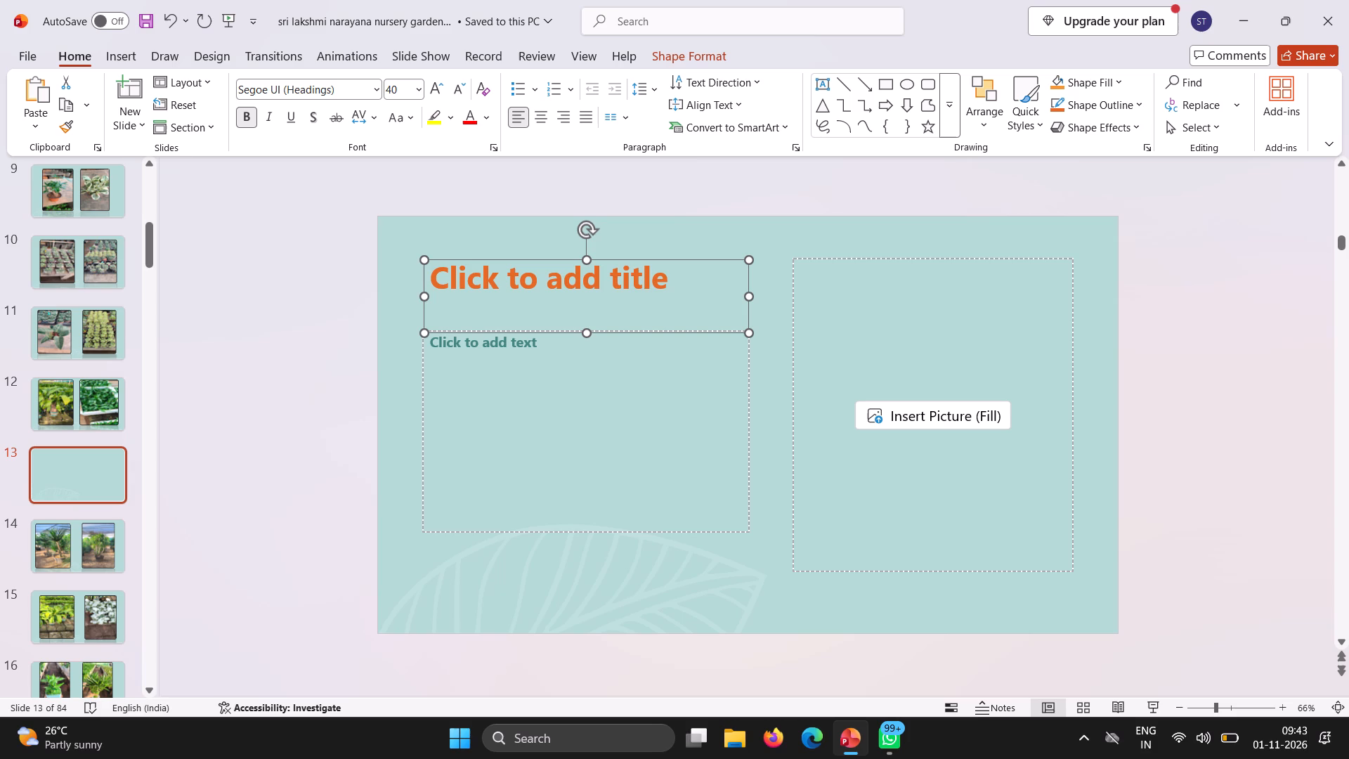
{"action": "right_click", "coordinate": [432, 257]}
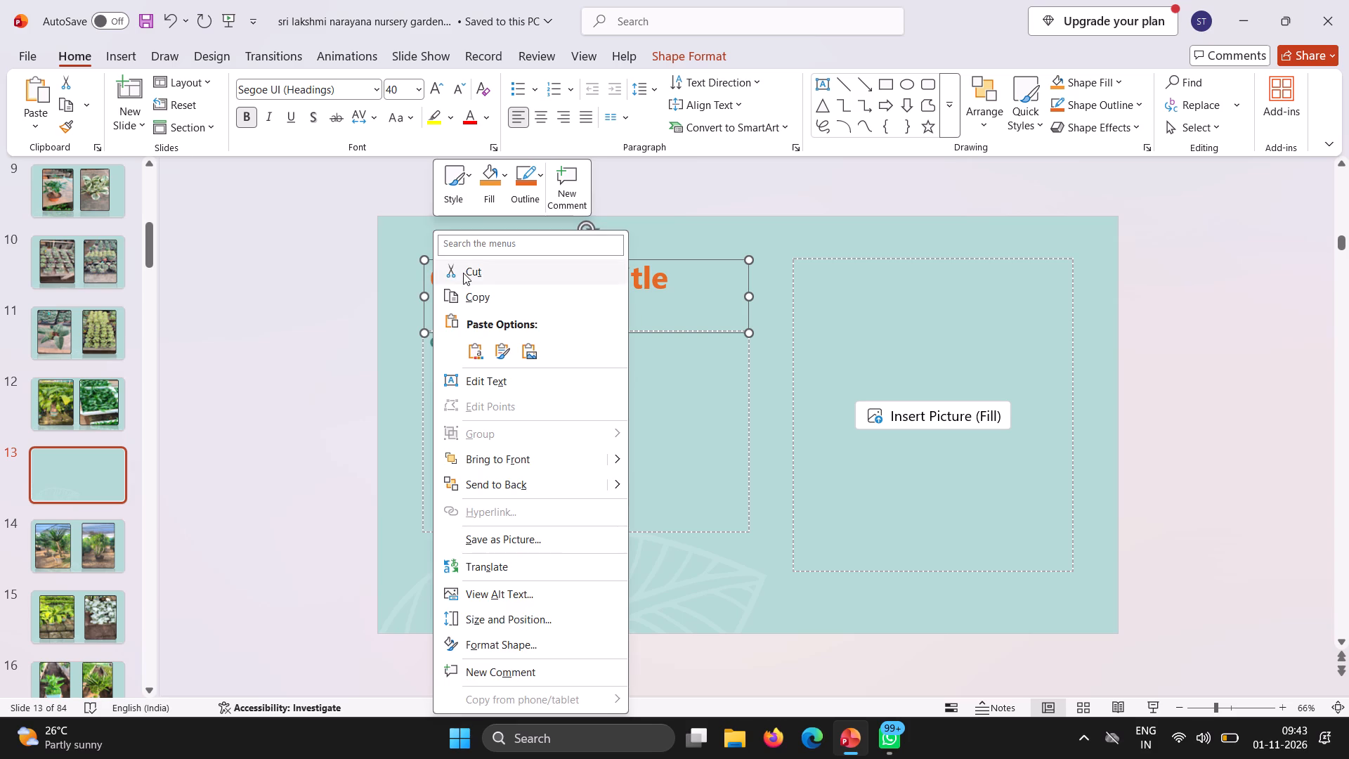
{"action": "left_click", "coordinate": [463, 273]}
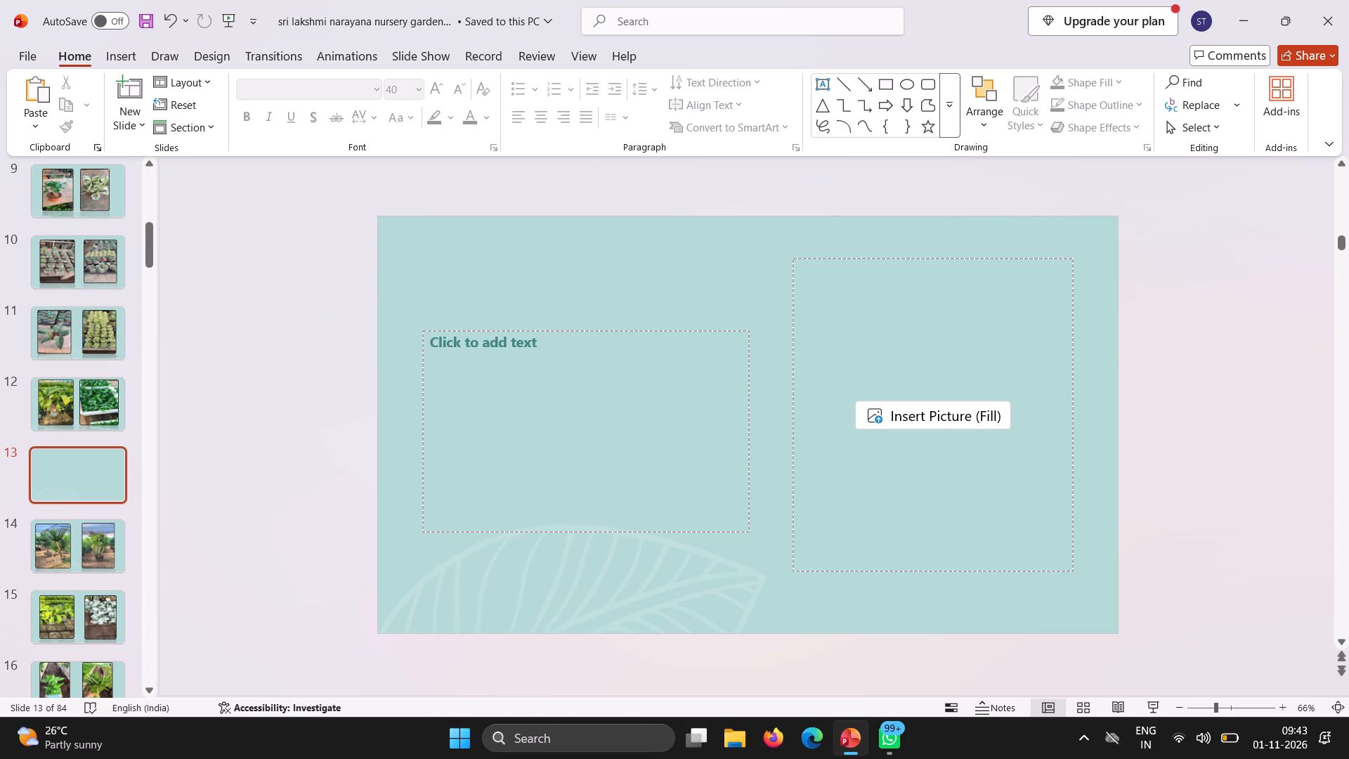
Cut the empty picture placeholder and the empty text placeholder from slide 13, leaving the slide blank.
{"action": "right_click", "coordinate": [883, 252]}
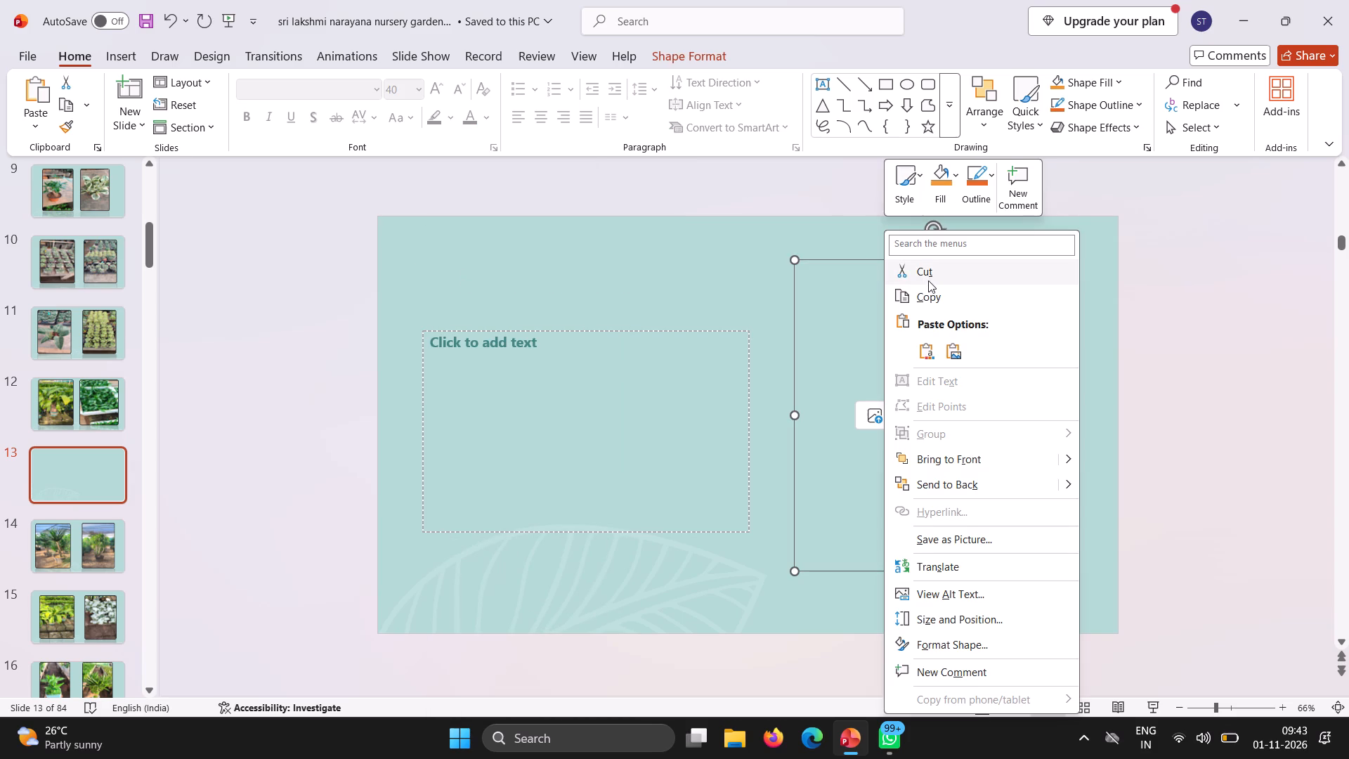
{"action": "left_click", "coordinate": [929, 280]}
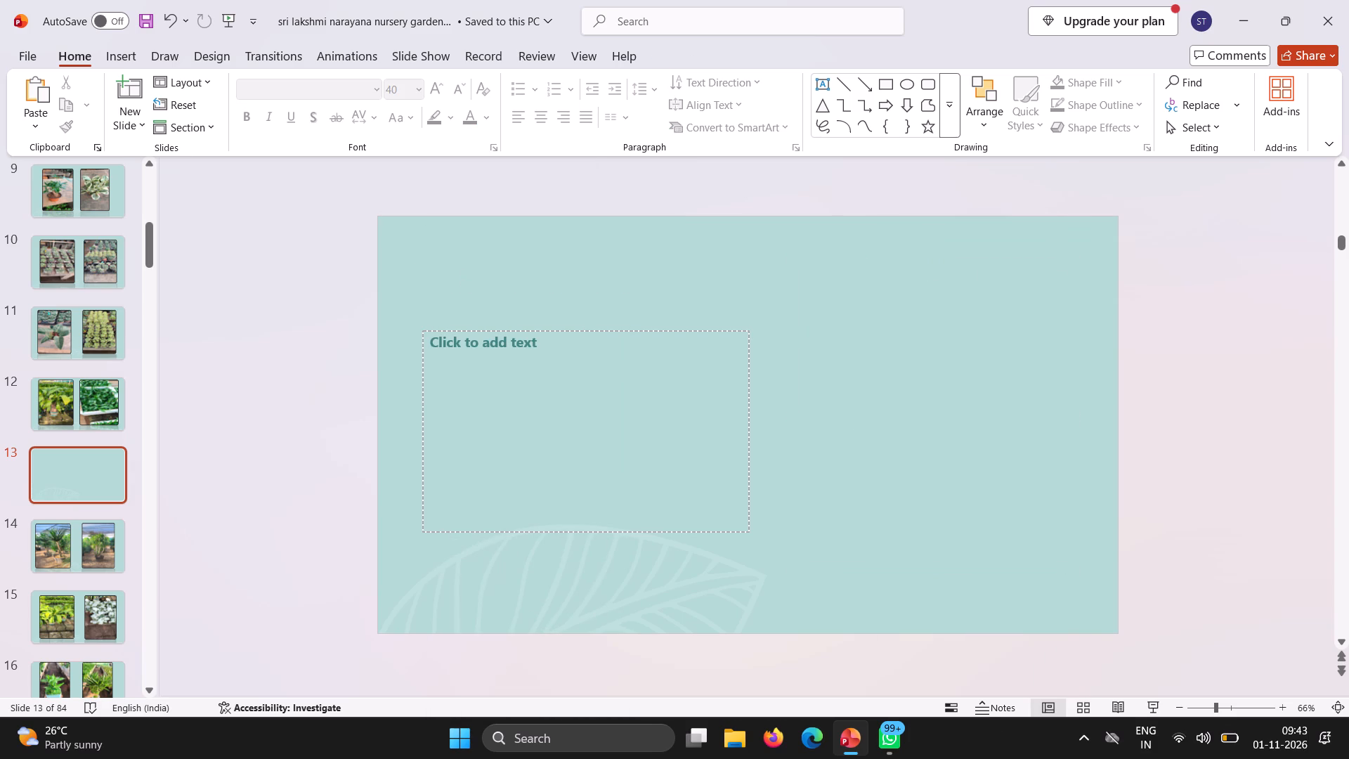
{"action": "right_click", "coordinate": [670, 331]}
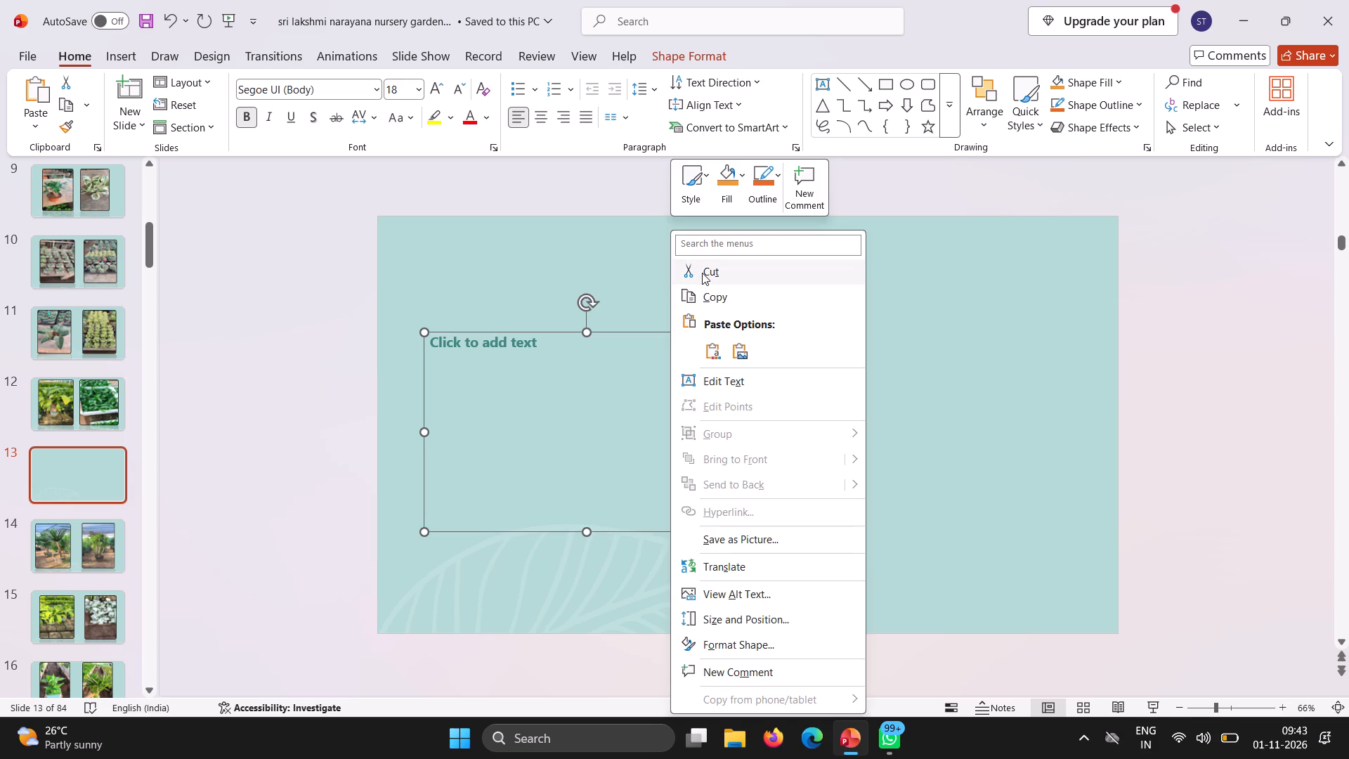
{"action": "left_click", "coordinate": [702, 273]}
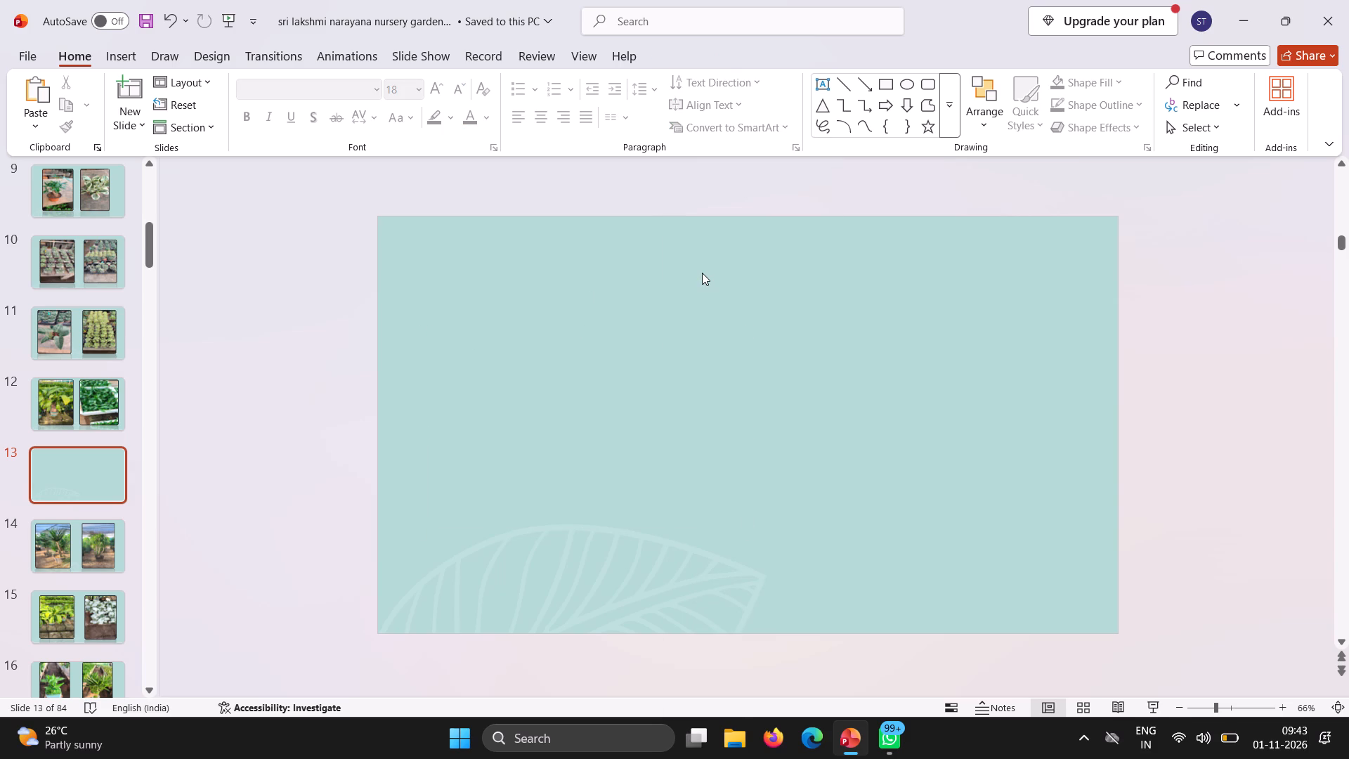
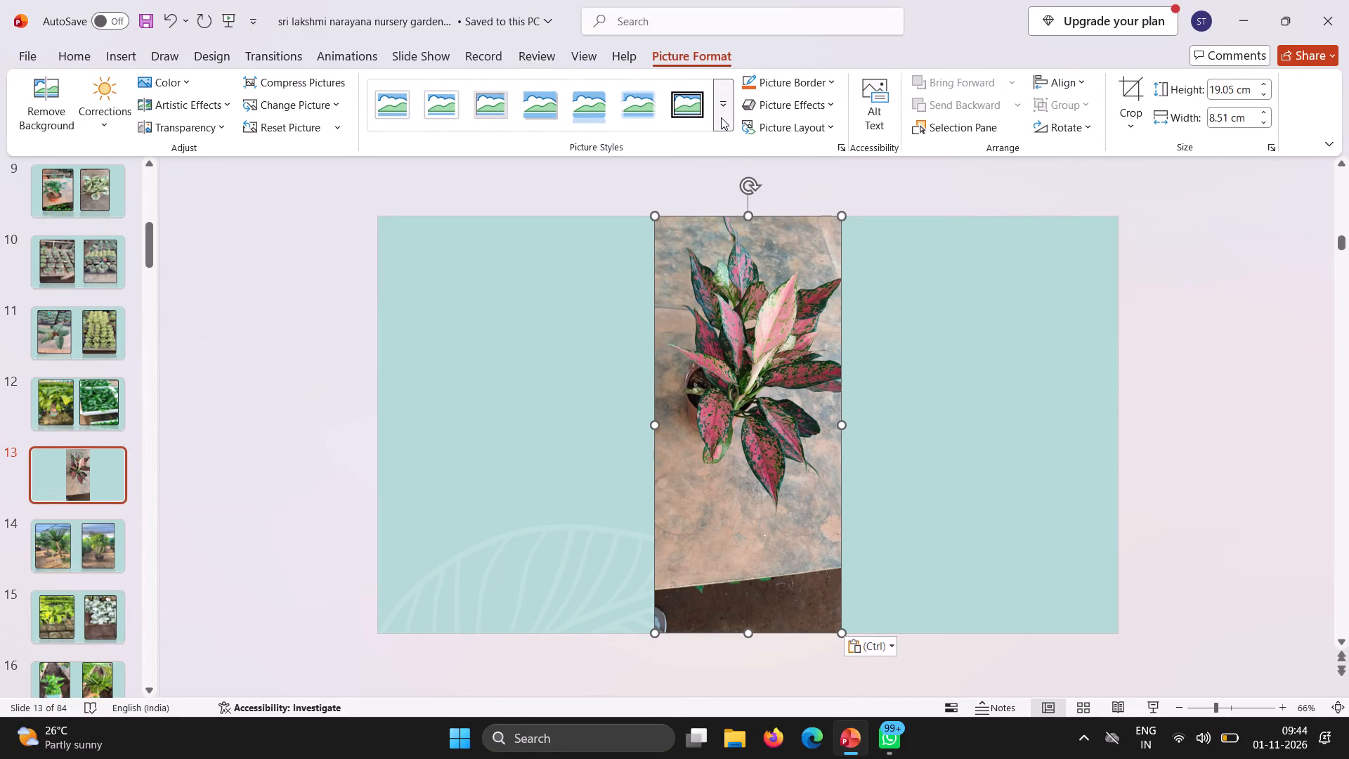
Give the pink-leaved plant photo on slide 13 the black bevelled frame style with rounded corners and reflection.
{"action": "left_click", "coordinate": [721, 117]}
{"action": "left_click", "coordinate": [537, 252]}
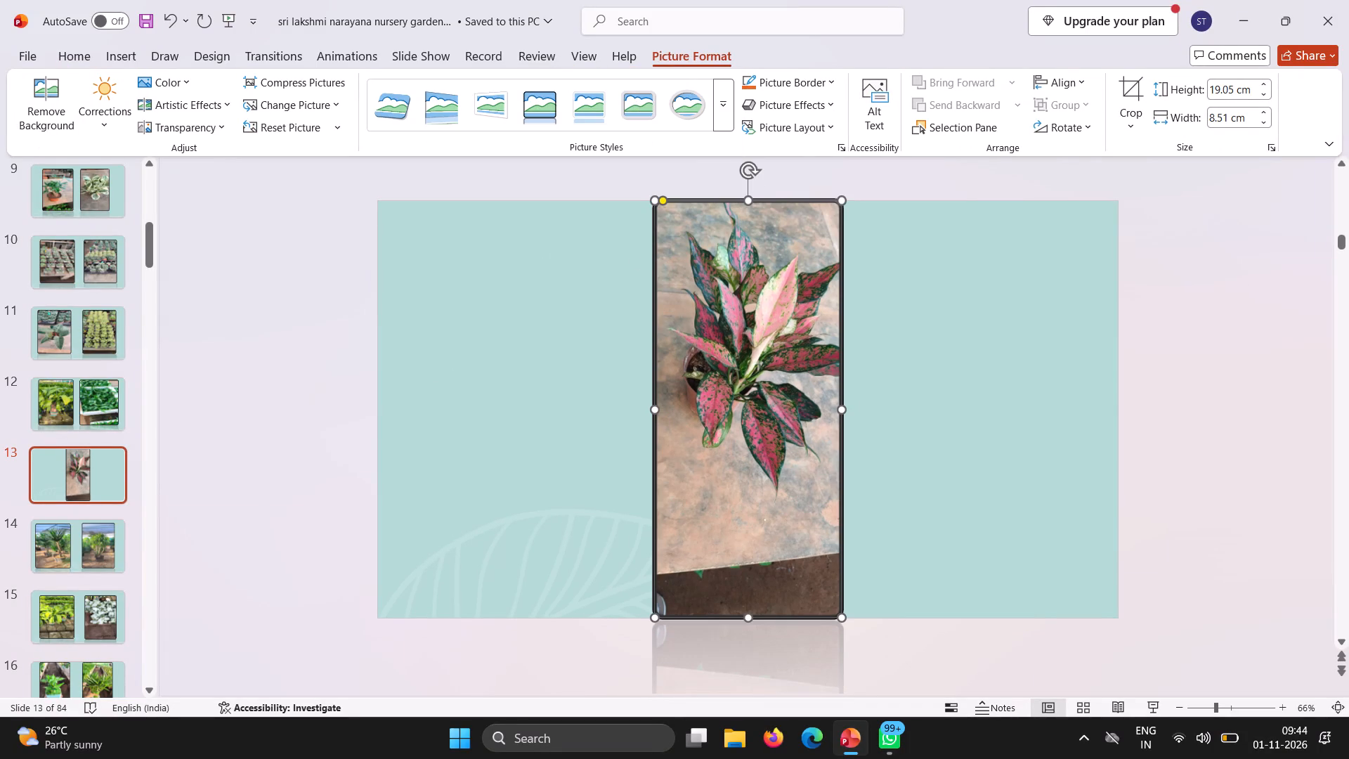
Place the pink-leaved plant photo on the left half of slide 13, about 13.02 cm high by 10.89 cm wide.
{"action": "left_click_drag", "start_coordinate": [750, 201], "coordinate": [746, 318]}
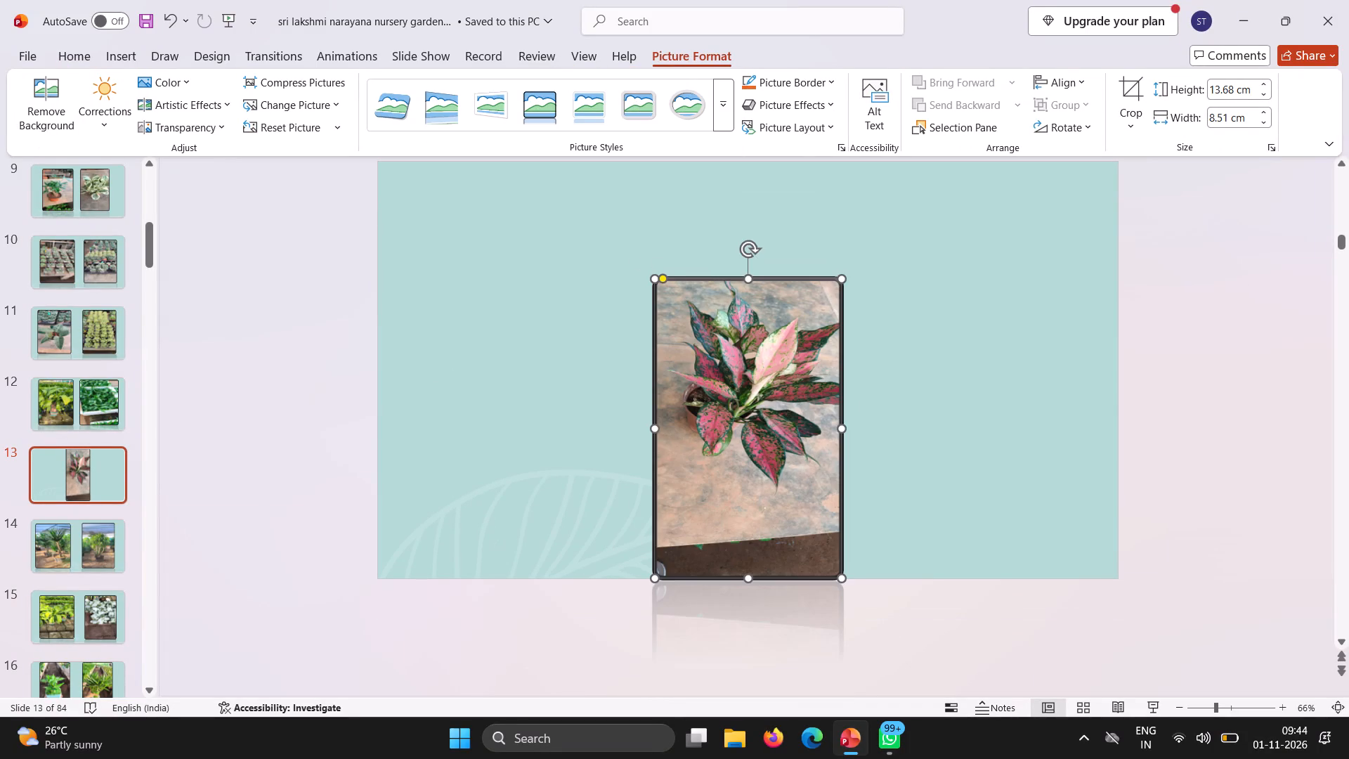
{"action": "left_click_drag", "start_coordinate": [706, 403], "coordinate": [485, 318]}
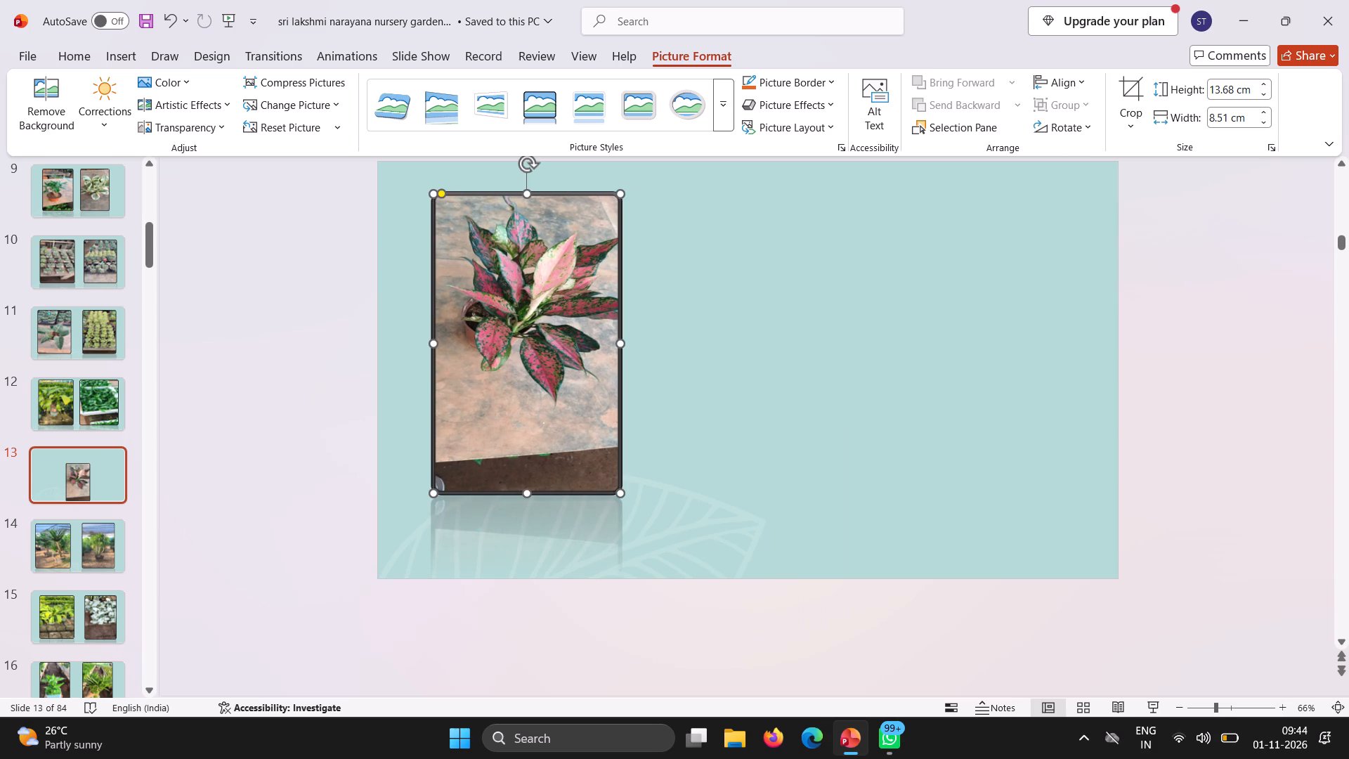
{"action": "left_click_drag", "start_coordinate": [529, 494], "coordinate": [547, 437]}
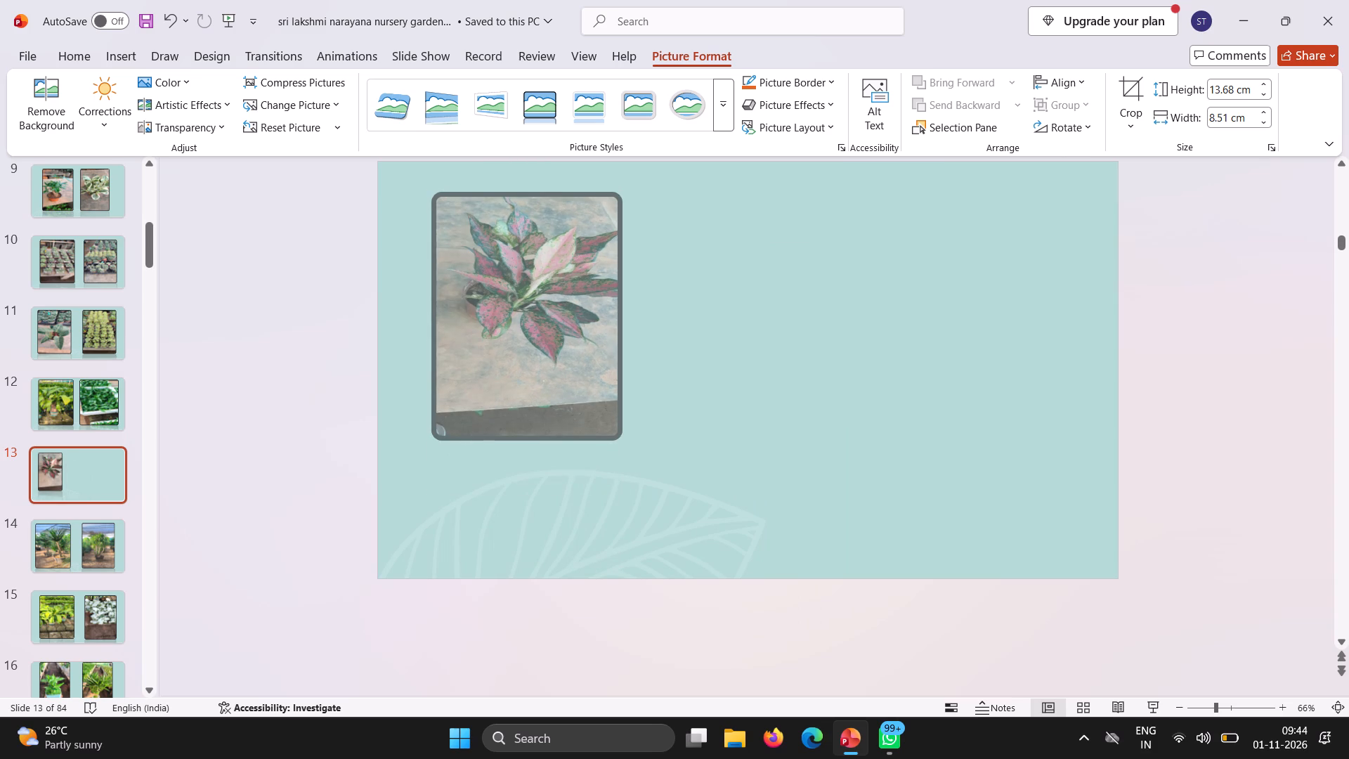
{"action": "left_click_drag", "start_coordinate": [547, 437], "coordinate": [563, 479]}
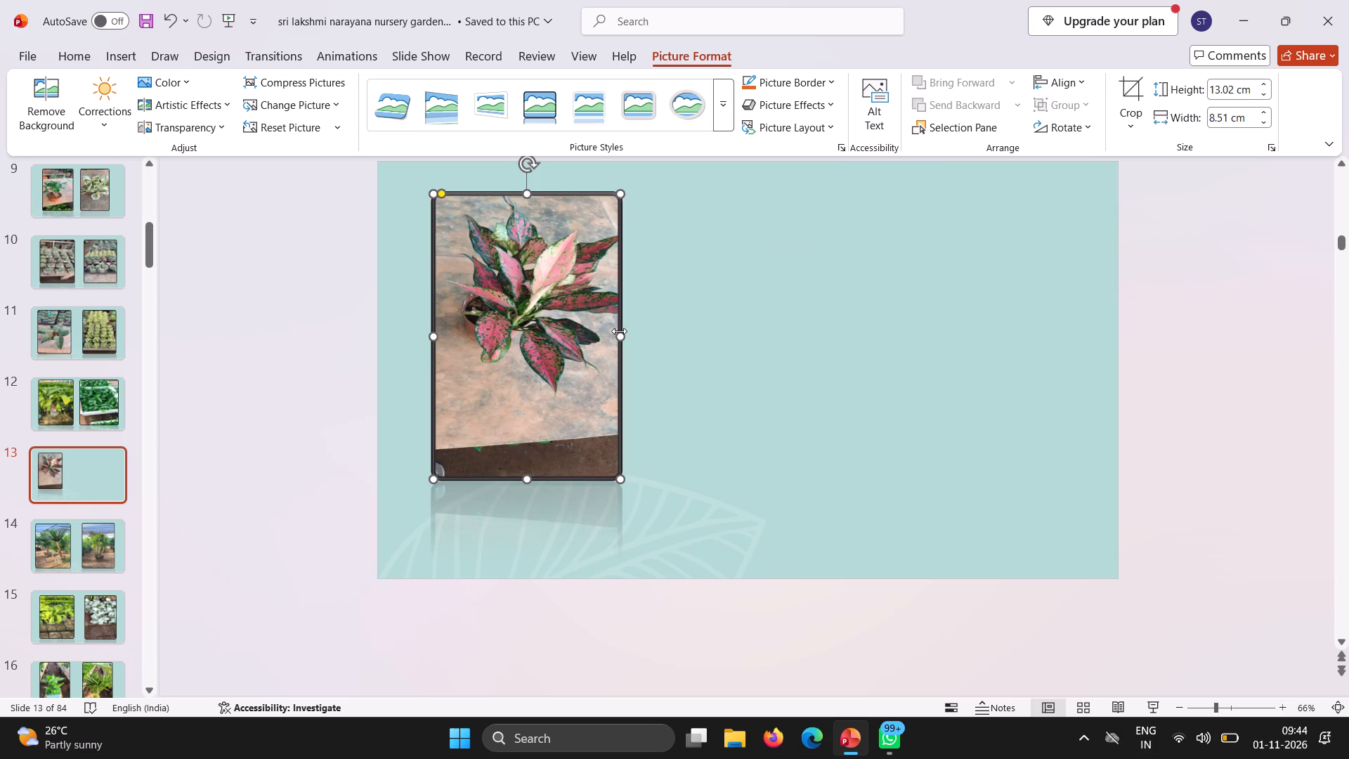
{"action": "left_click_drag", "start_coordinate": [619, 335], "coordinate": [672, 319]}
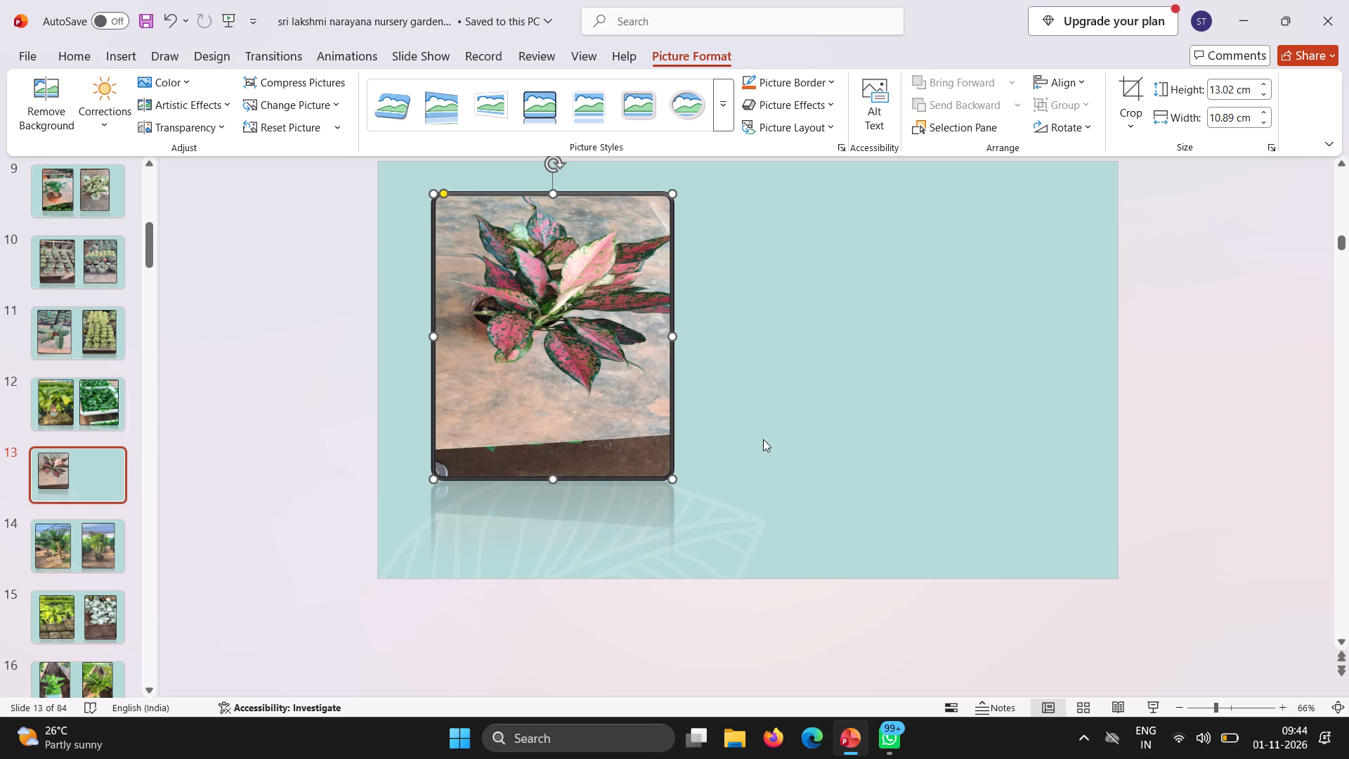
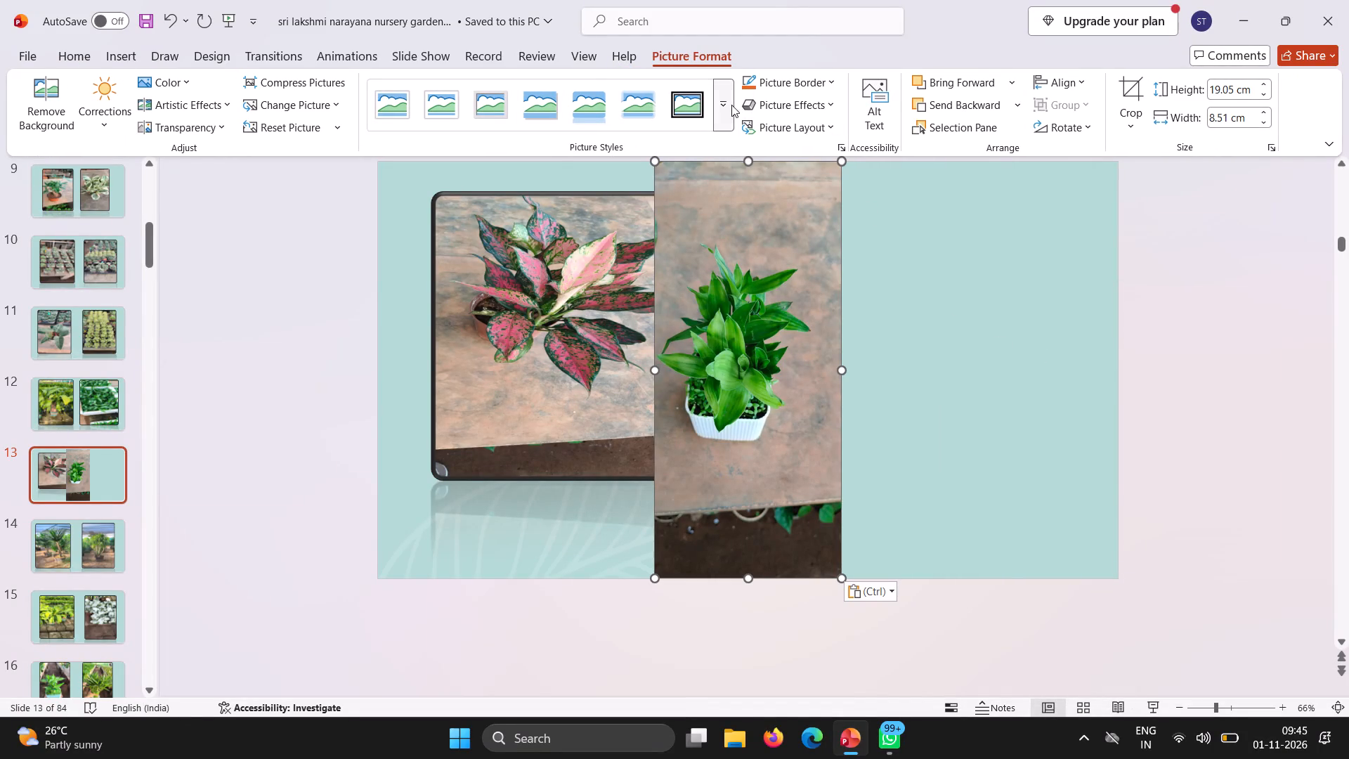
Give the green potted plant photo on slide 13 the black bevelled frame style with rounded corners and reflection.
{"action": "left_click", "coordinate": [726, 106]}
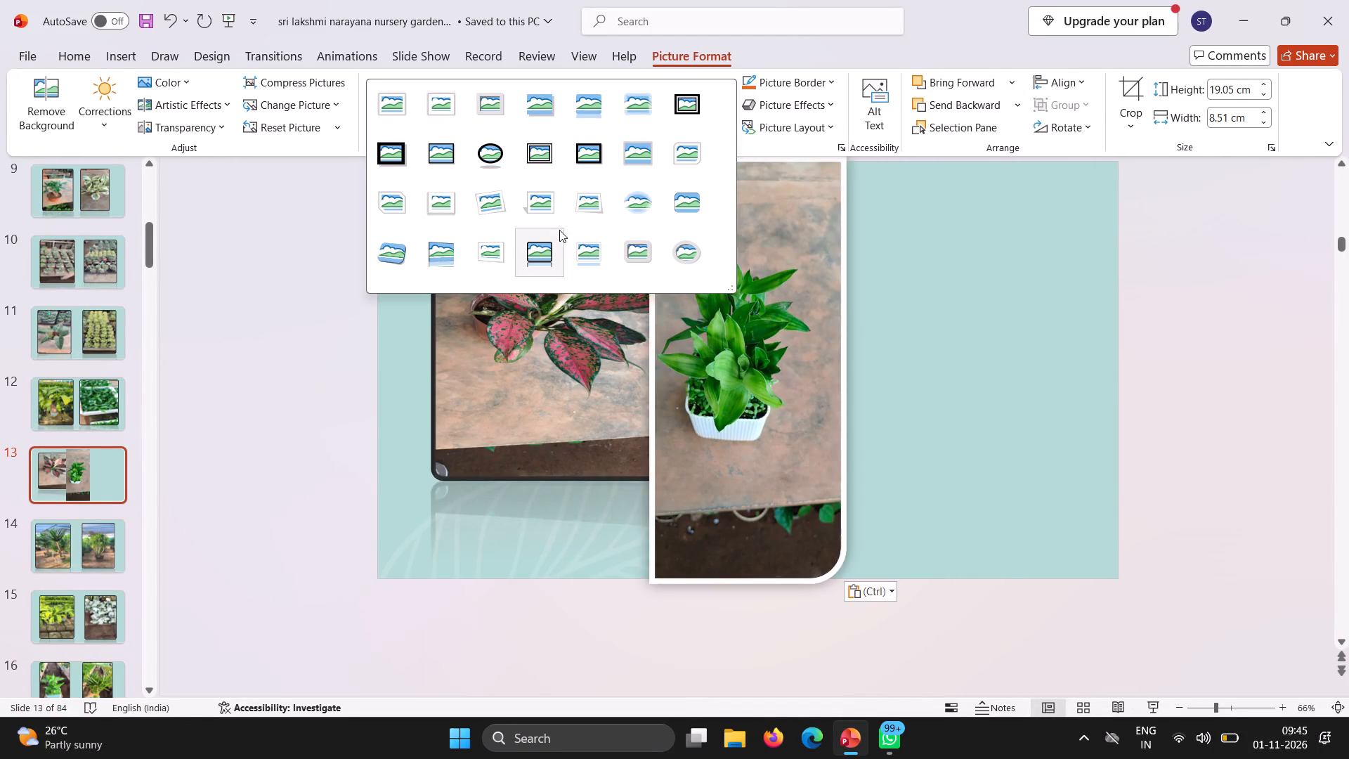
{"action": "left_click", "coordinate": [540, 247]}
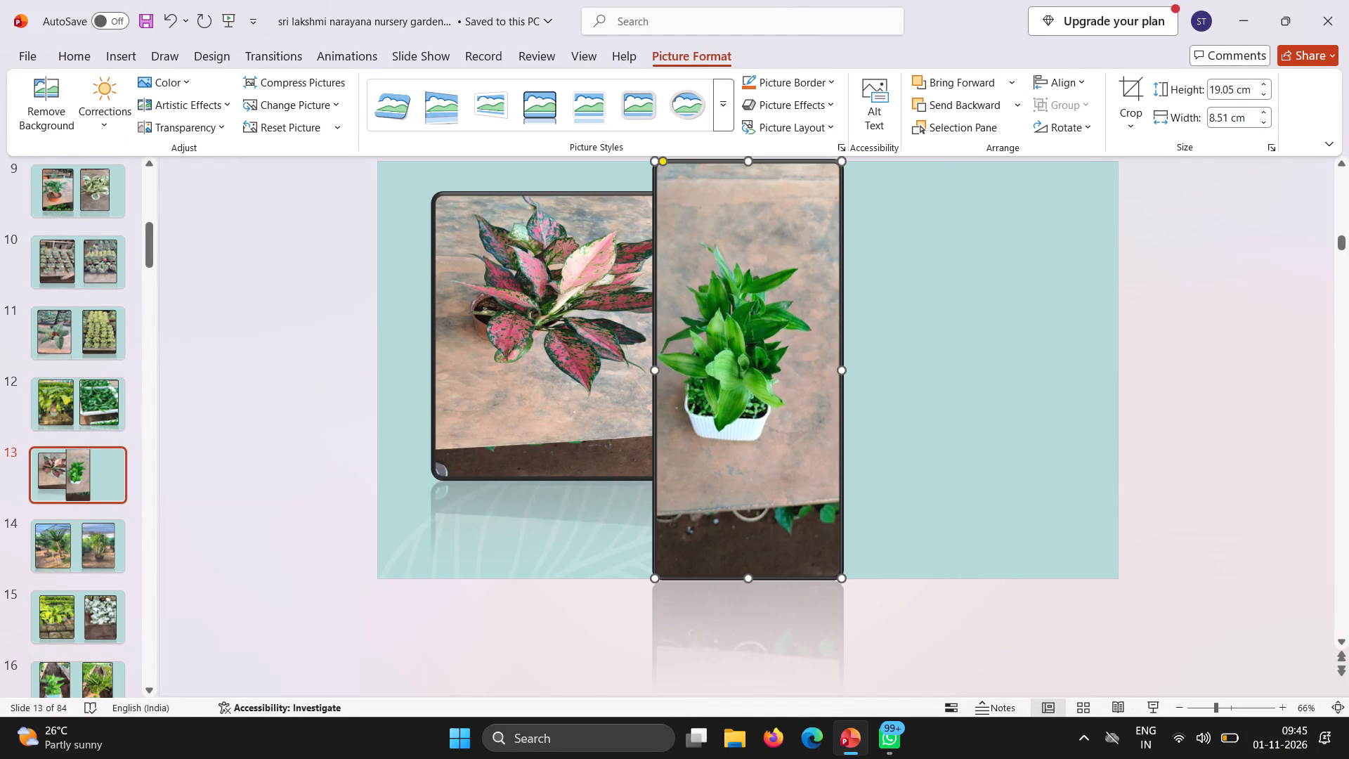
Place the green plant photo on the right half of slide 13, level with the pink-leaved plant photo, about 13.02 cm high by 10.89 cm wide.
{"action": "left_click_drag", "start_coordinate": [789, 329], "coordinate": [917, 357]}
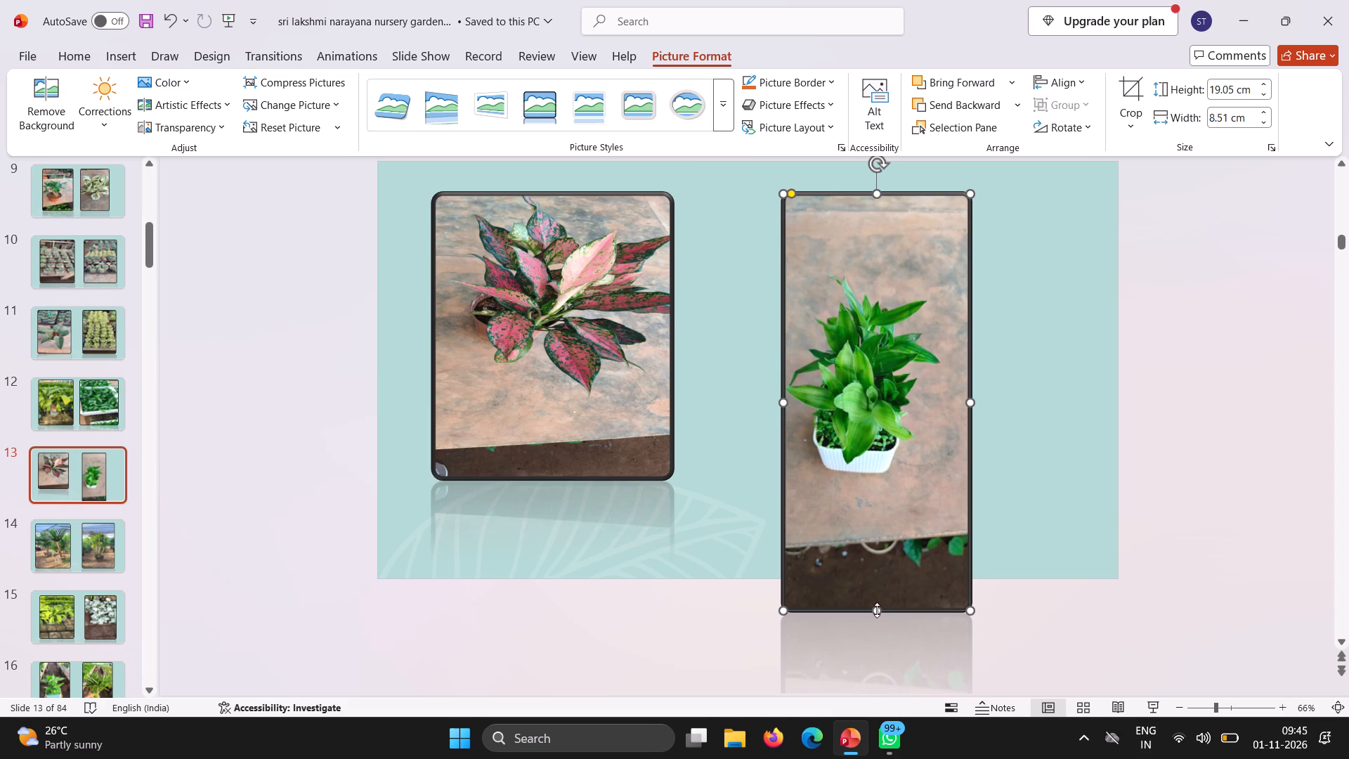
{"action": "left_click_drag", "start_coordinate": [877, 610], "coordinate": [869, 479]}
{"action": "left_click_drag", "start_coordinate": [777, 335], "coordinate": [748, 327]}
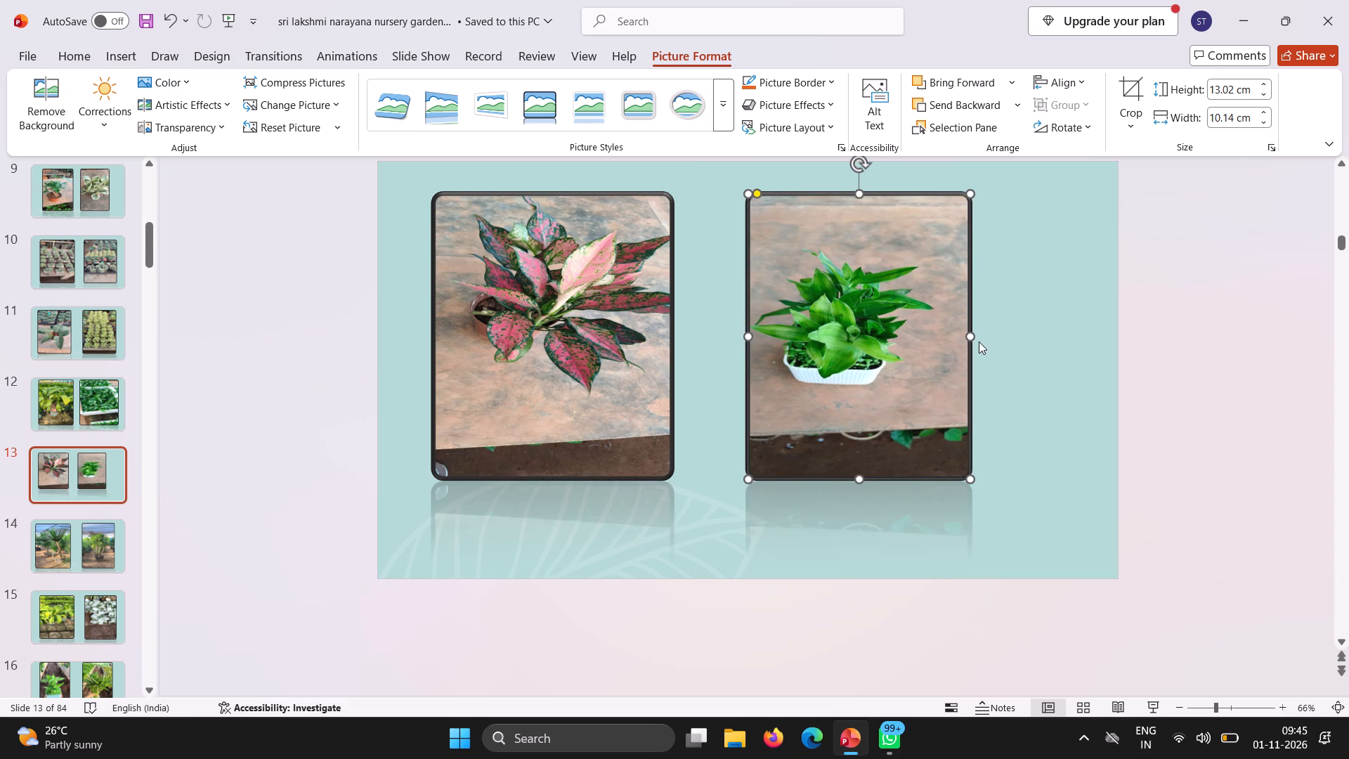
{"action": "left_click_drag", "start_coordinate": [968, 335], "coordinate": [1009, 333]}
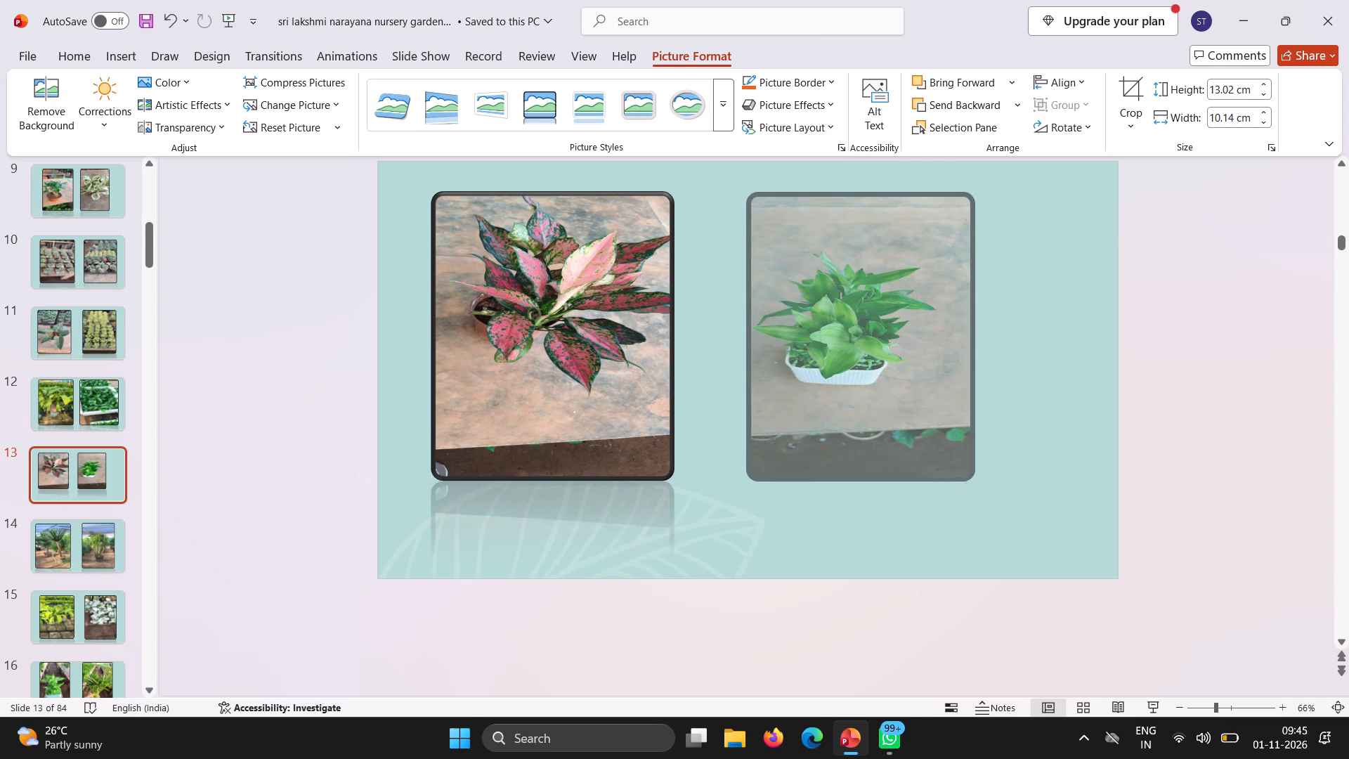
{"action": "left_click_drag", "start_coordinate": [1009, 333], "coordinate": [982, 338]}
{"action": "left_click_drag", "start_coordinate": [940, 332], "coordinate": [995, 333]}
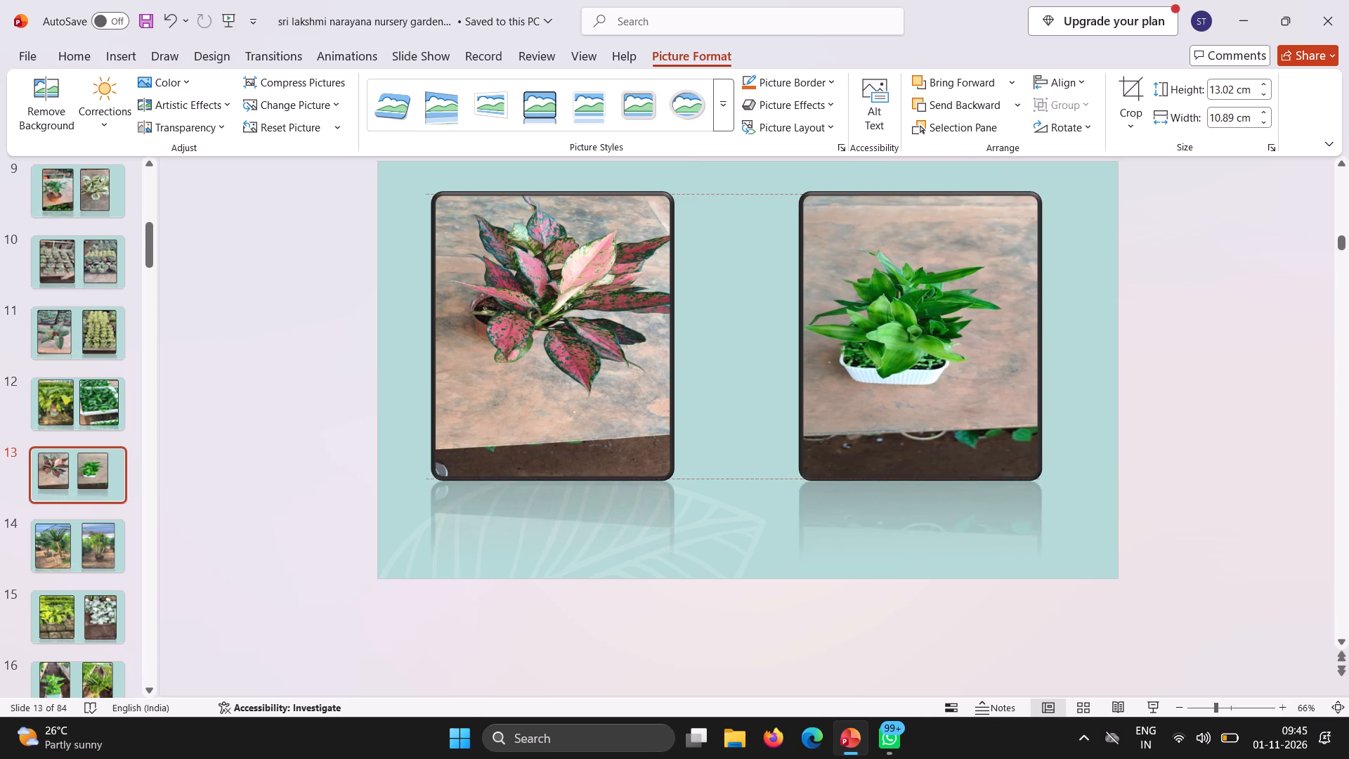
{"action": "left_click_drag", "start_coordinate": [995, 333], "coordinate": [975, 332]}
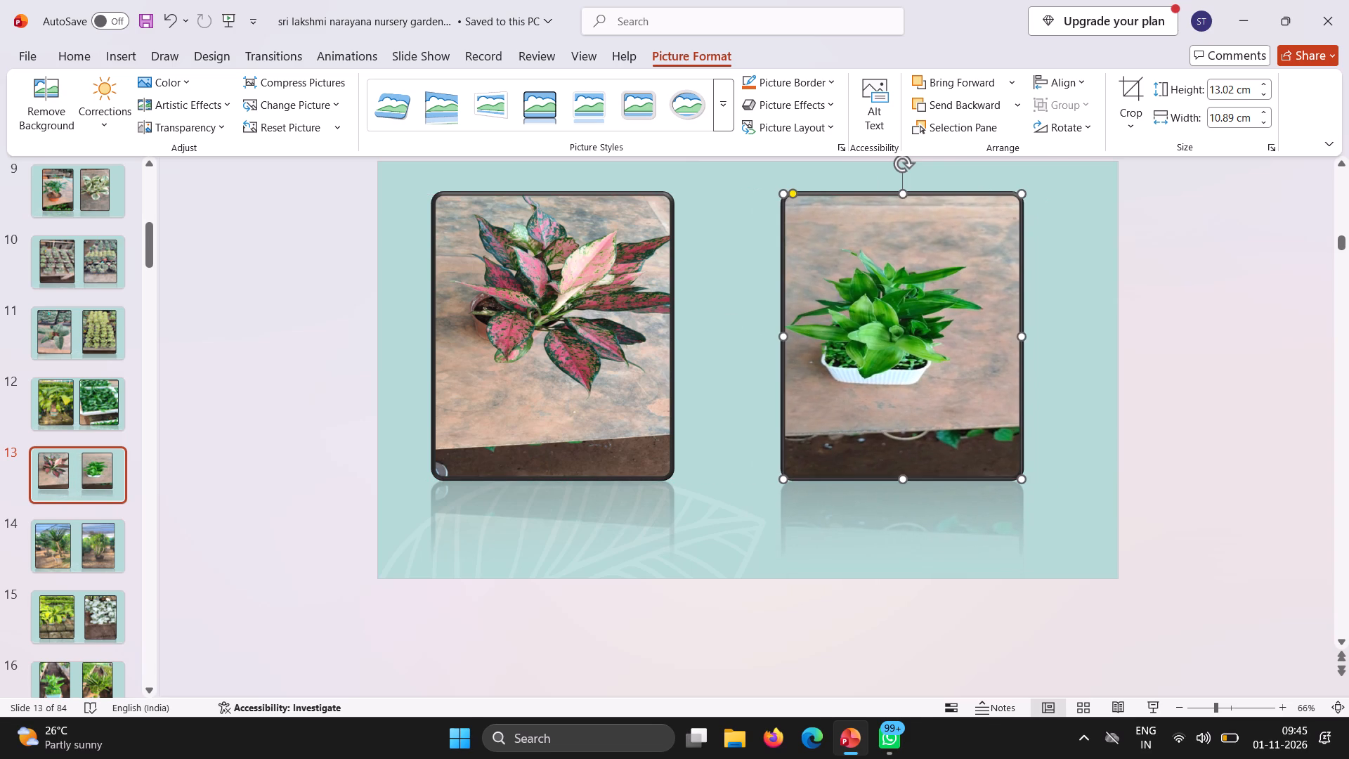
Shift the pink-leaved plant photo slightly right on slide 13, keeping it level with the green plant photo.
{"action": "left_click_drag", "start_coordinate": [613, 306], "coordinate": [625, 299]}
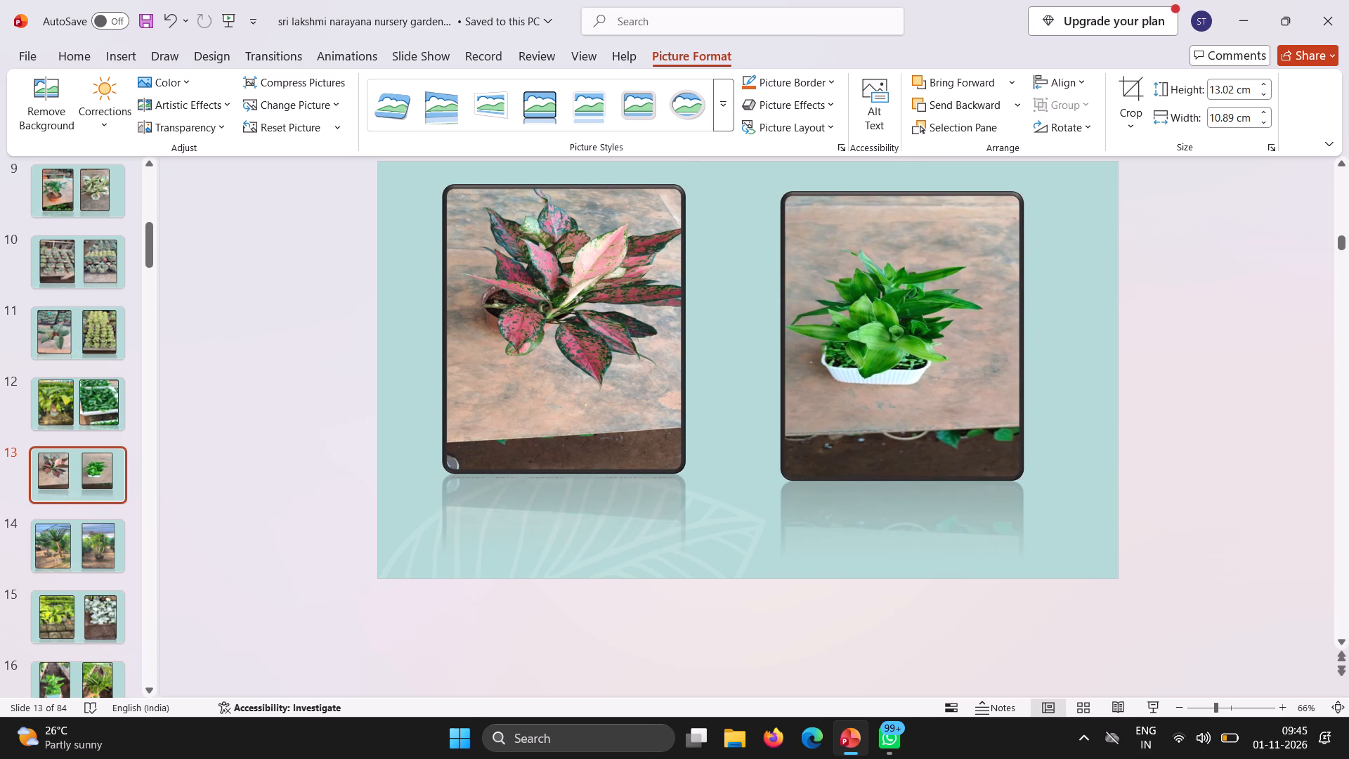
{"action": "left_click_drag", "start_coordinate": [625, 299], "coordinate": [628, 310]}
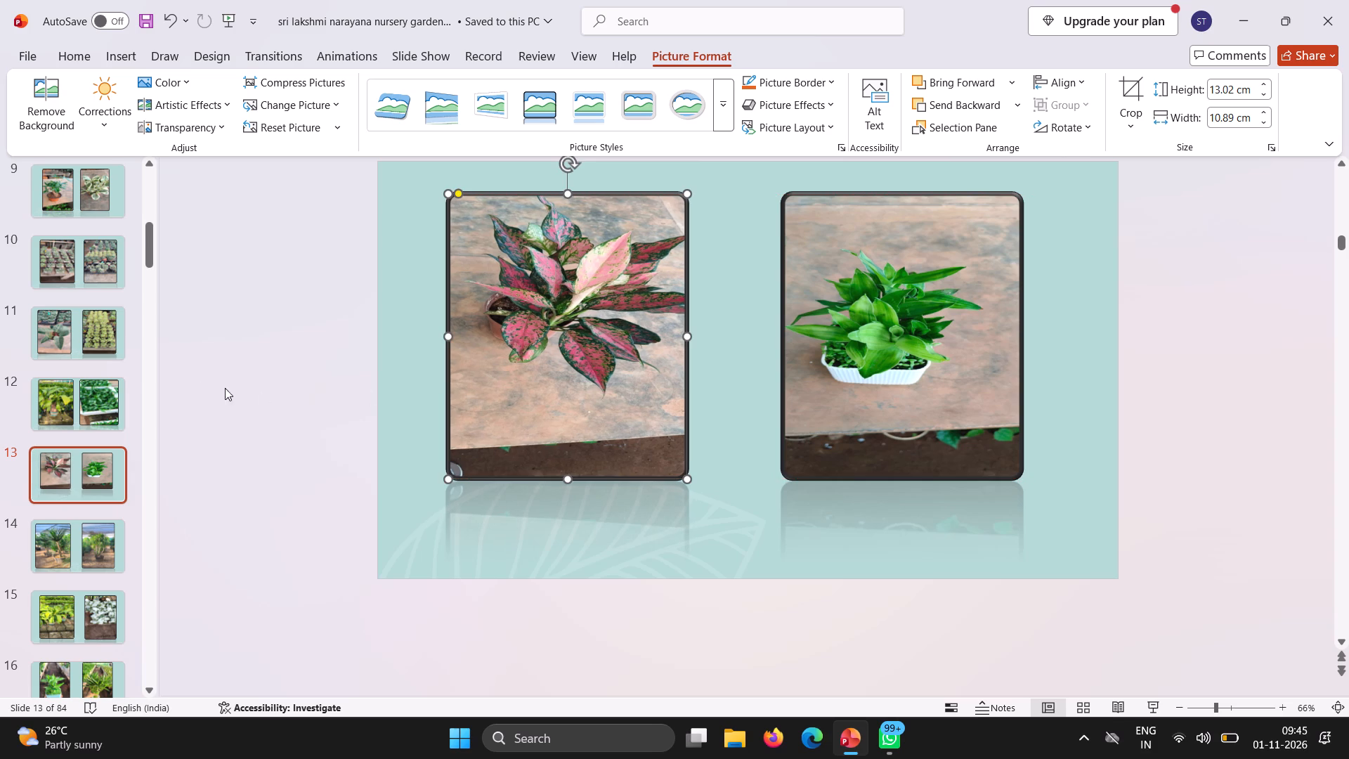
Insert a new slide between slides 11 and 12.
{"action": "left_click", "coordinate": [107, 343]}
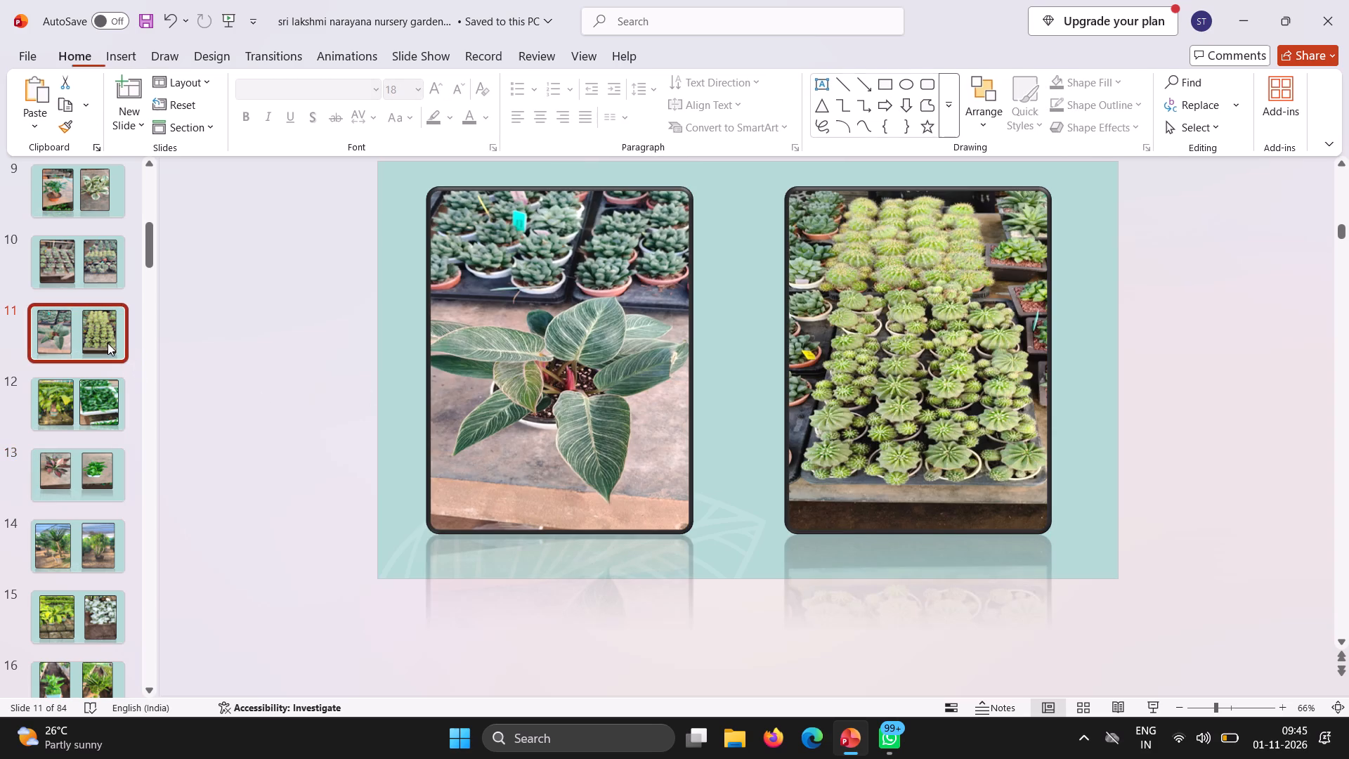
{"action": "left_click", "coordinate": [137, 349]}
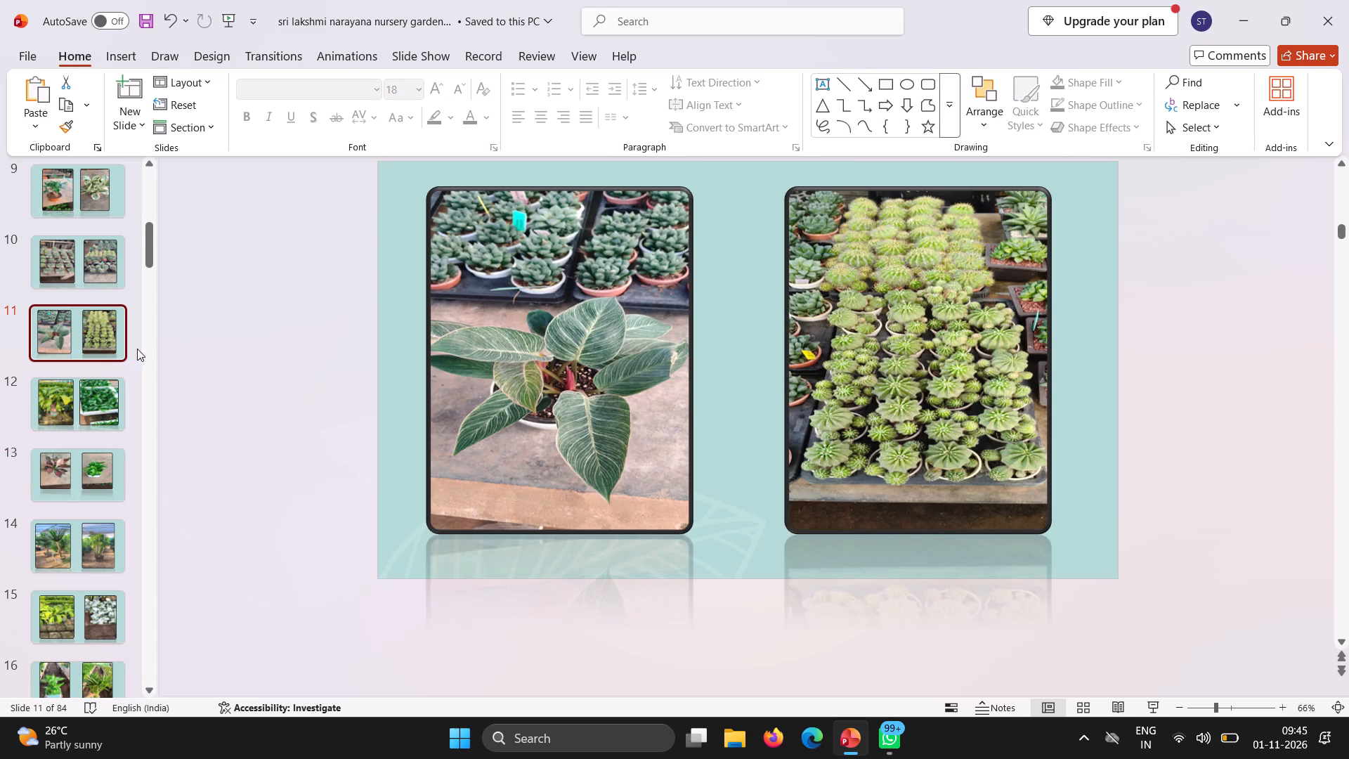
{"action": "key", "text": "Return"}
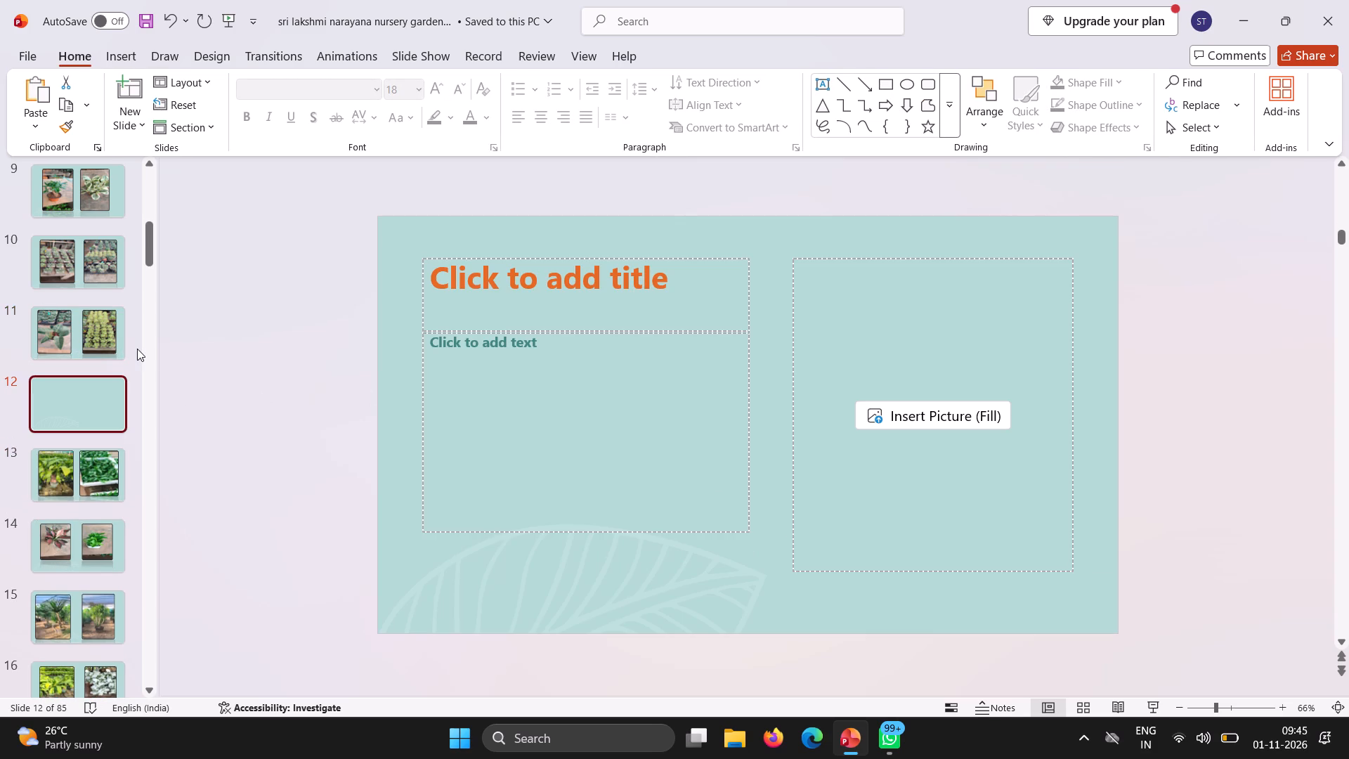
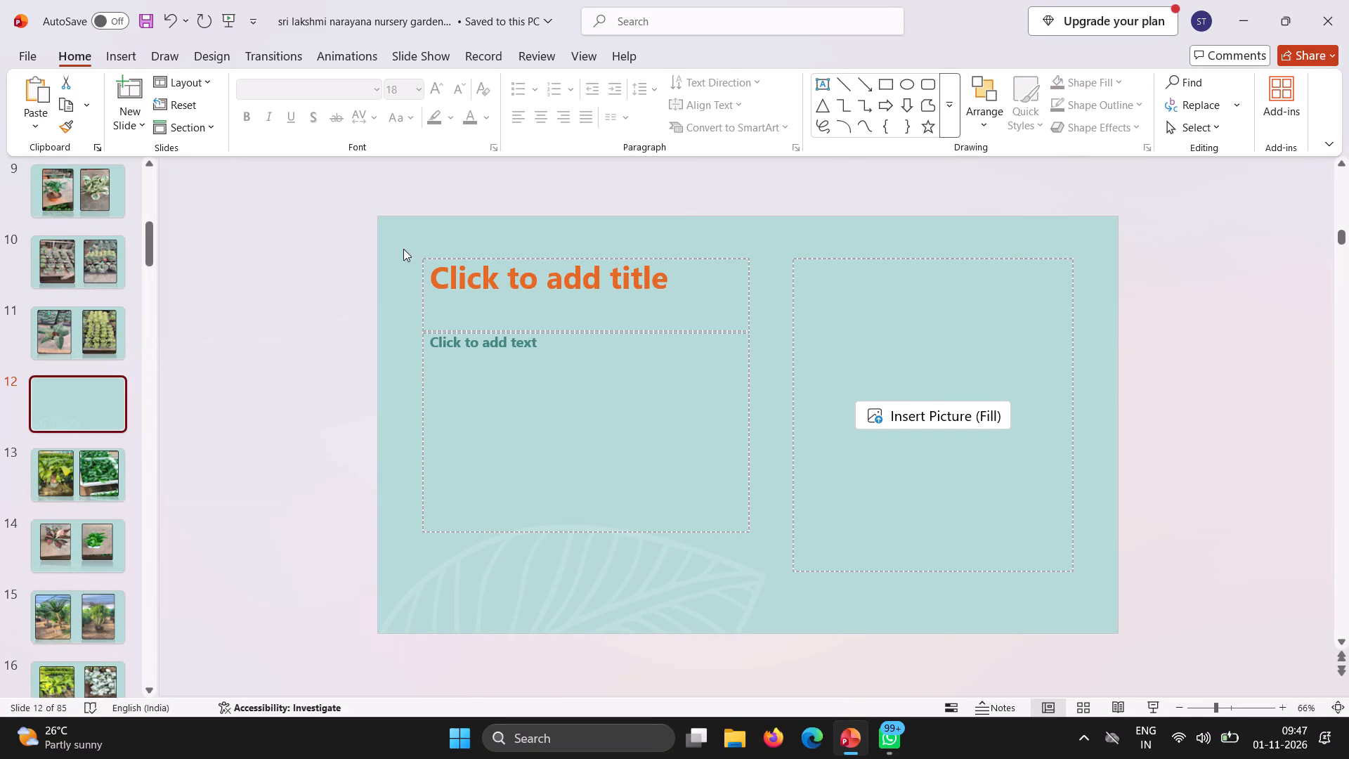
Cut the title, text and picture placeholders from slide 12, leaving only the background.
{"action": "left_click", "coordinate": [424, 243]}
{"action": "left_click", "coordinate": [436, 259]}
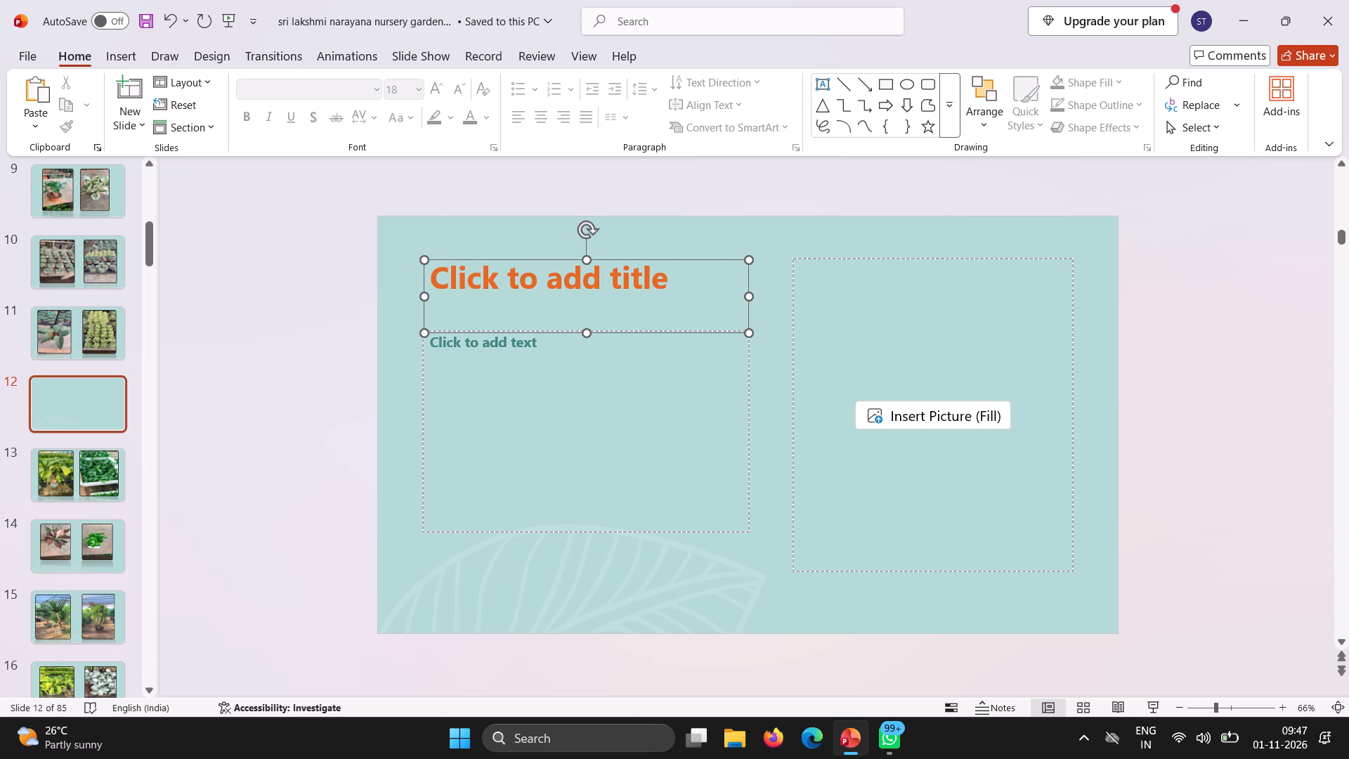
{"action": "right_click", "coordinate": [436, 259]}
{"action": "left_click", "coordinate": [478, 280]}
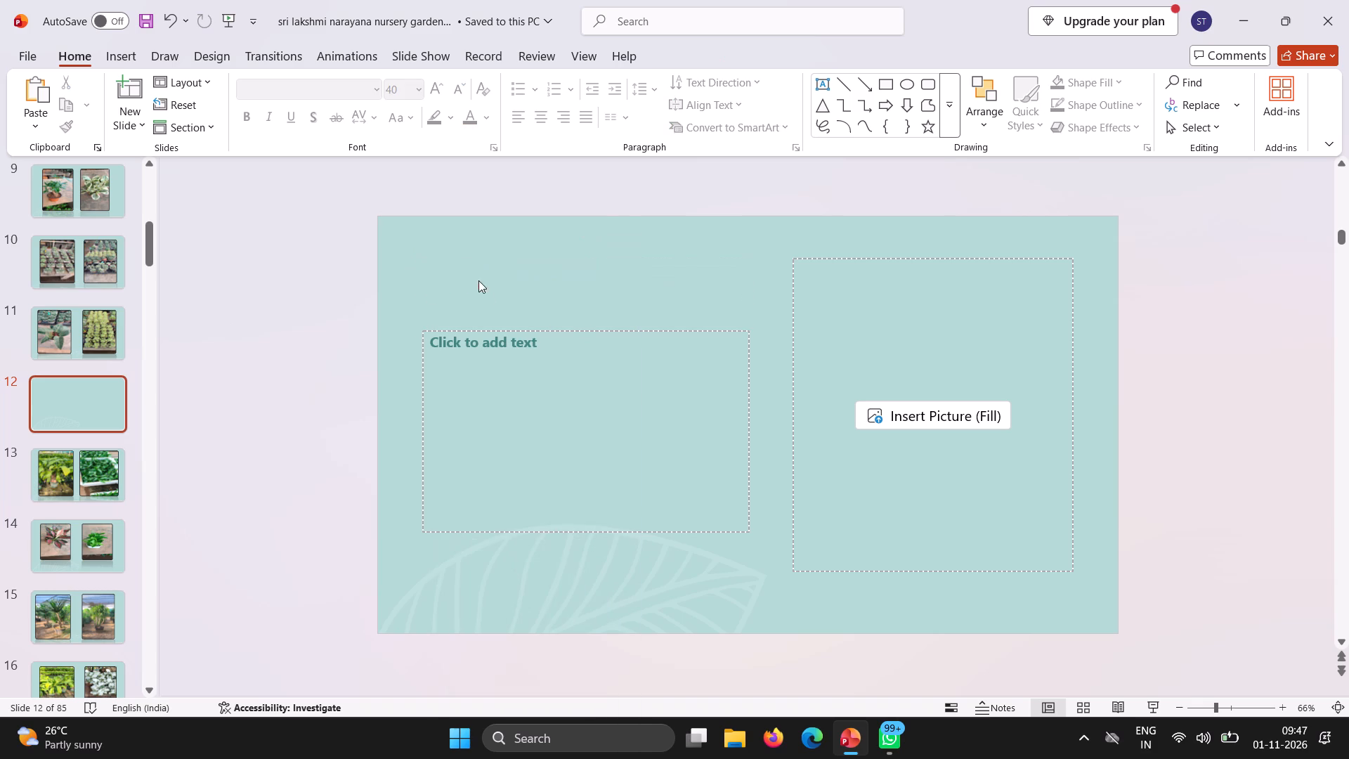
{"action": "right_click", "coordinate": [519, 330]}
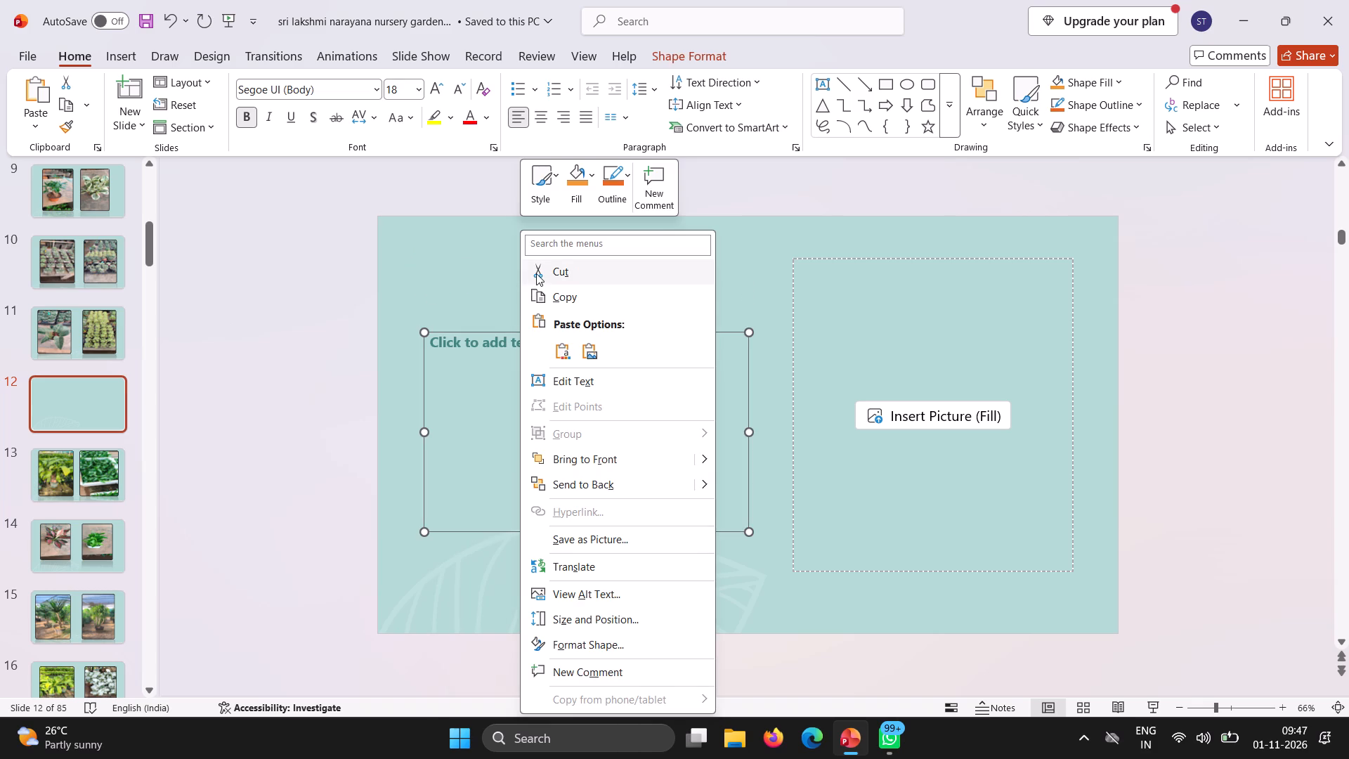
{"action": "left_click", "coordinate": [536, 273]}
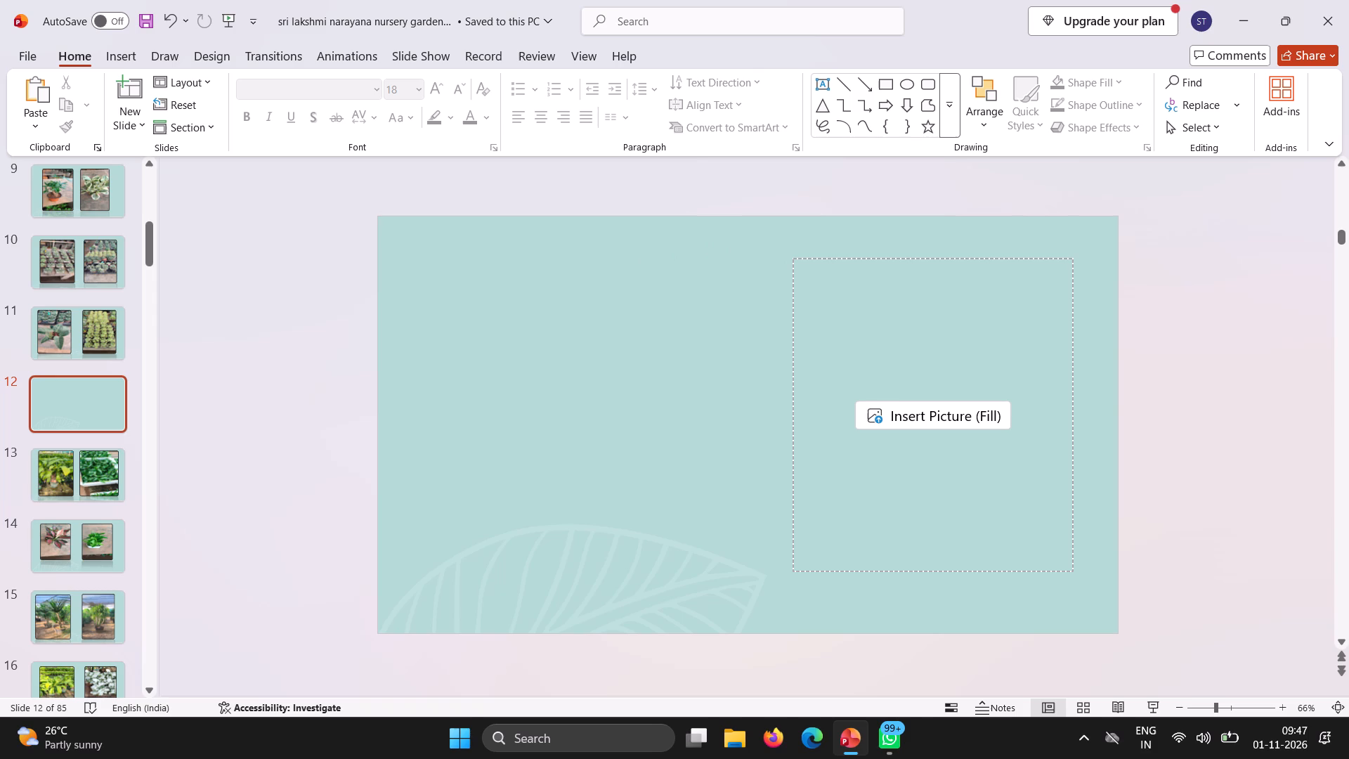
{"action": "right_click", "coordinate": [821, 260]}
{"action": "left_click", "coordinate": [859, 268]}
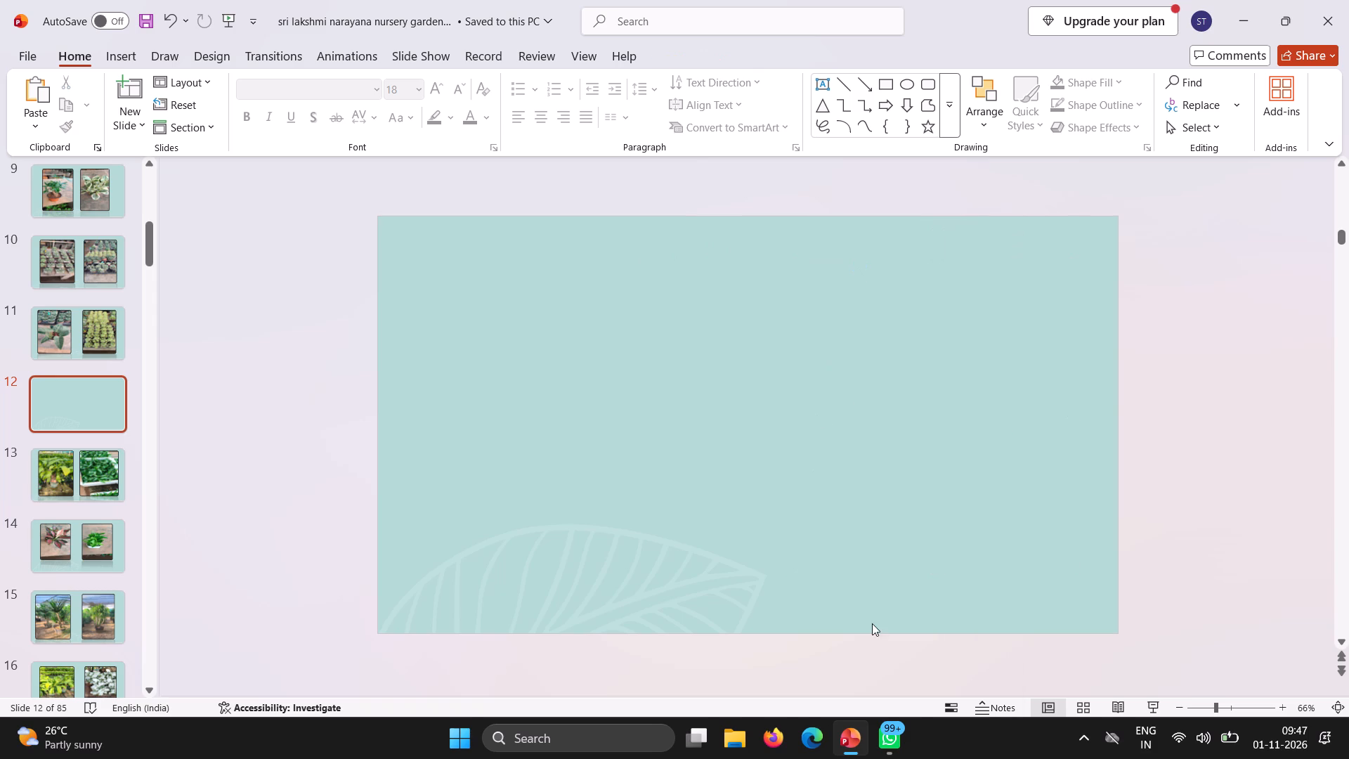
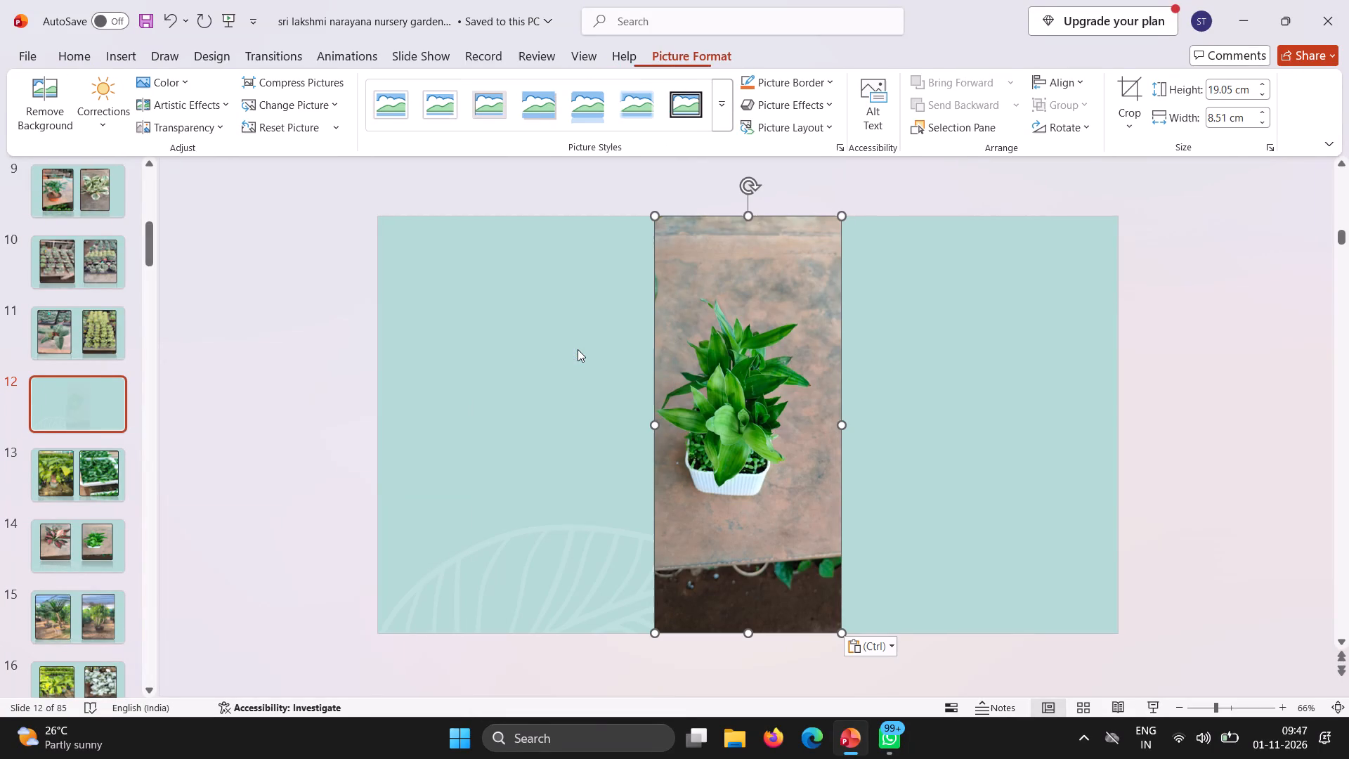
Apply the black rounded-frame picture style with a reflection to the potted plant photo on slide 12.
{"action": "left_click_drag", "start_coordinate": [722, 117], "coordinate": [538, 251]}
{"action": "left_click", "coordinate": [538, 251]}
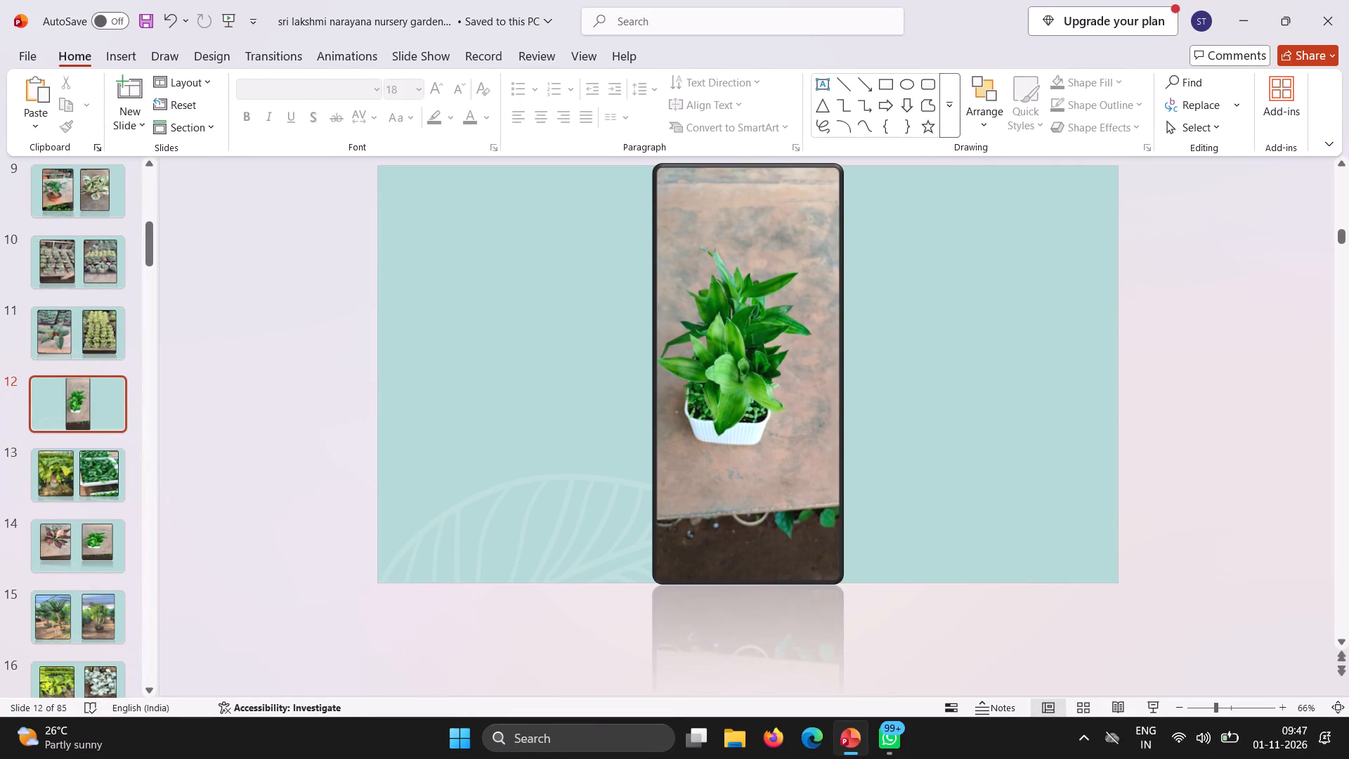
Place the framed plant photo on the left half of slide 12 and resize it to 14.82 cm high by 11.28 cm wide.
{"action": "left_click_drag", "start_coordinate": [726, 207], "coordinate": [543, 246]}
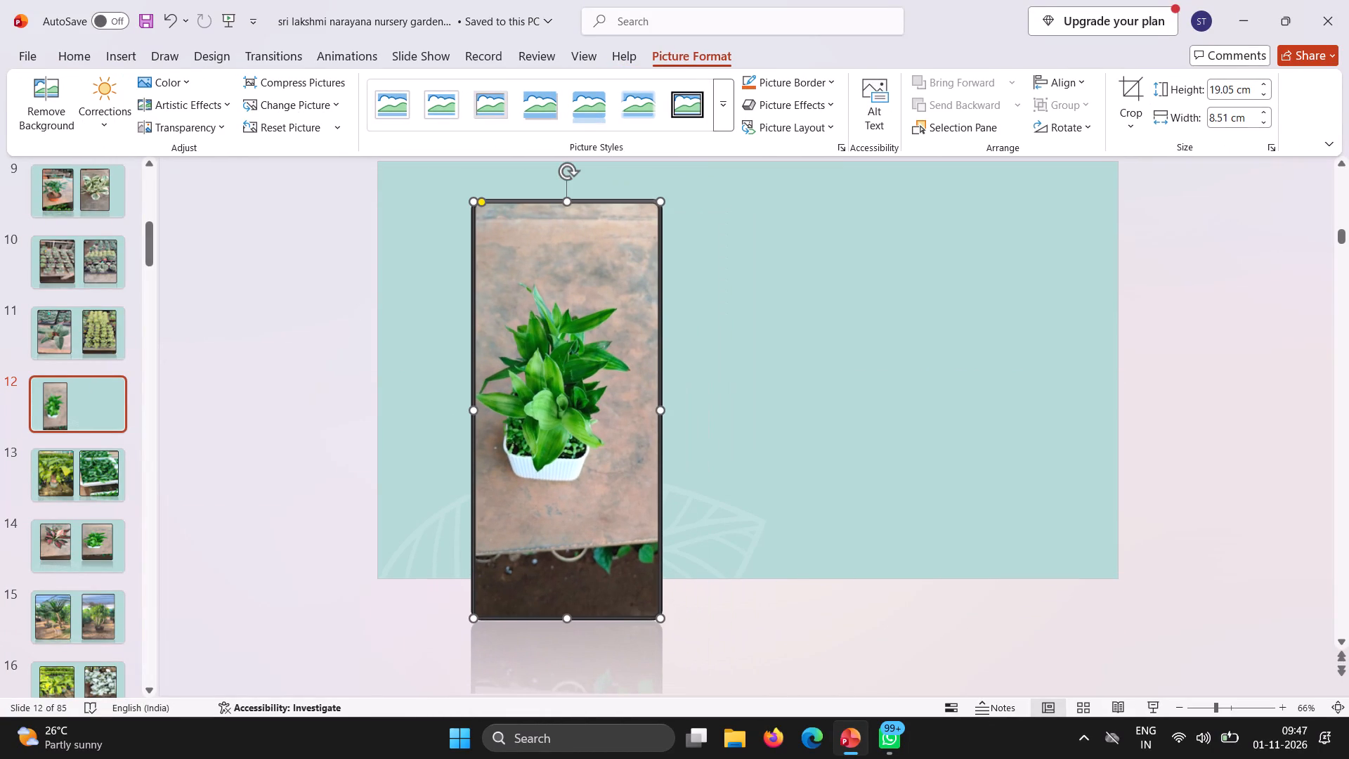
{"action": "left_click_drag", "start_coordinate": [564, 620], "coordinate": [564, 526]}
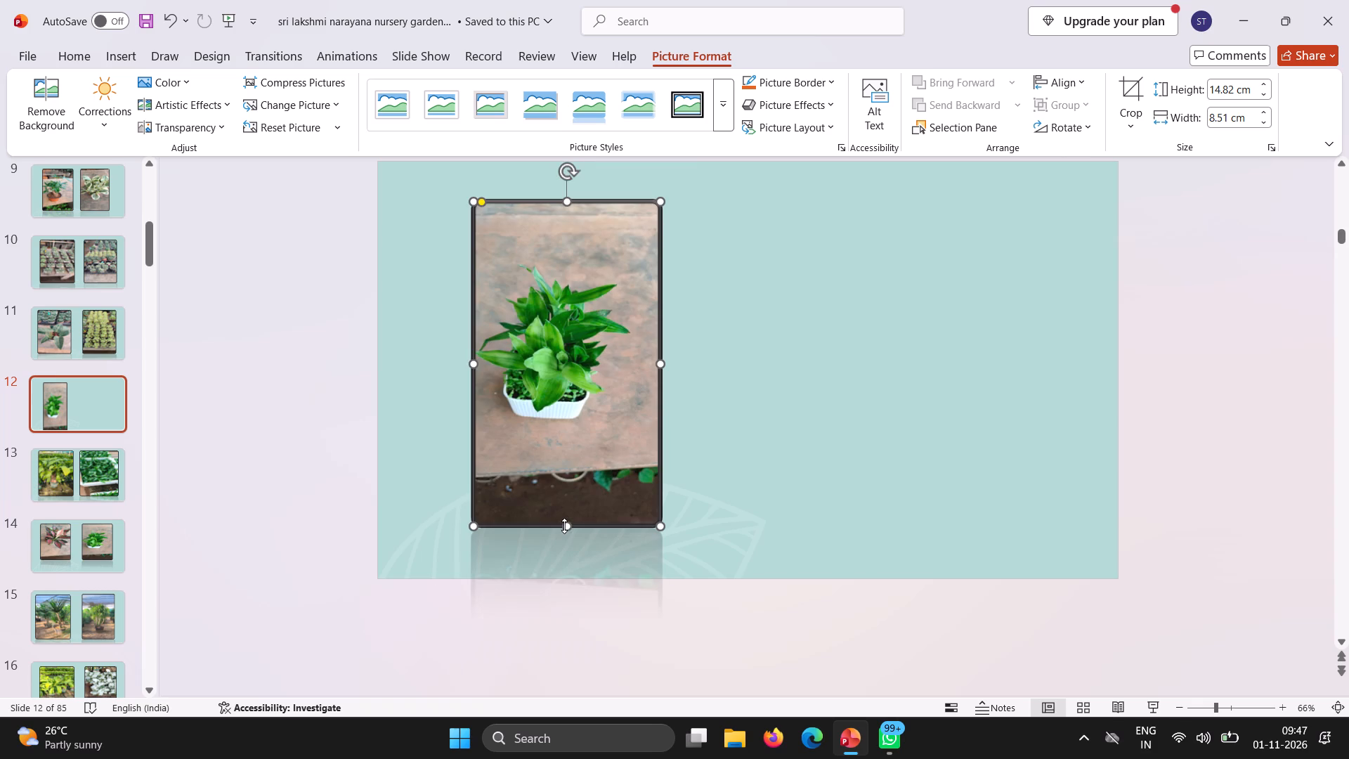
{"action": "left_click_drag", "start_coordinate": [573, 408], "coordinate": [568, 399]}
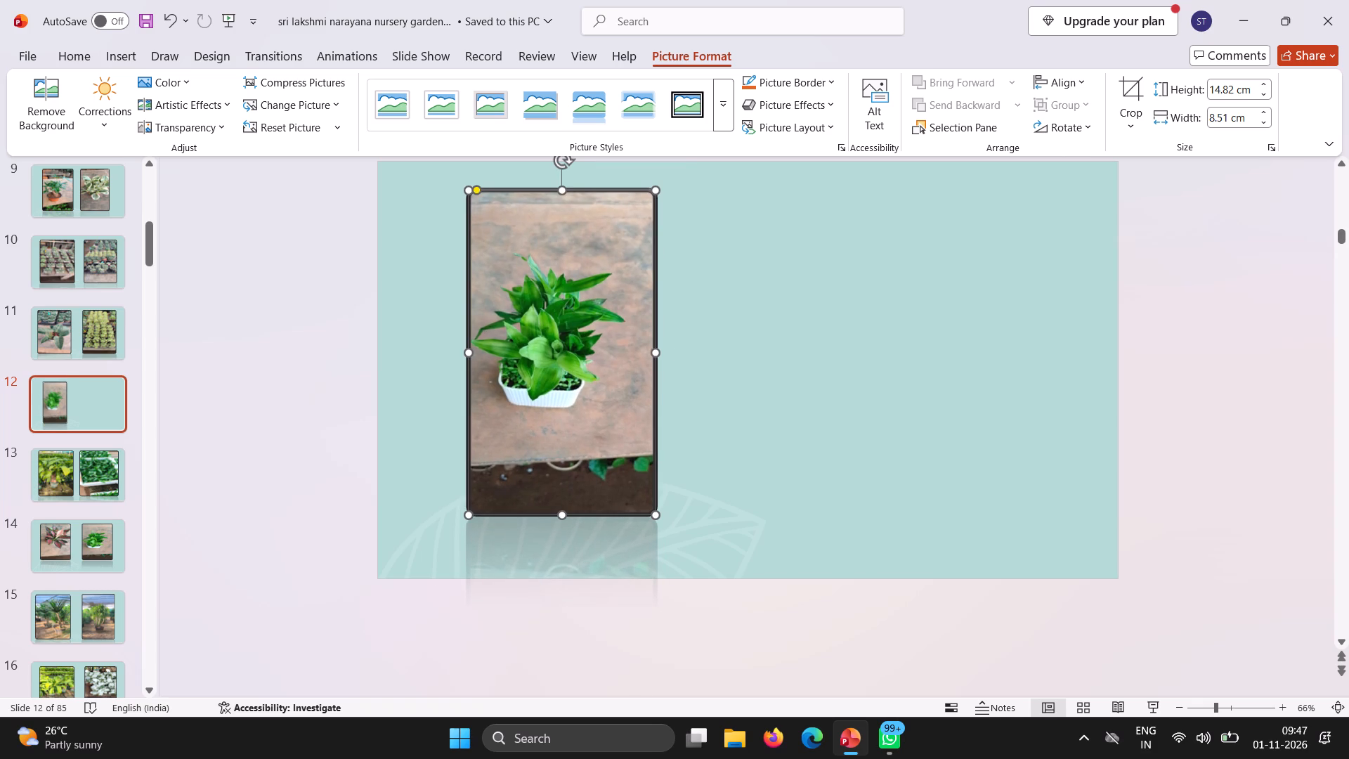
{"action": "left_click_drag", "start_coordinate": [656, 351], "coordinate": [713, 328]}
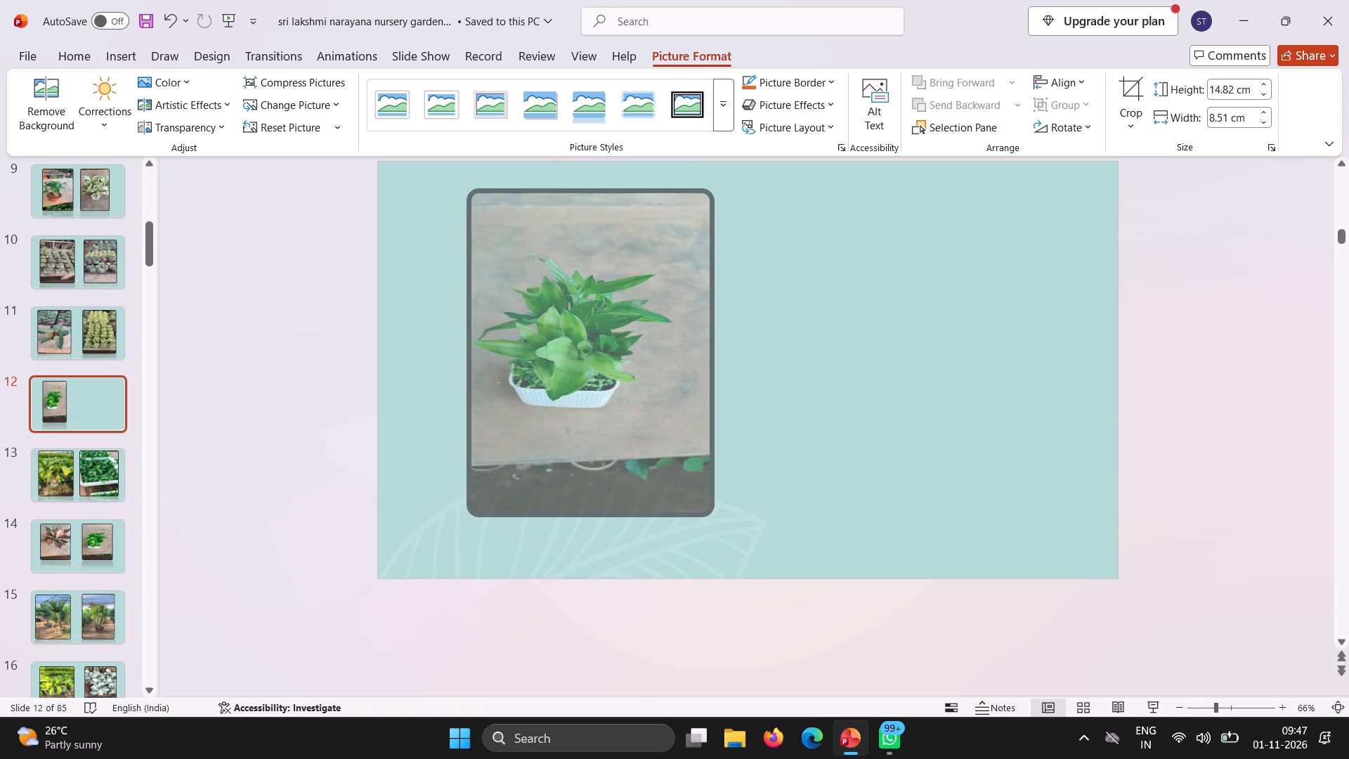
{"action": "left_click_drag", "start_coordinate": [713, 328], "coordinate": [715, 328]}
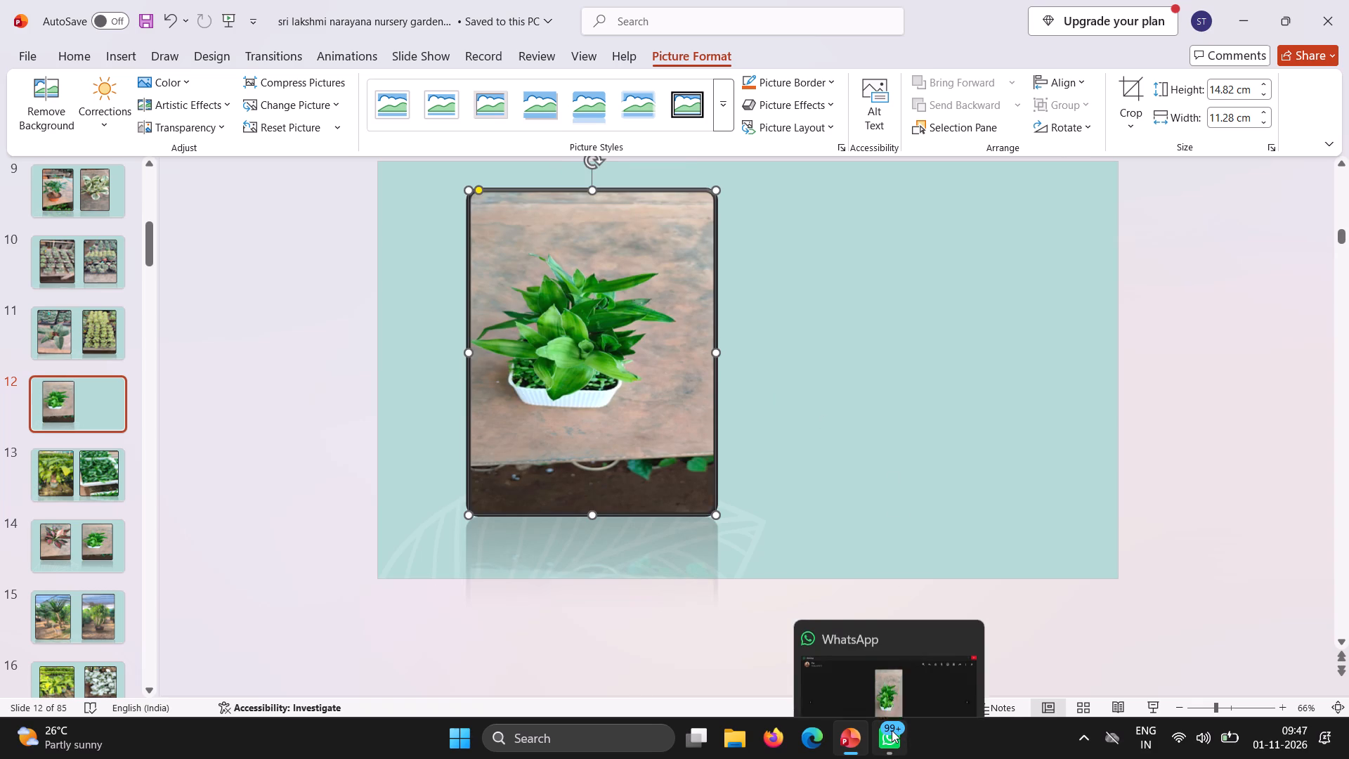
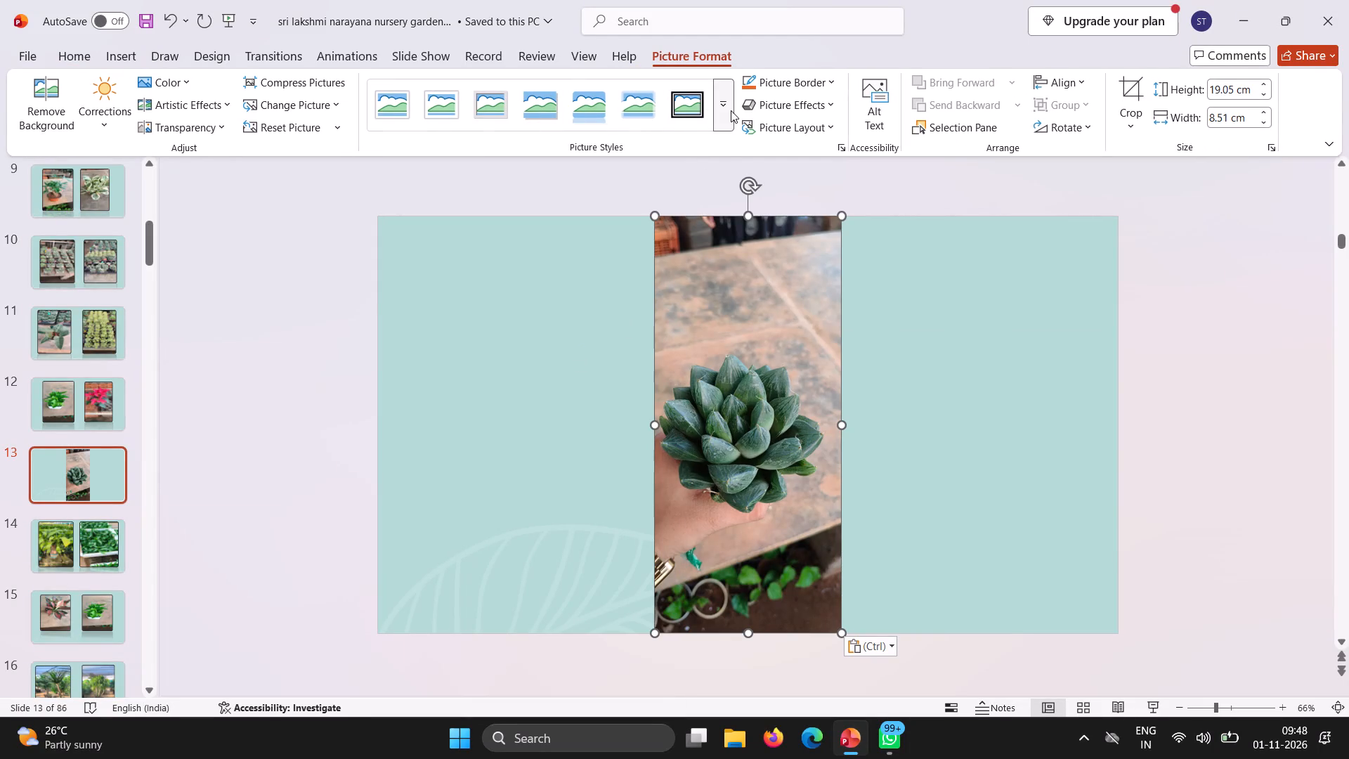
Apply the black rounded-frame picture style with a reflection to the succulent photo on slide 13.
{"action": "left_click_drag", "start_coordinate": [731, 110], "coordinate": [535, 264]}
{"action": "left_click", "coordinate": [535, 264]}
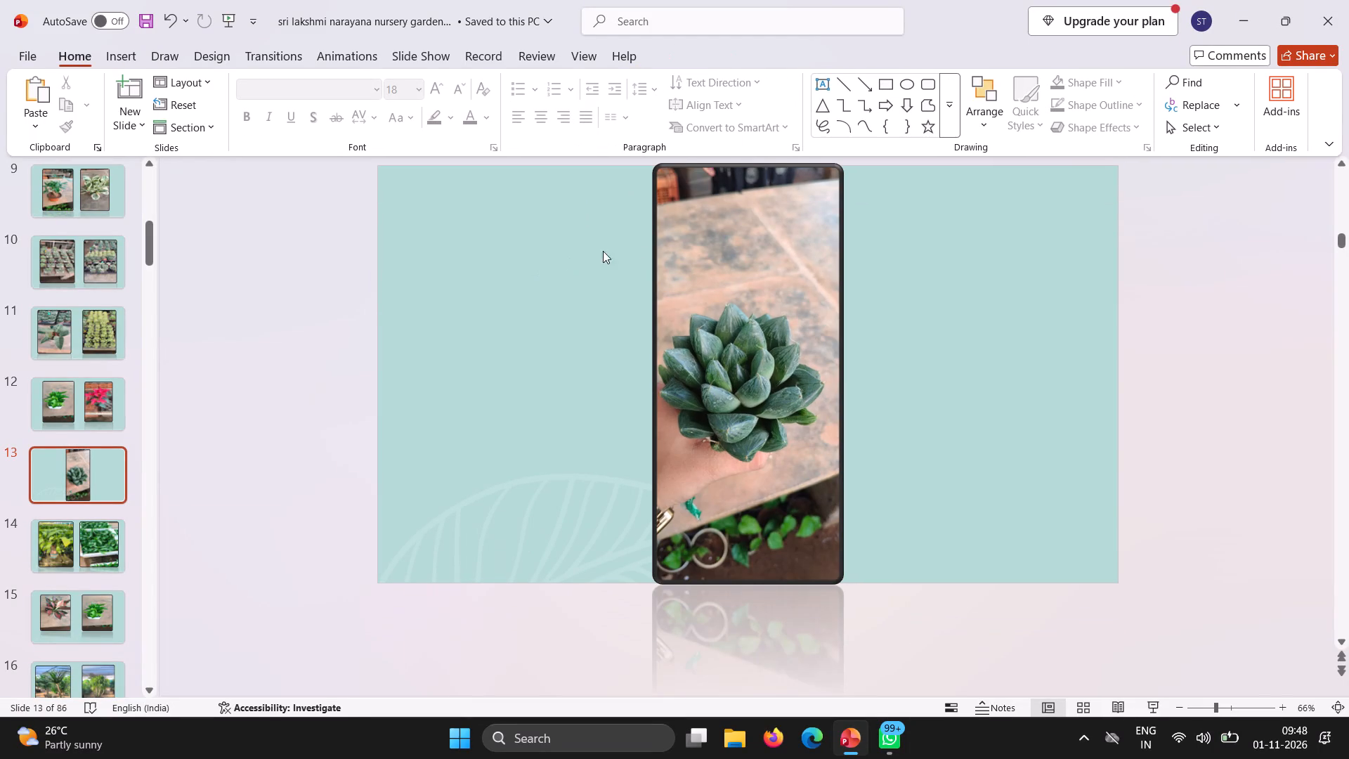
Shorten the framed succulent photo from its top edge, place it on the left half of slide 13, and widen it to match the deck.
{"action": "left_click", "coordinate": [722, 198]}
{"action": "left_click_drag", "start_coordinate": [748, 166], "coordinate": [757, 257]}
{"action": "left_click_drag", "start_coordinate": [743, 355], "coordinate": [535, 276]}
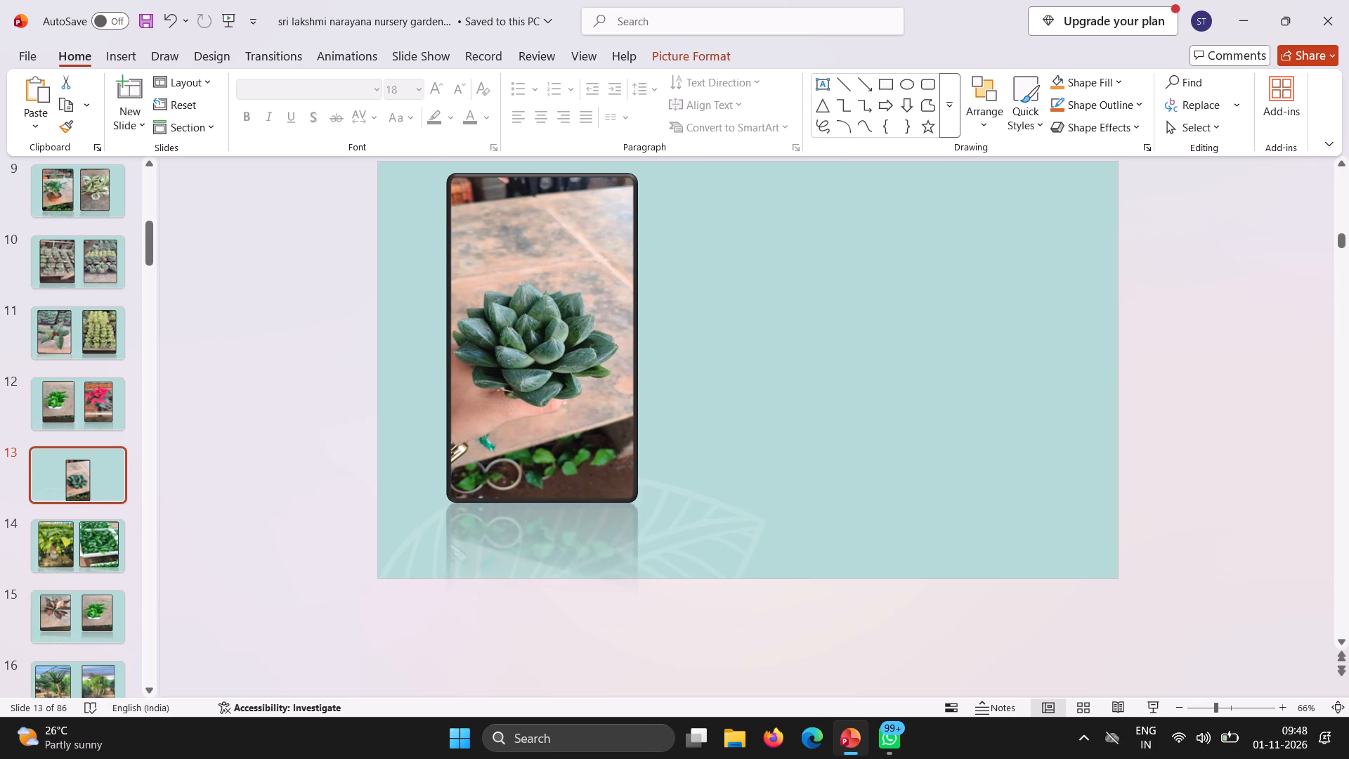
{"action": "left_click_drag", "start_coordinate": [535, 276], "coordinate": [554, 309]}
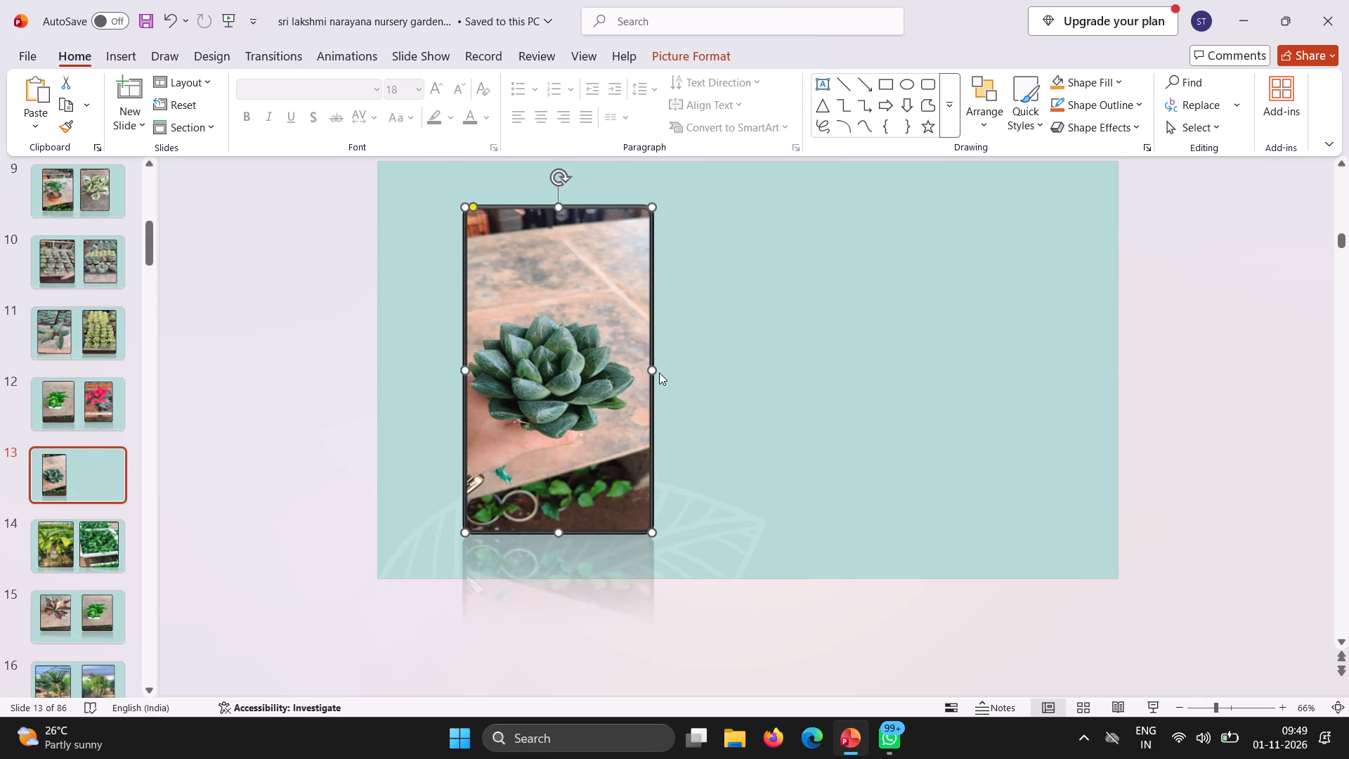
{"action": "left_click_drag", "start_coordinate": [654, 368], "coordinate": [720, 355]}
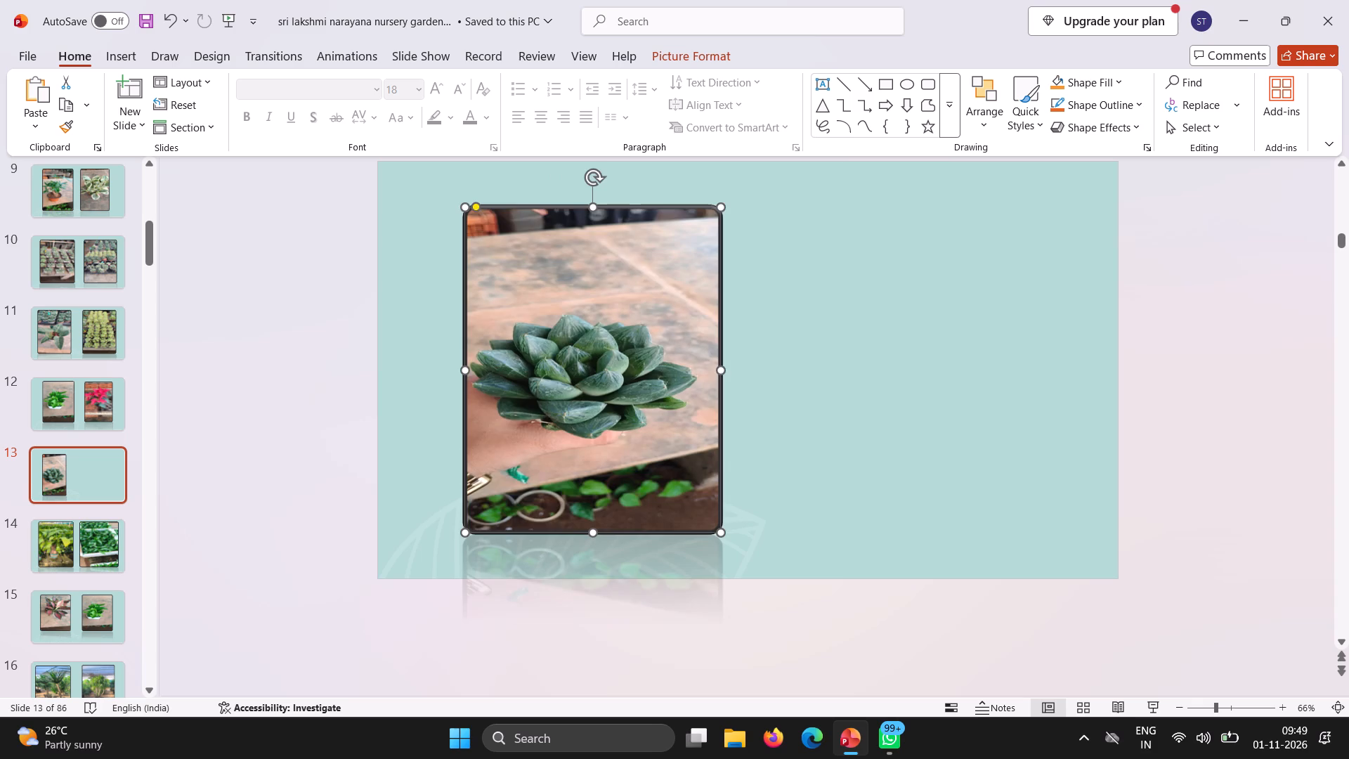
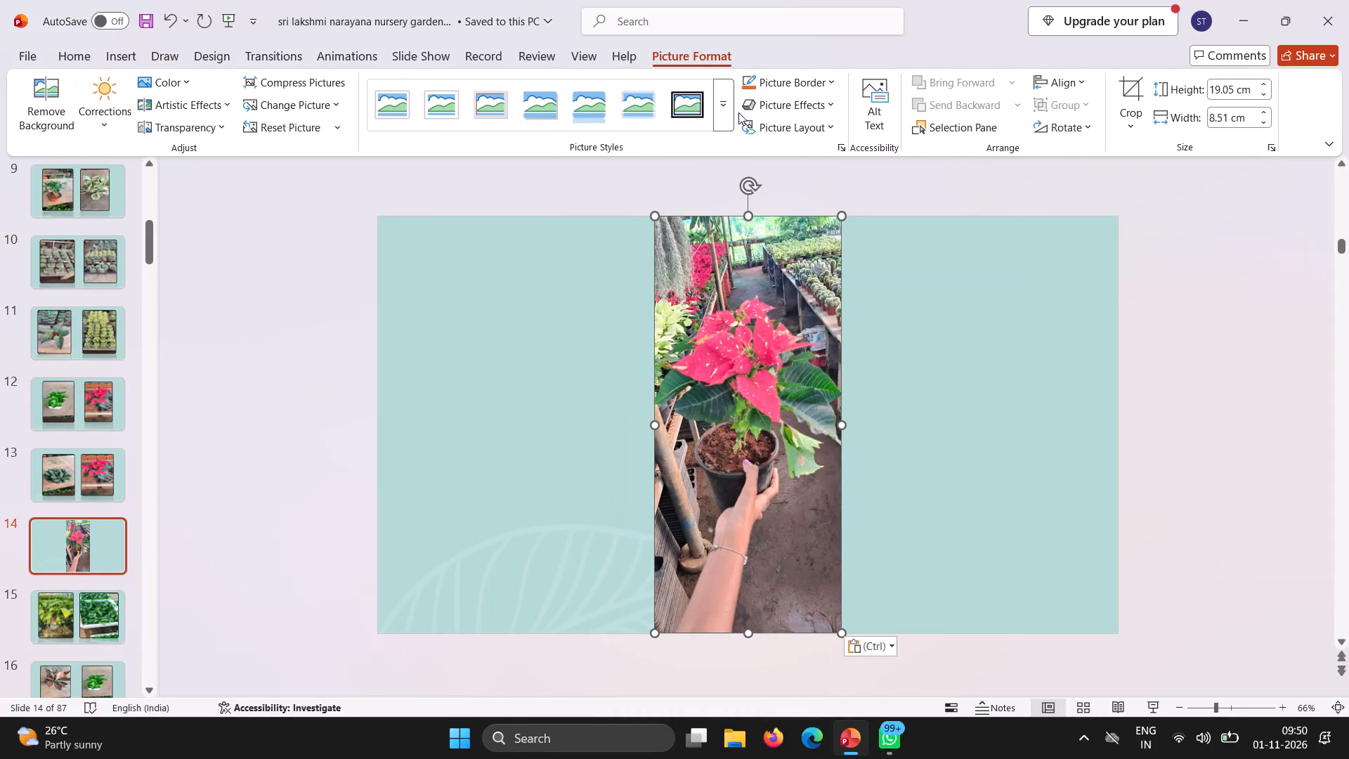
Apply the black rounded-frame picture style with a reflection to the poinsettia photo on slide 14.
{"action": "left_click_drag", "start_coordinate": [737, 112], "coordinate": [734, 112]}
{"action": "left_click_drag", "start_coordinate": [734, 112], "coordinate": [719, 105]}
{"action": "left_click_drag", "start_coordinate": [719, 105], "coordinate": [531, 247]}
{"action": "left_click", "coordinate": [531, 247]}
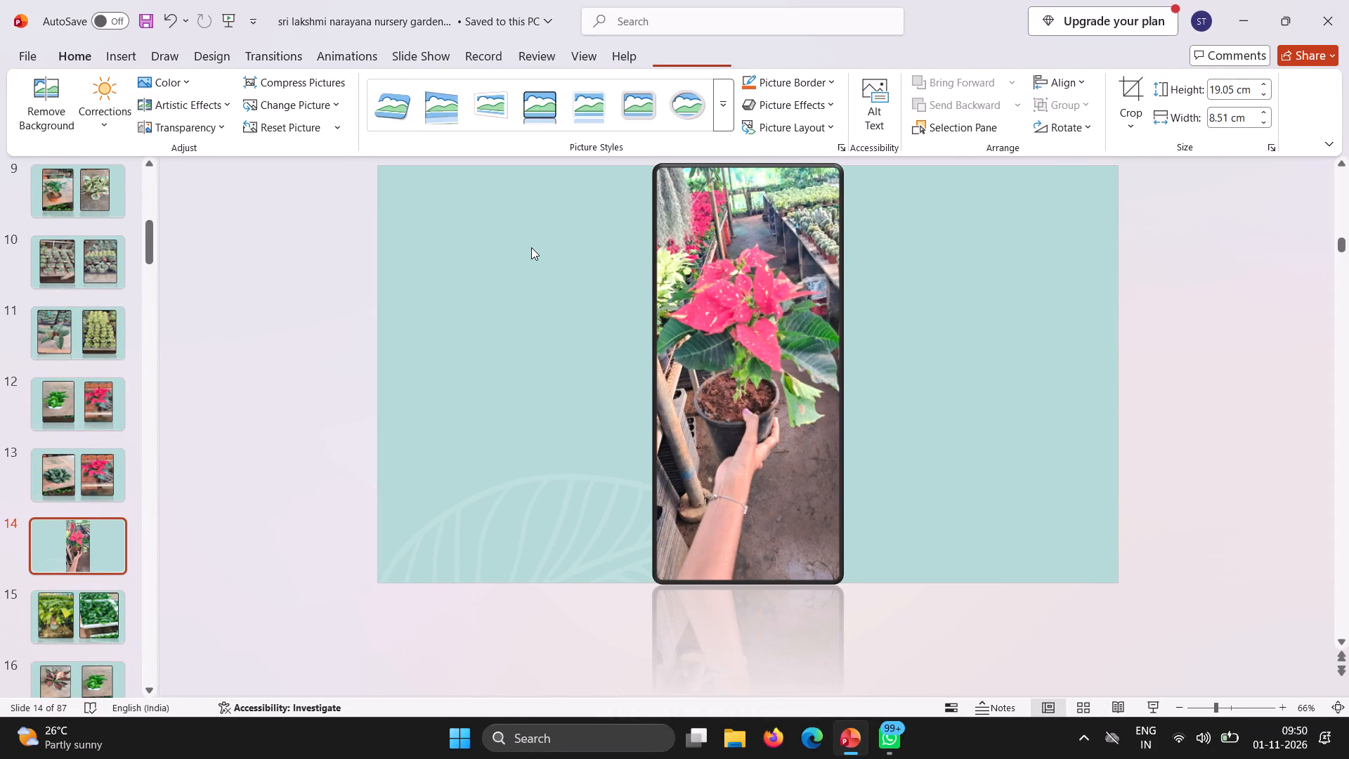
Shorten the framed poinsettia photo from its top edge to about 14.81 cm, place it on slide 14's left half, and widen it to about 11.37 cm.
{"action": "left_click", "coordinate": [750, 199]}
{"action": "left_click_drag", "start_coordinate": [747, 165], "coordinate": [756, 259]}
{"action": "left_click_drag", "start_coordinate": [739, 399], "coordinate": [575, 335]}
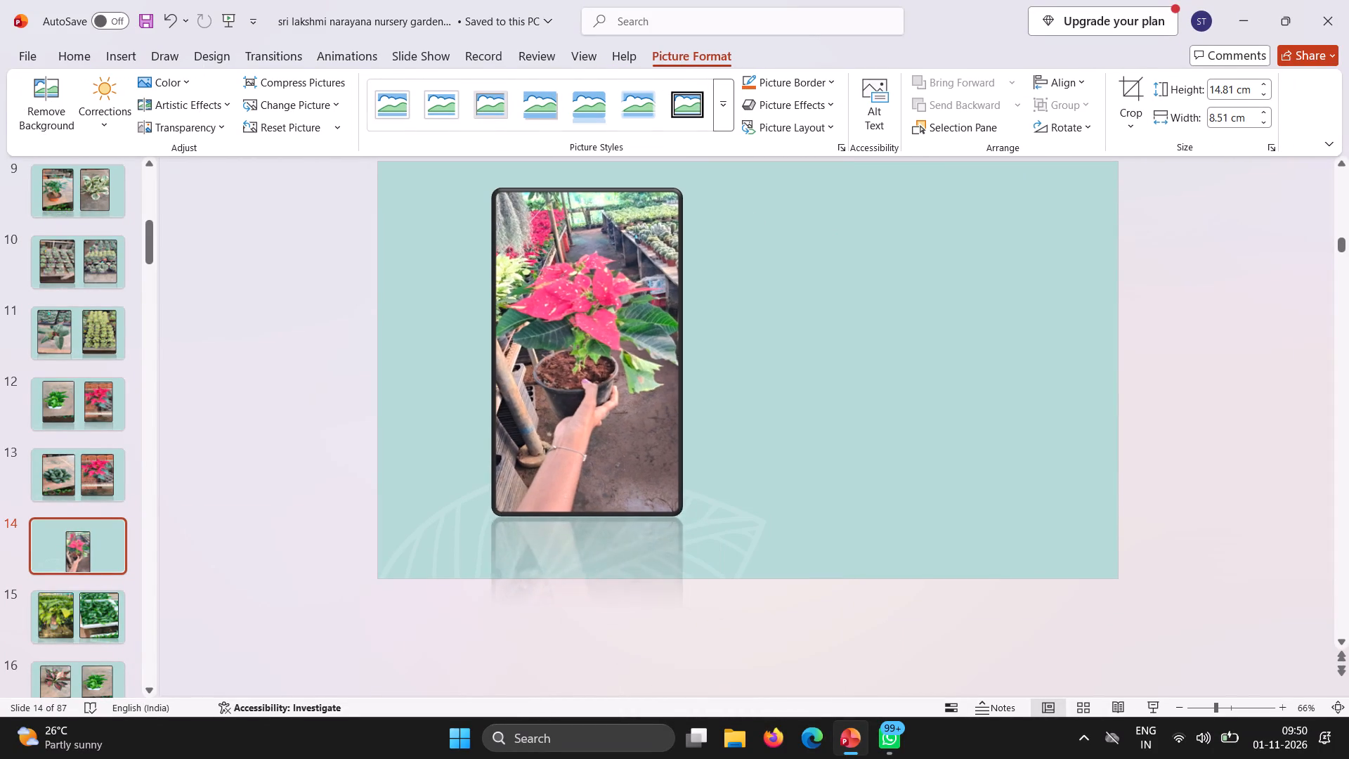
{"action": "left_click_drag", "start_coordinate": [575, 335], "coordinate": [528, 335]}
{"action": "left_click_drag", "start_coordinate": [633, 356], "coordinate": [639, 353]}
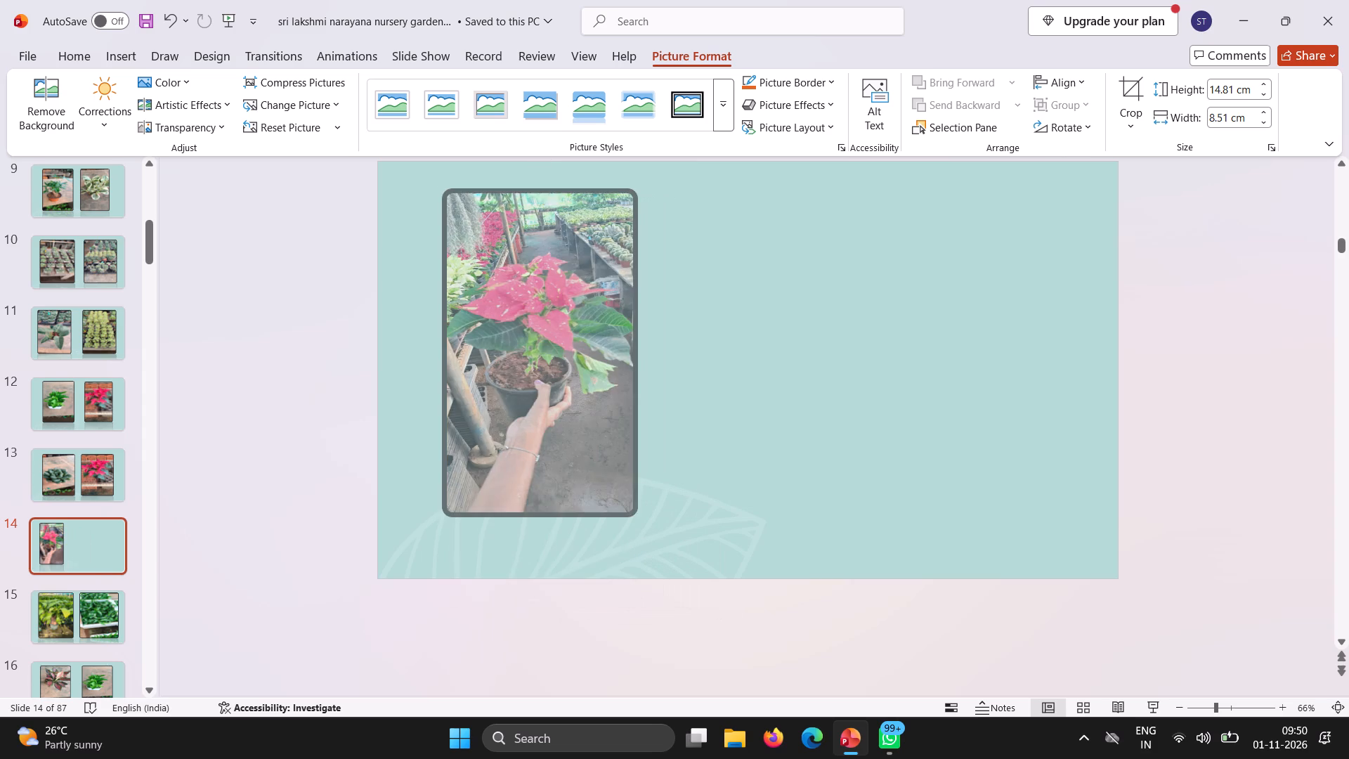
{"action": "left_click_drag", "start_coordinate": [639, 353], "coordinate": [696, 324]}
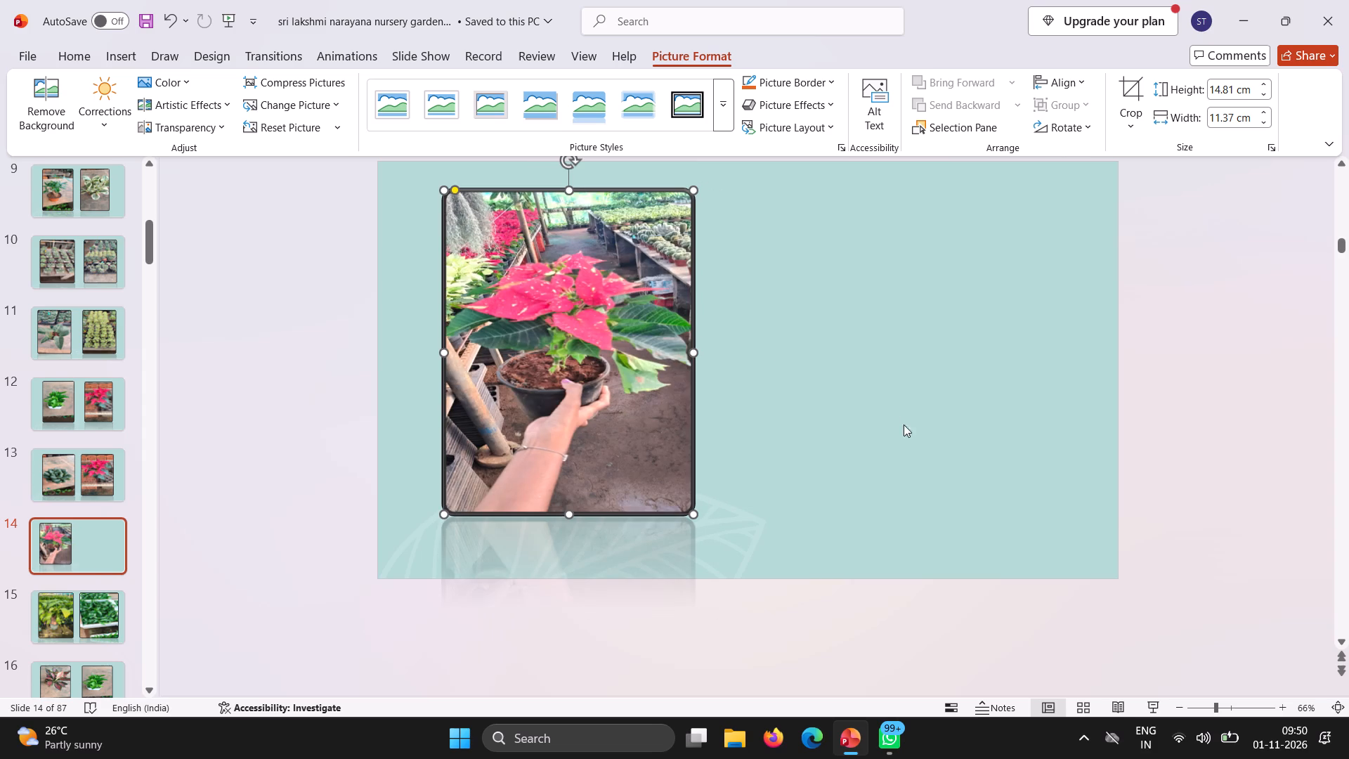
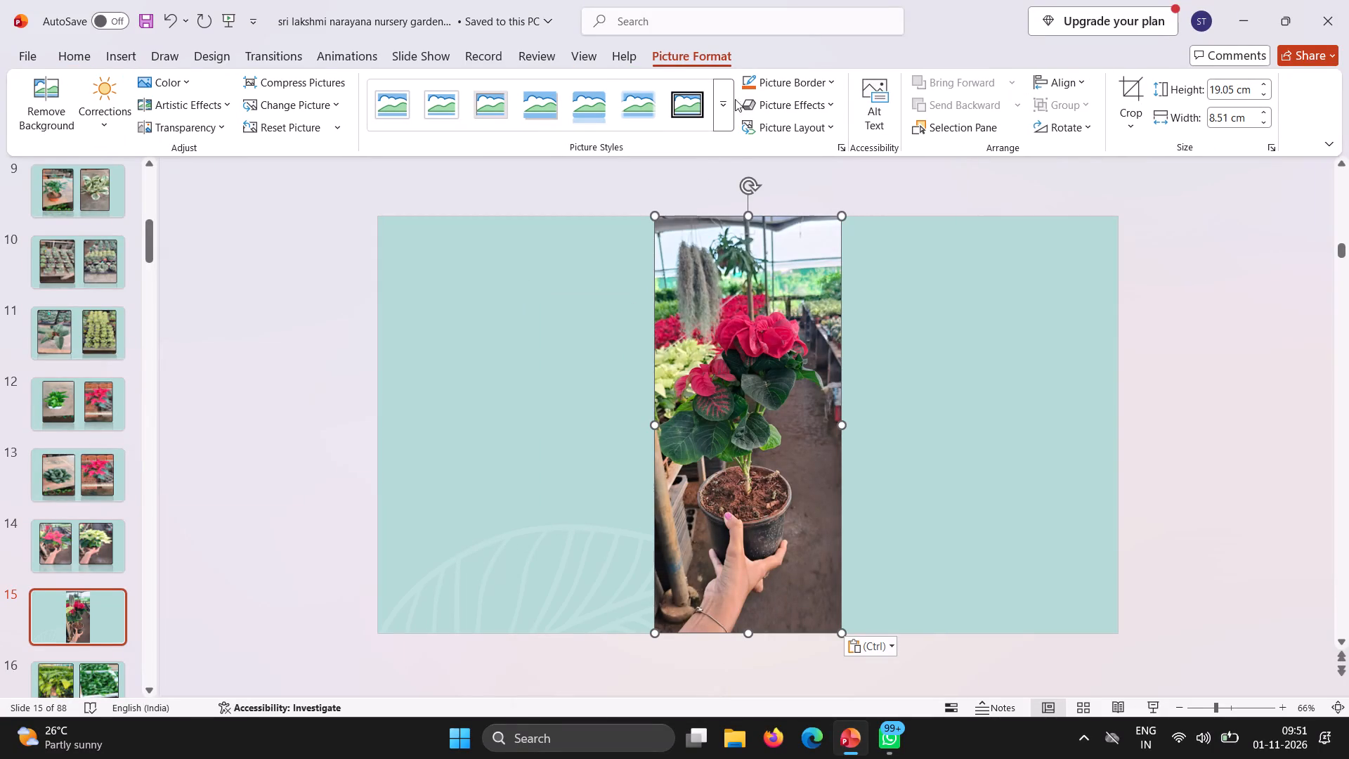
Apply the black rounded-frame picture style with a reflection to the red poinsettia photo on slide 15.
{"action": "left_click", "coordinate": [724, 110]}
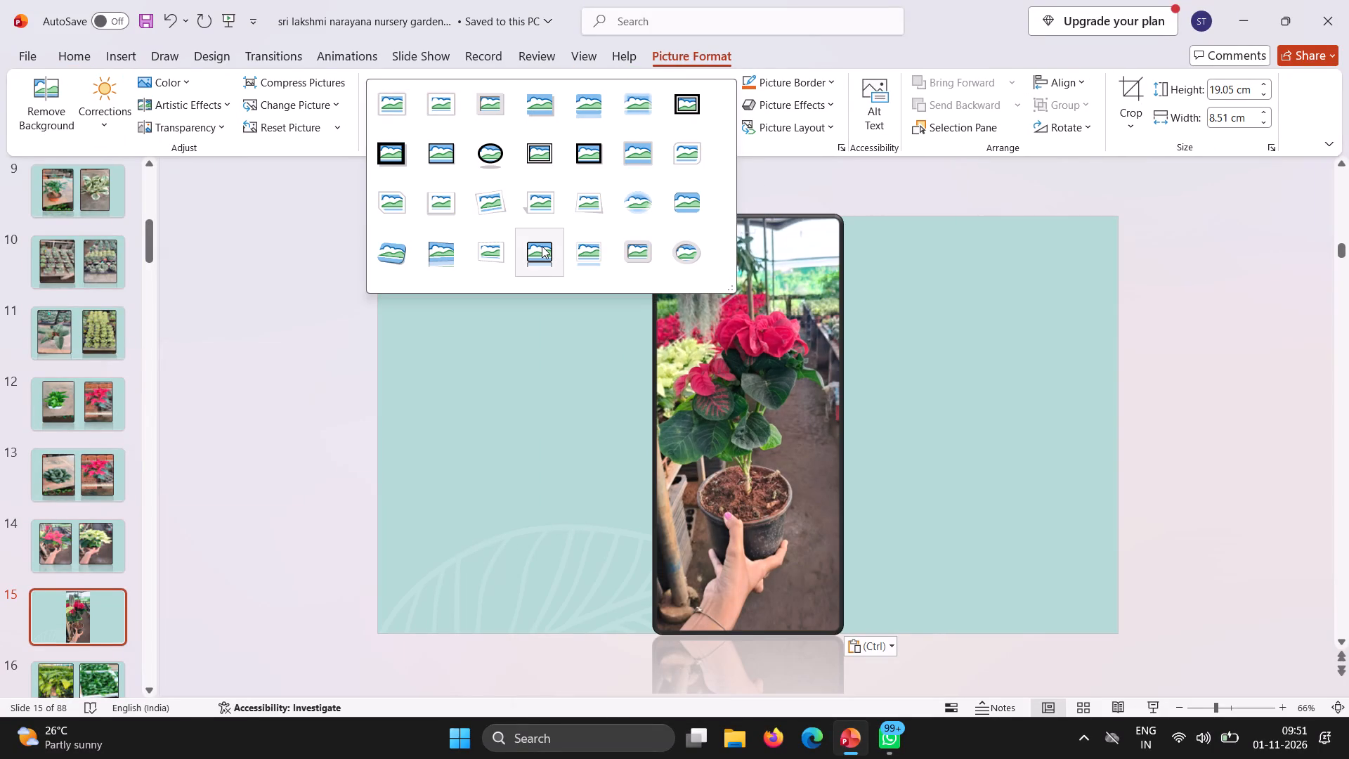
{"action": "left_click", "coordinate": [542, 246]}
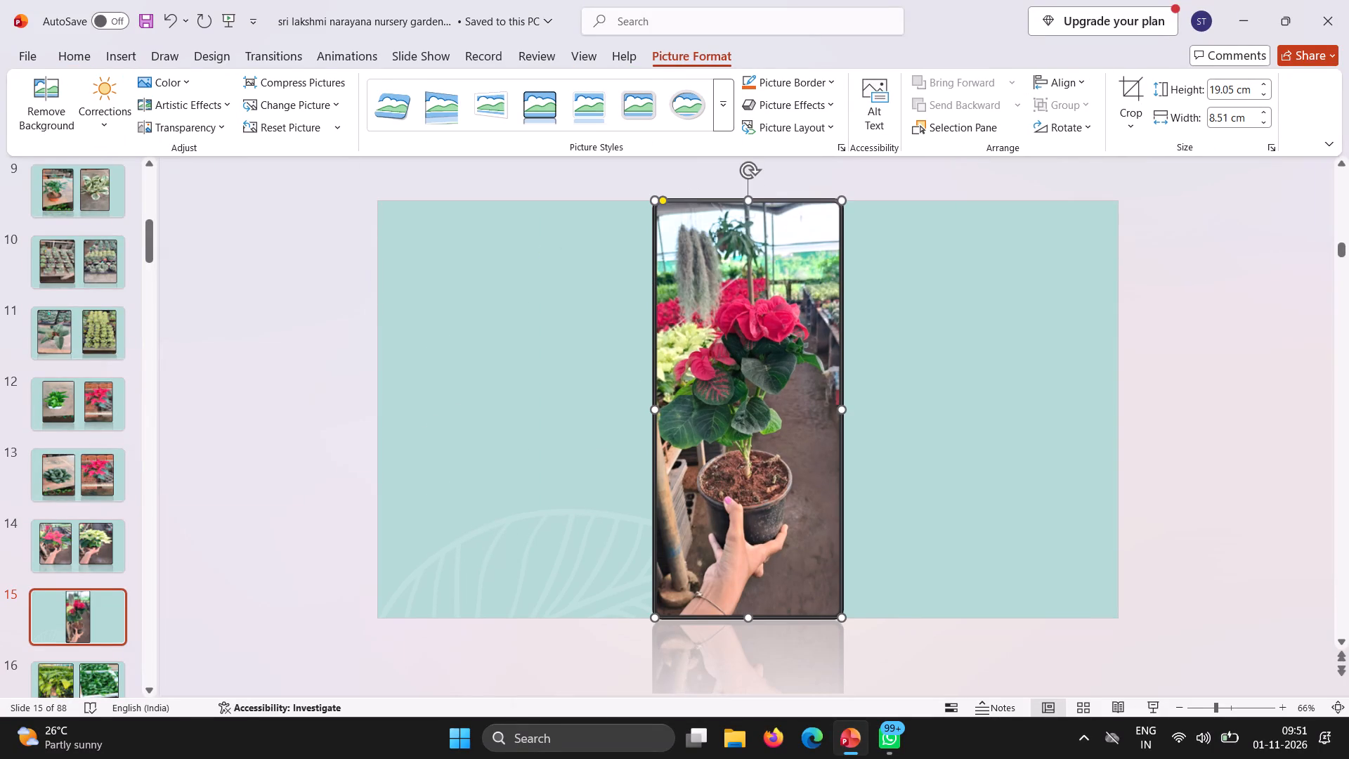
Shorten the framed poinsettia photo to about 15.82 cm high, place it on slide 15's left half, and widen it from its right edge.
{"action": "left_click_drag", "start_coordinate": [750, 195], "coordinate": [768, 269]}
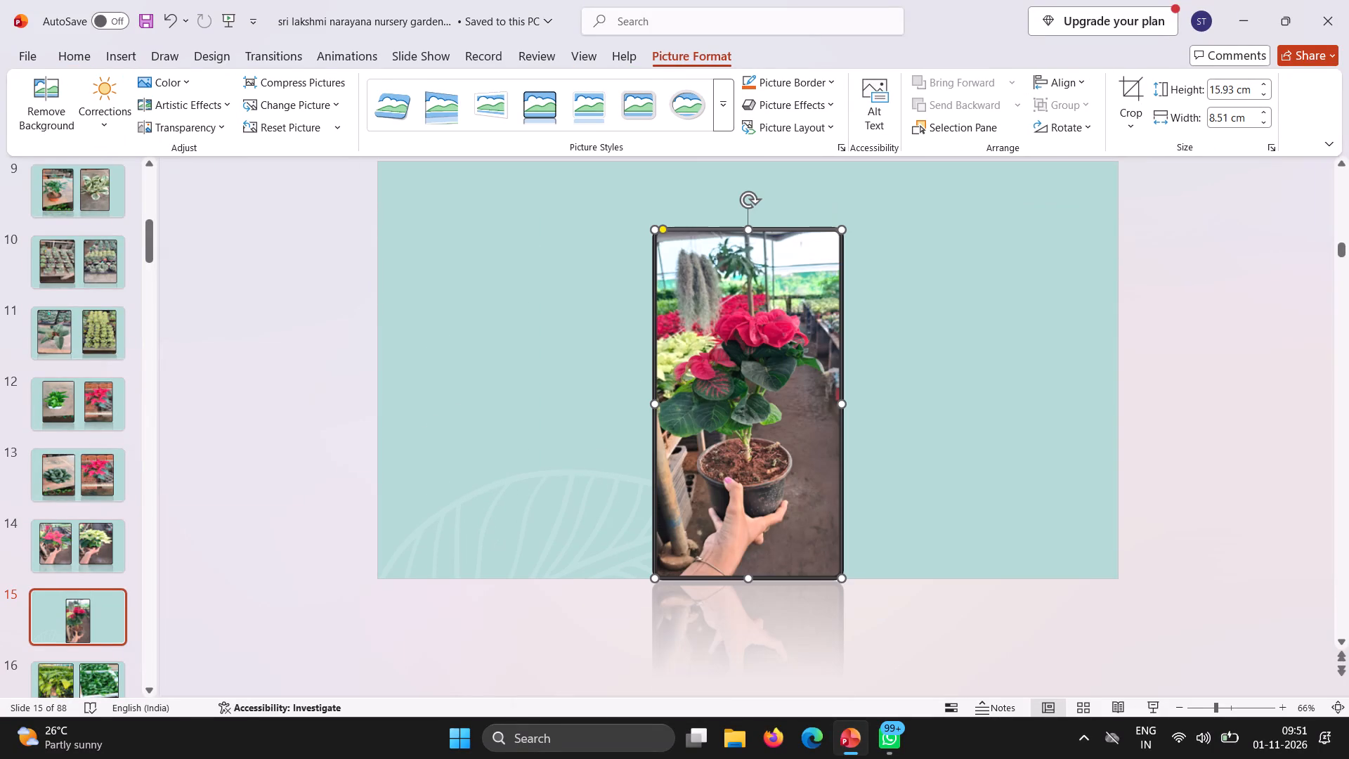
{"action": "left_click_drag", "start_coordinate": [767, 337], "coordinate": [567, 291]}
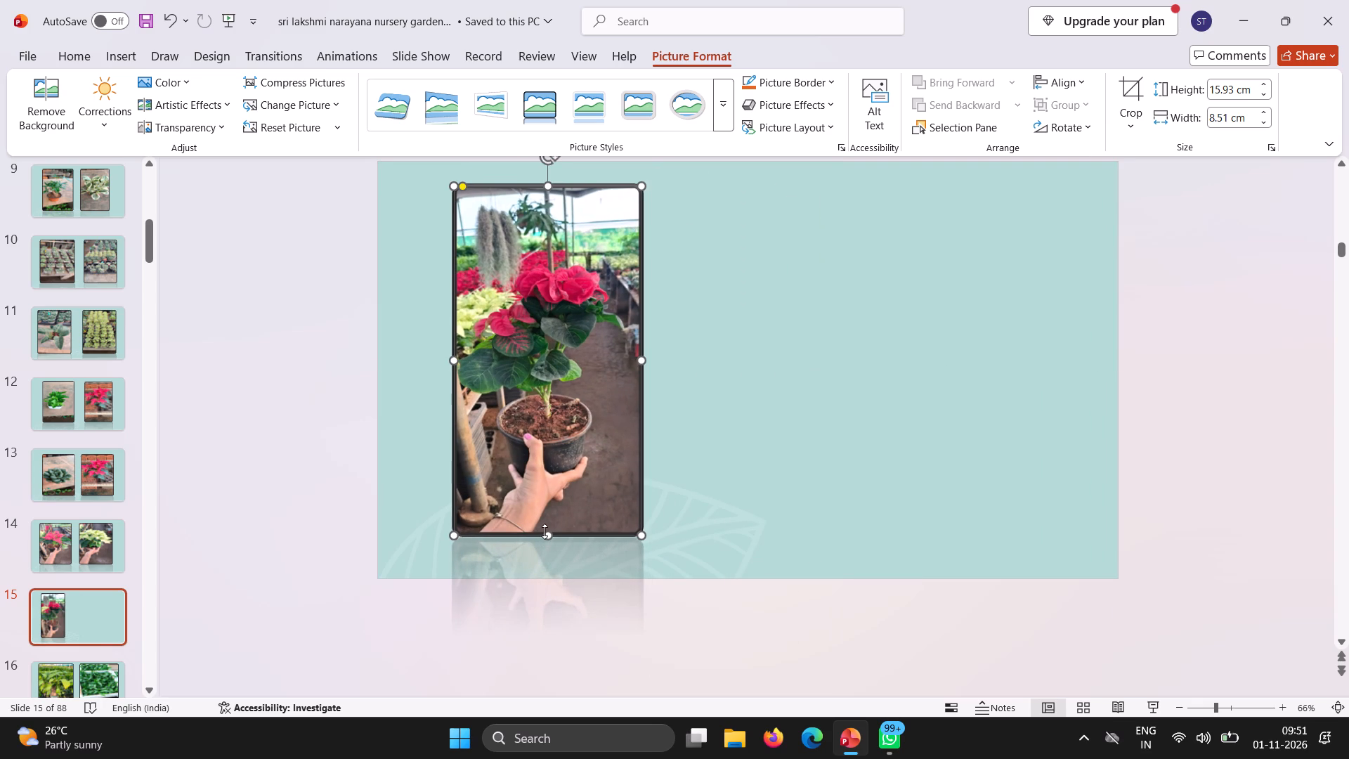
{"action": "left_click_drag", "start_coordinate": [545, 531], "coordinate": [568, 532]}
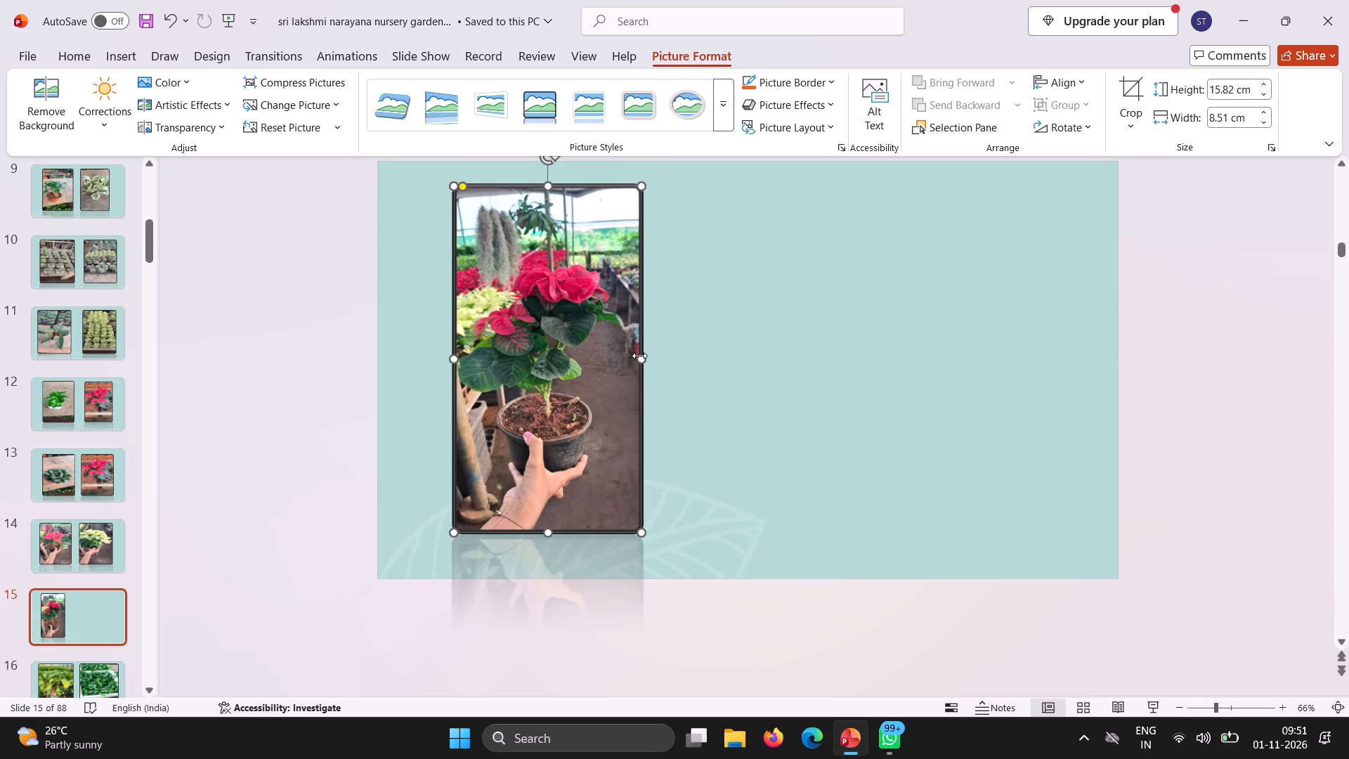
{"action": "left_click_drag", "start_coordinate": [639, 358], "coordinate": [674, 357]}
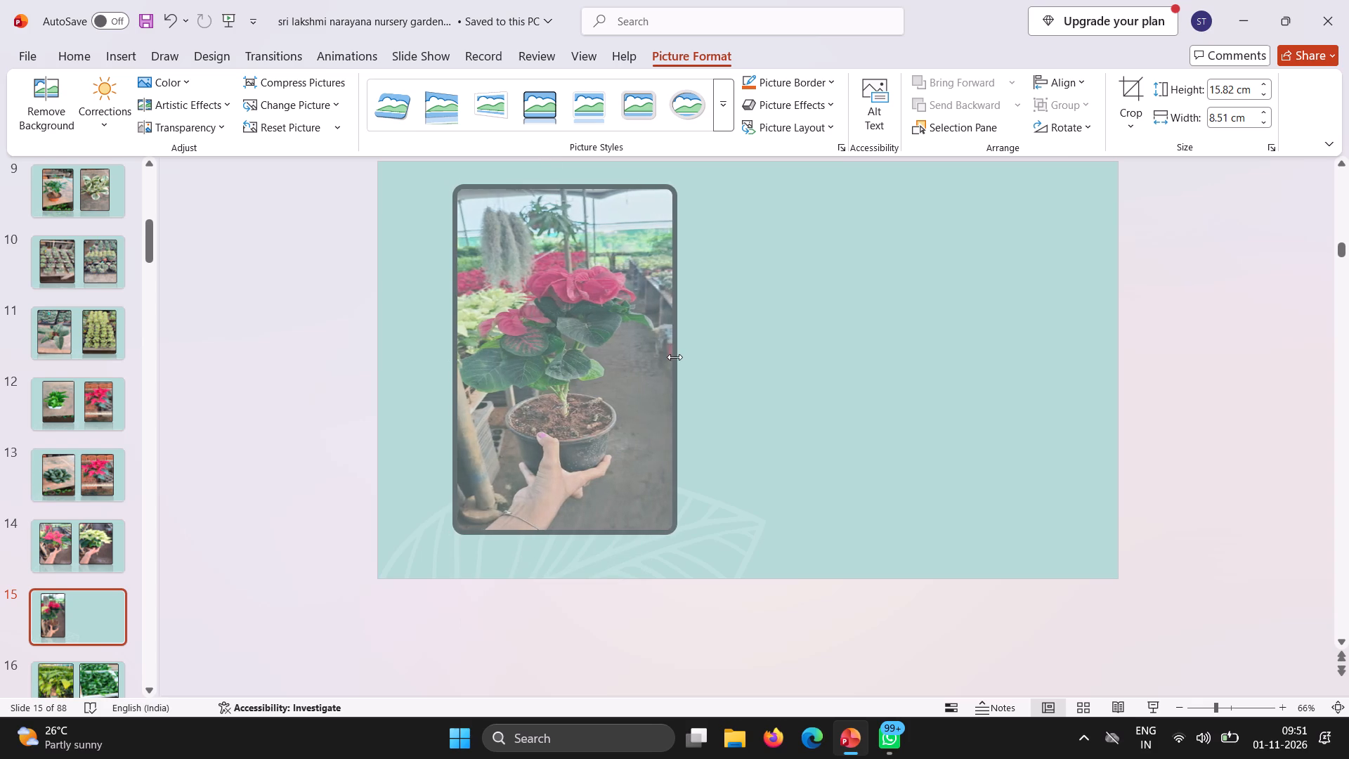
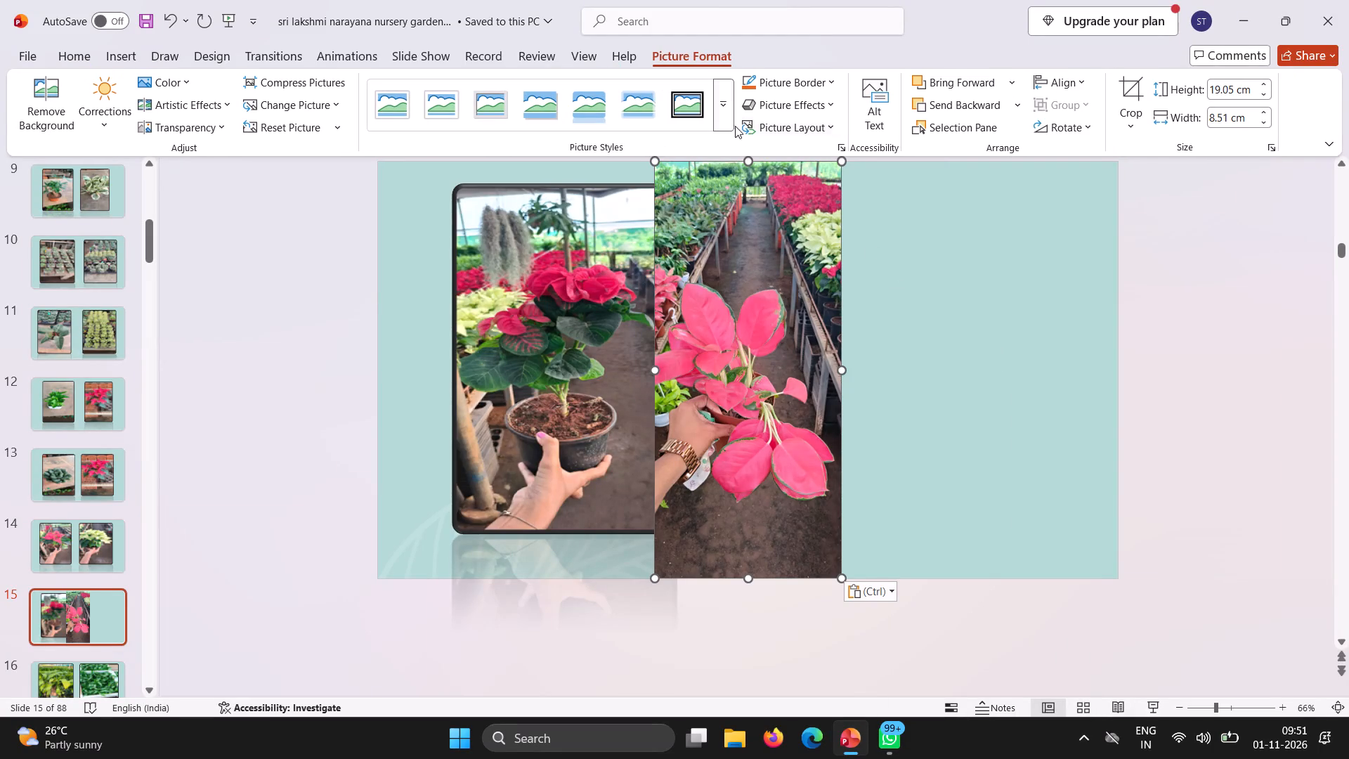
Apply the black rounded-frame picture style with a reflection to the pink-leaved plant photo on slide 15.
{"action": "left_click_drag", "start_coordinate": [716, 100], "coordinate": [553, 263]}
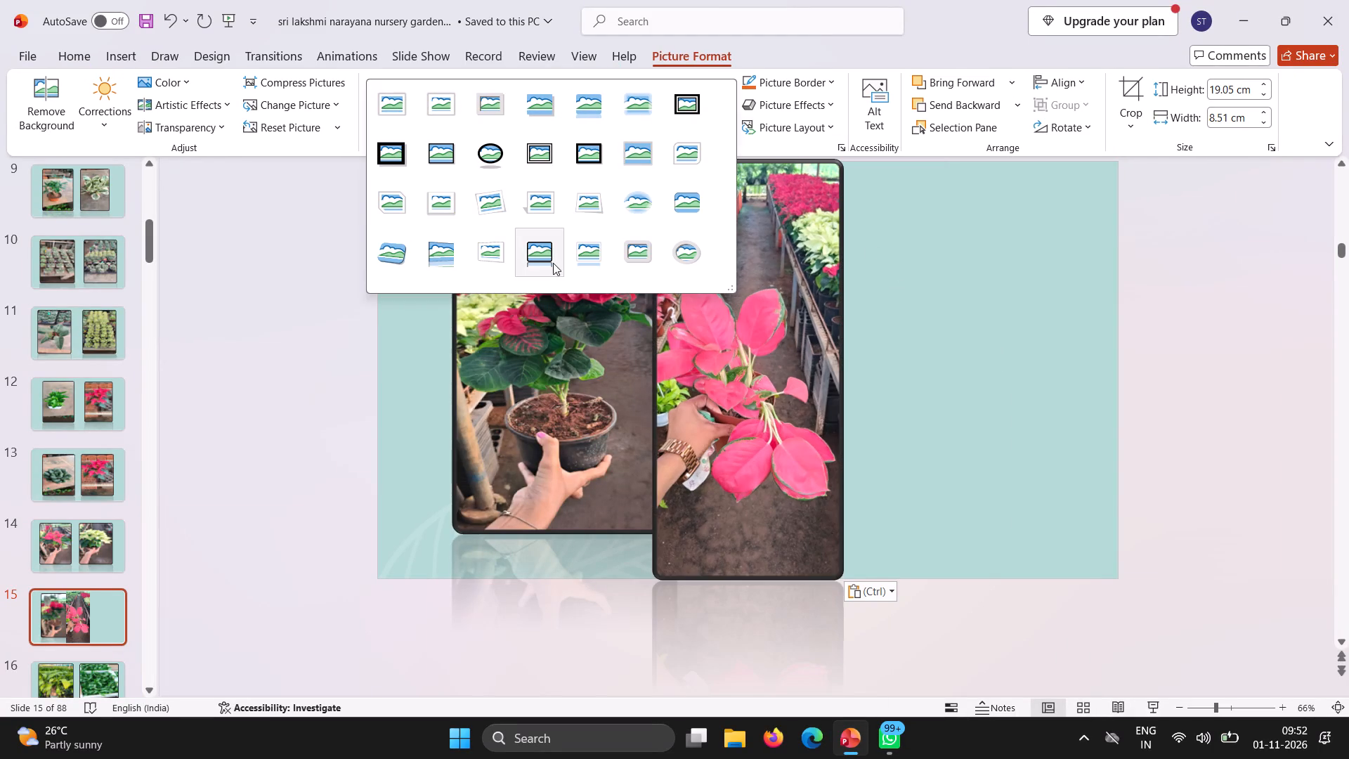
{"action": "left_click_drag", "start_coordinate": [553, 263], "coordinate": [541, 260]}
{"action": "left_click", "coordinate": [541, 260]}
Place the framed pink-leaved plant photo on slide 15's right half and resize it to about 16.17 cm high and 11.21 cm wide.
{"action": "left_click_drag", "start_coordinate": [791, 363], "coordinate": [901, 398]}
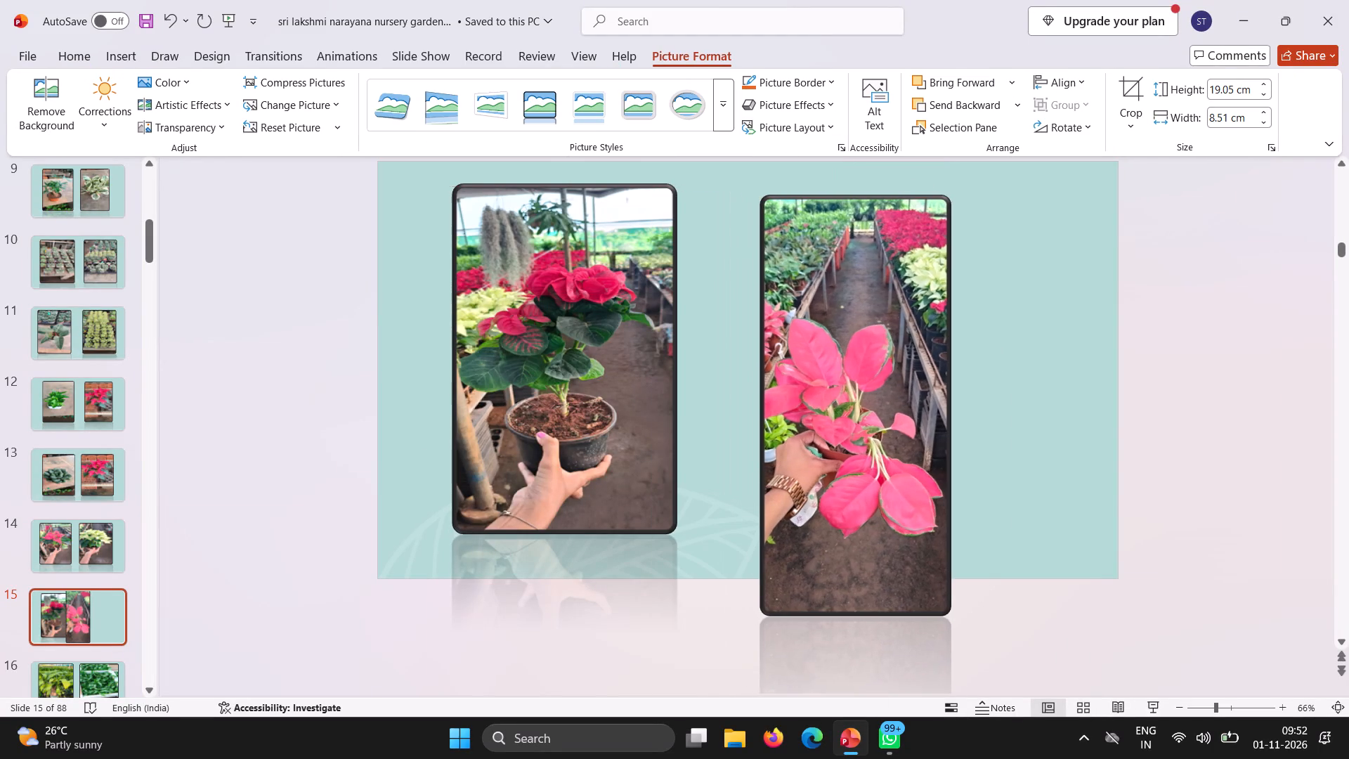
{"action": "left_click_drag", "start_coordinate": [901, 398], "coordinate": [899, 377]}
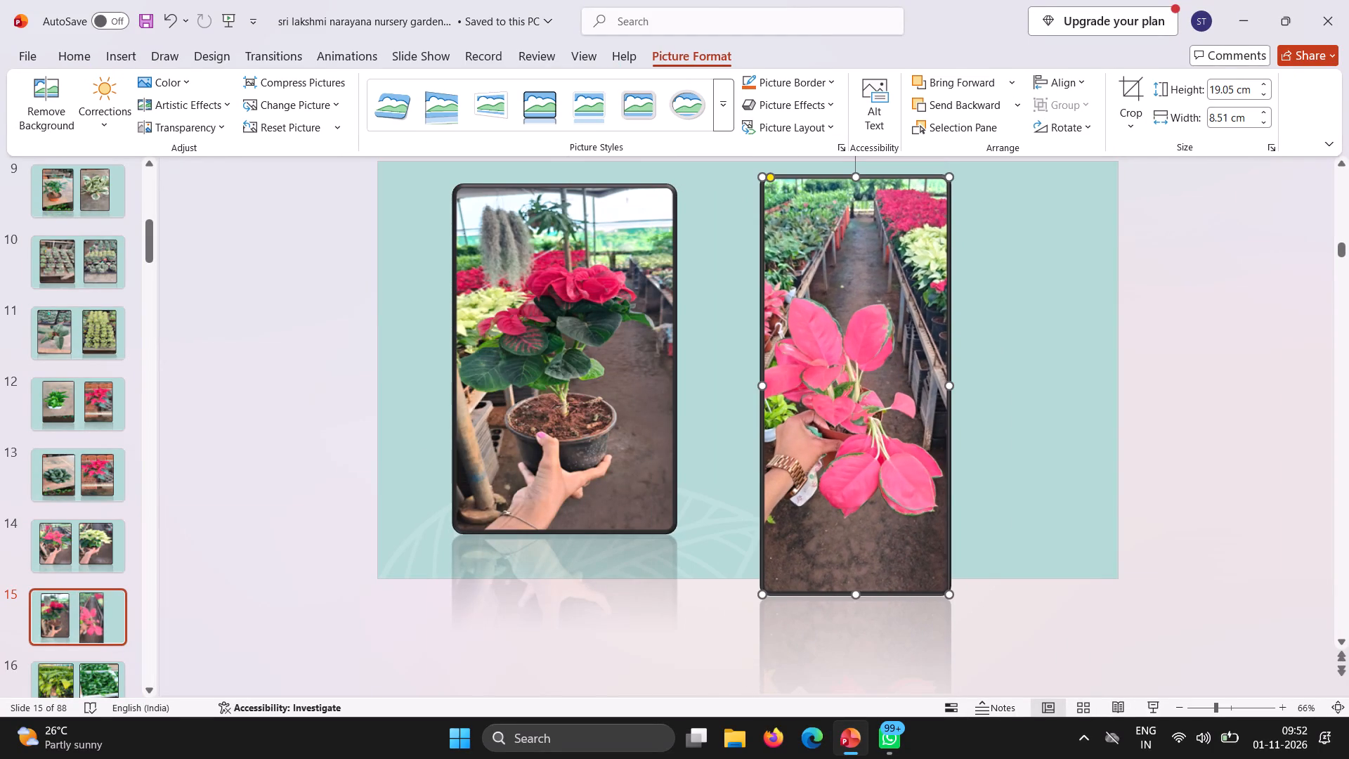
{"action": "left_click_drag", "start_coordinate": [853, 597], "coordinate": [860, 530]}
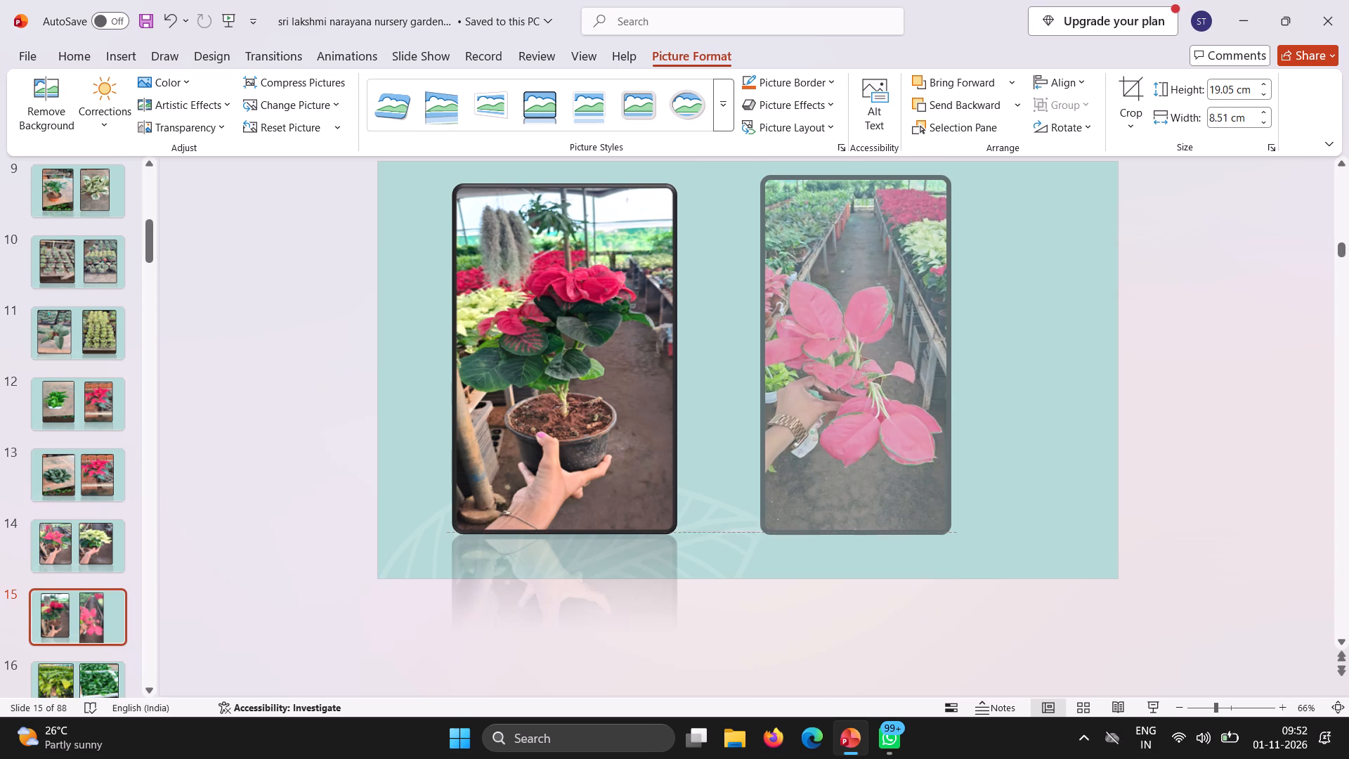
{"action": "left_click_drag", "start_coordinate": [860, 530], "coordinate": [860, 540]}
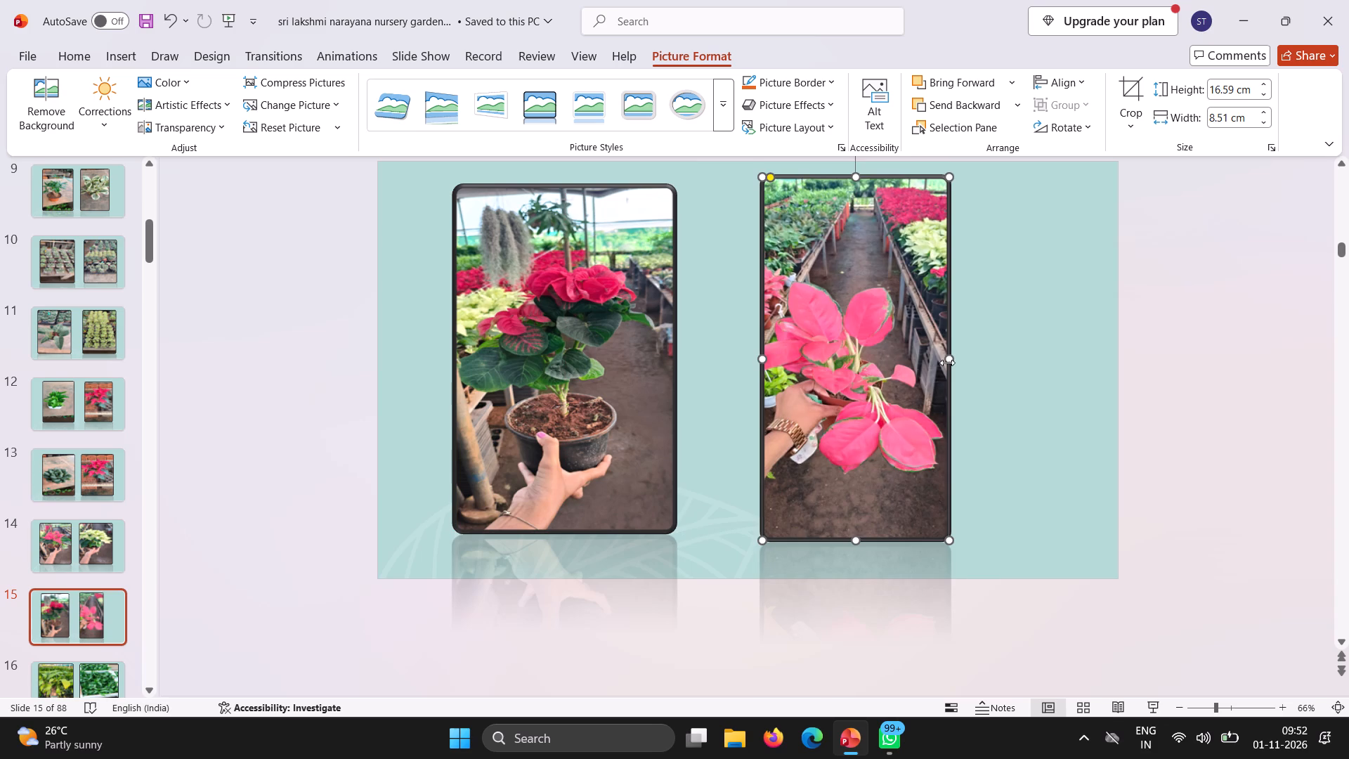
{"action": "left_click_drag", "start_coordinate": [947, 355], "coordinate": [985, 351]}
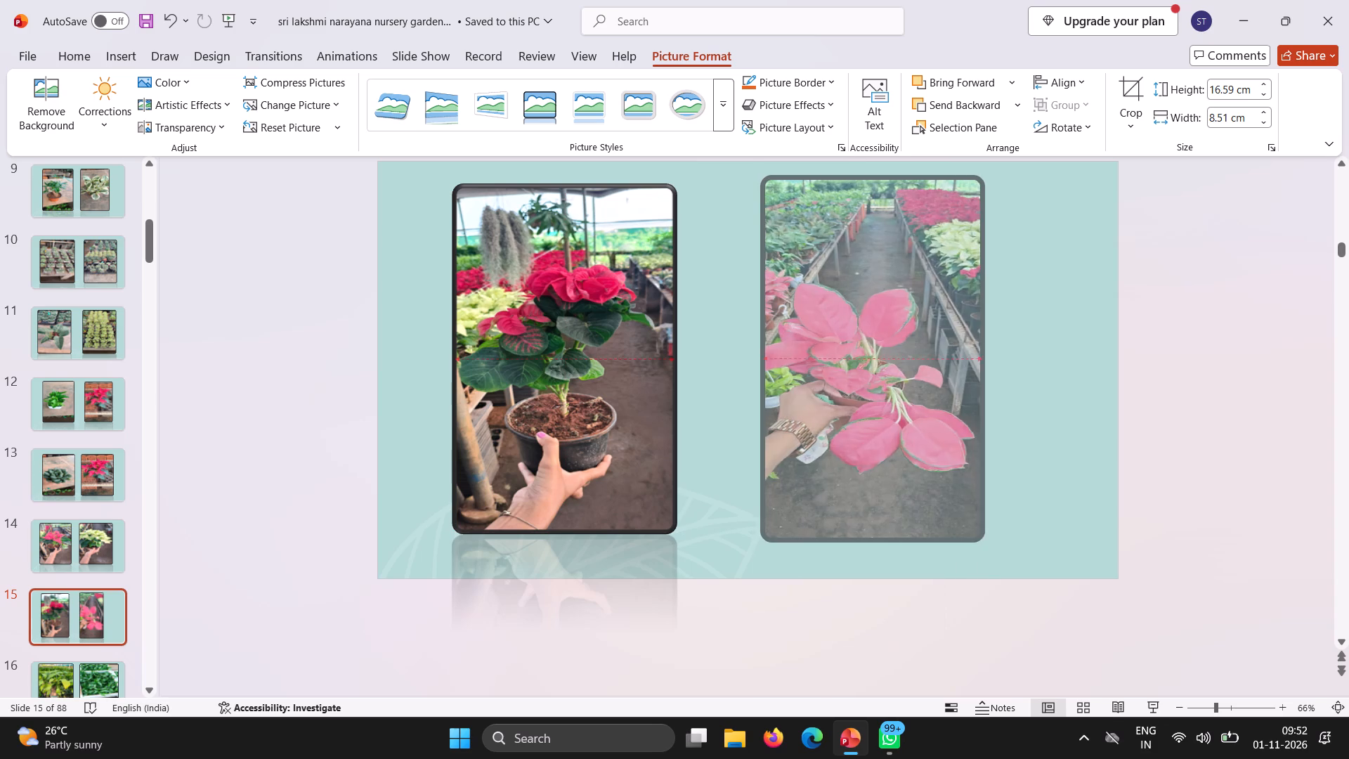
{"action": "left_click_drag", "start_coordinate": [985, 351], "coordinate": [1010, 350]}
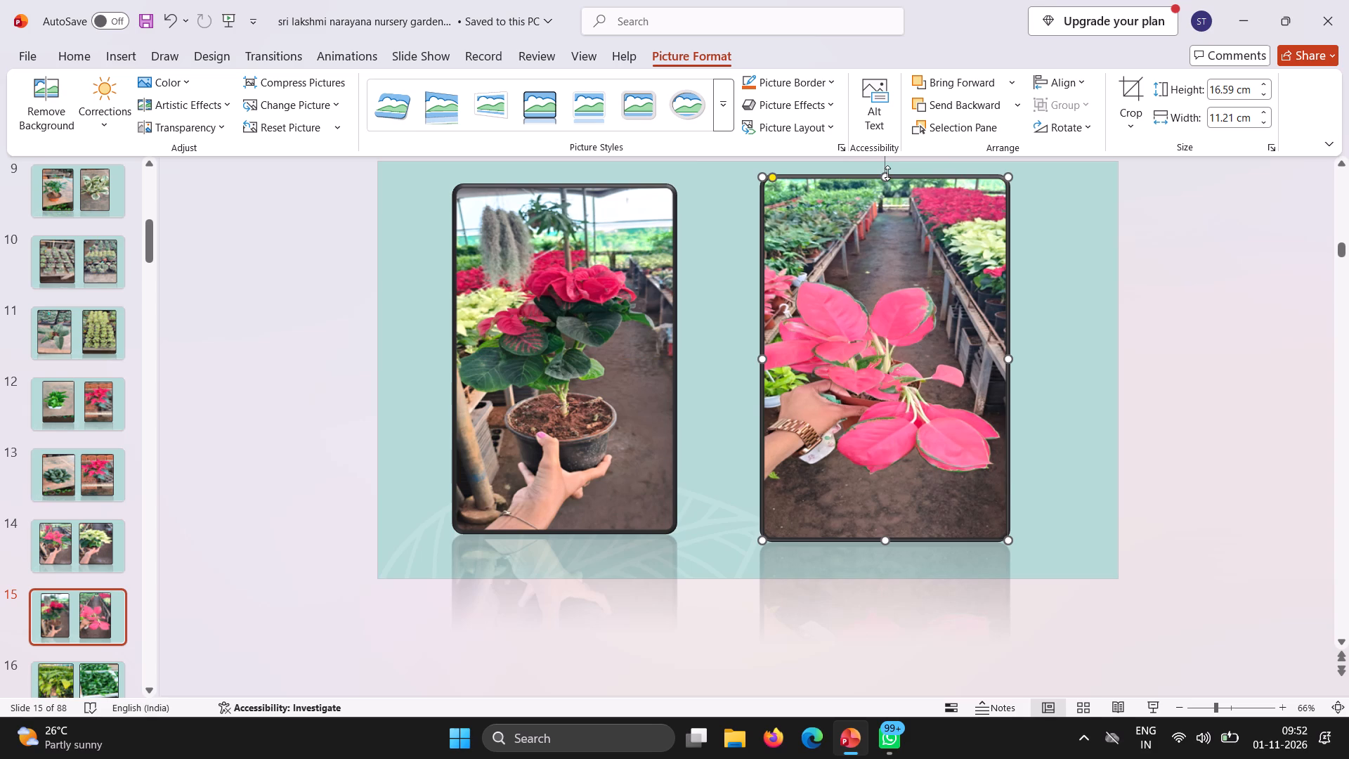
{"action": "left_click_drag", "start_coordinate": [887, 173], "coordinate": [889, 198]}
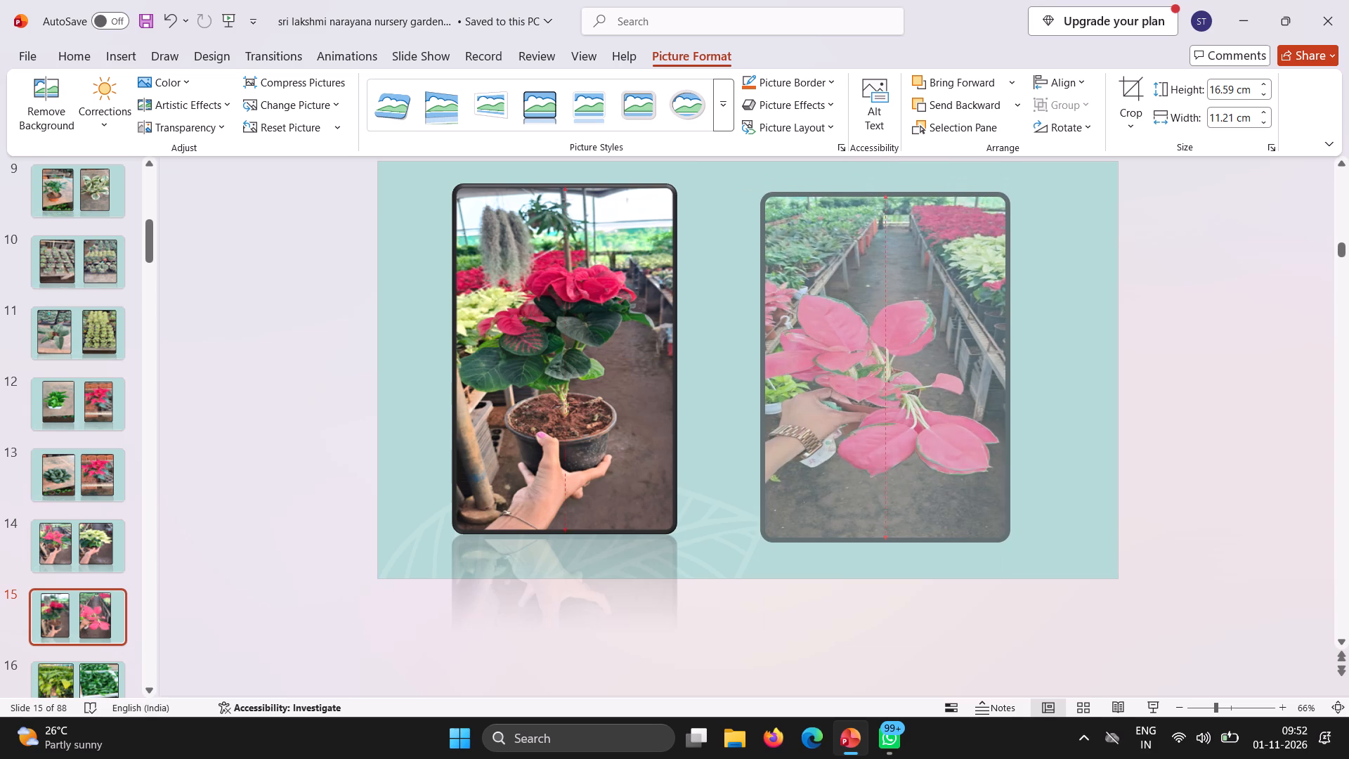
{"action": "left_click_drag", "start_coordinate": [889, 198], "coordinate": [889, 184]}
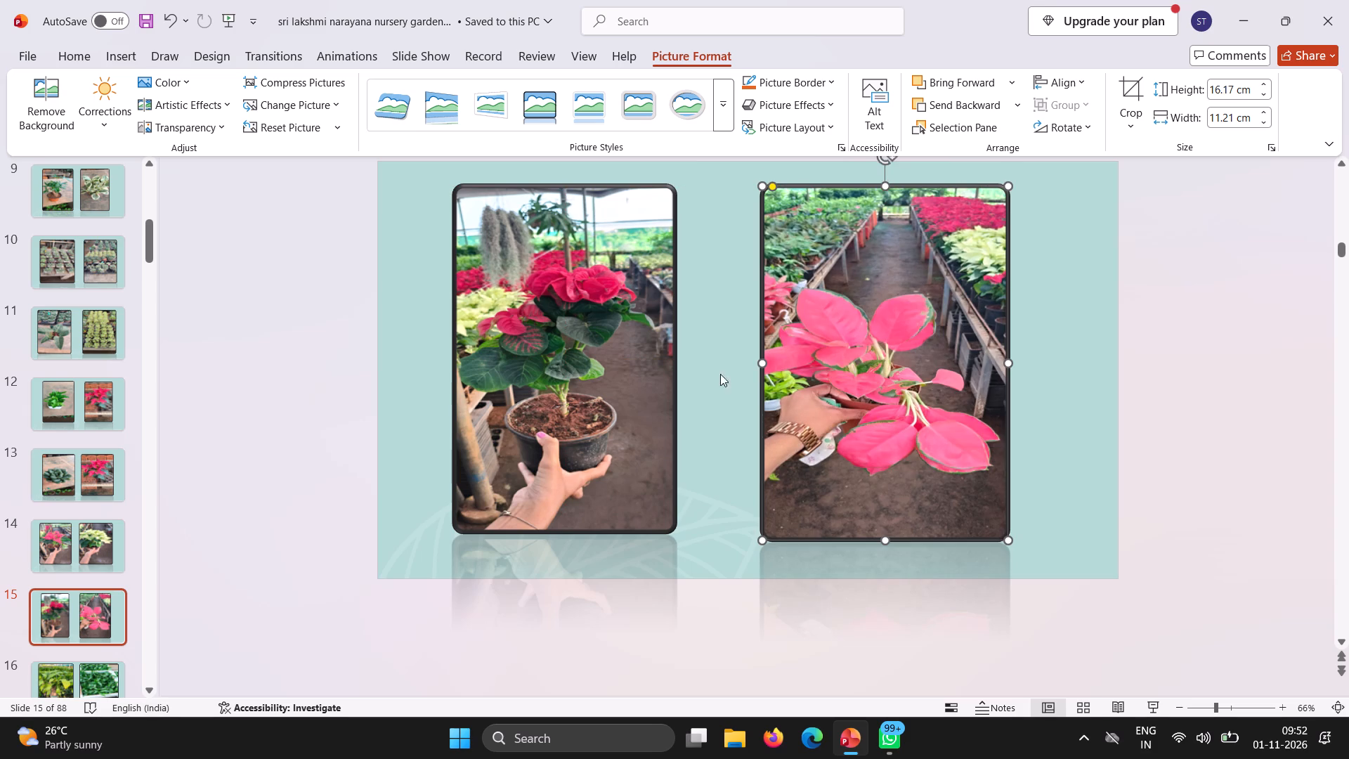
Widen the framed poinsettia photo on slide 15 from its right edge to about 10.96 cm.
{"action": "left_click", "coordinate": [586, 372]}
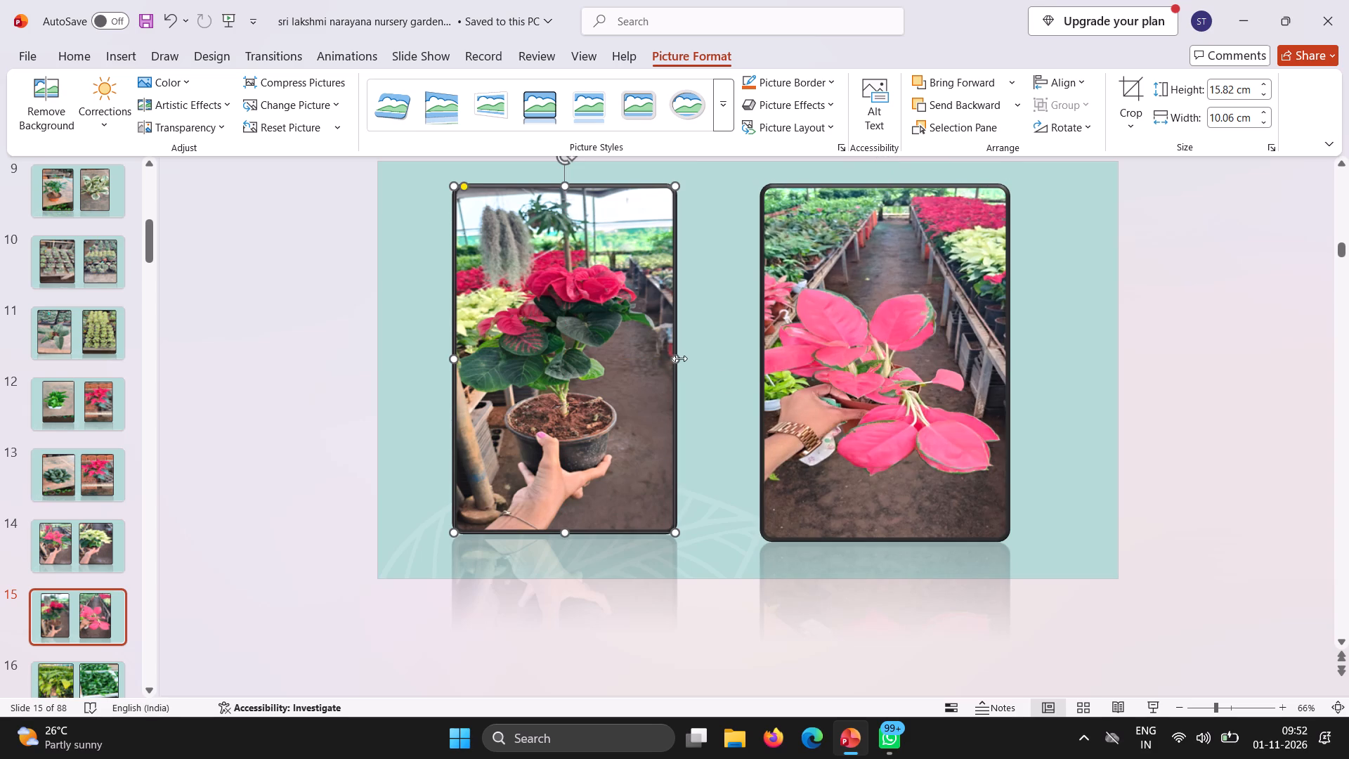
{"action": "left_click_drag", "start_coordinate": [680, 359], "coordinate": [694, 363]}
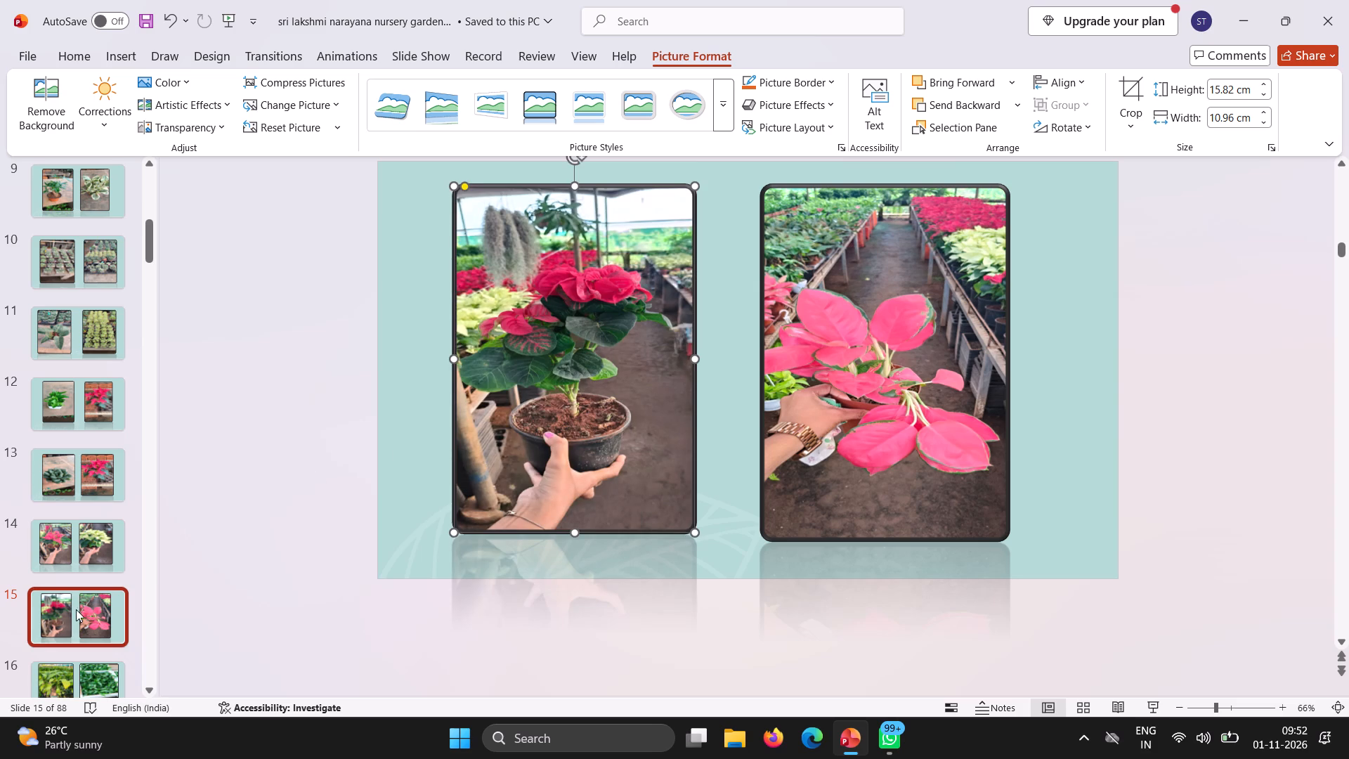
Move the finished slide 15 up in the slide order to position 10, directly after slide 9.
{"action": "left_click_drag", "start_coordinate": [74, 610], "coordinate": [9, 240]}
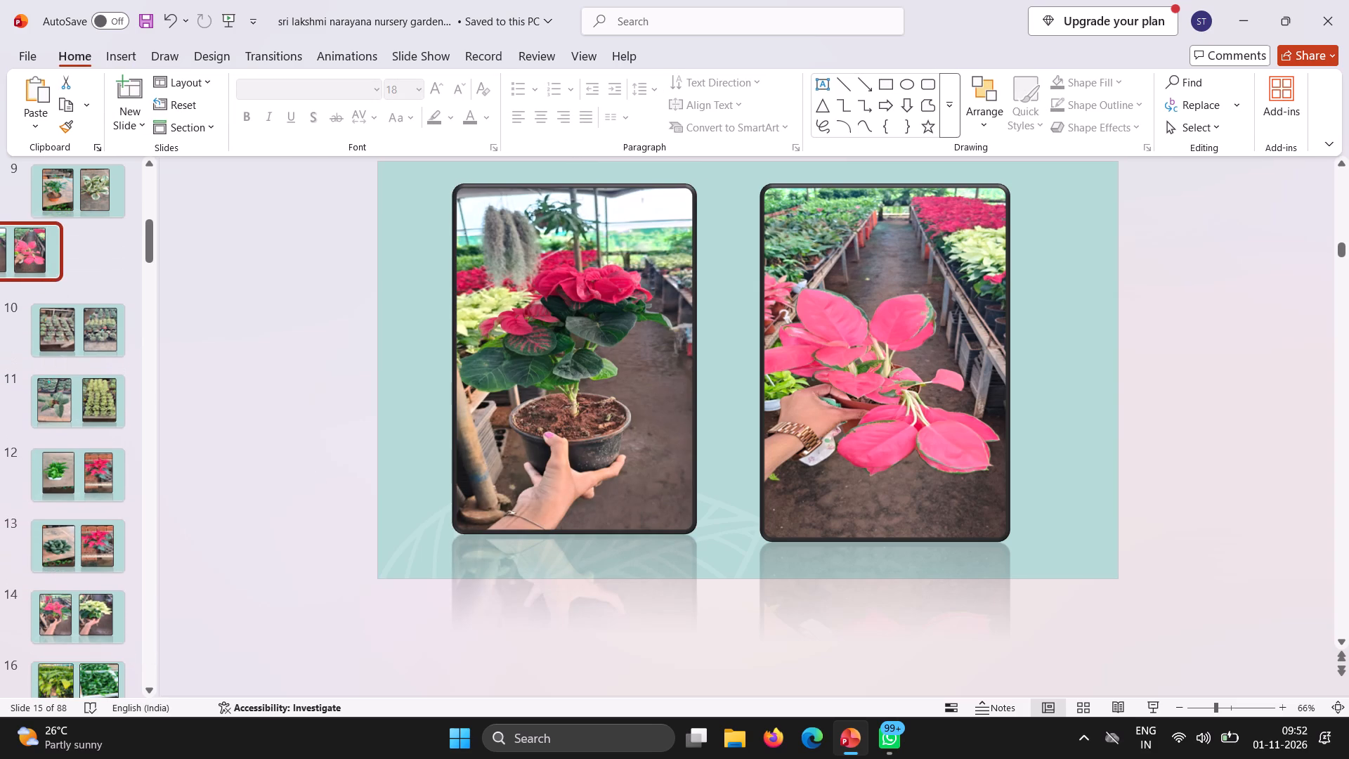
{"action": "left_click_drag", "start_coordinate": [9, 240], "coordinate": [57, 254]}
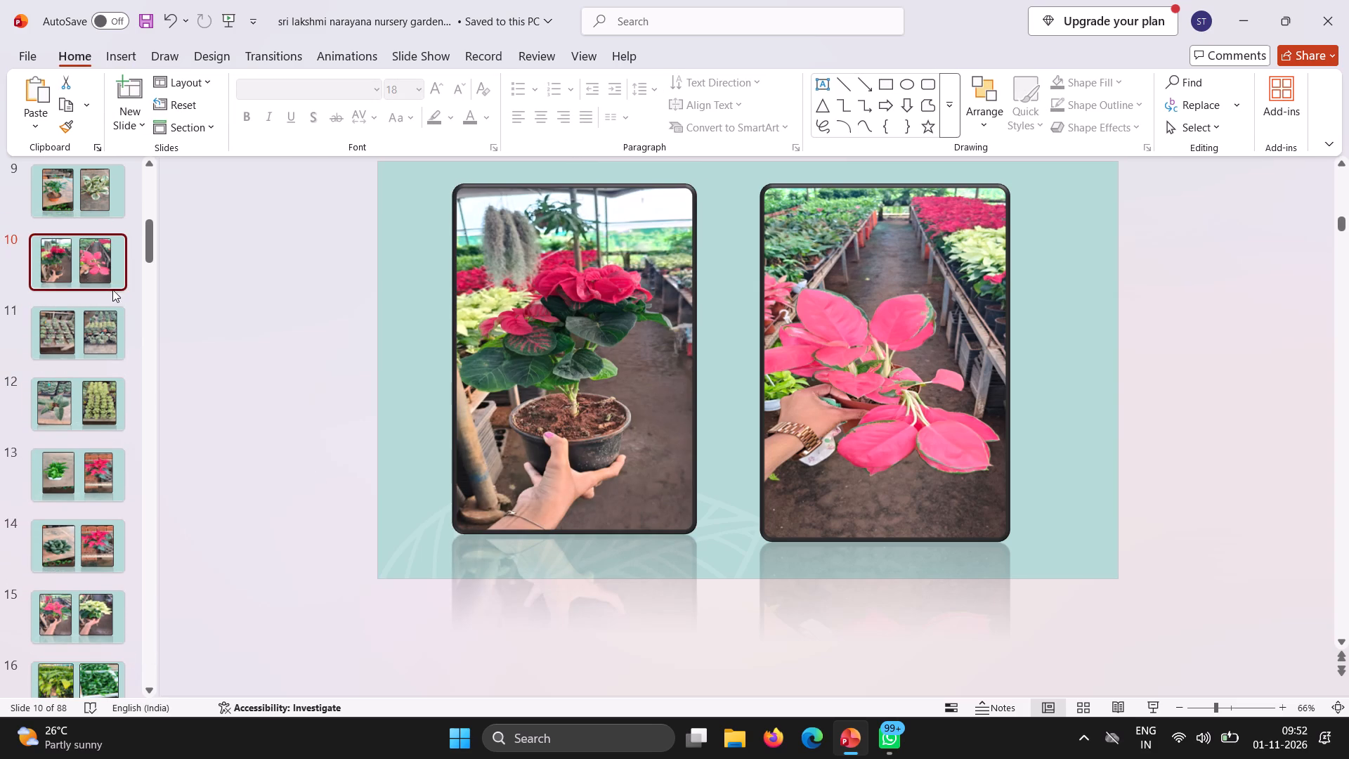
Insert a new slide directly after slide 10.
{"action": "left_click", "coordinate": [123, 294]}
{"action": "key", "text": "Return"}
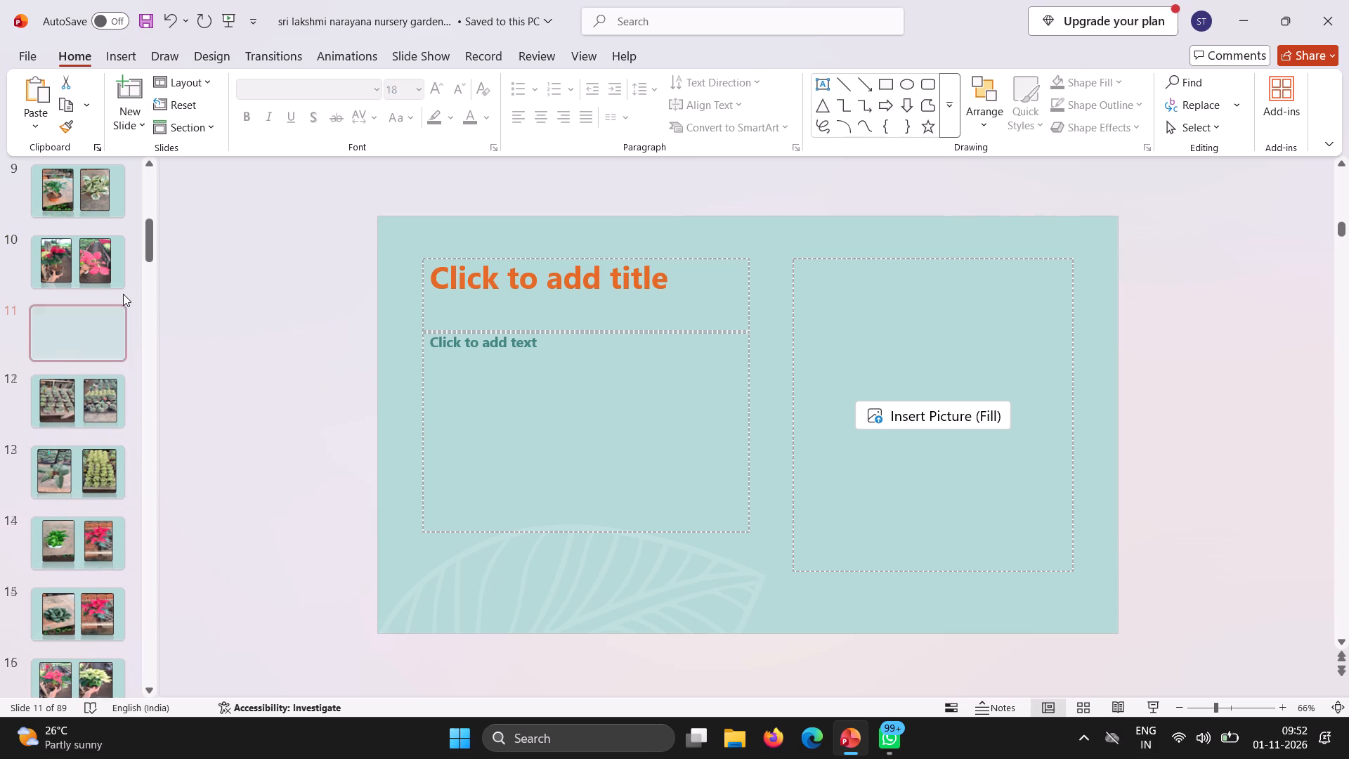
Cut the empty title, text and picture placeholders from new slide 11.
{"action": "right_click", "coordinate": [422, 257]}
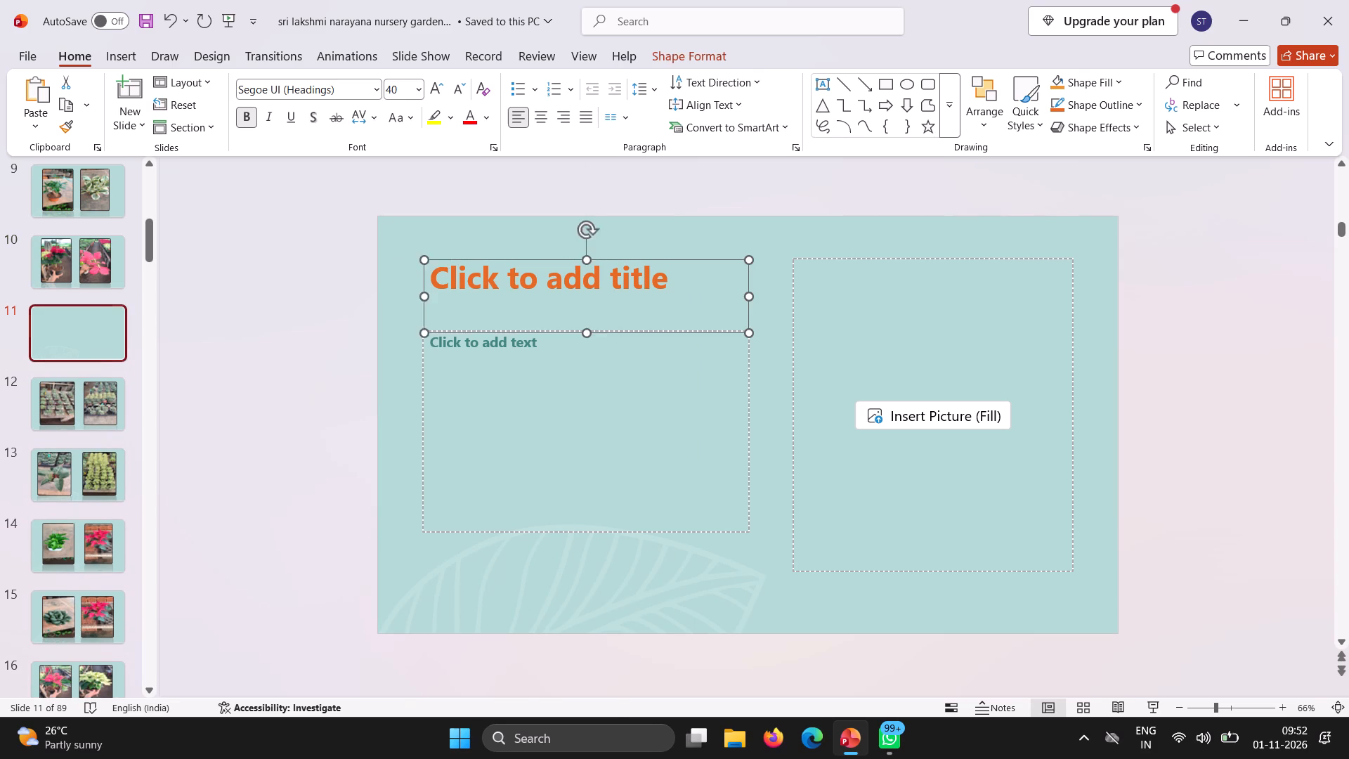
{"action": "left_click", "coordinate": [462, 271]}
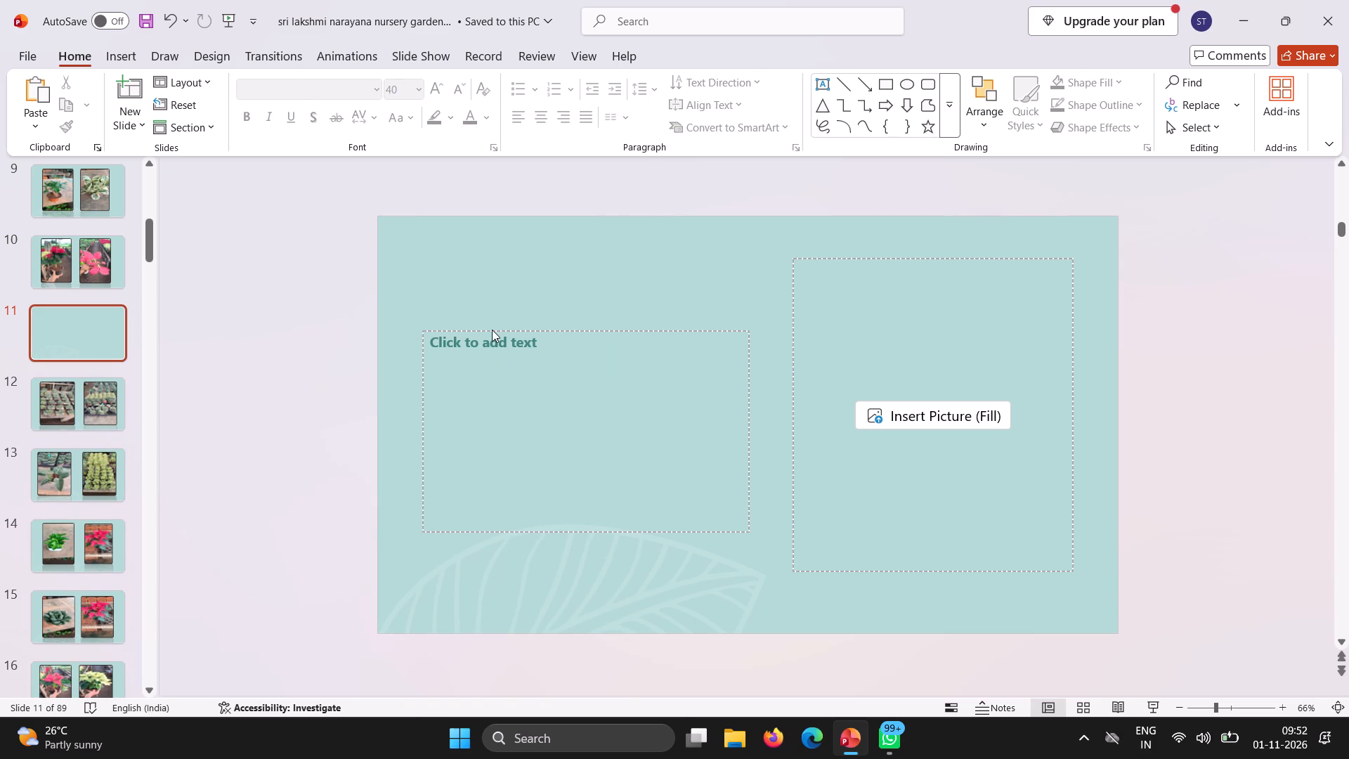
{"action": "right_click", "coordinate": [492, 330]}
{"action": "left_click", "coordinate": [525, 277]}
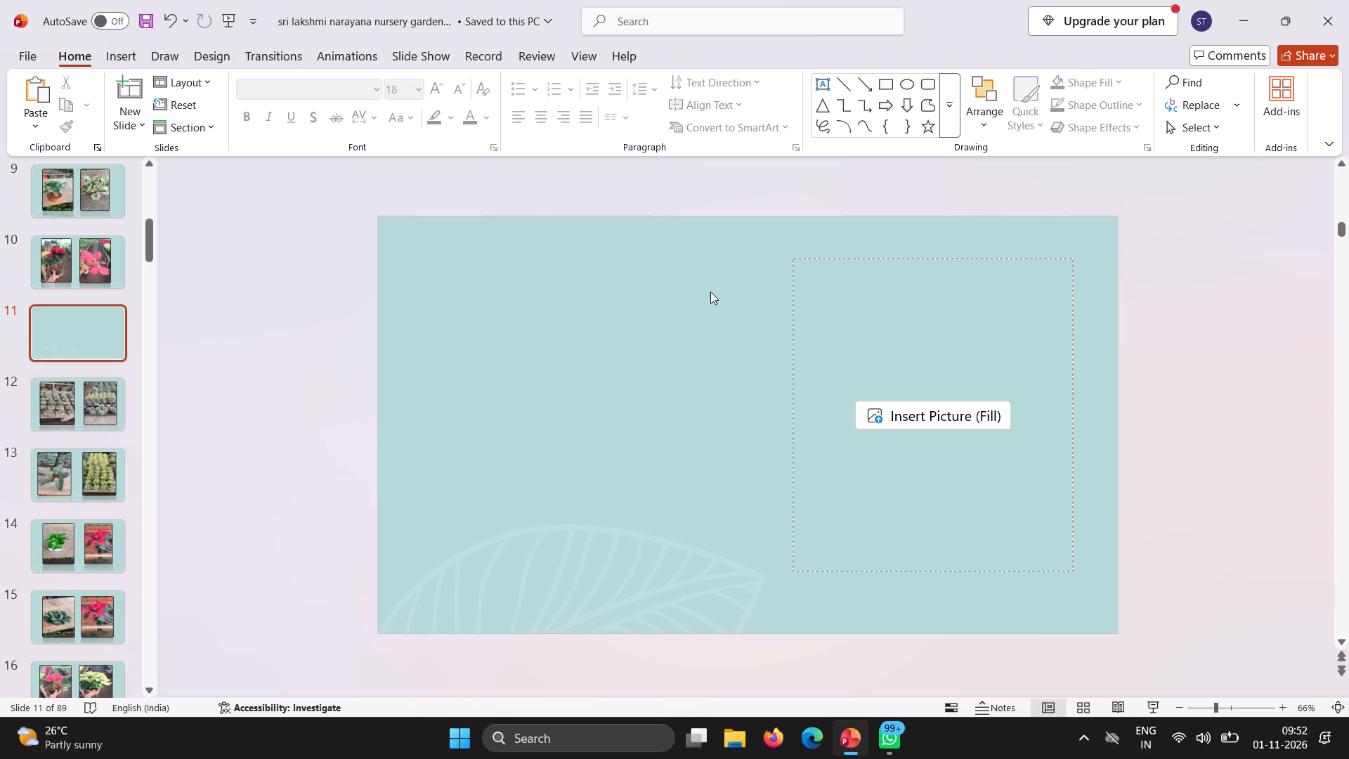
{"action": "right_click", "coordinate": [816, 264]}
{"action": "left_click", "coordinate": [836, 266]}
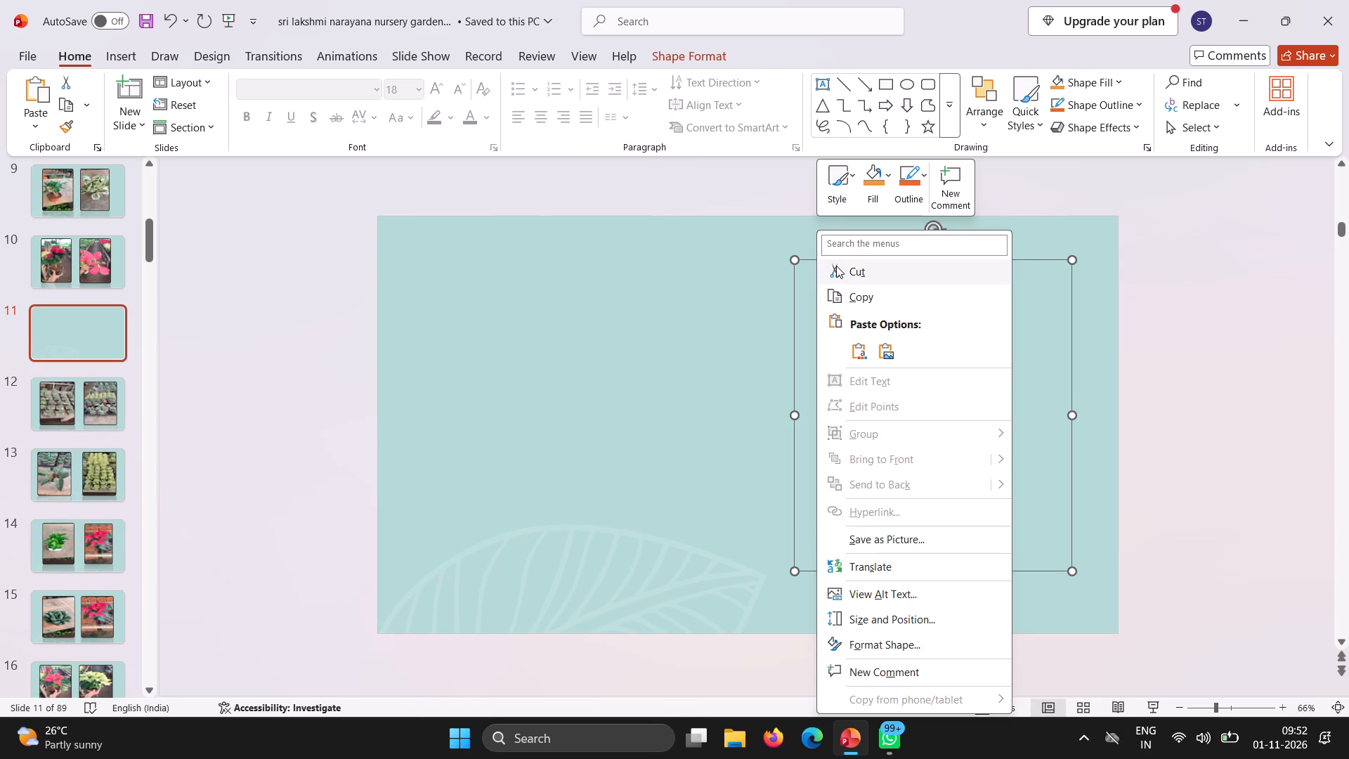
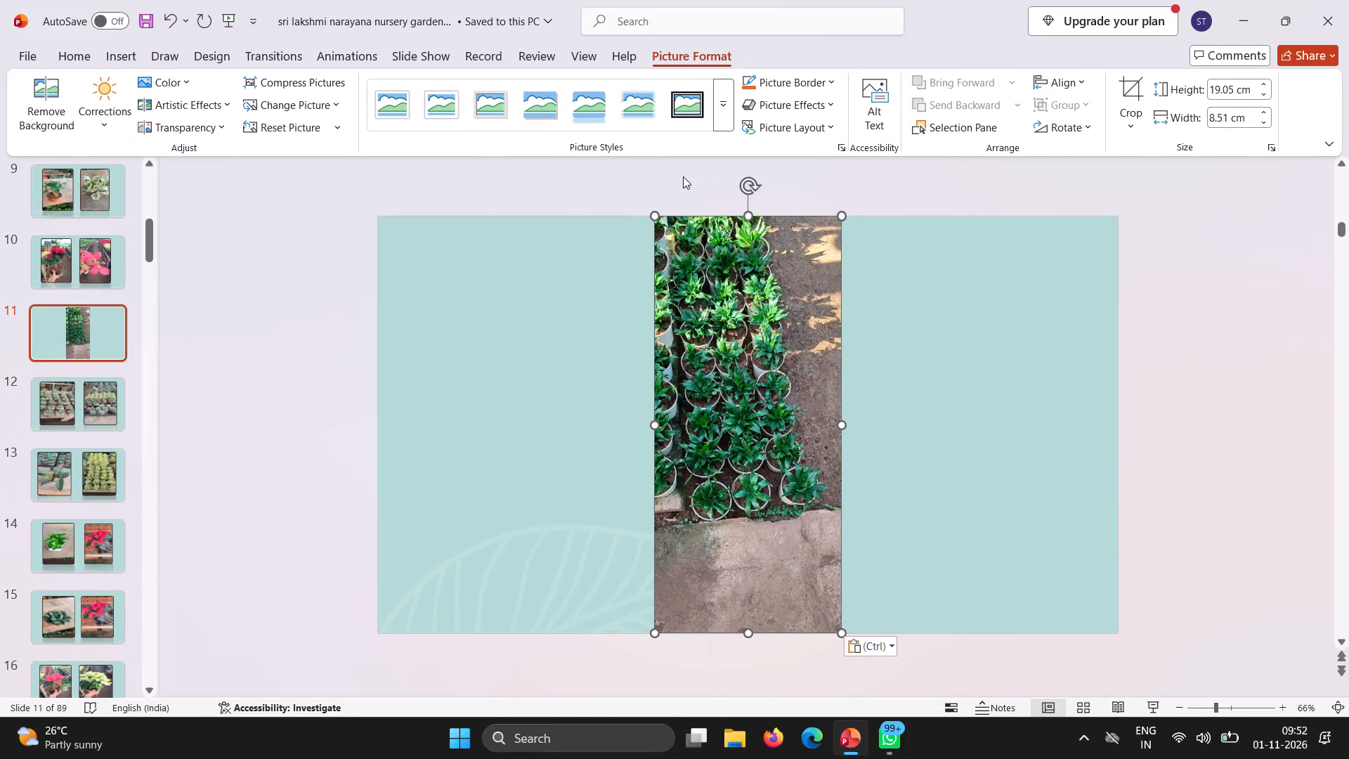
Apply the black rounded bevel frame with reflection to the potted plants photo on slide 11.
{"action": "left_click", "coordinate": [724, 88]}
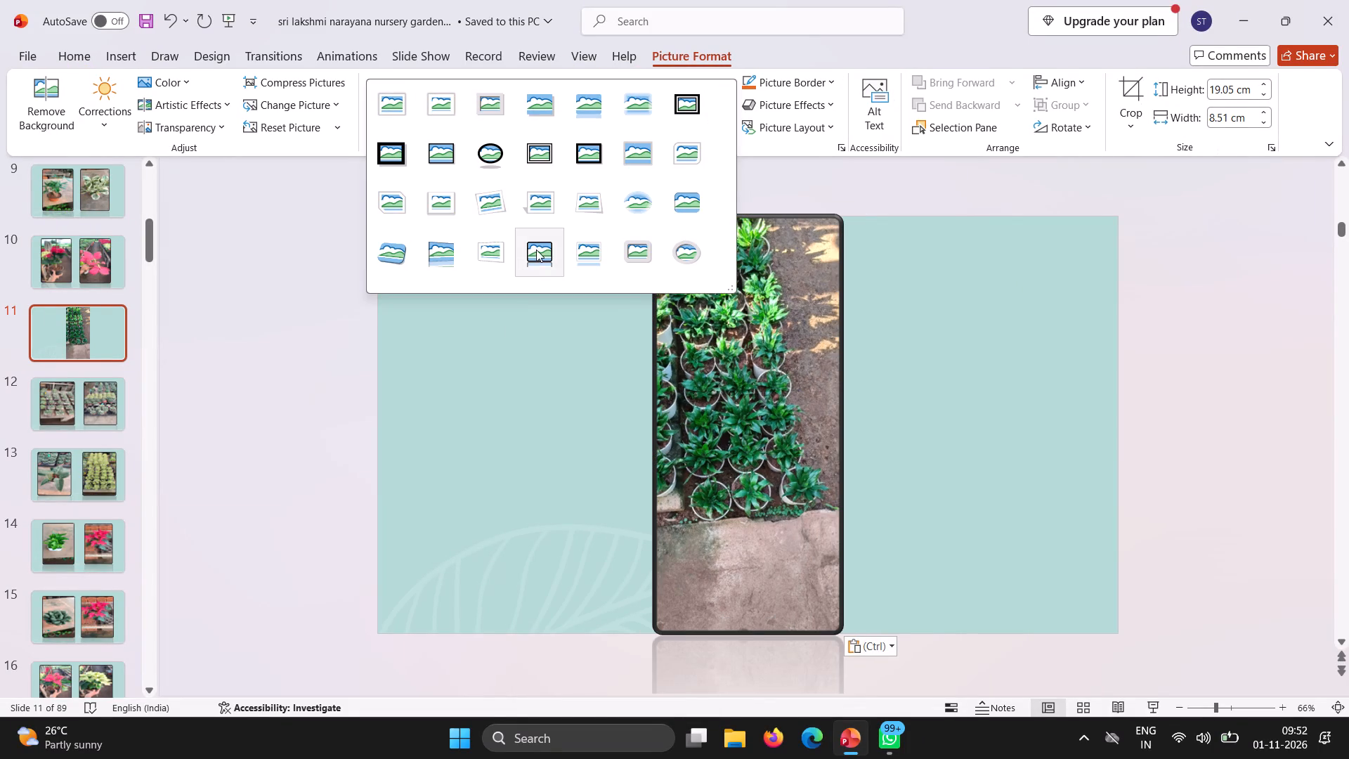
{"action": "left_click", "coordinate": [536, 249]}
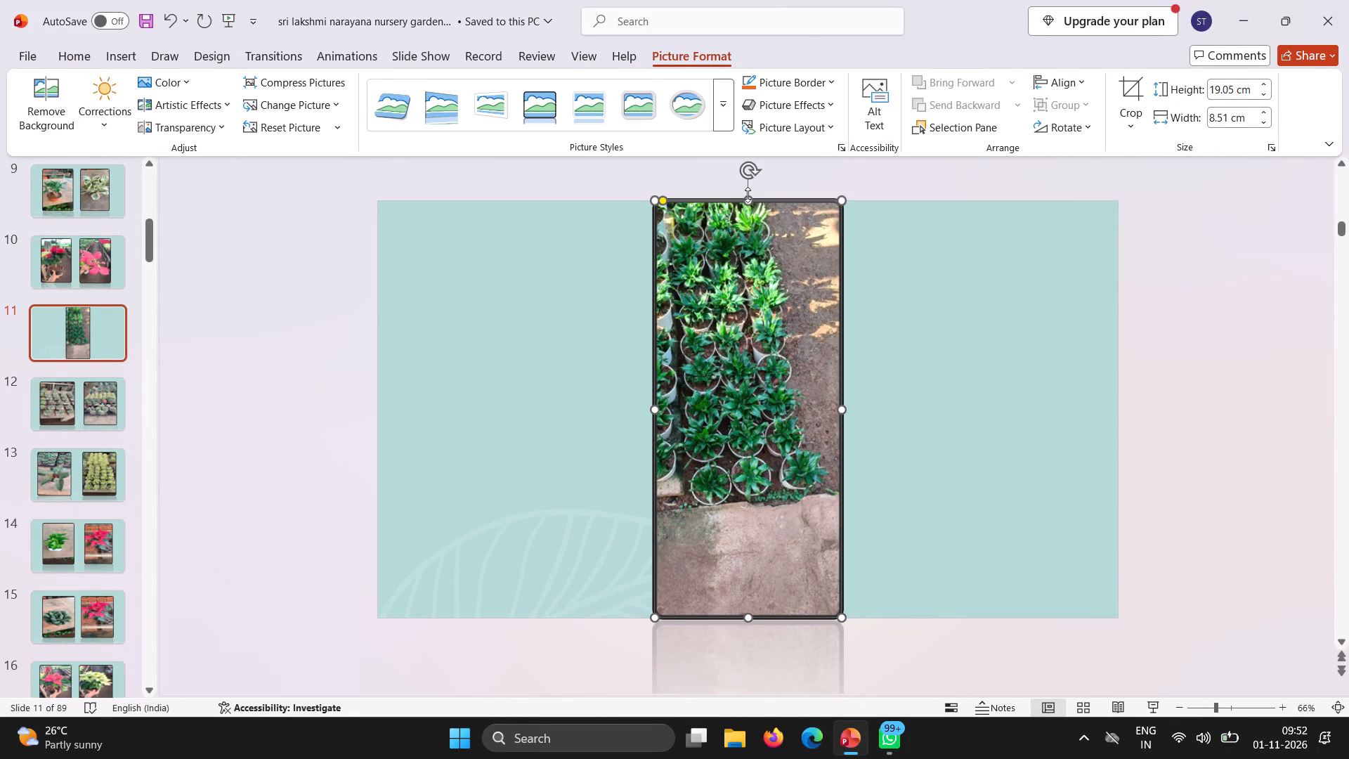
Resize the framed potted plants photo to about 15.03 cm high and 11.34 cm wide, placing it in the left half of slide 11.
{"action": "left_click_drag", "start_coordinate": [748, 195], "coordinate": [752, 291]}
{"action": "left_click_drag", "start_coordinate": [748, 393], "coordinate": [539, 342]}
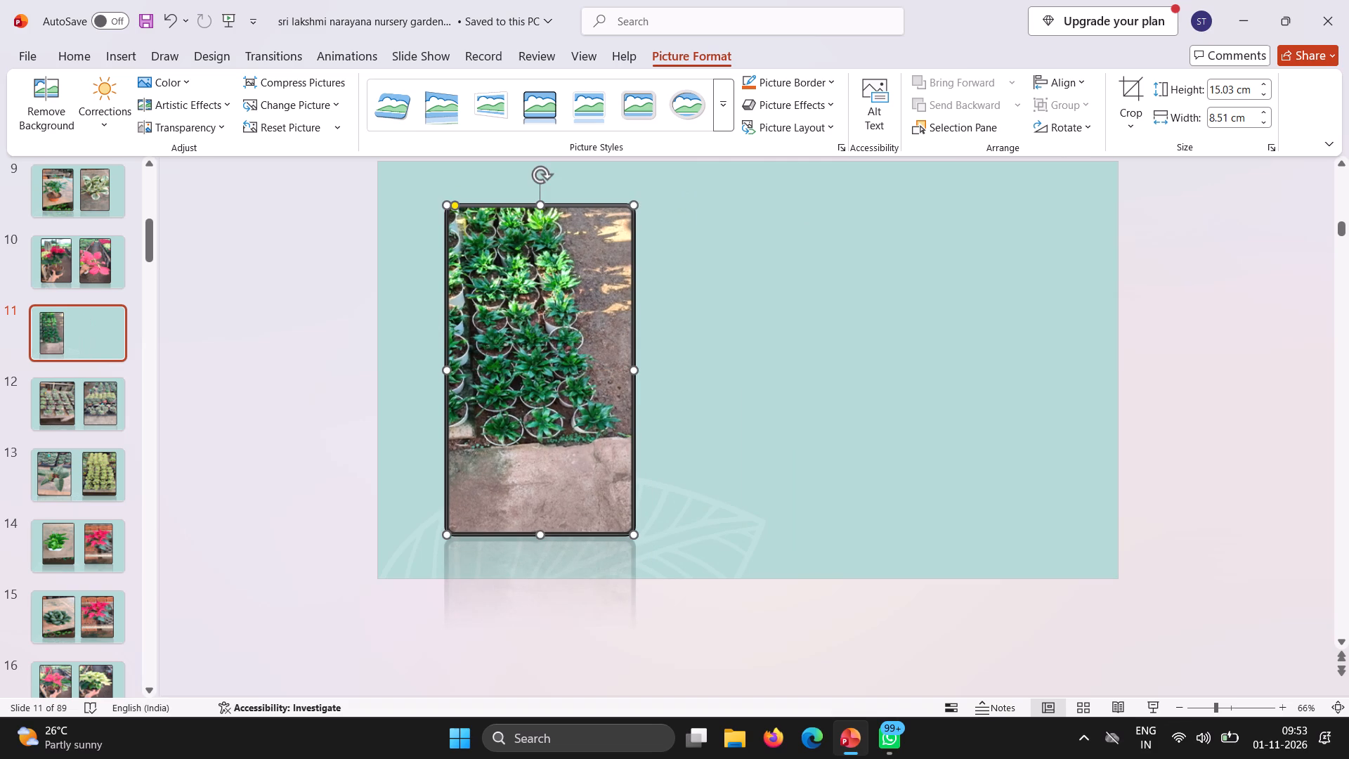
{"action": "left_click_drag", "start_coordinate": [537, 522], "coordinate": [557, 474]}
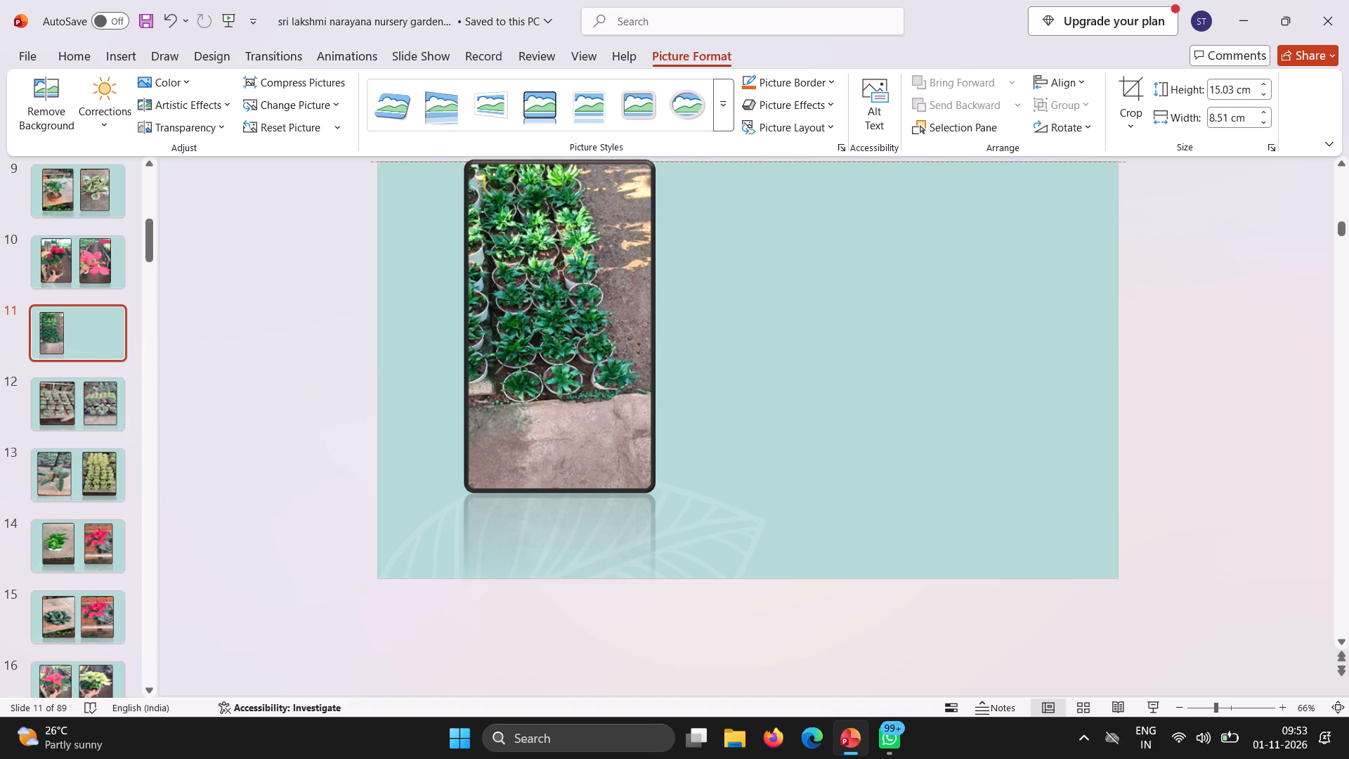
{"action": "left_click_drag", "start_coordinate": [557, 474], "coordinate": [556, 505]}
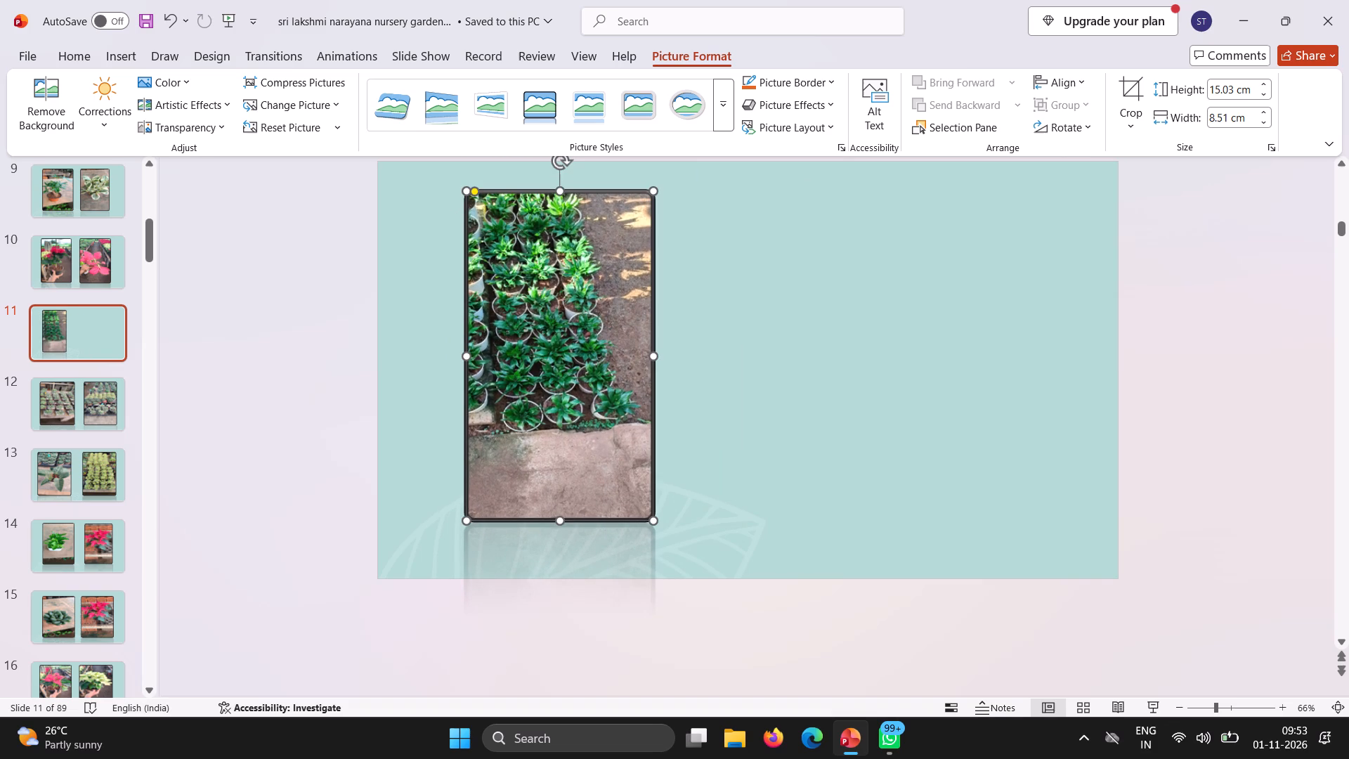
{"action": "left_click_drag", "start_coordinate": [654, 356], "coordinate": [704, 349]}
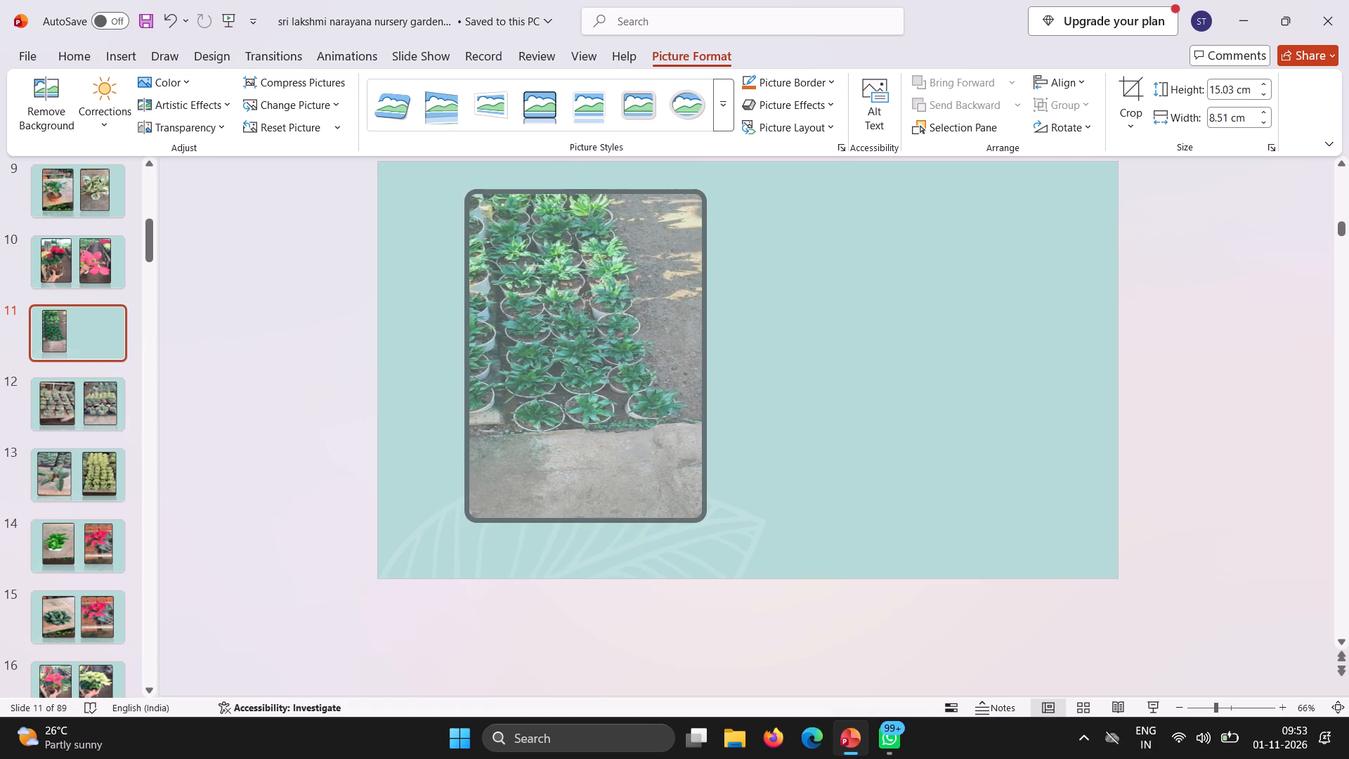
{"action": "left_click_drag", "start_coordinate": [704, 349], "coordinate": [715, 349]}
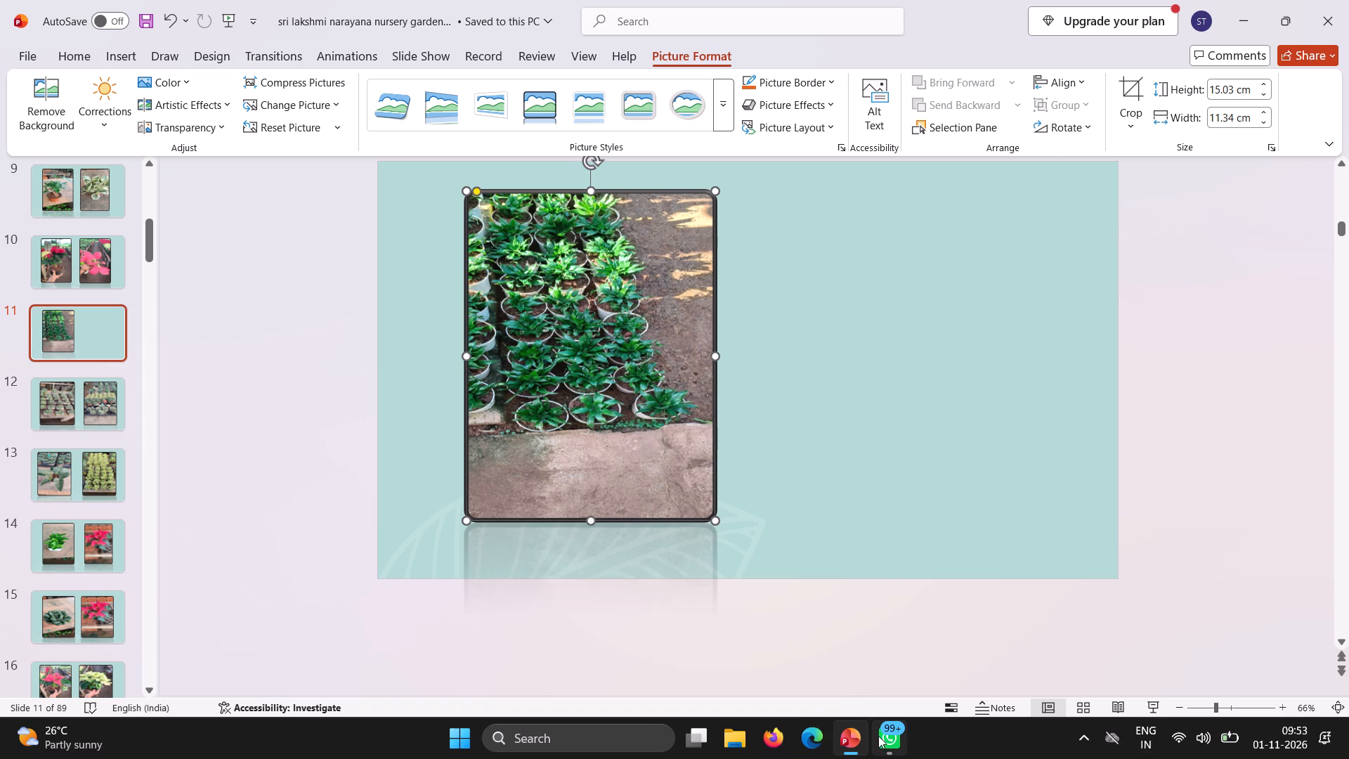
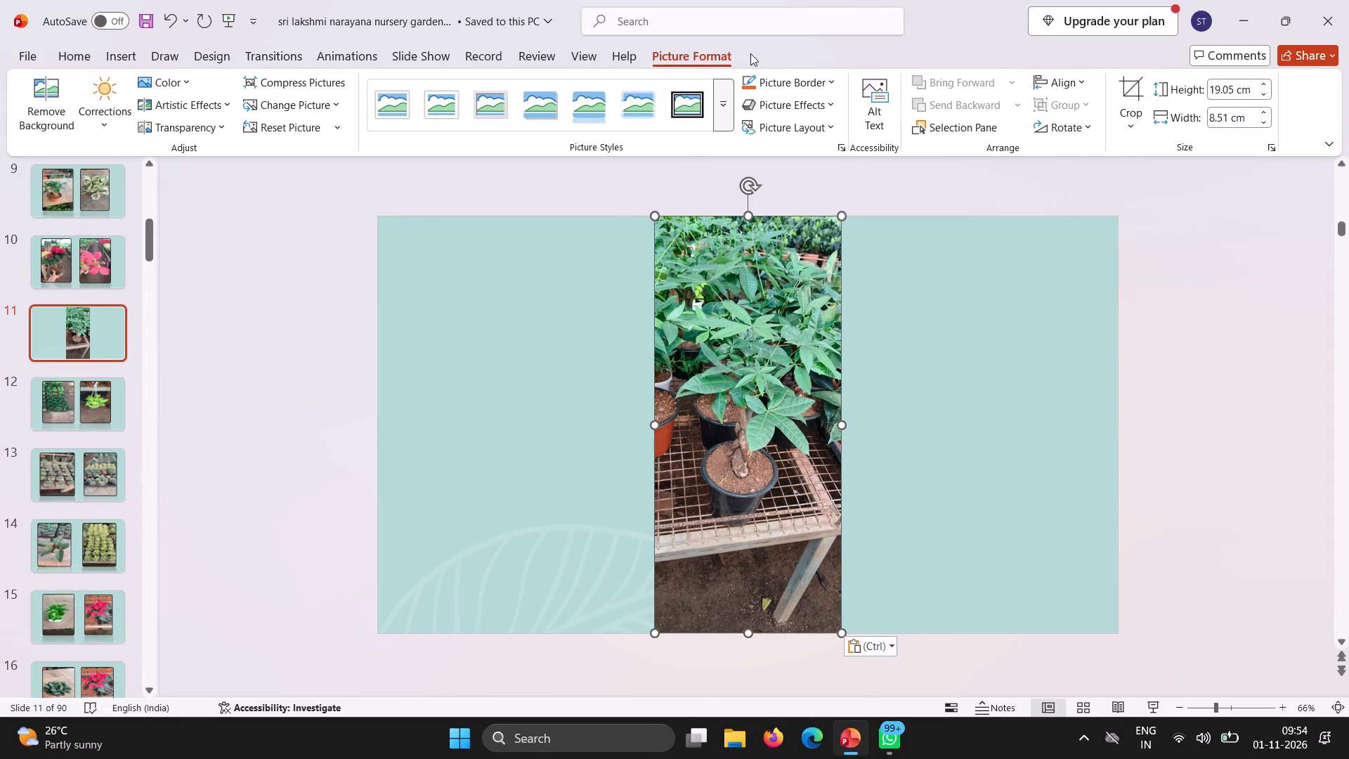
Apply the black rounded bevel frame with reflection to the green leafy potted plant photo on slide 11.
{"action": "left_click", "coordinate": [724, 105]}
{"action": "left_click", "coordinate": [533, 245]}
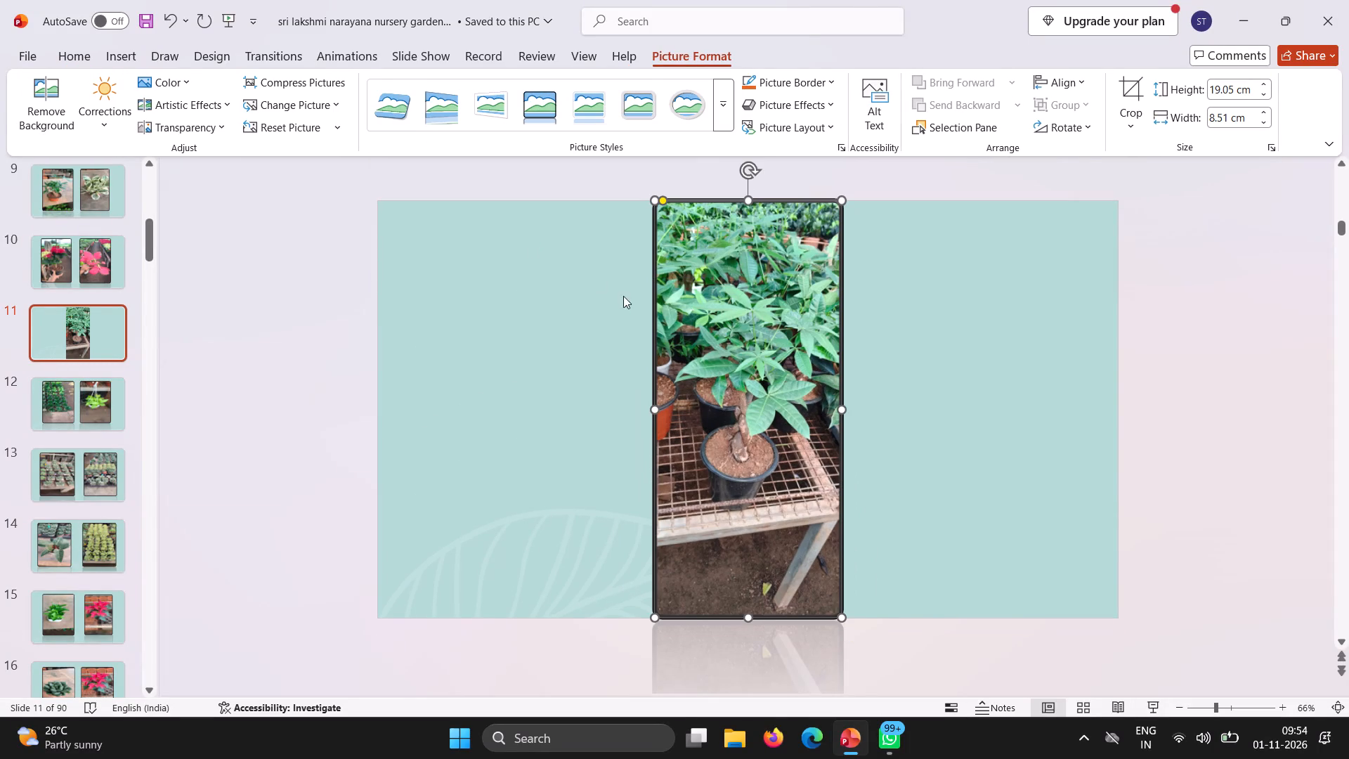
Resize the framed plant photo to about 16.94 cm high and 12.22 cm wide, placing it in the left half of slide 11.
{"action": "left_click_drag", "start_coordinate": [657, 406], "coordinate": [507, 464]}
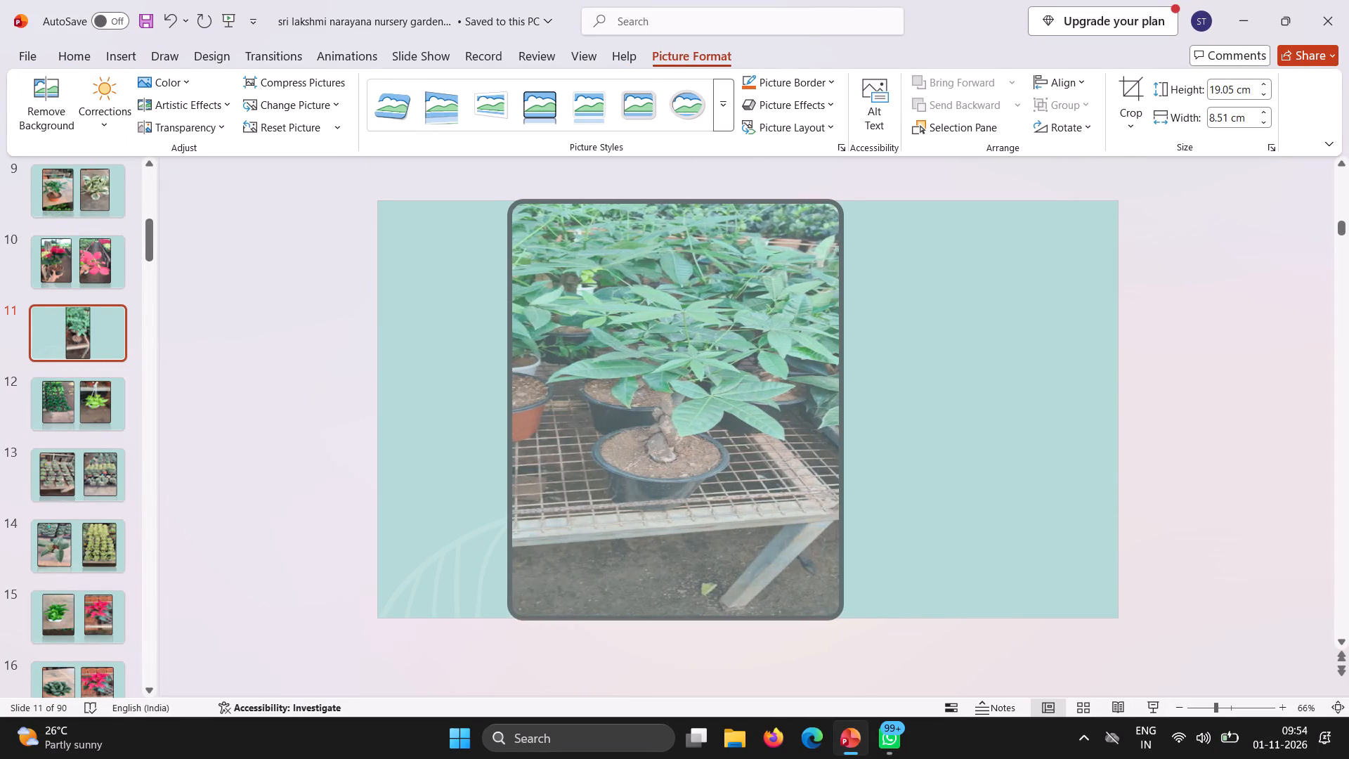
{"action": "left_click_drag", "start_coordinate": [507, 464], "coordinate": [462, 467]}
{"action": "left_click_drag", "start_coordinate": [652, 614], "coordinate": [660, 571]}
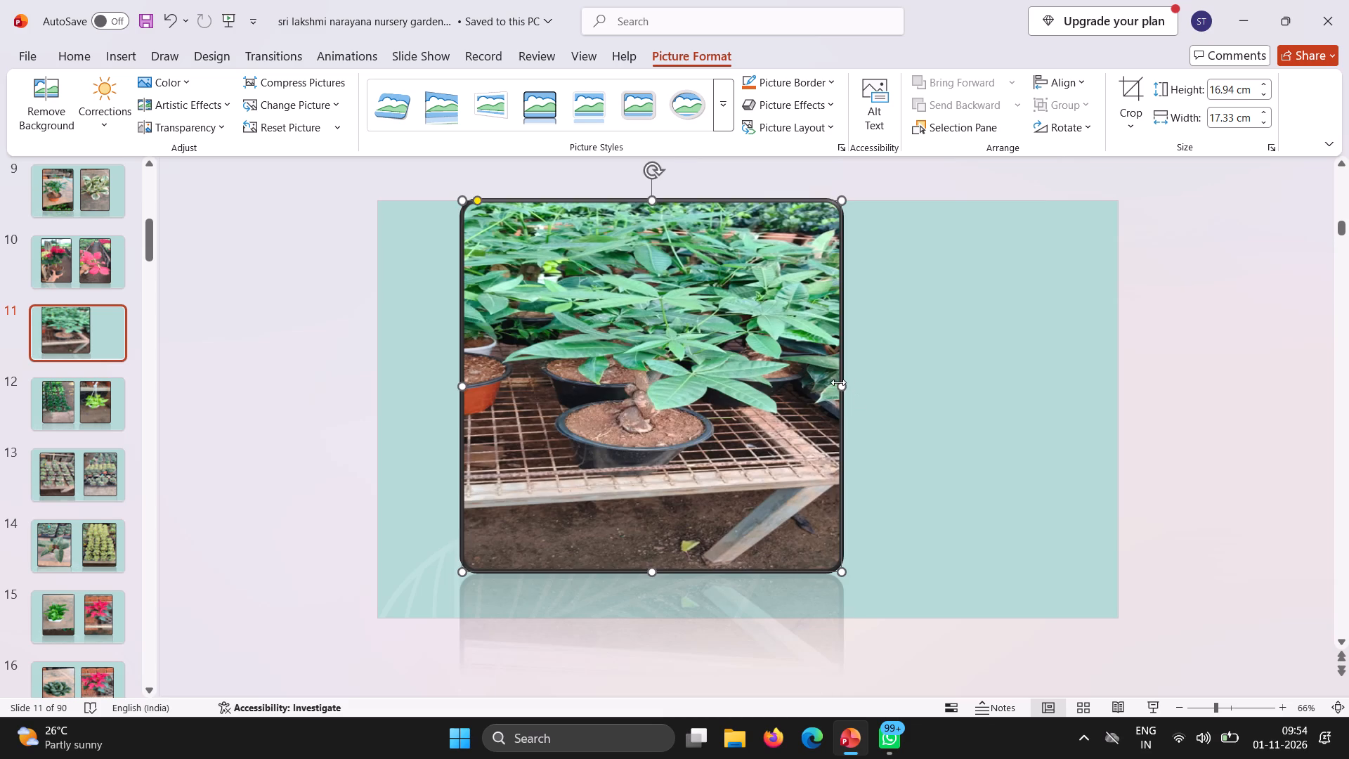
{"action": "left_click_drag", "start_coordinate": [841, 384], "coordinate": [729, 408]}
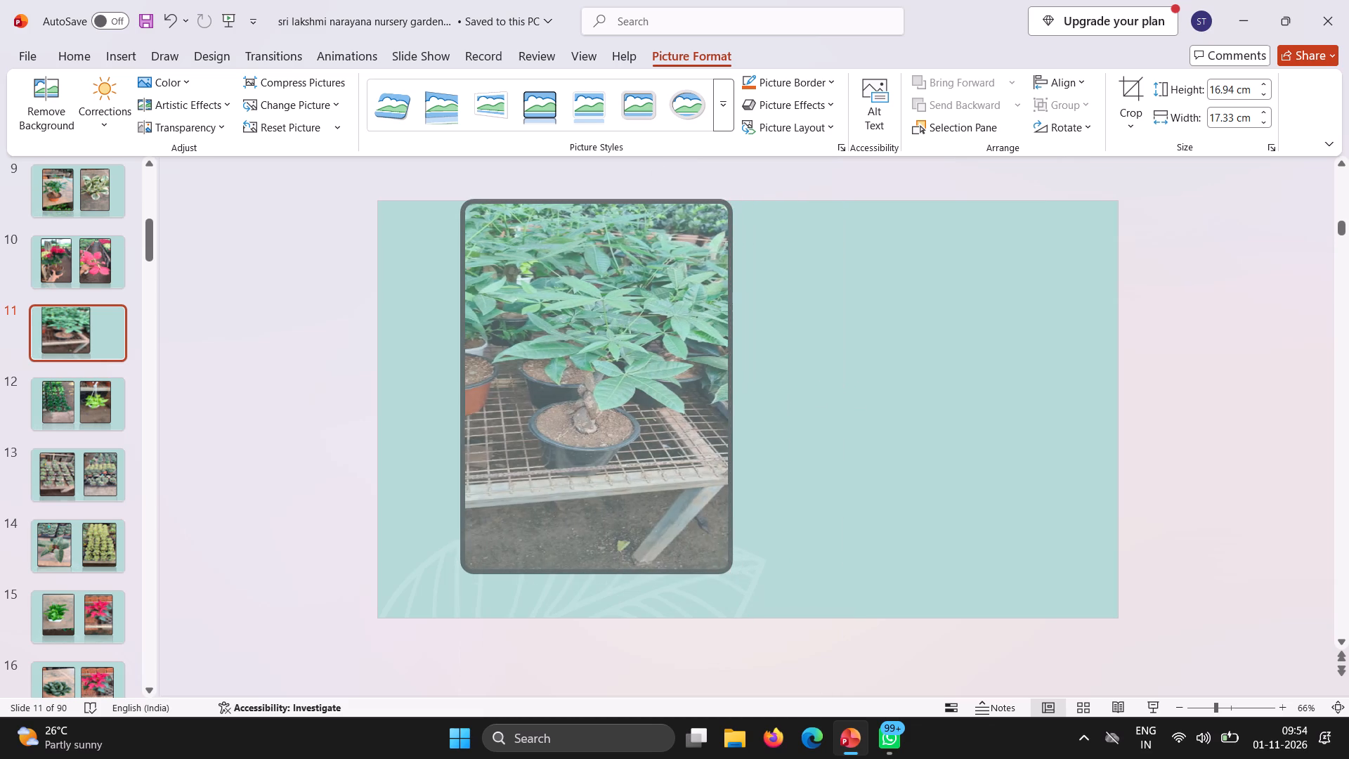
{"action": "left_click_drag", "start_coordinate": [636, 403], "coordinate": [625, 441]}
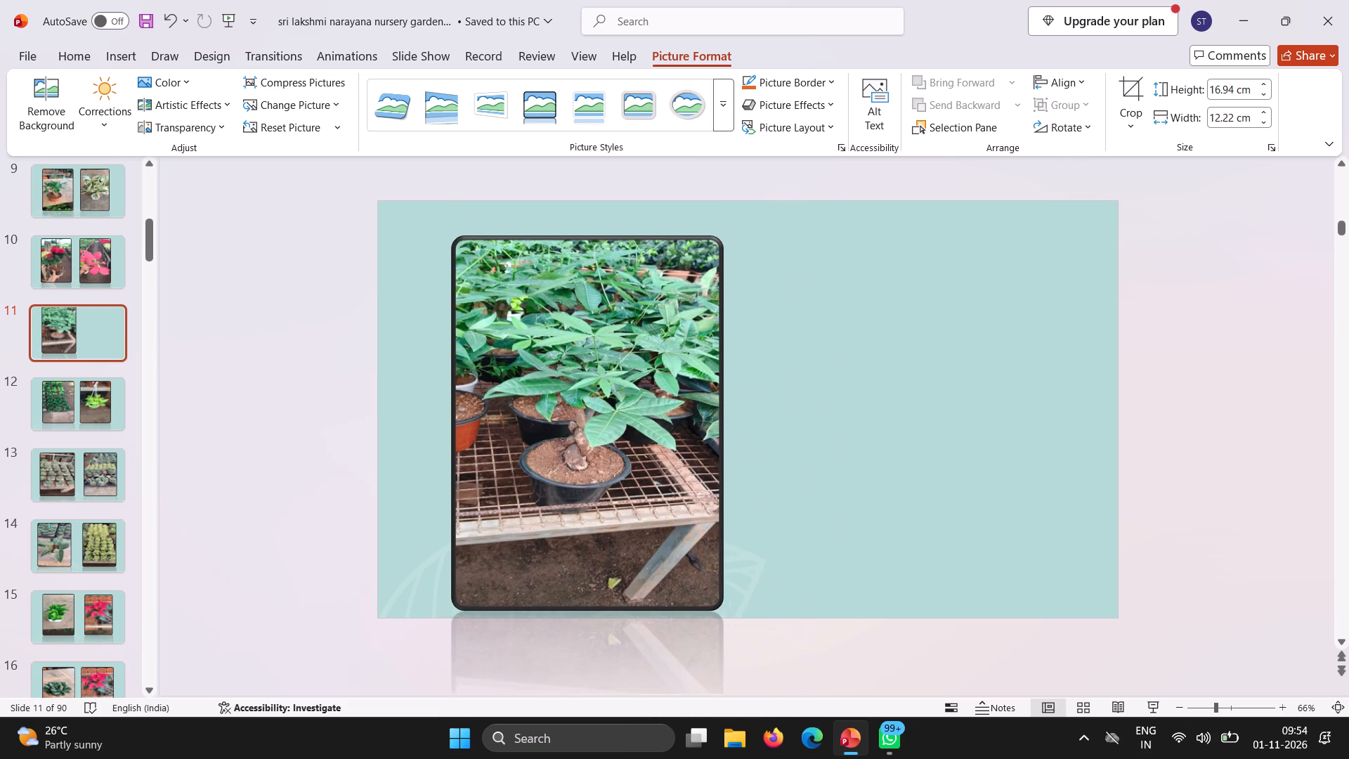
{"action": "left_click_drag", "start_coordinate": [625, 441], "coordinate": [612, 429]}
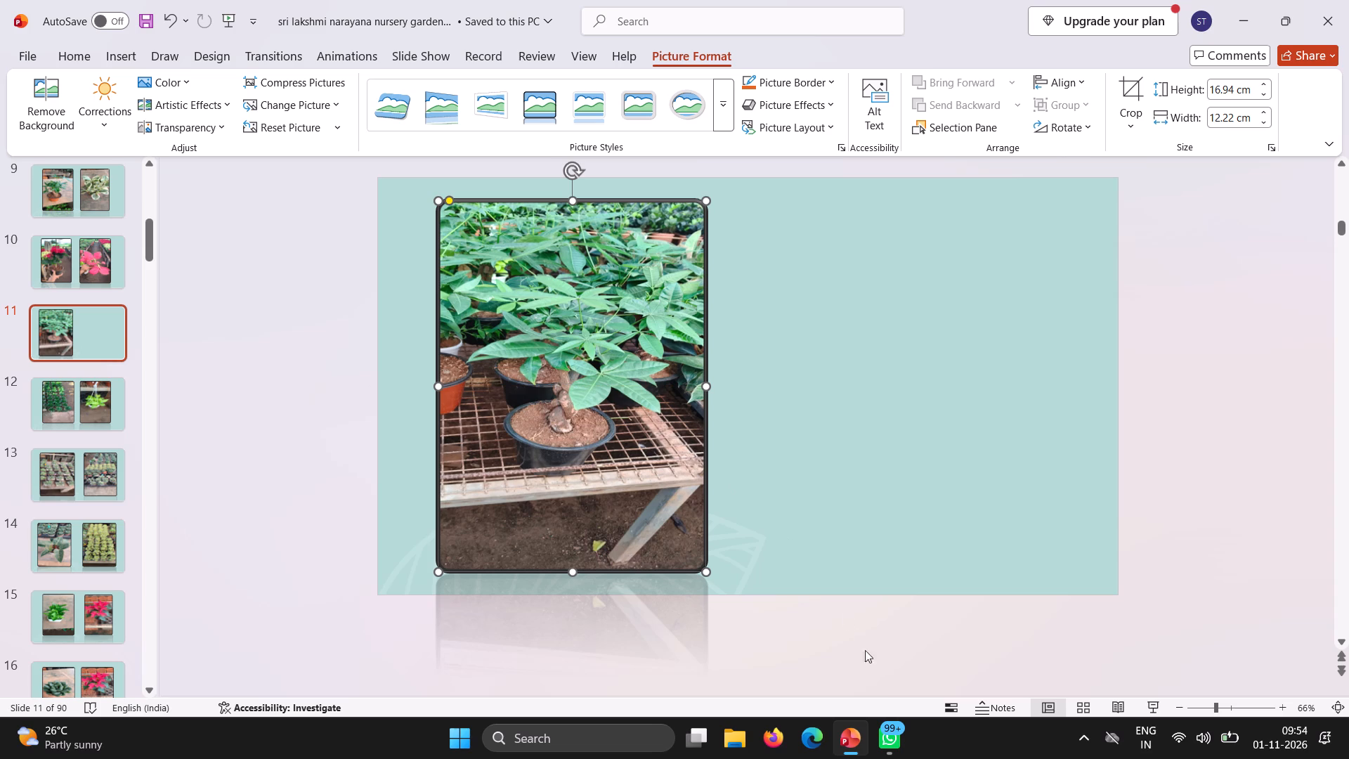
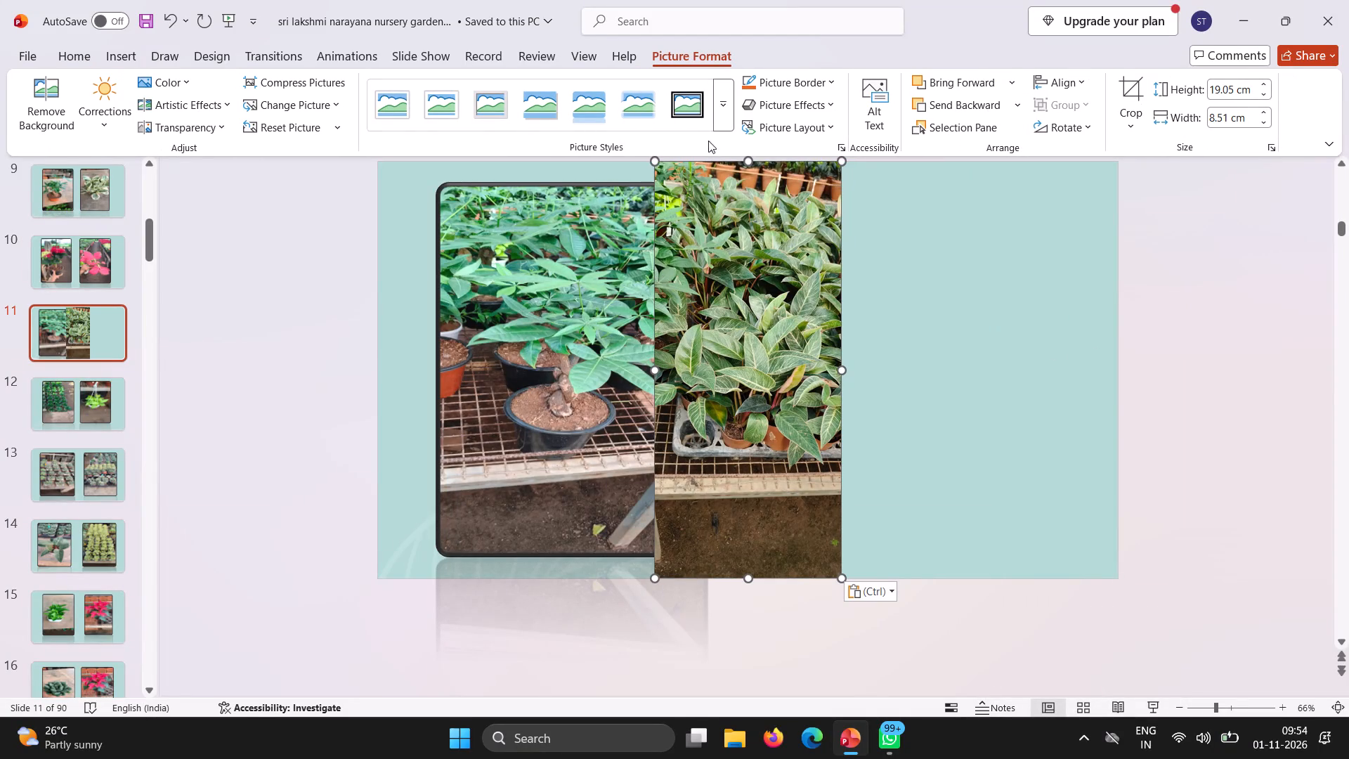
Apply the black rounded bevel frame with reflection to the newly pasted variegated-leaf plant photo on slide 11.
{"action": "left_click_drag", "start_coordinate": [719, 105], "coordinate": [531, 242]}
{"action": "left_click", "coordinate": [531, 242]}
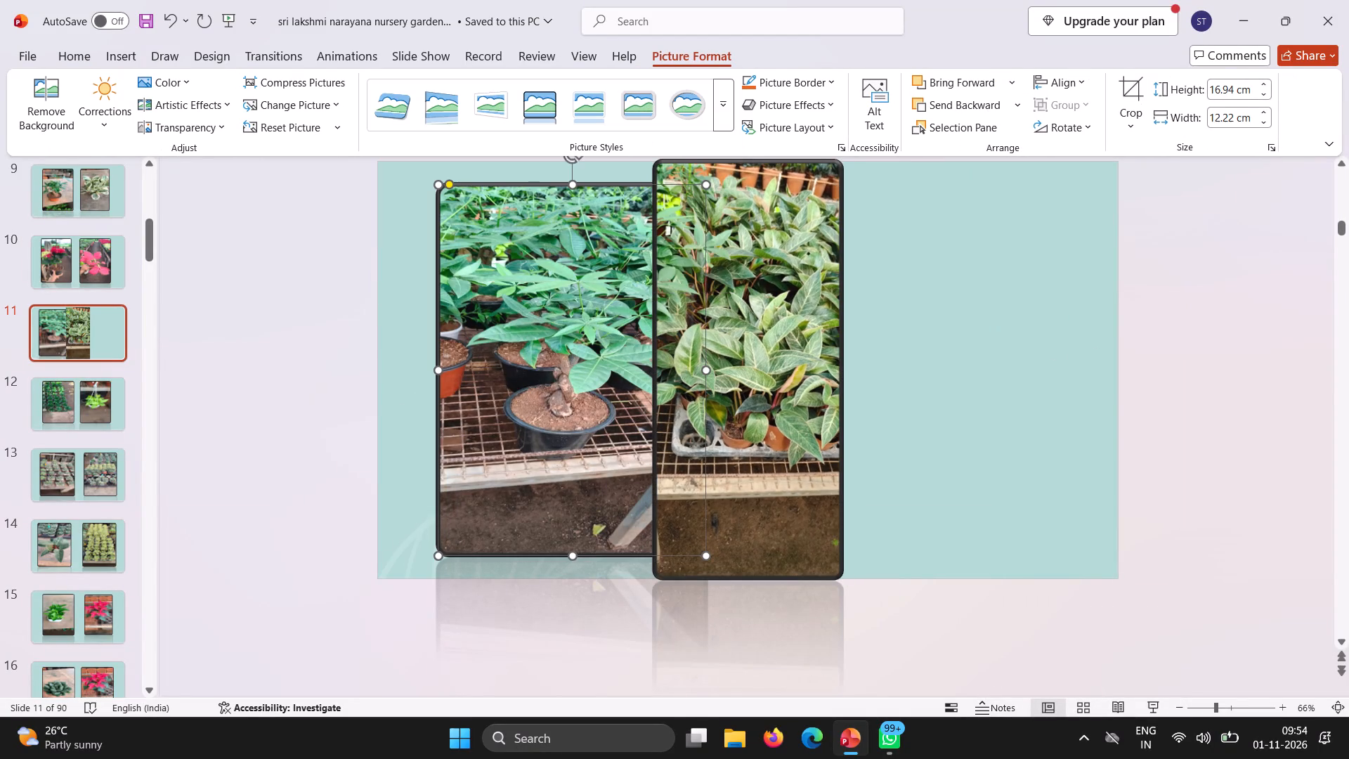
Resize the framed variegated-leaf plant photo to about 16.65 cm high and 11.22 cm wide, placing it in the right half of slide 11.
{"action": "left_click_drag", "start_coordinate": [822, 402], "coordinate": [925, 432]}
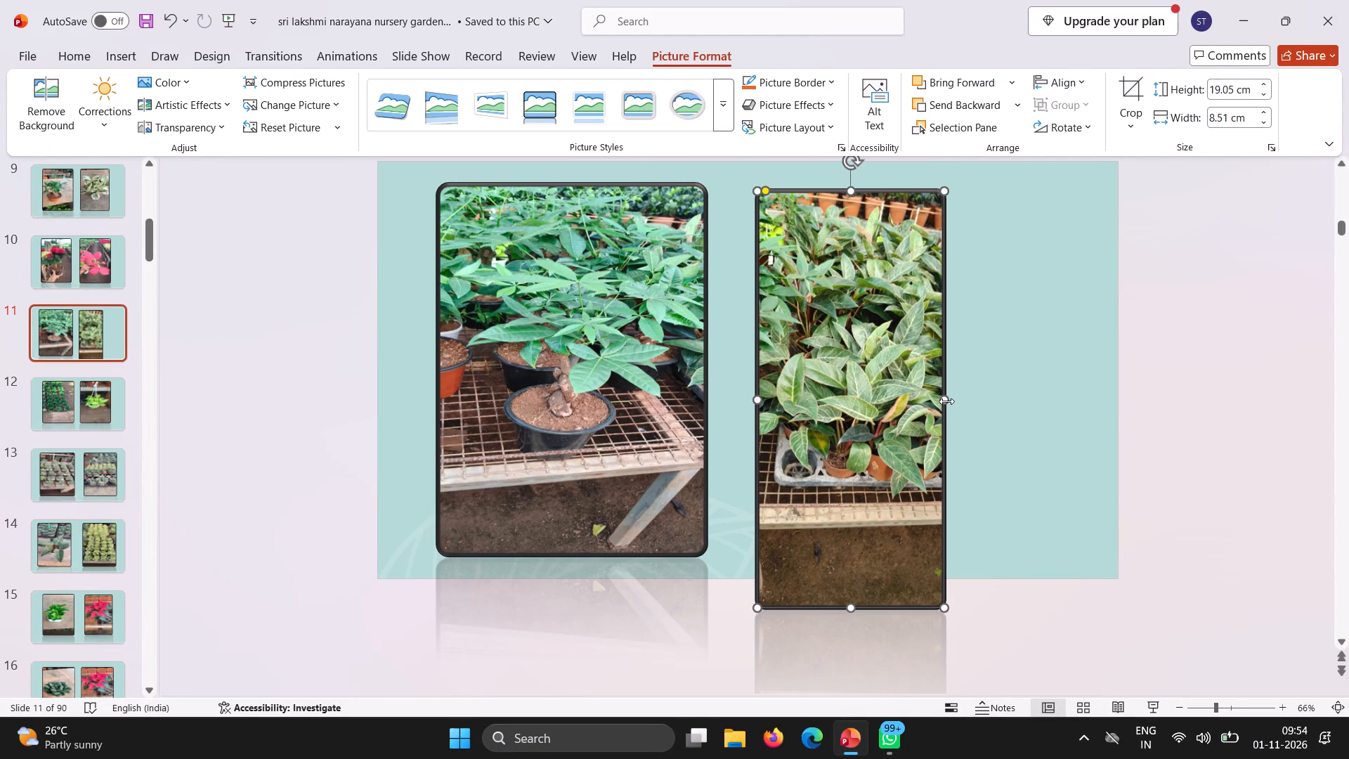
{"action": "left_click_drag", "start_coordinate": [946, 401], "coordinate": [1036, 362]}
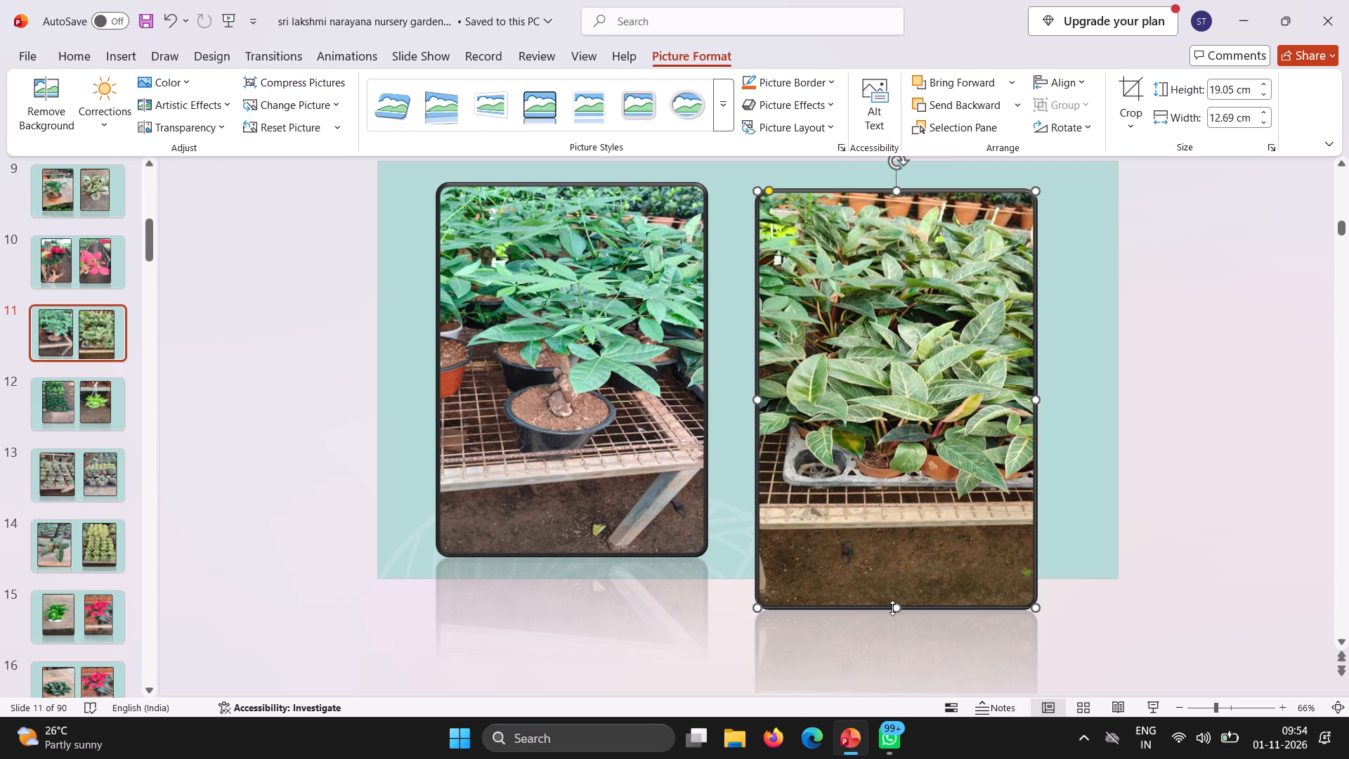
{"action": "left_click_drag", "start_coordinate": [897, 608], "coordinate": [907, 557]}
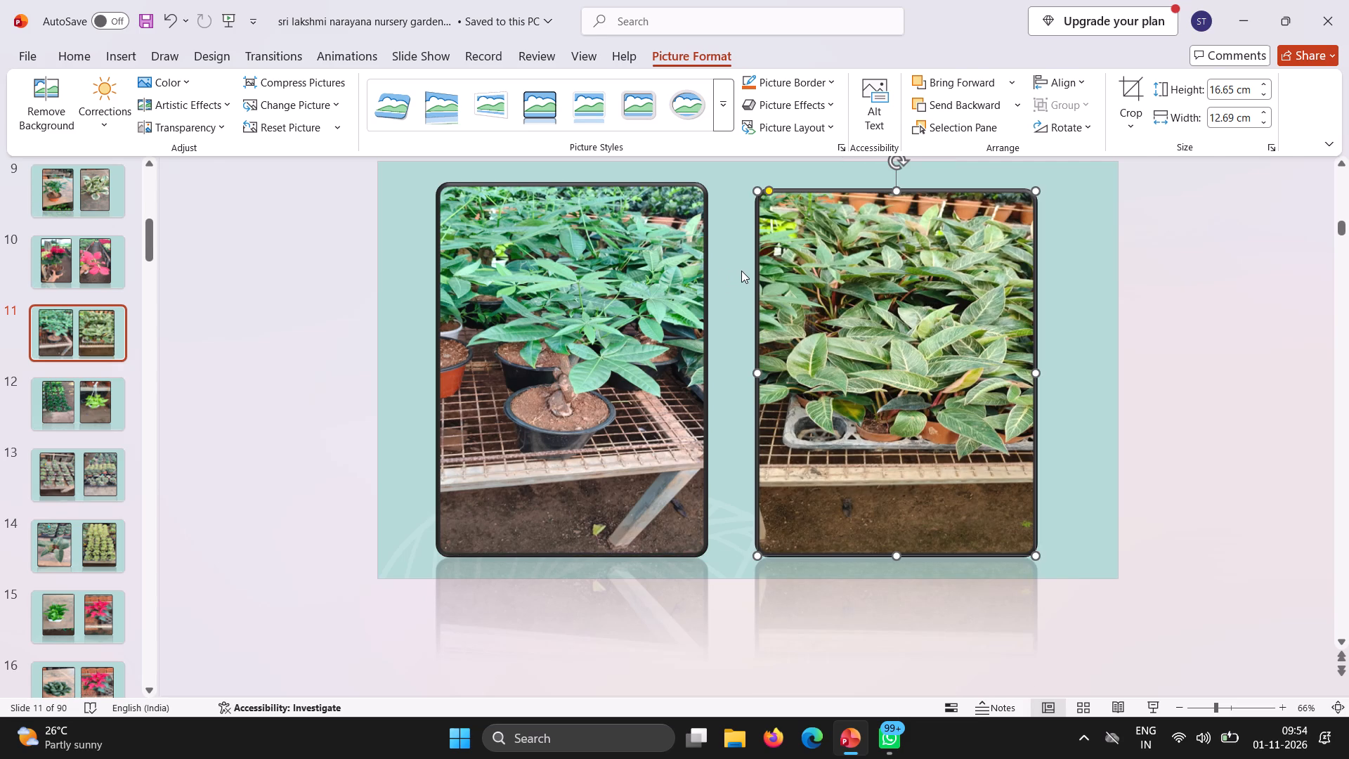
{"action": "left_click_drag", "start_coordinate": [741, 271], "coordinate": [773, 269]}
{"action": "left_click", "coordinate": [773, 269]}
{"action": "left_click_drag", "start_coordinate": [773, 269], "coordinate": [840, 255]}
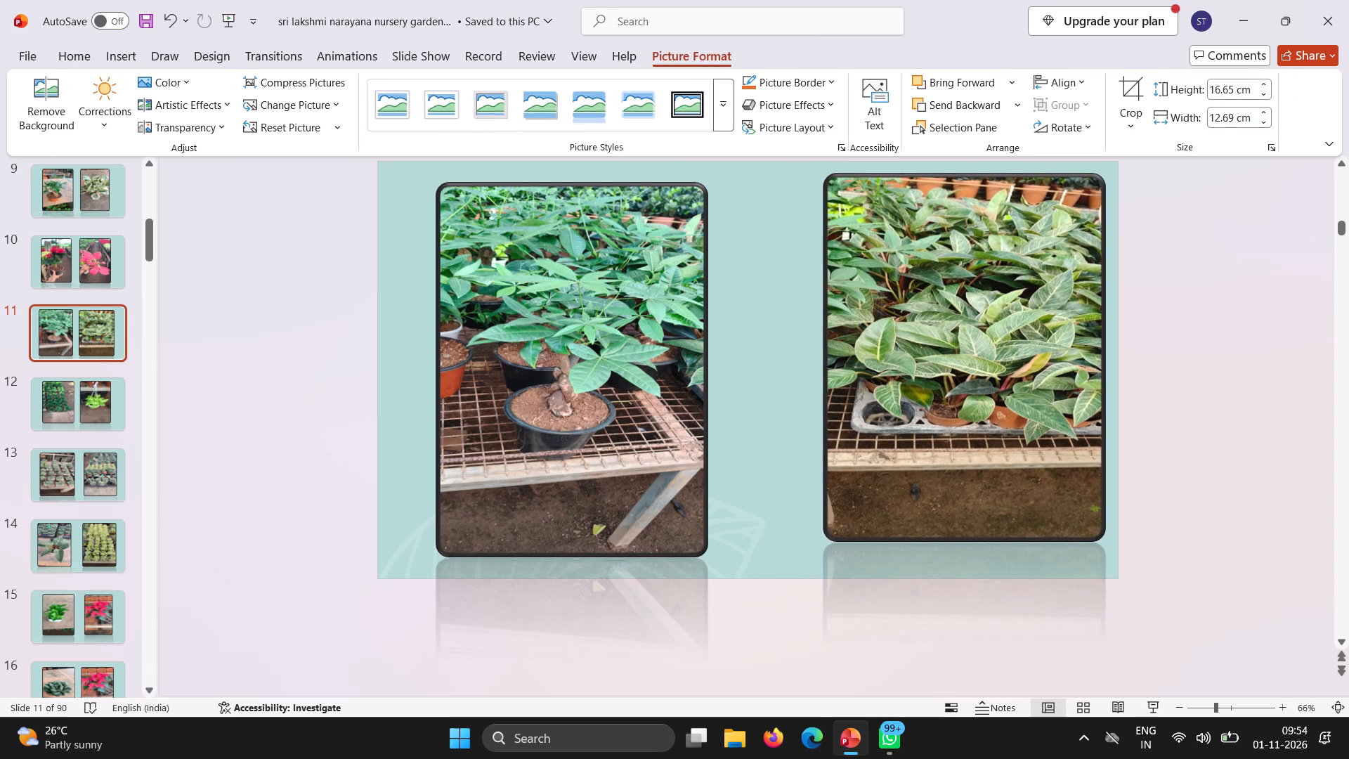
{"action": "left_click_drag", "start_coordinate": [840, 255], "coordinate": [818, 265]}
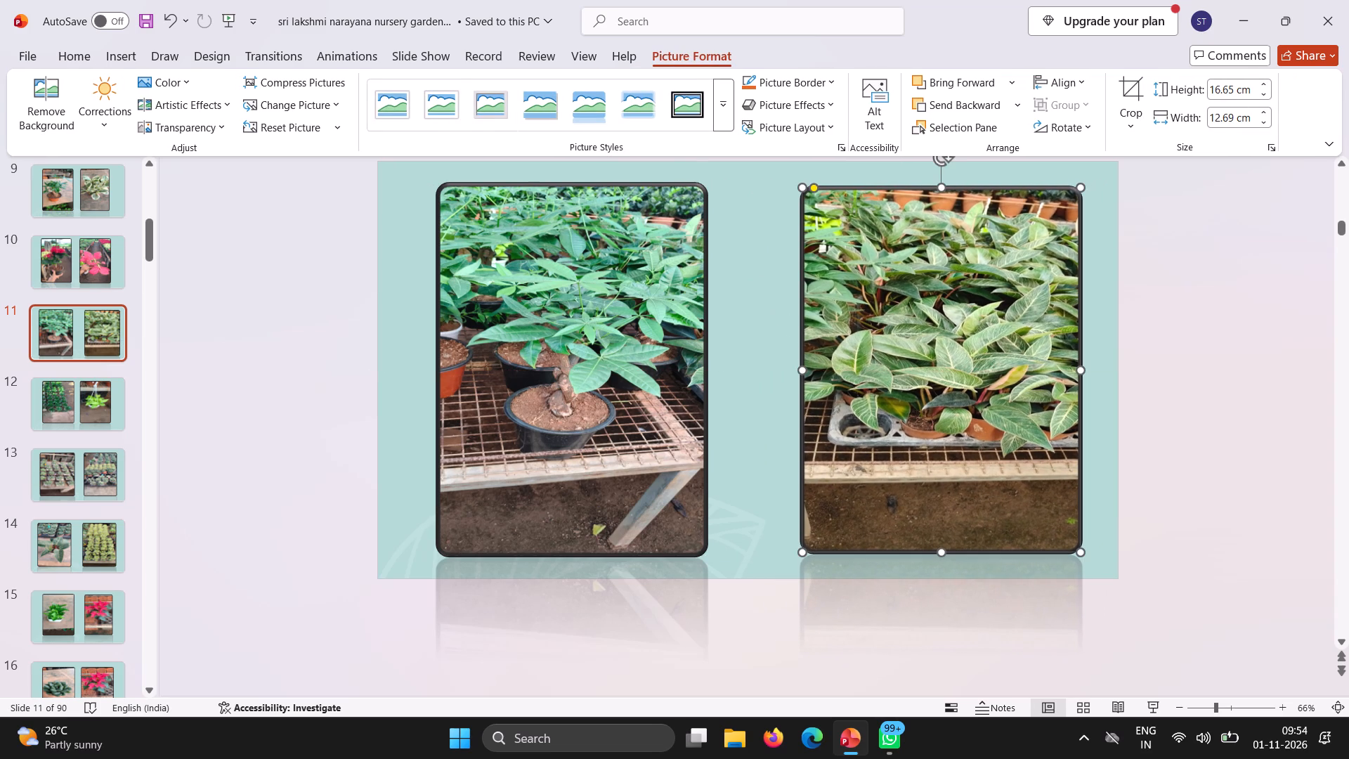
{"action": "left_click_drag", "start_coordinate": [800, 370], "coordinate": [835, 384]}
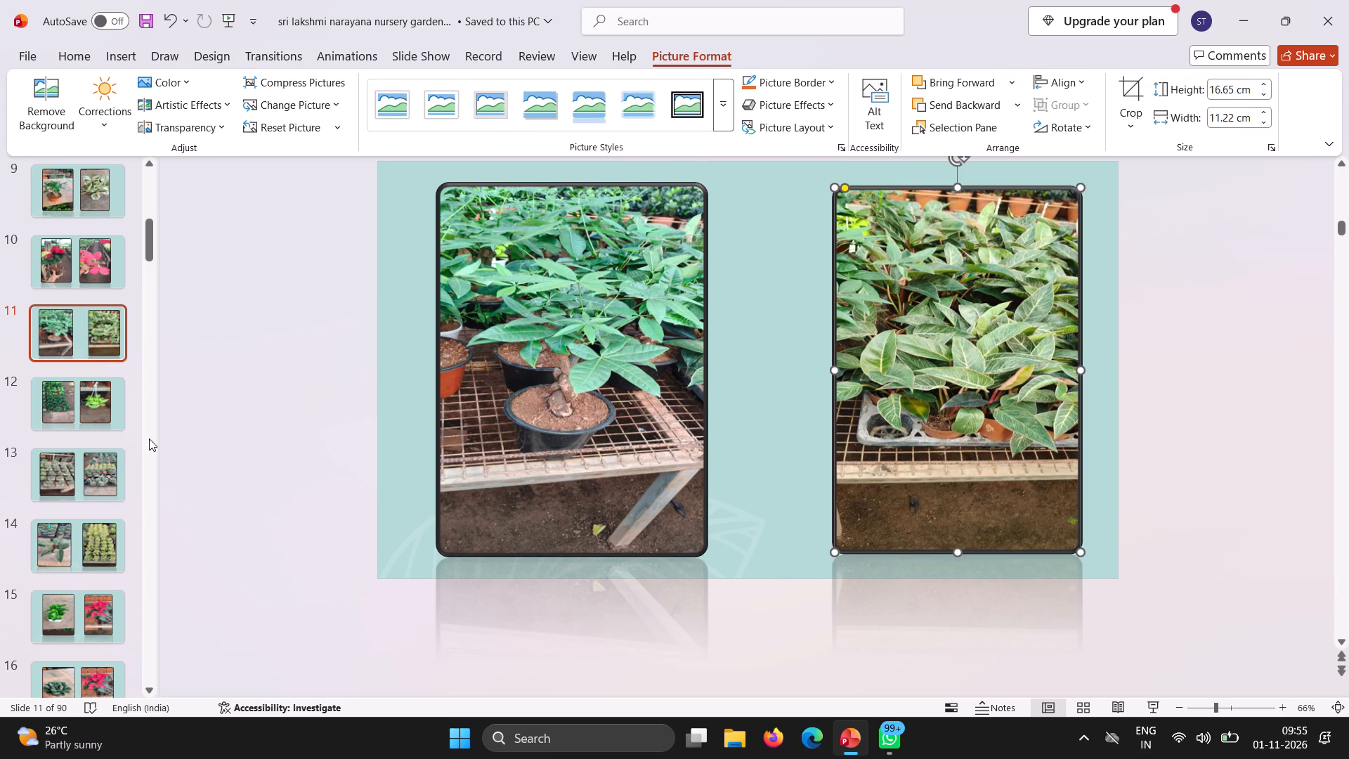
Add a new slide directly after slide 11 for the next plant photos.
{"action": "left_click", "coordinate": [128, 362]}
{"action": "key", "text": "Return"}
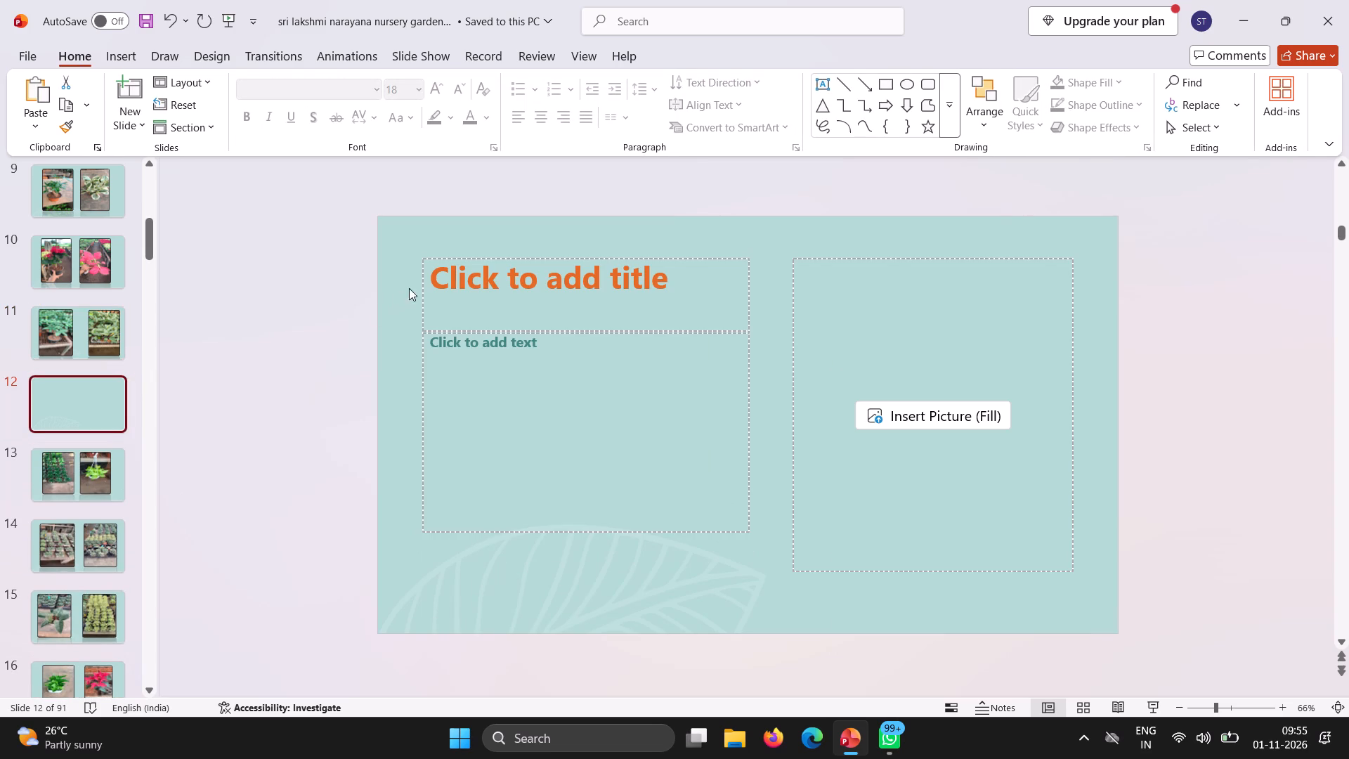
{"action": "left_click", "coordinate": [449, 245]}
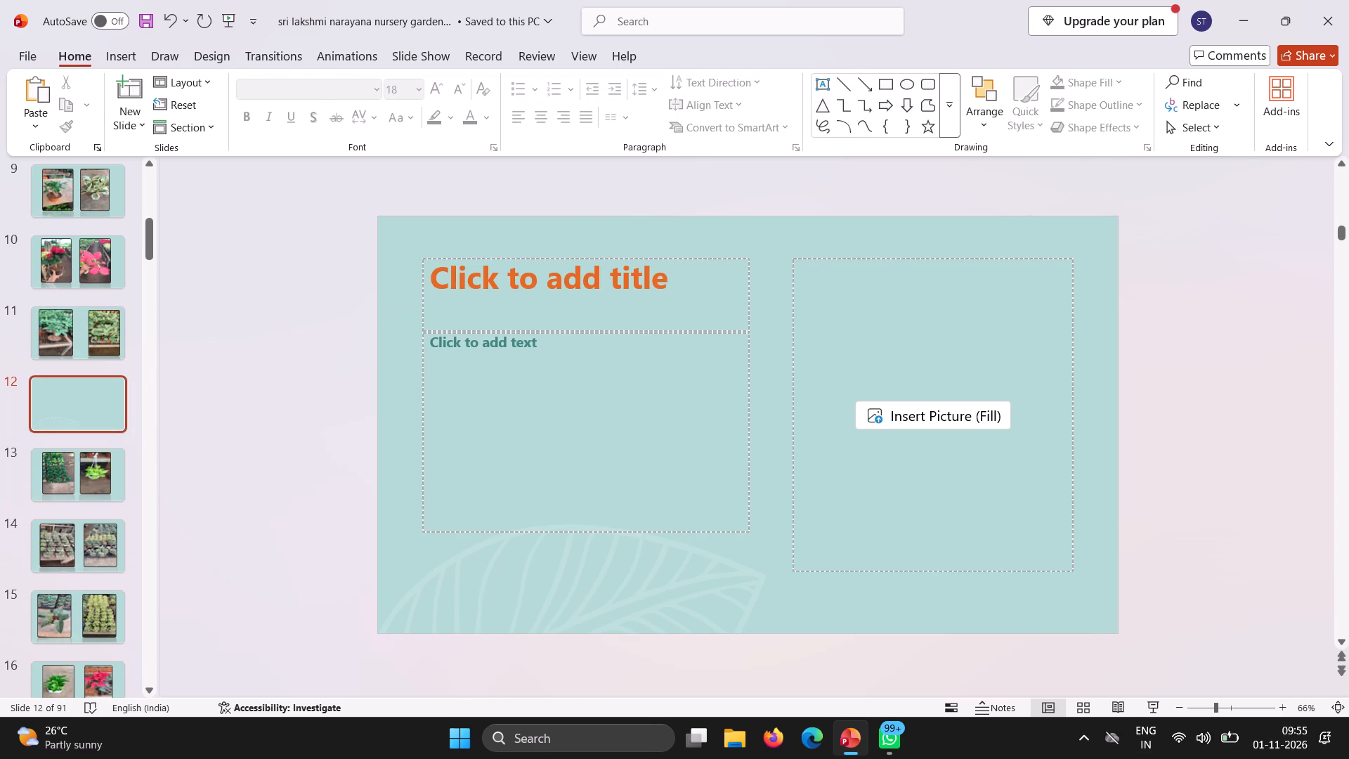
Cut the empty title, text and picture placeholders from the new slide 12, leaving it blank.
{"action": "right_click", "coordinate": [451, 253]}
{"action": "left_click", "coordinate": [472, 270]}
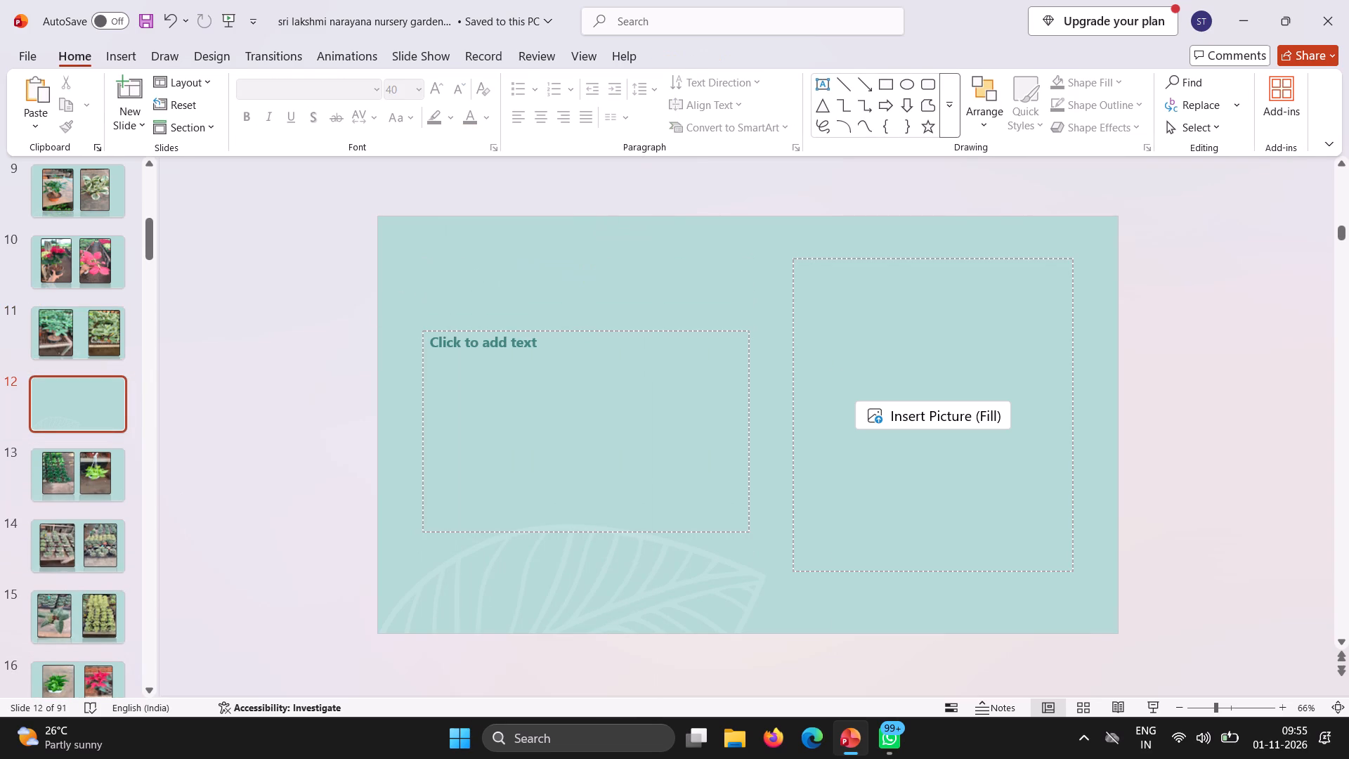
{"action": "right_click", "coordinate": [527, 326]}
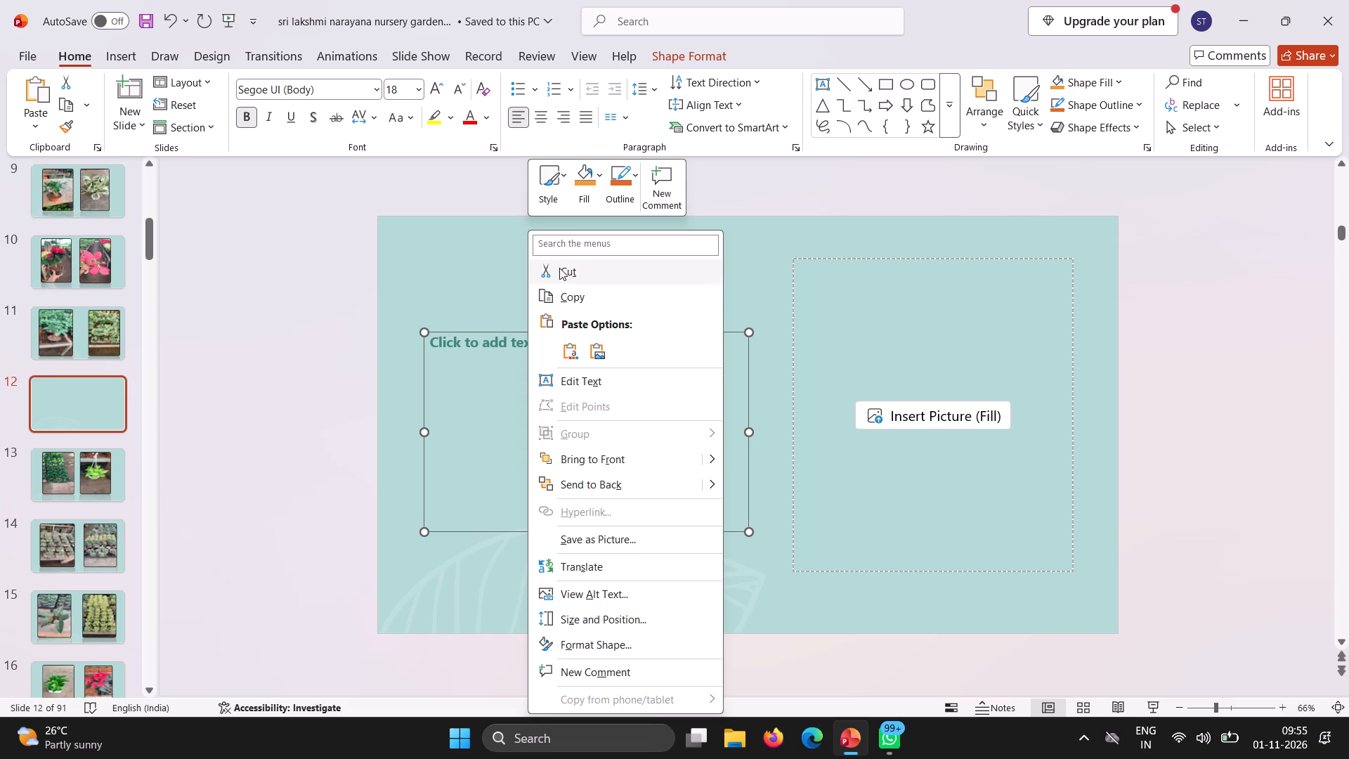
{"action": "left_click", "coordinate": [559, 268]}
{"action": "right_click", "coordinate": [819, 253]}
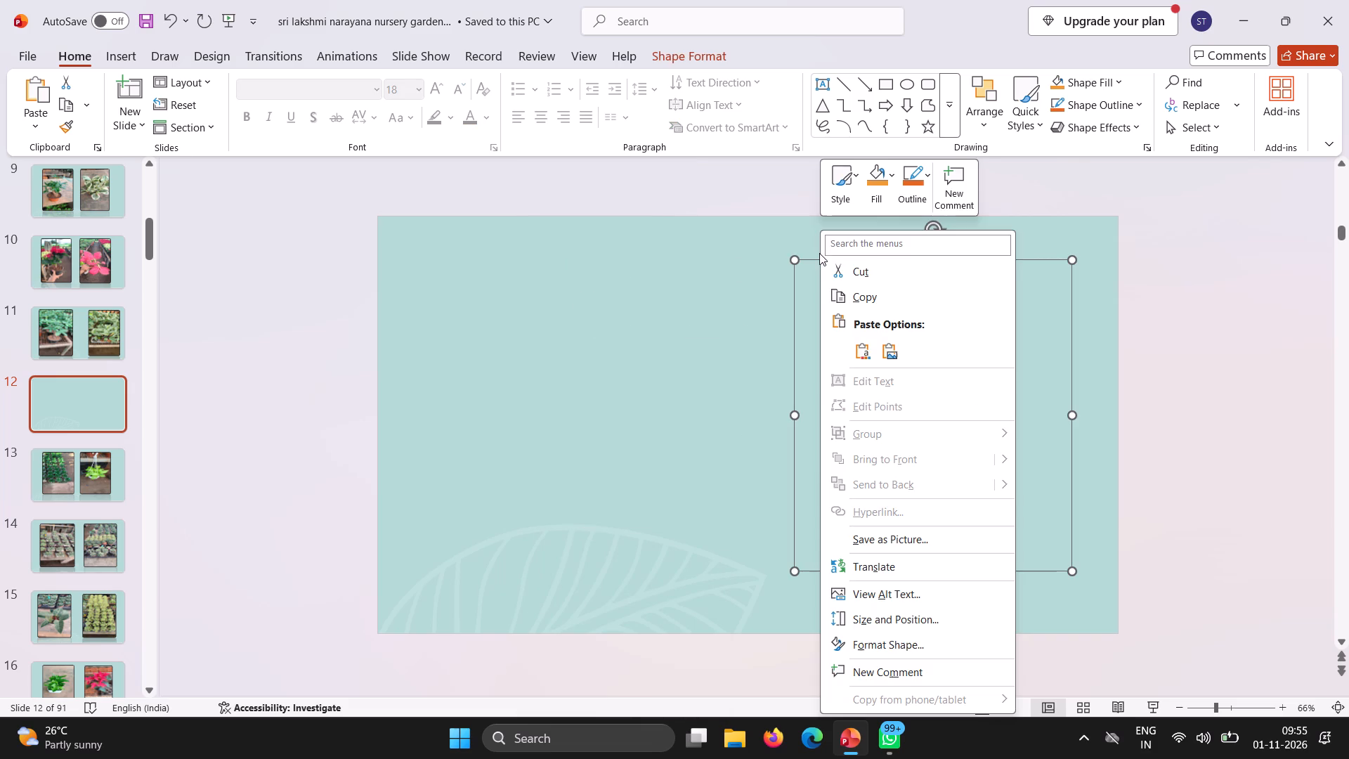
{"action": "left_click", "coordinate": [864, 261]}
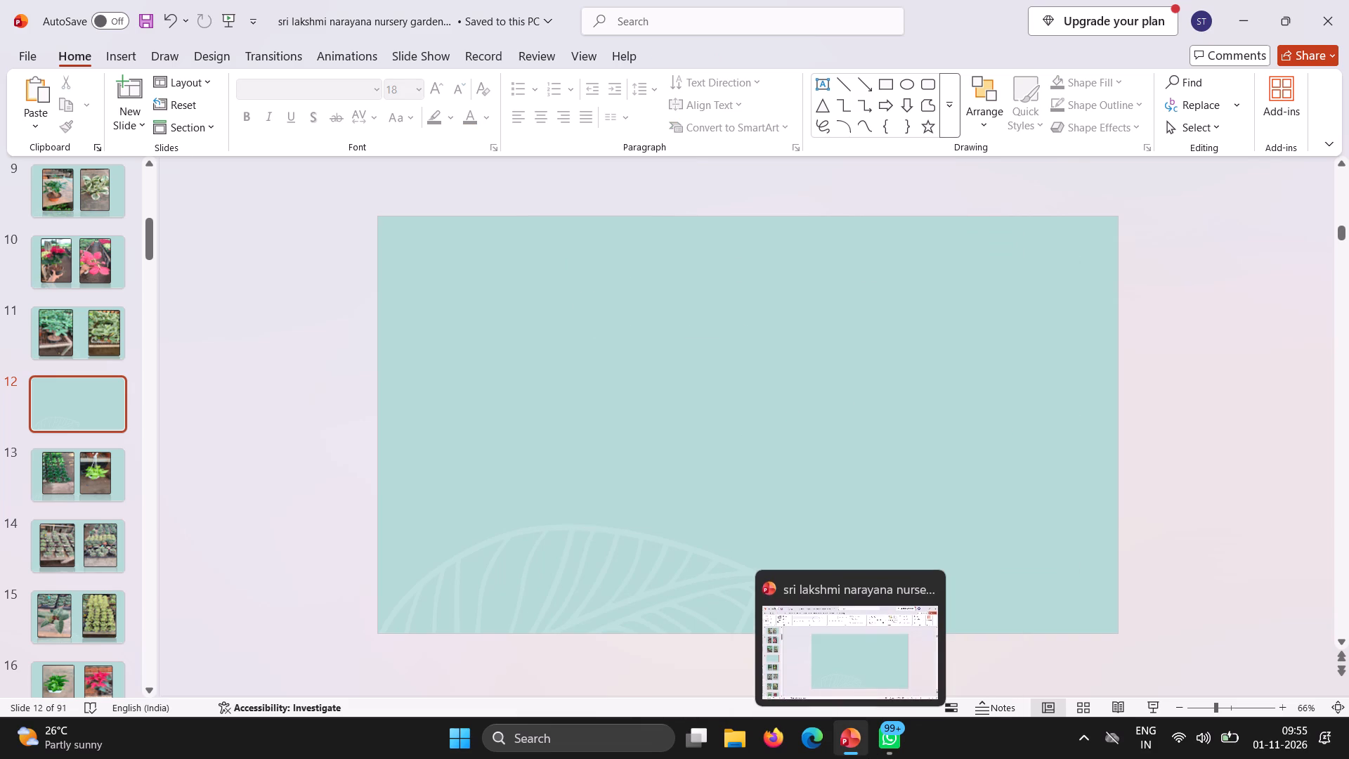
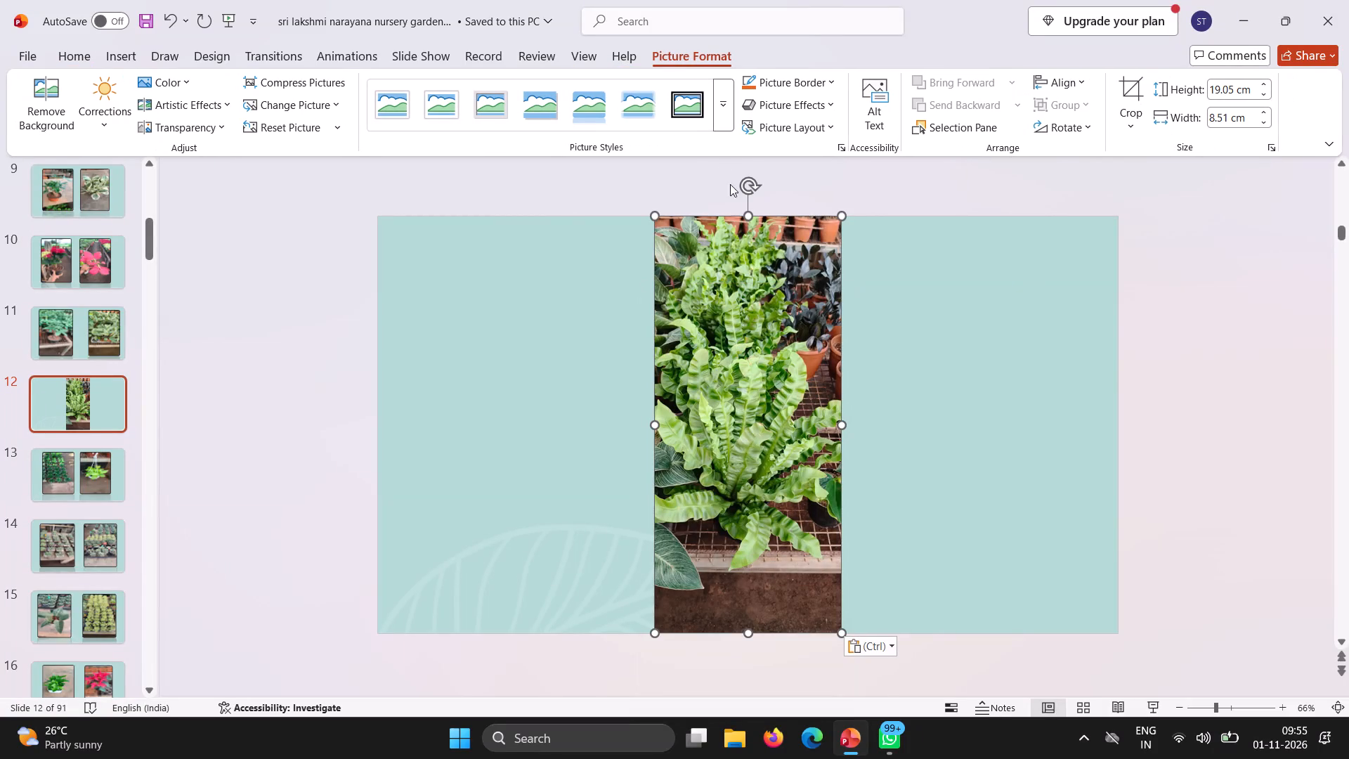
Apply the black rounded bevel frame with reflection to the wavy-leaved fern photo on slide 12.
{"action": "left_click", "coordinate": [721, 107]}
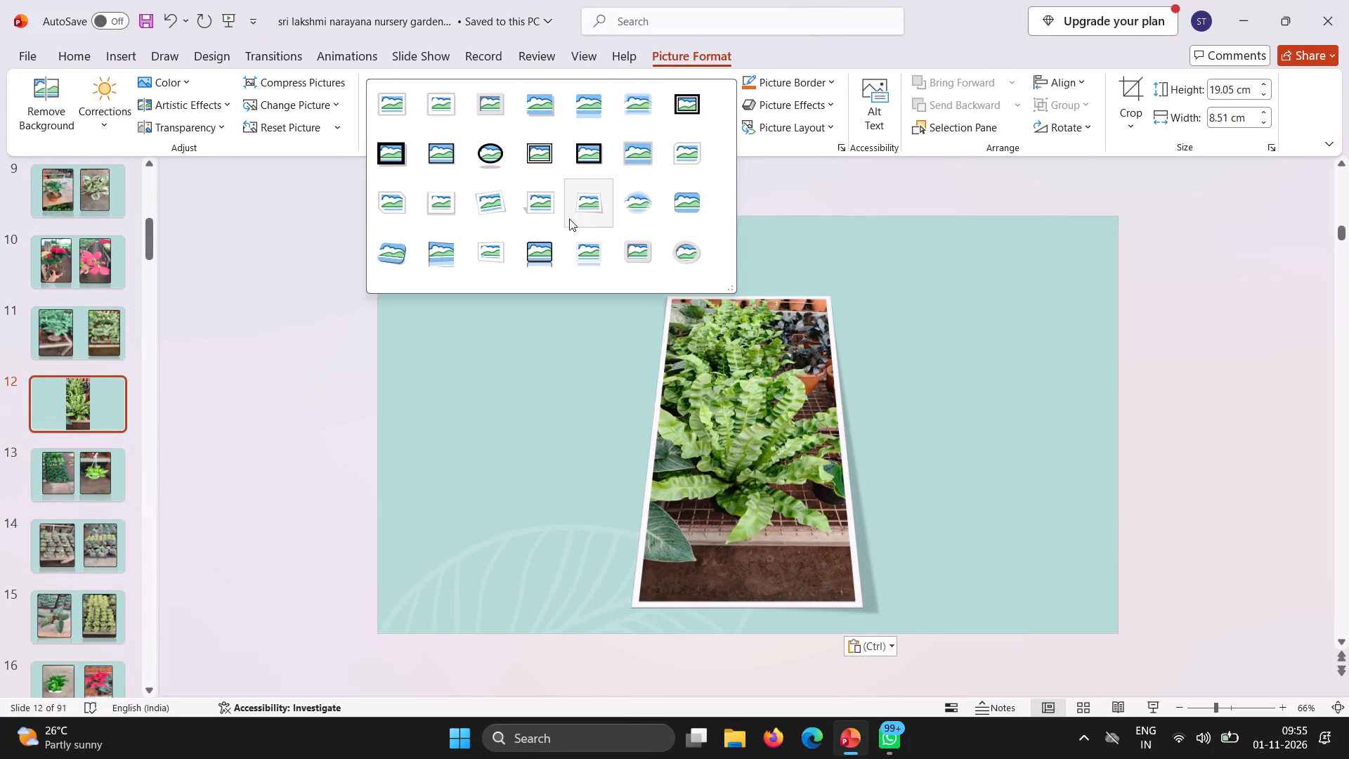
{"action": "left_click", "coordinate": [533, 239]}
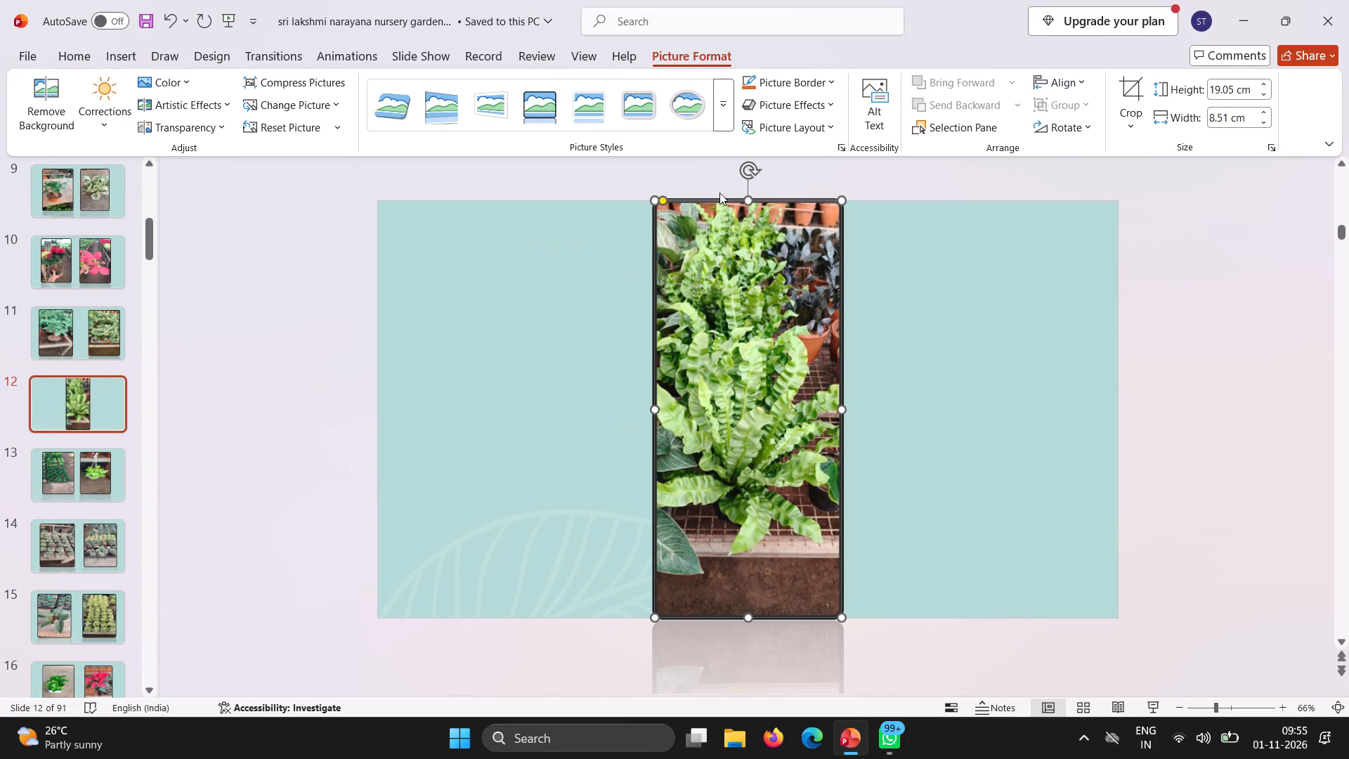
Shorten the framed green fern photo on slide 12, place it in the slide's left half, and widen it slightly.
{"action": "left_click_drag", "start_coordinate": [743, 193], "coordinate": [749, 274]}
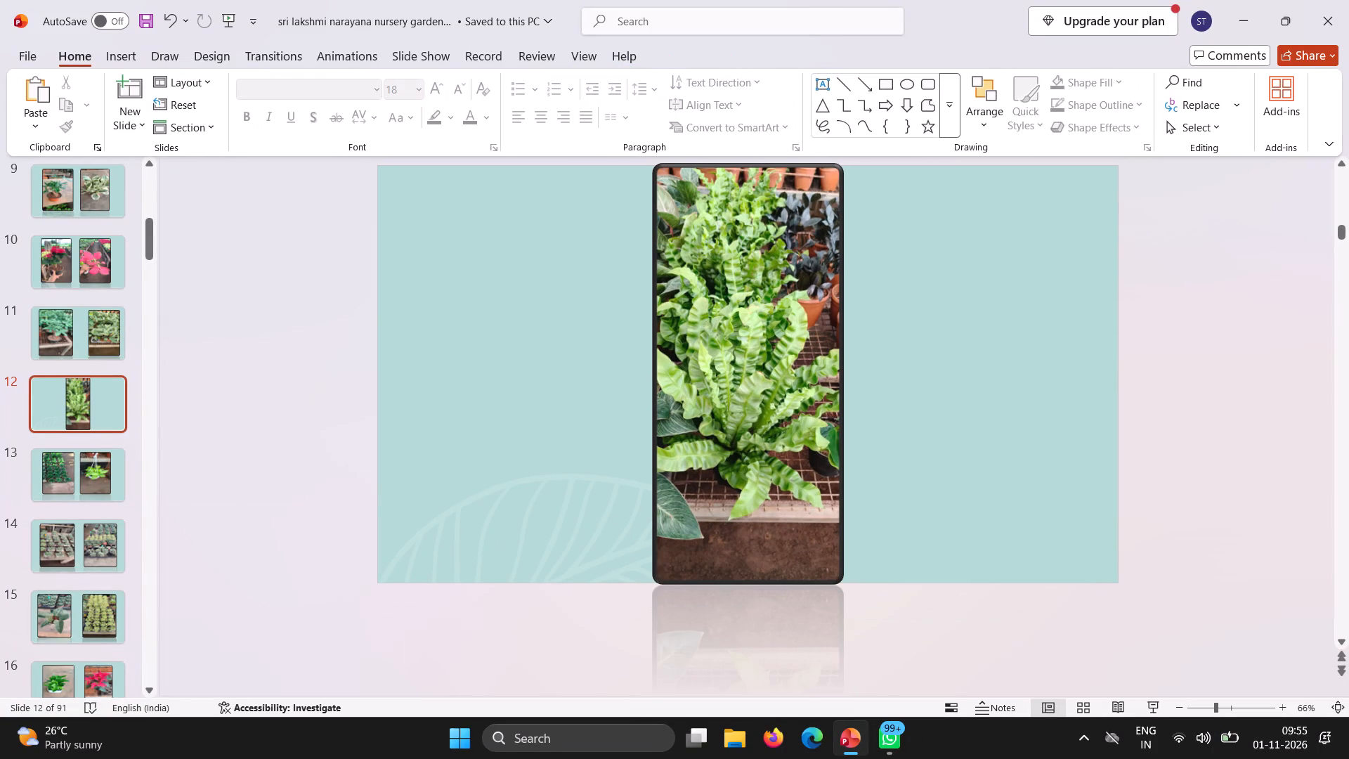
{"action": "left_click", "coordinate": [757, 240]}
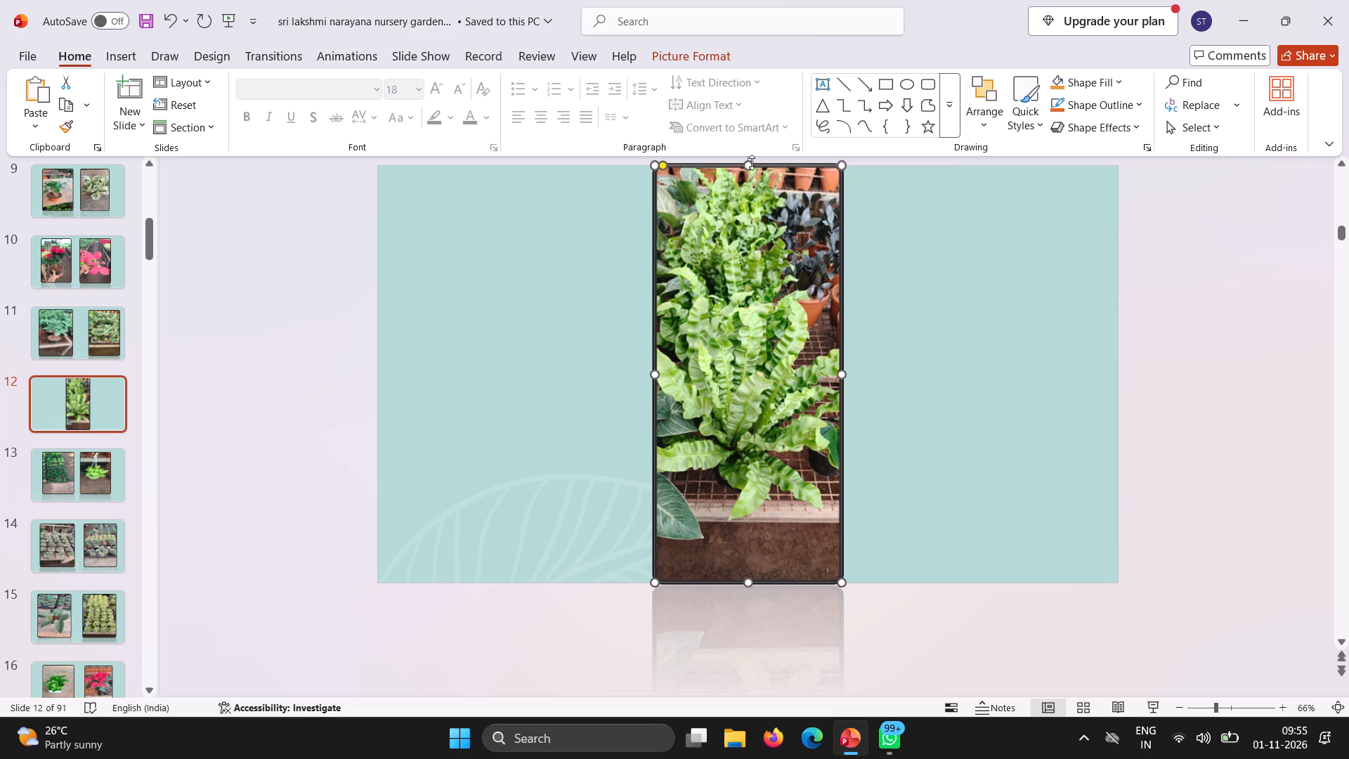
{"action": "left_click_drag", "start_coordinate": [752, 162], "coordinate": [762, 284]}
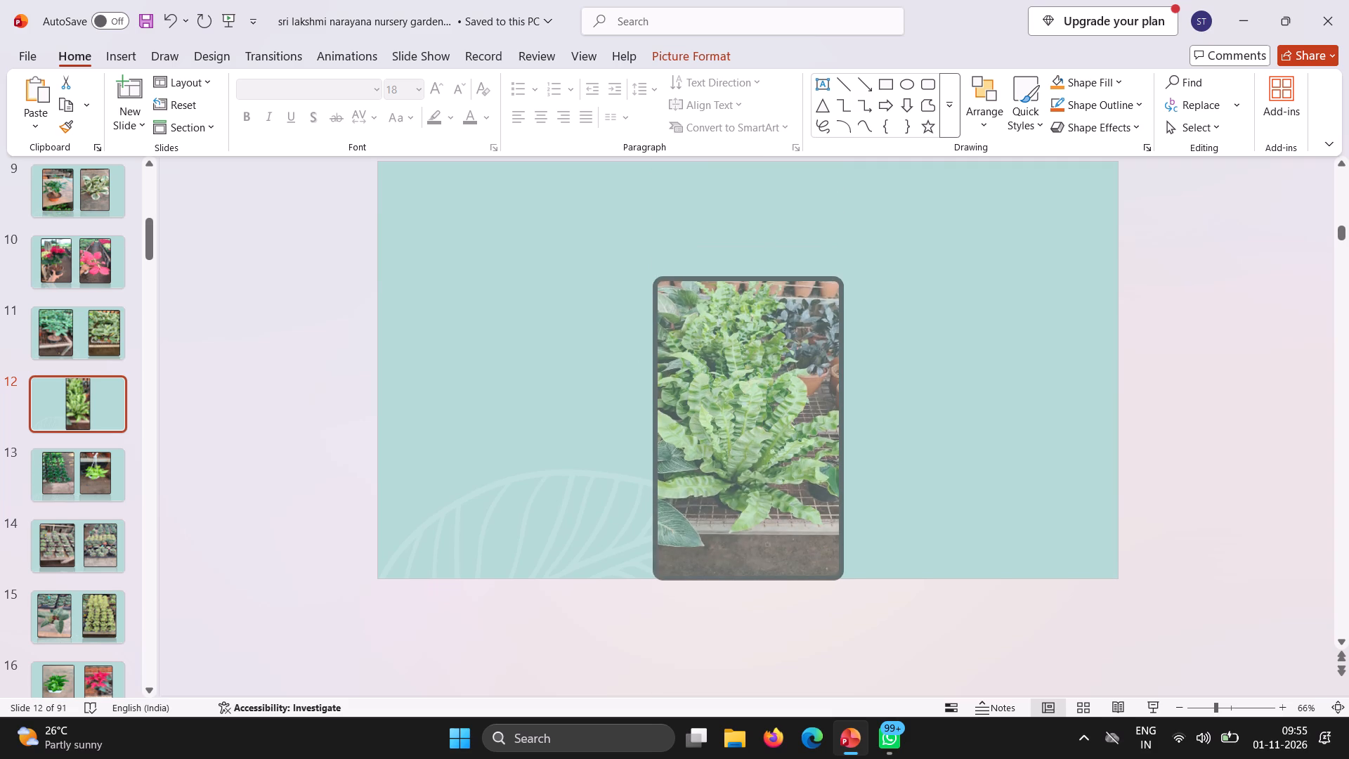
{"action": "left_click_drag", "start_coordinate": [762, 420], "coordinate": [544, 336]}
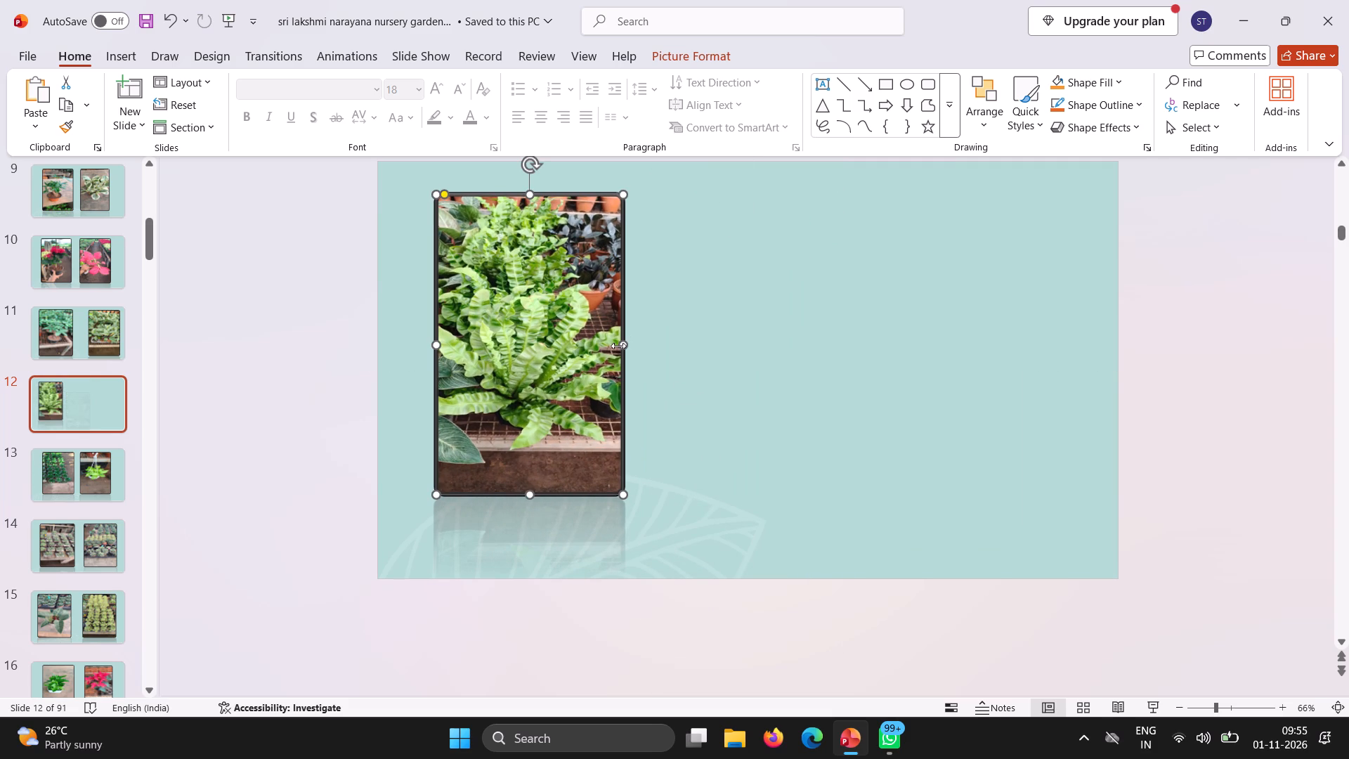
{"action": "left_click_drag", "start_coordinate": [620, 345], "coordinate": [659, 341]}
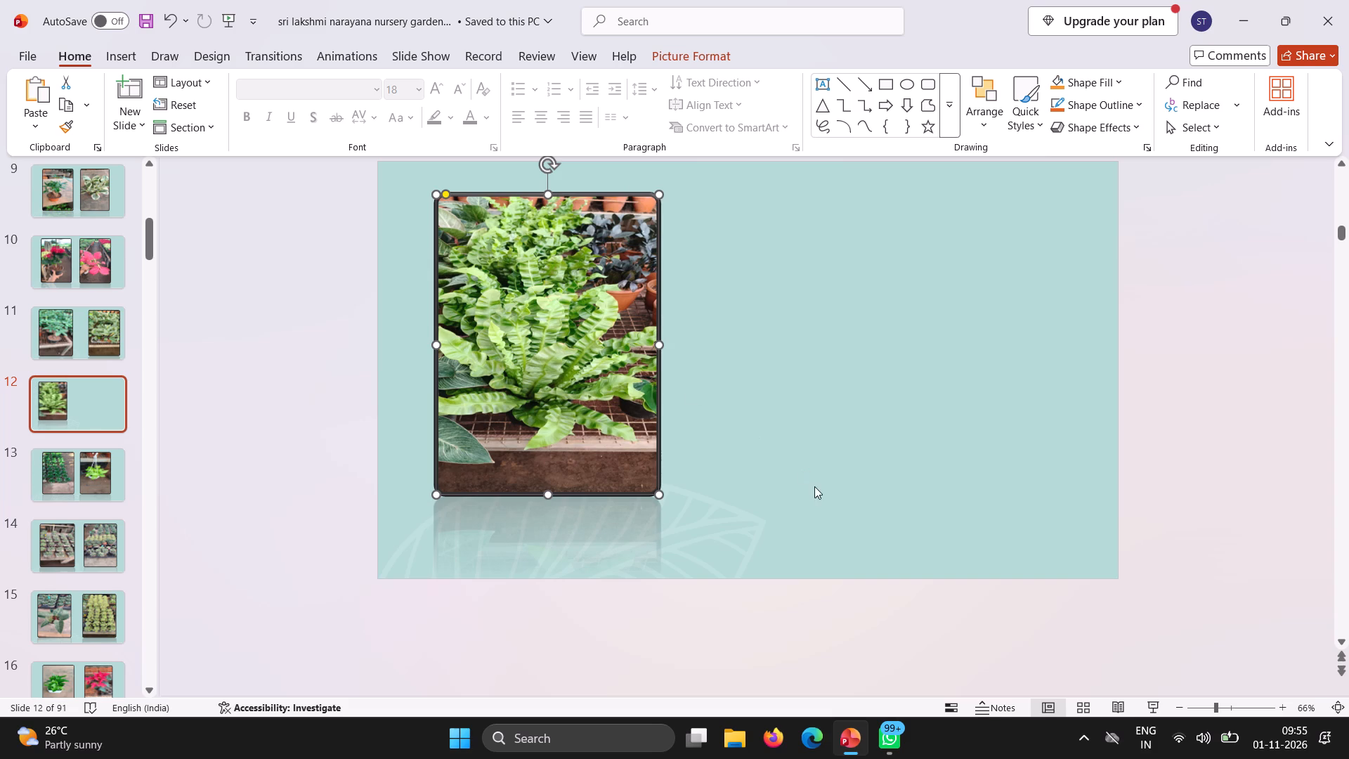
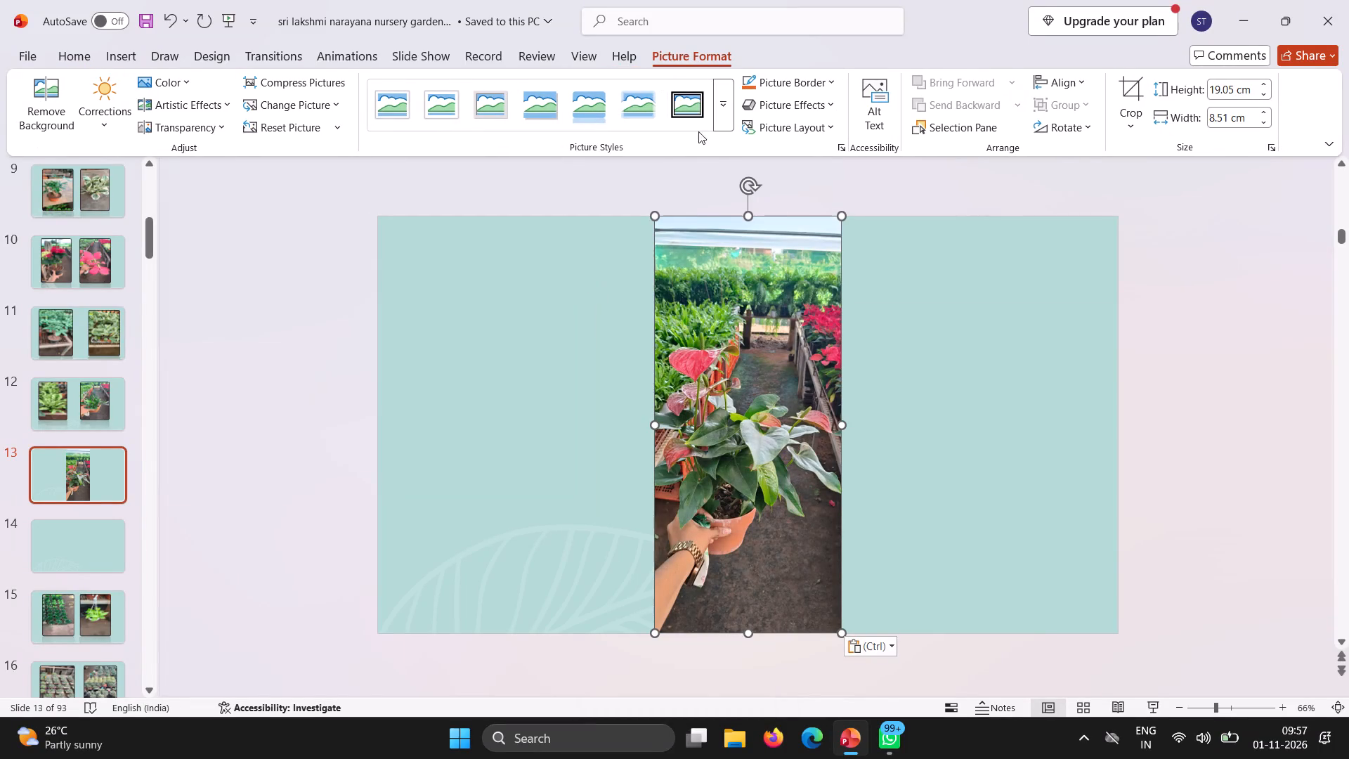
Apply the black rounded-frame picture style with a reflection to the pink anthurium photo on slide 13.
{"action": "left_click_drag", "start_coordinate": [720, 122], "coordinate": [547, 253]}
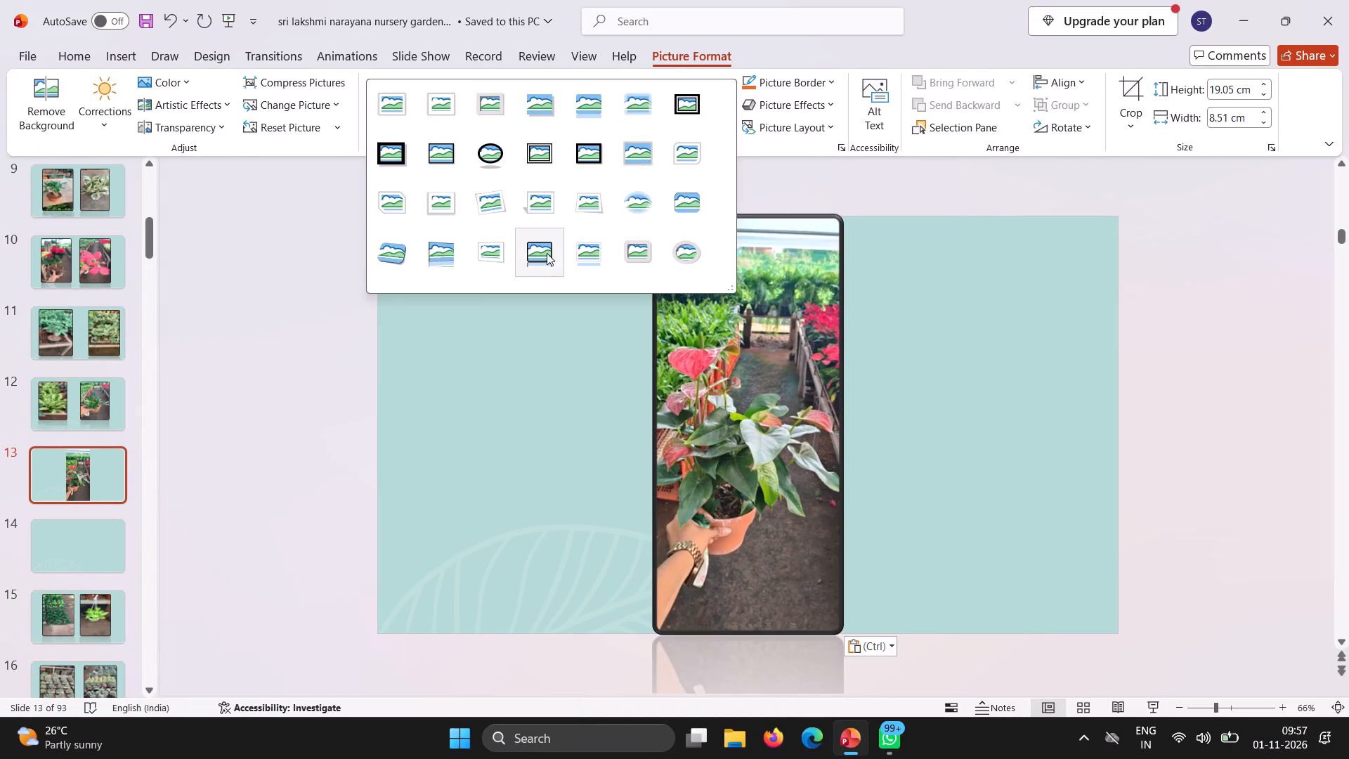
{"action": "left_click_drag", "start_coordinate": [547, 253], "coordinate": [538, 247]}
{"action": "left_click", "coordinate": [538, 247]}
Place the anthurium photo in the left half of slide 13 and resize it to about 15.63 cm high and 9.48 cm wide.
{"action": "left_click_drag", "start_coordinate": [692, 304], "coordinate": [593, 318]}
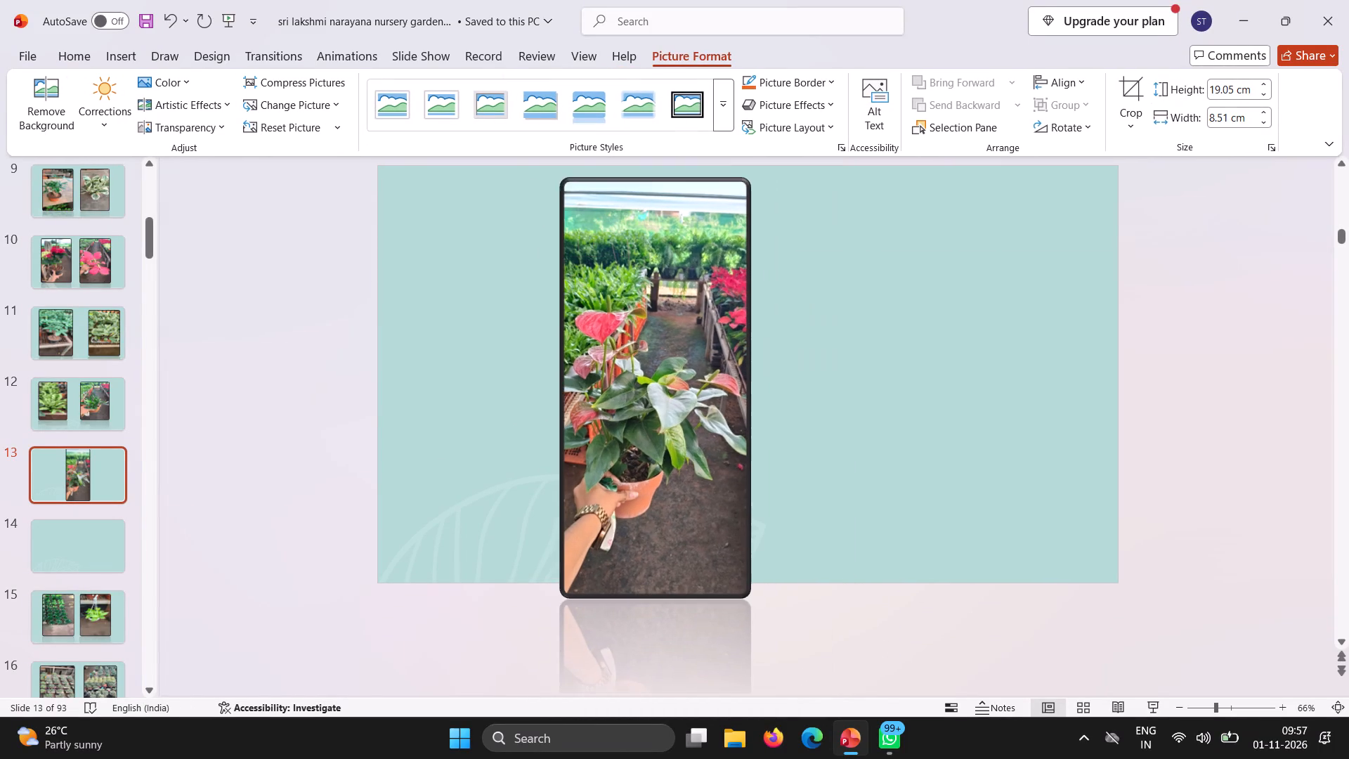
{"action": "left_click_drag", "start_coordinate": [593, 318], "coordinate": [528, 326]}
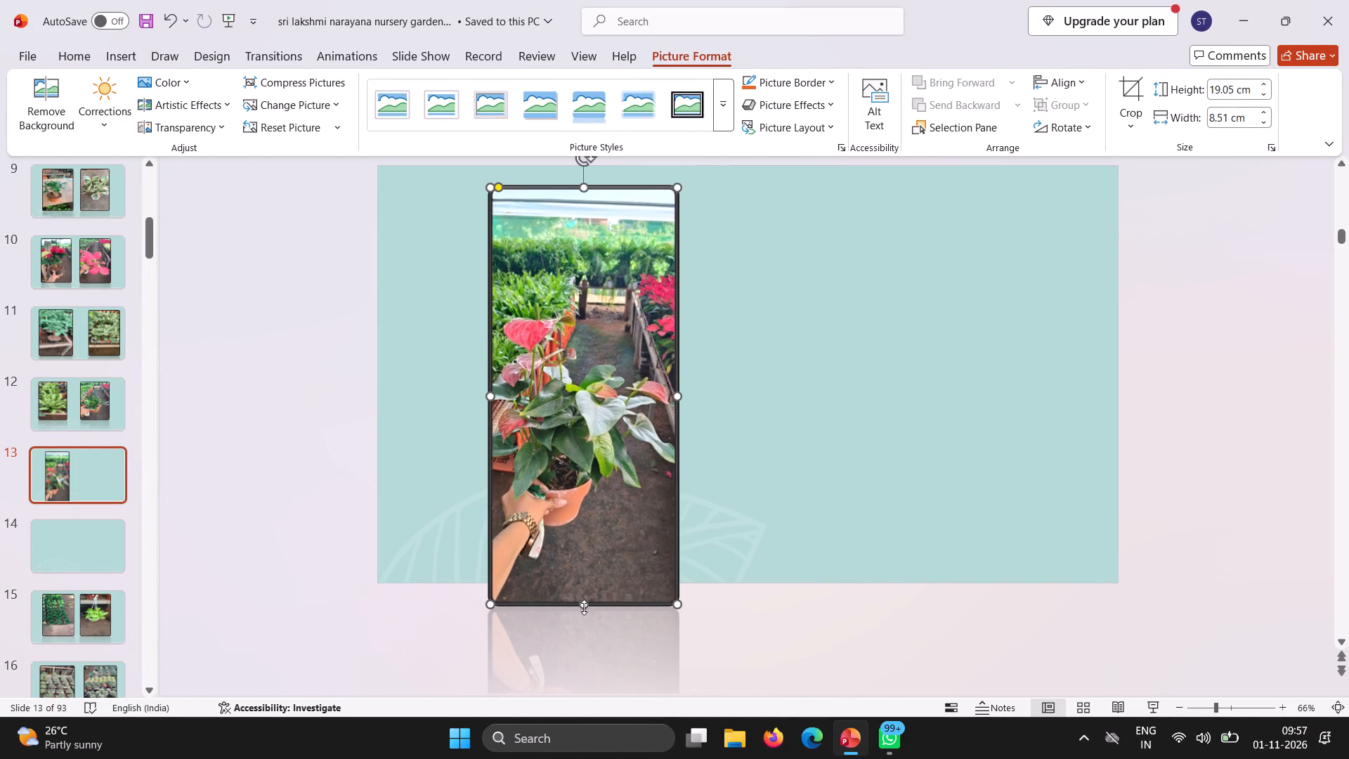
{"action": "left_click_drag", "start_coordinate": [584, 607], "coordinate": [595, 519]}
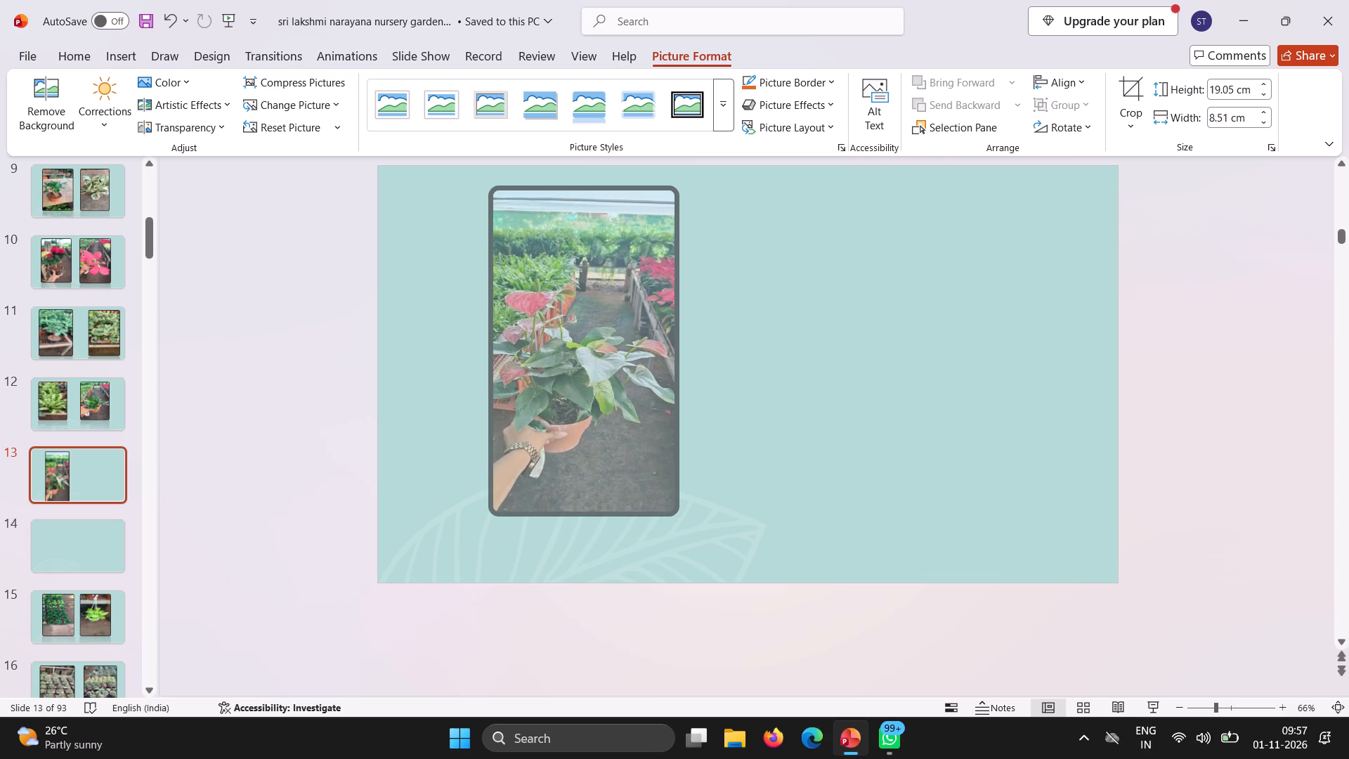
{"action": "left_click_drag", "start_coordinate": [595, 519], "coordinate": [594, 529]}
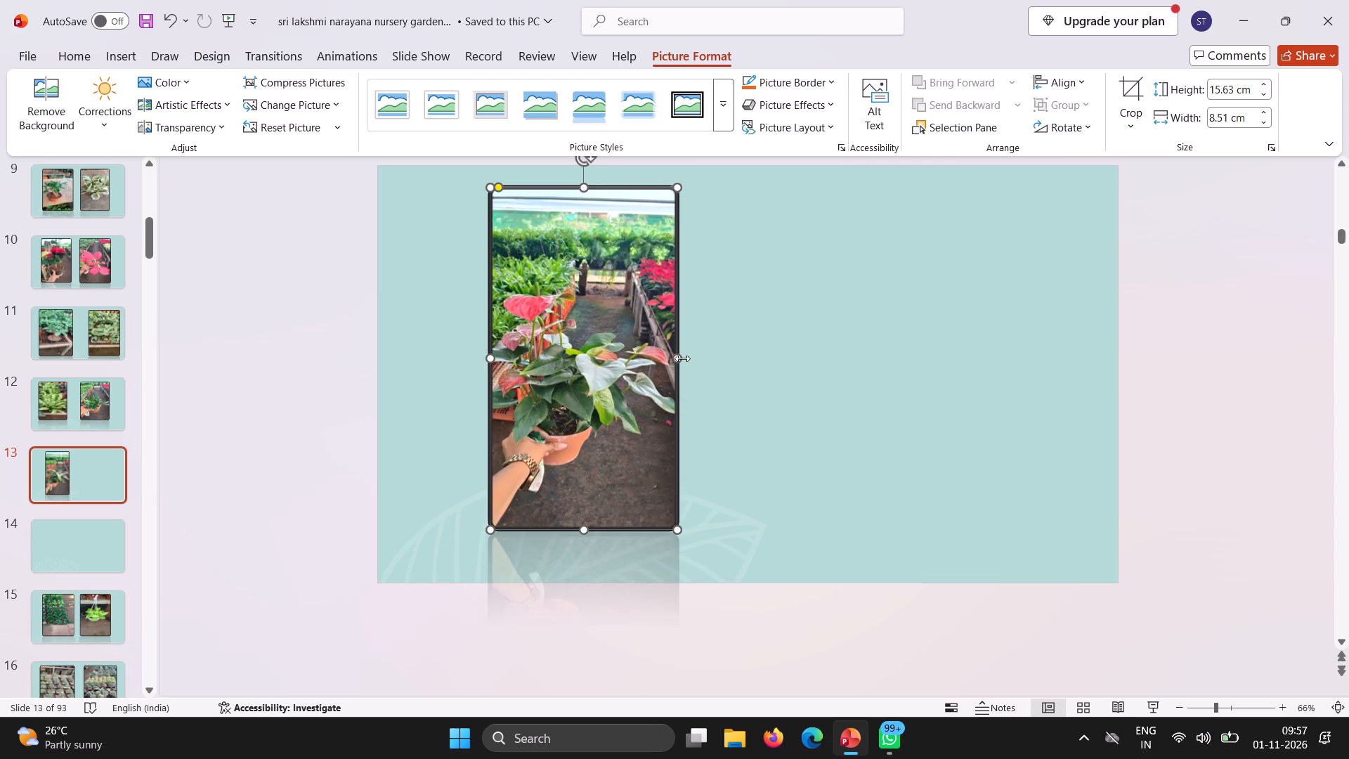
{"action": "left_click_drag", "start_coordinate": [678, 361], "coordinate": [696, 356]}
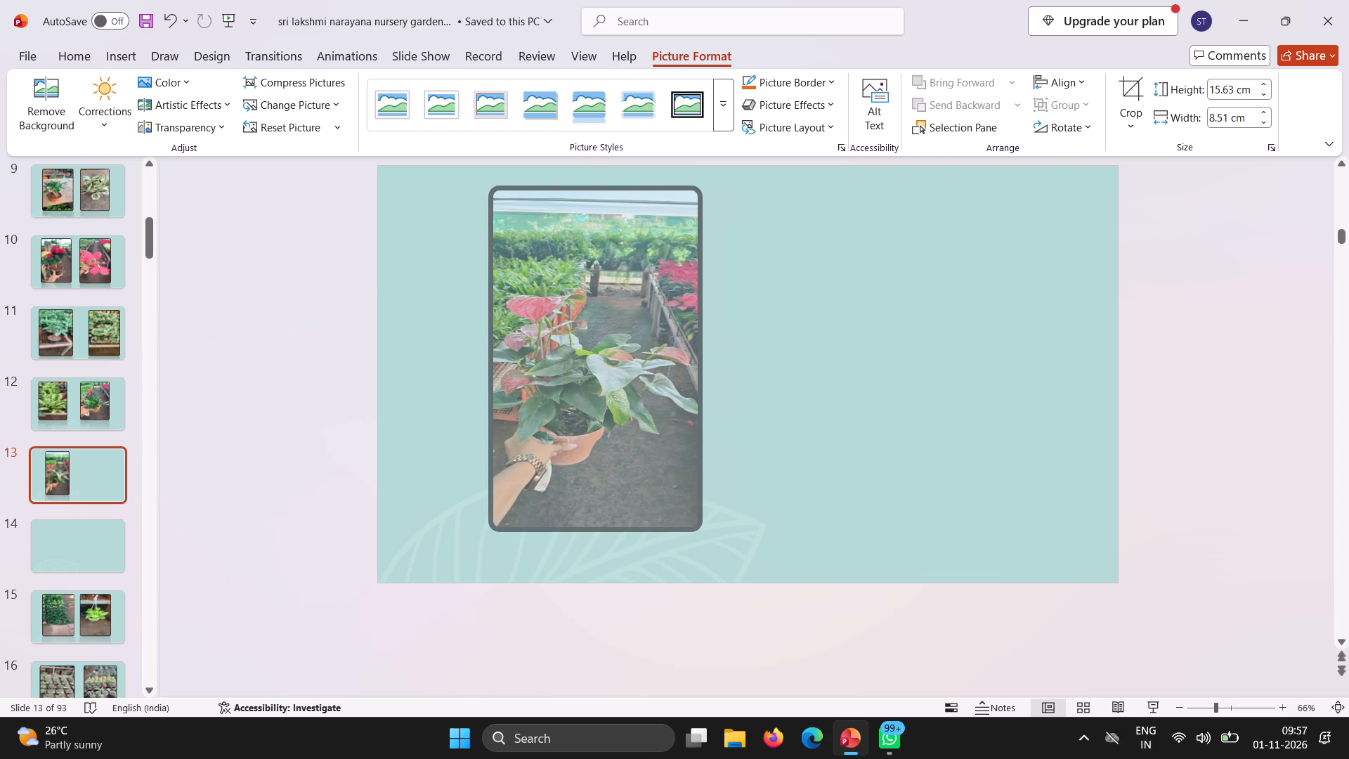
{"action": "left_click_drag", "start_coordinate": [696, 356], "coordinate": [698, 353]}
{"action": "left_click_drag", "start_coordinate": [604, 370], "coordinate": [579, 377]}
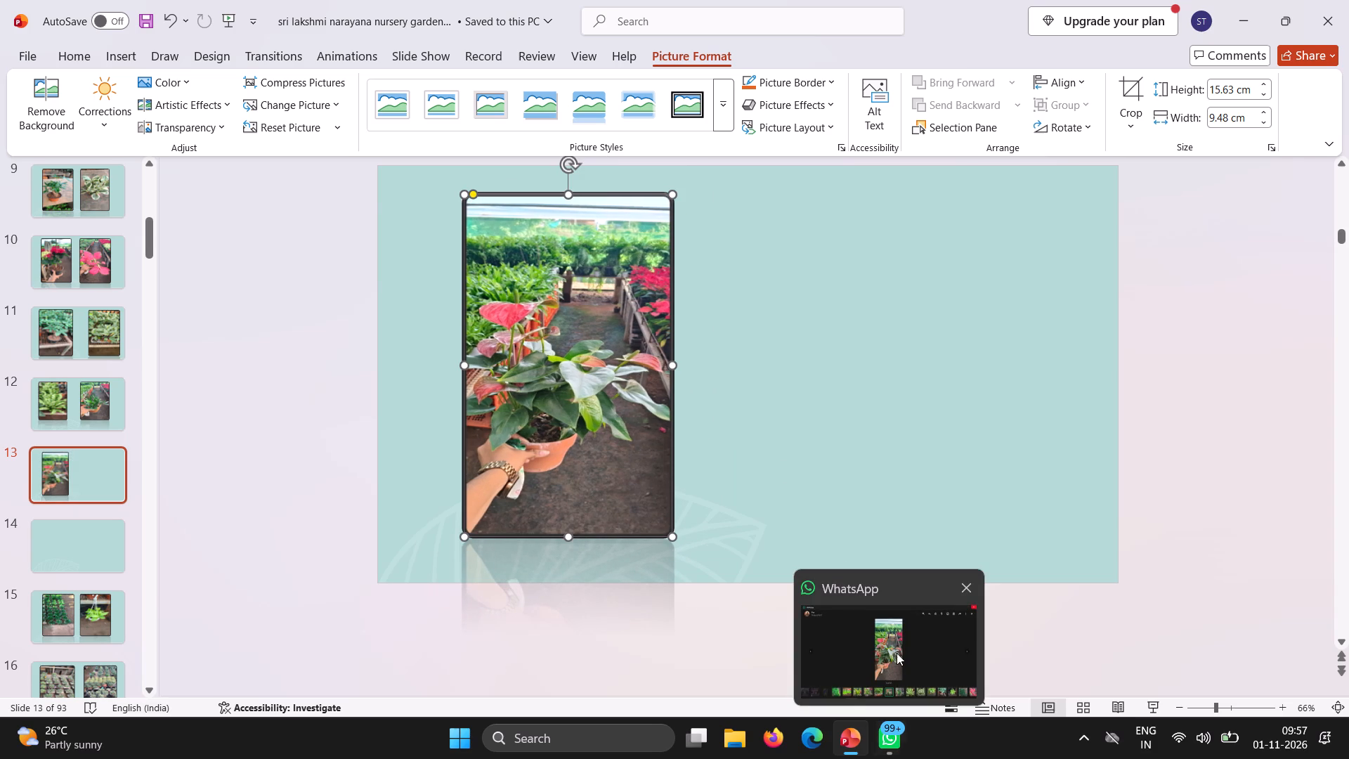
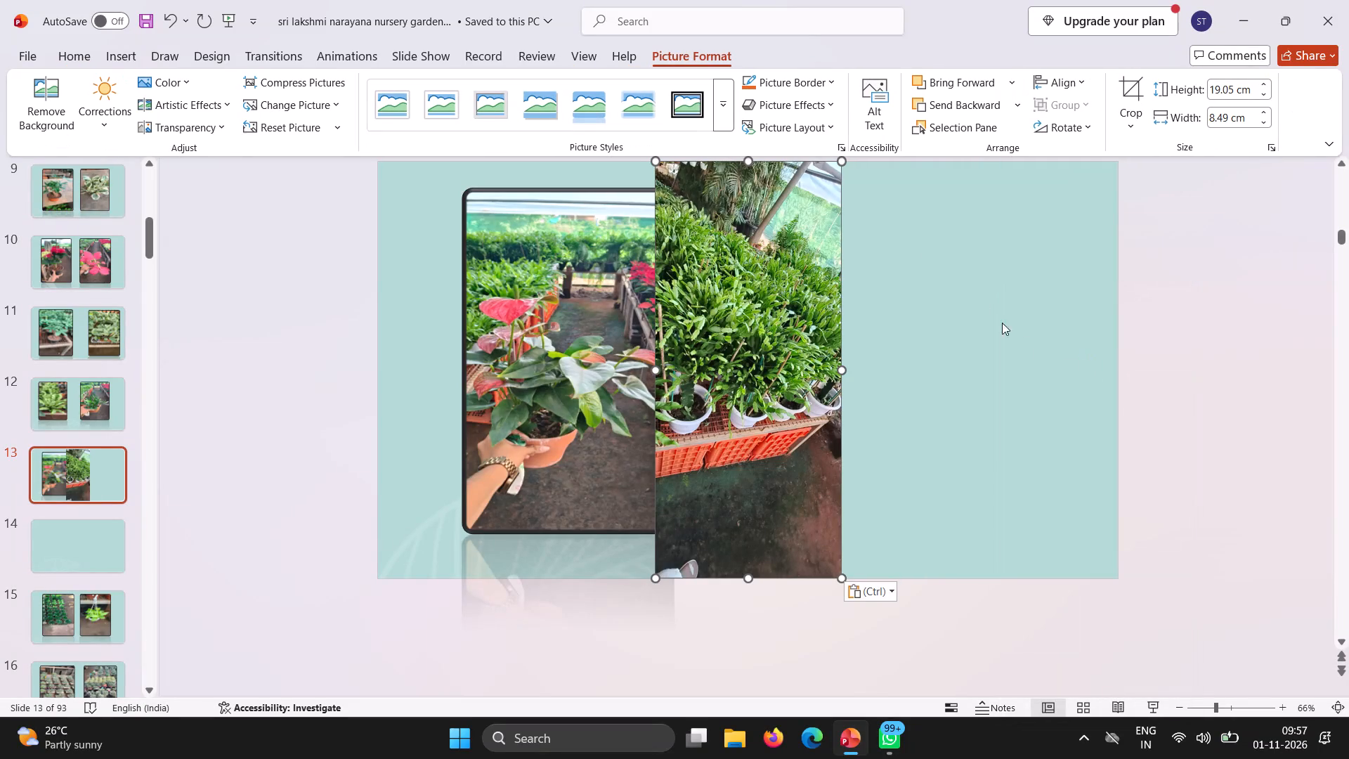
Apply the black rounded-frame picture style with a reflection to the photo of potted green plants on slide 13.
{"action": "left_click", "coordinate": [724, 105]}
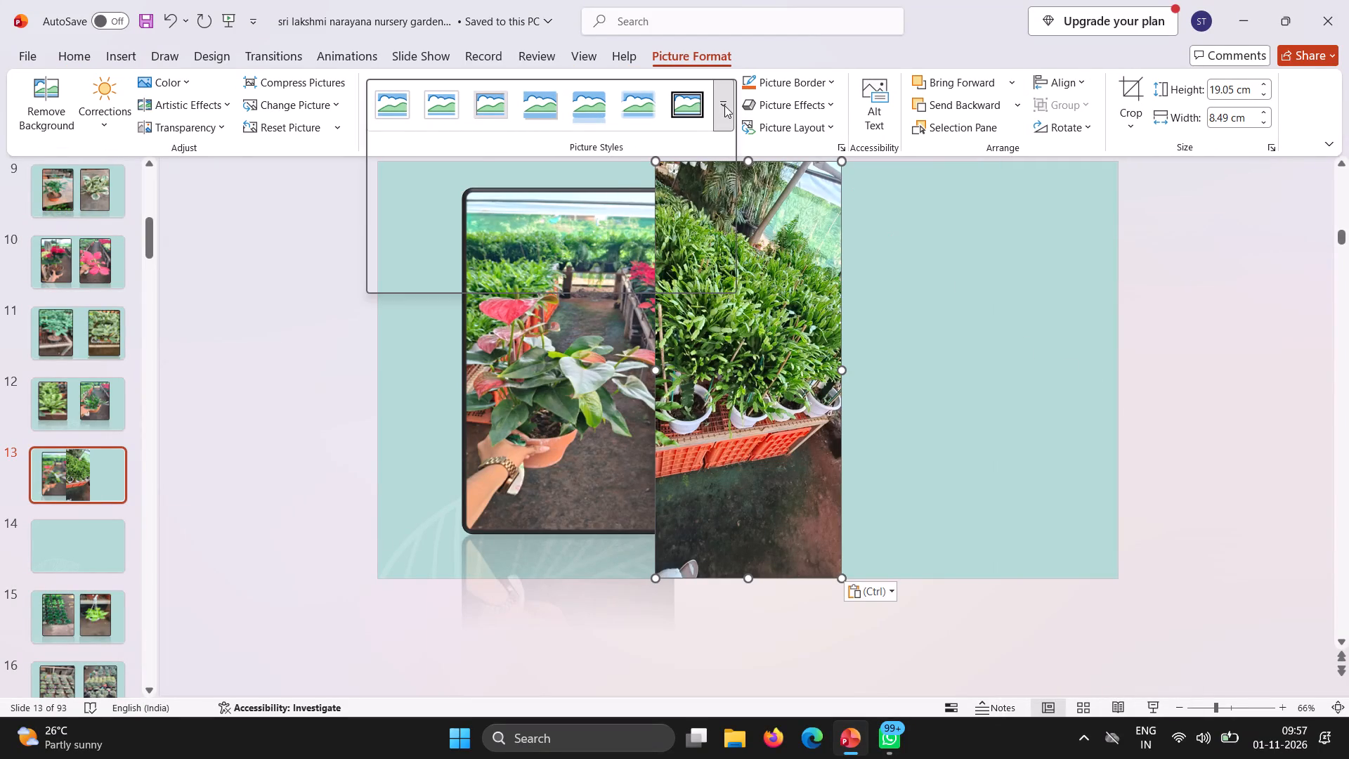
{"action": "left_click", "coordinate": [542, 254]}
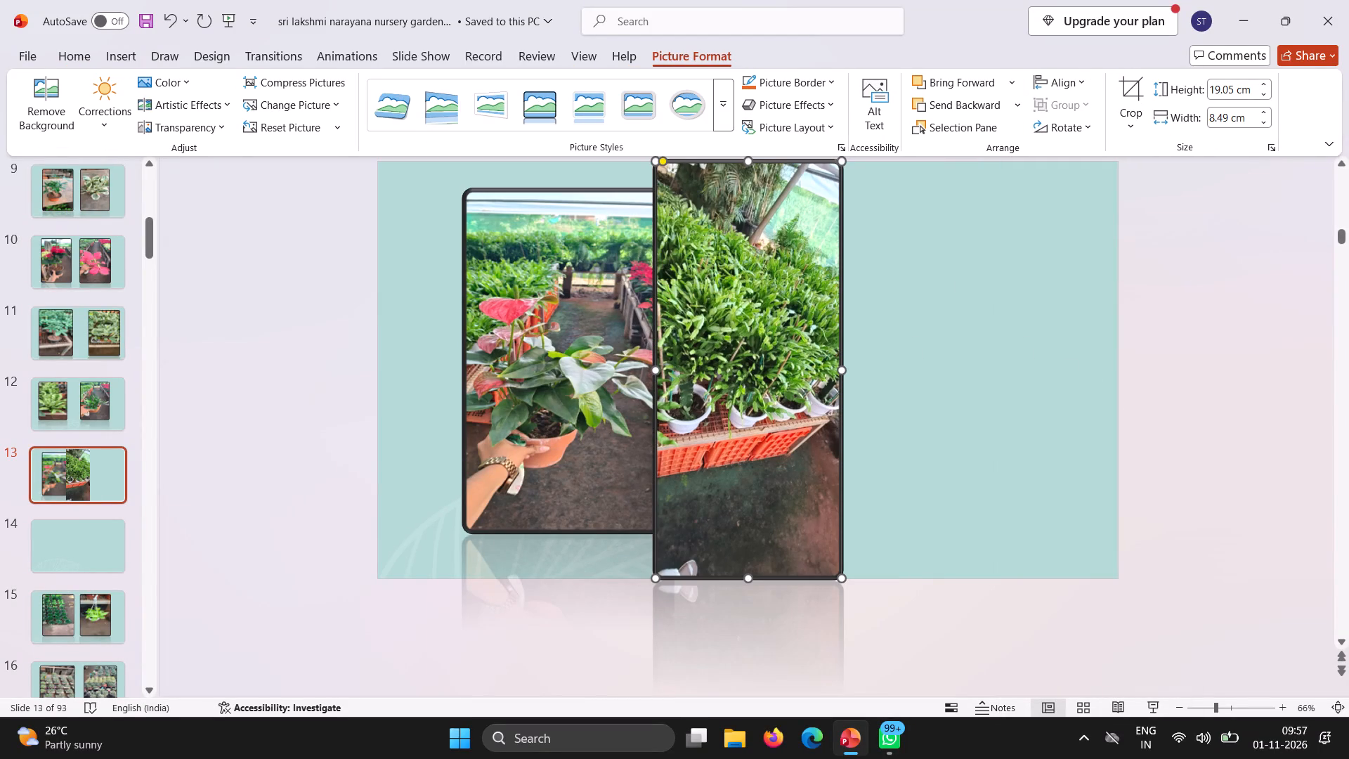
Place the green plants photo in the right half of slide 13 and resize it to about 15.63 cm high and 10.01 cm wide.
{"action": "left_click_drag", "start_coordinate": [724, 305], "coordinate": [854, 345]}
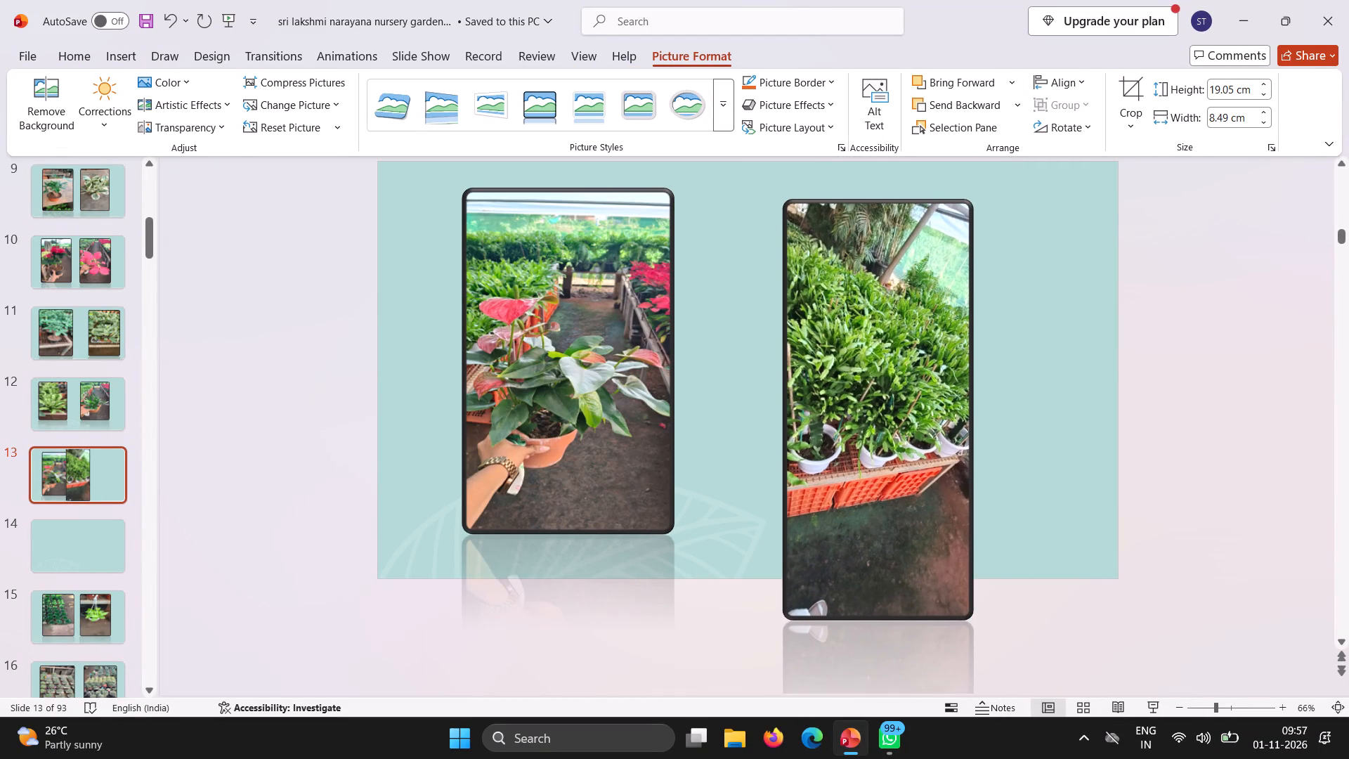
{"action": "left_click_drag", "start_coordinate": [854, 345], "coordinate": [854, 335]}
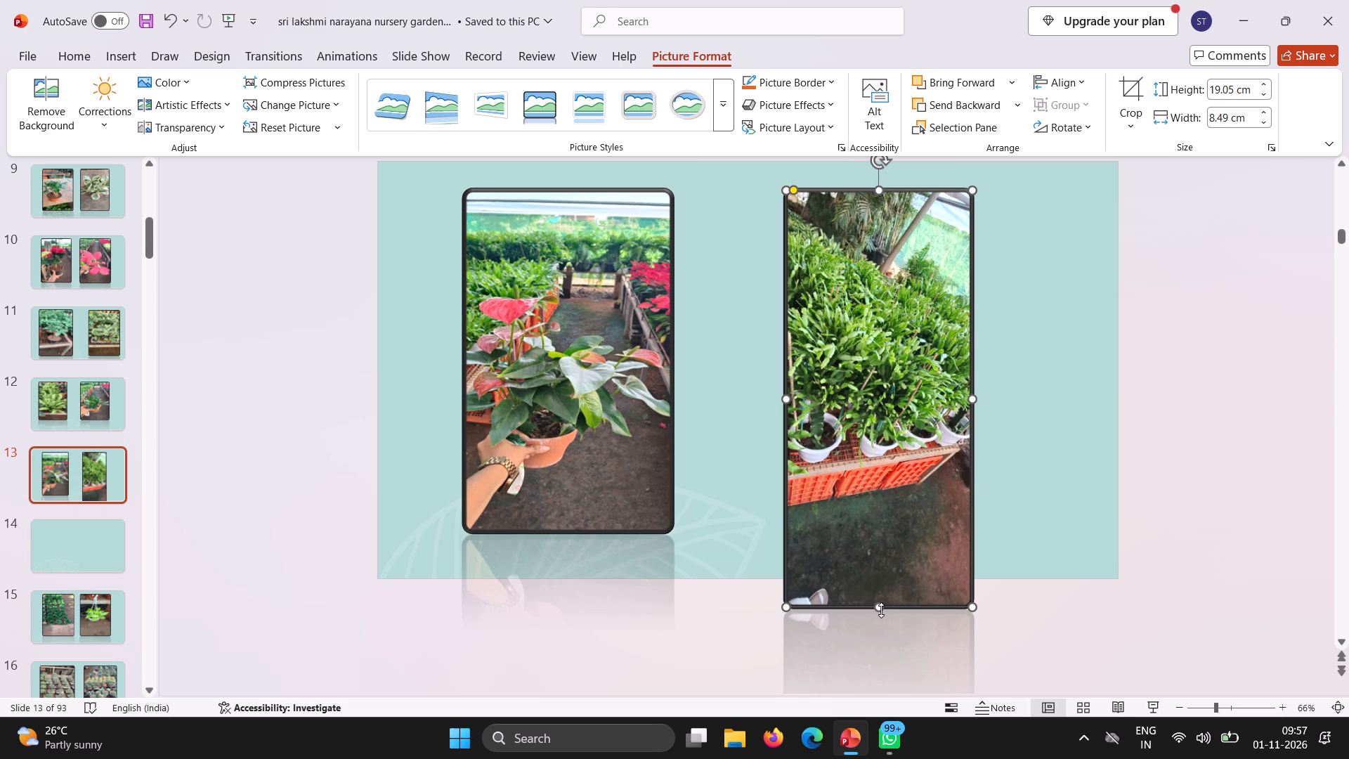
{"action": "left_click_drag", "start_coordinate": [881, 609], "coordinate": [887, 528]}
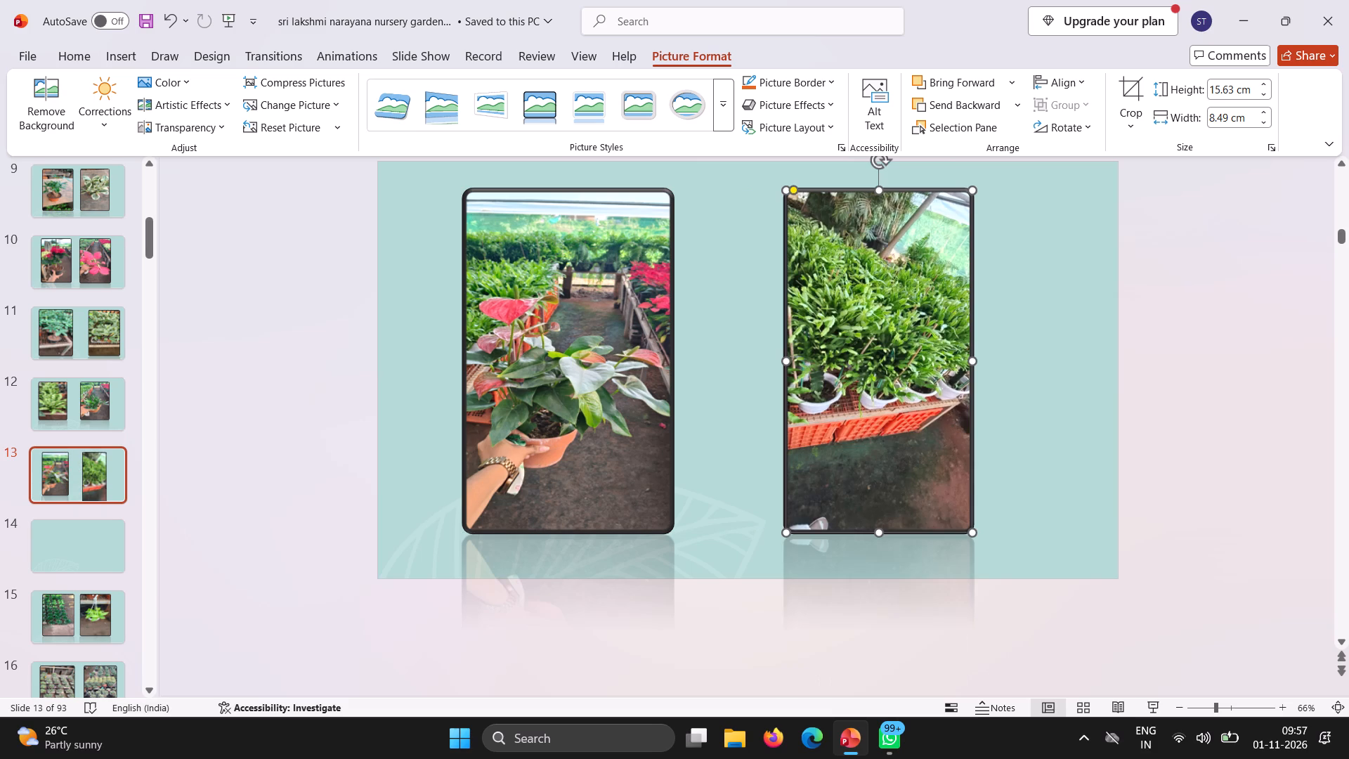
{"action": "left_click_drag", "start_coordinate": [968, 363], "coordinate": [1005, 356]}
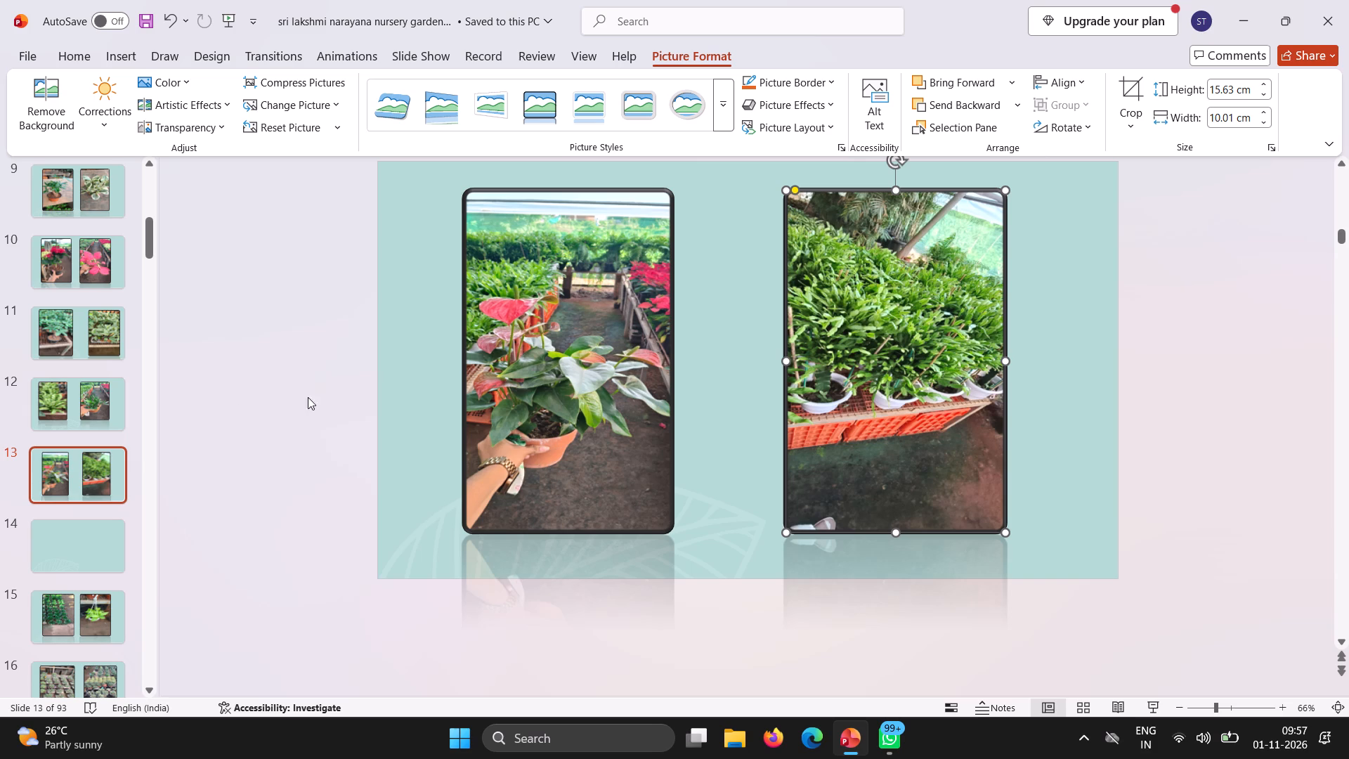
Insert a new slide directly after slide 13.
{"action": "left_click", "coordinate": [136, 496]}
{"action": "key", "text": "Return"}
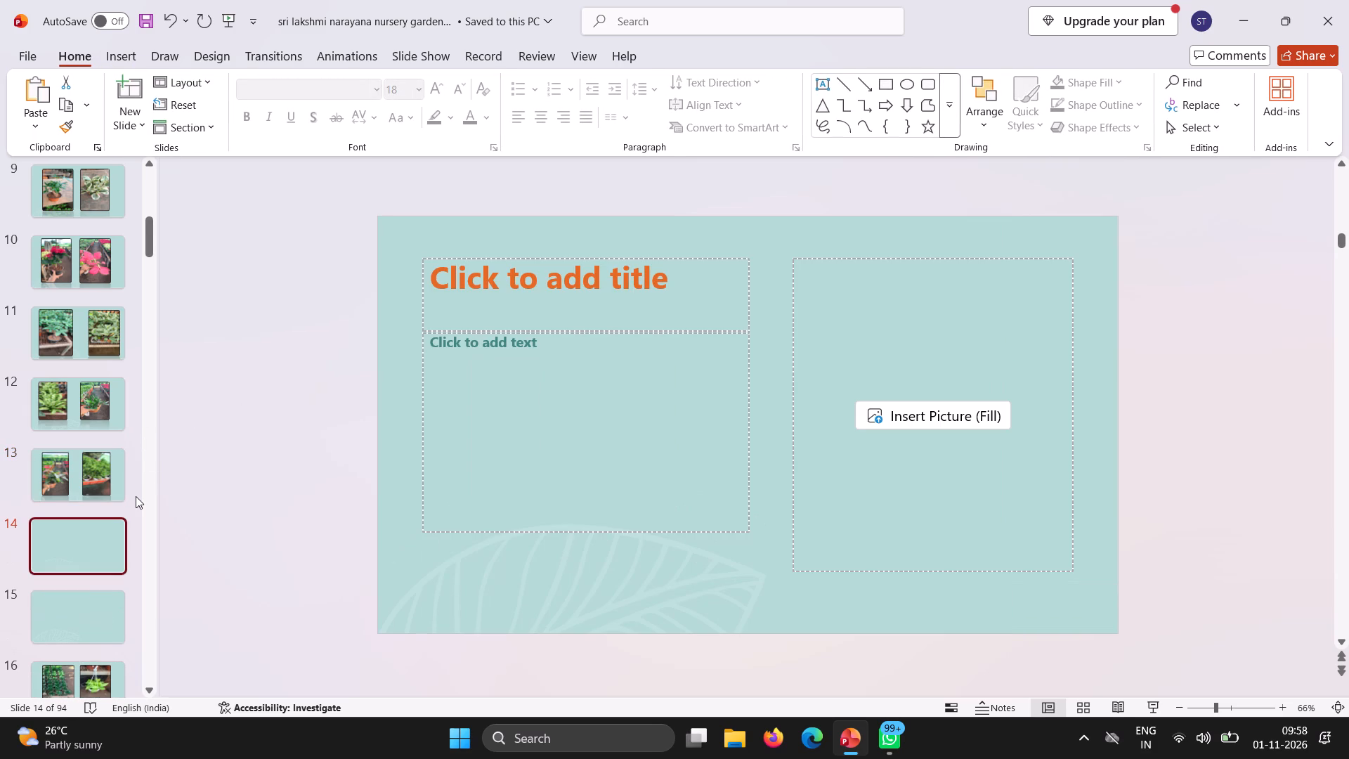
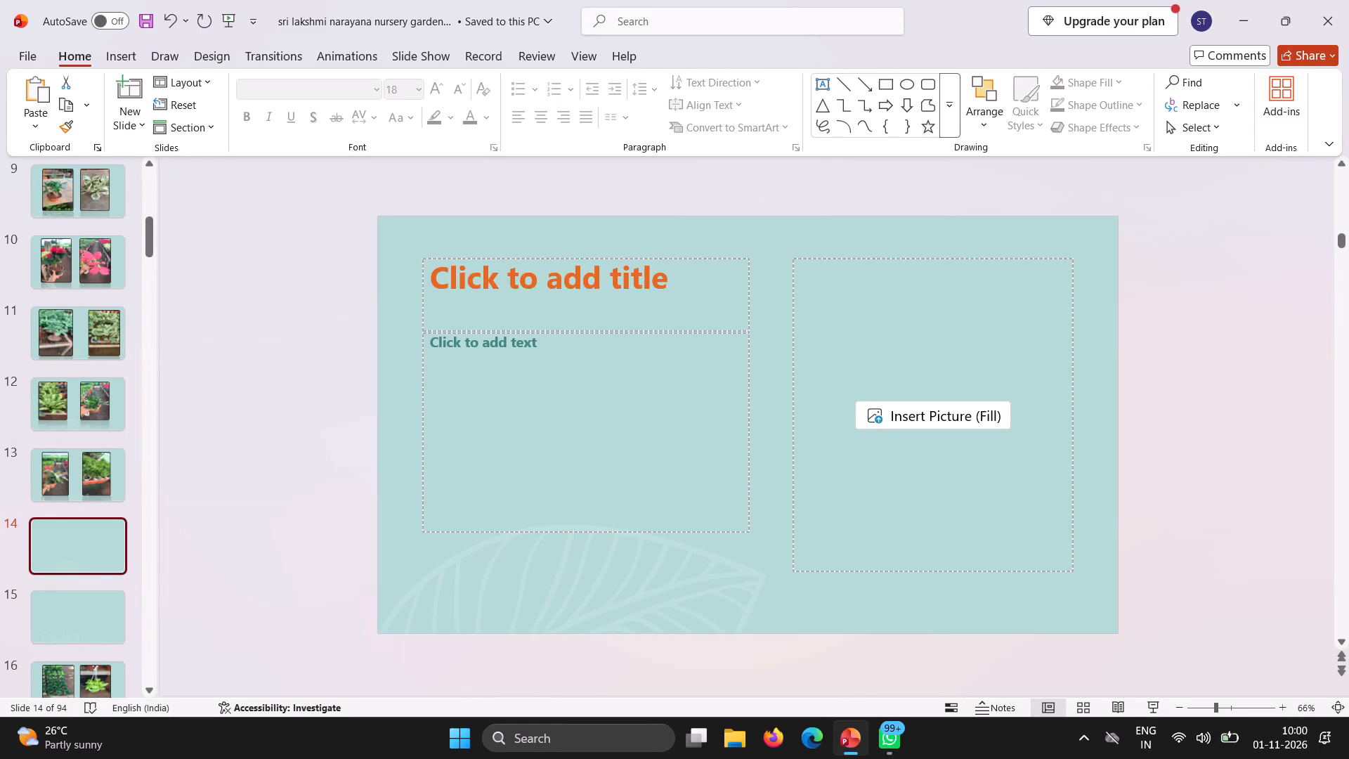
Remove the empty title and text placeholders from the new slide 14.
{"action": "right_click", "coordinate": [514, 263]}
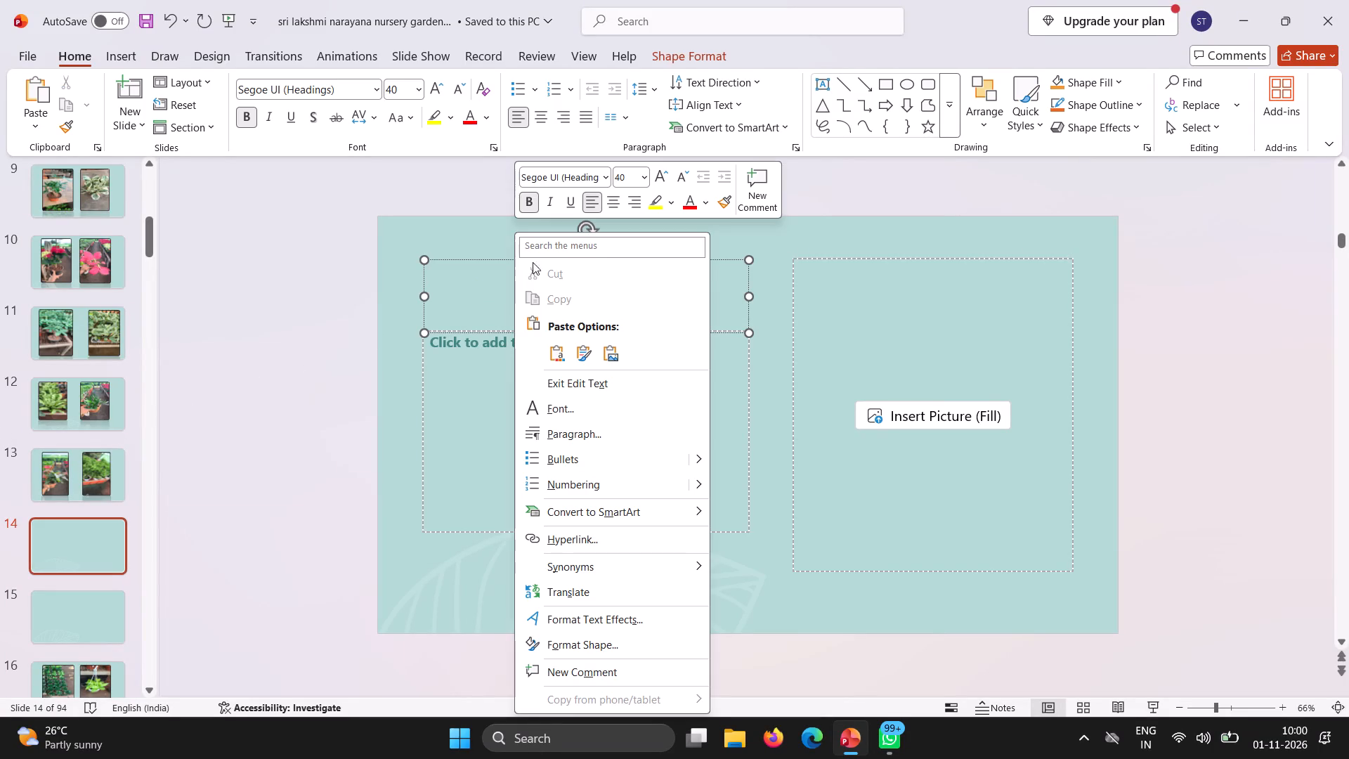
{"action": "right_click", "coordinate": [481, 253]}
{"action": "left_click", "coordinate": [514, 272]}
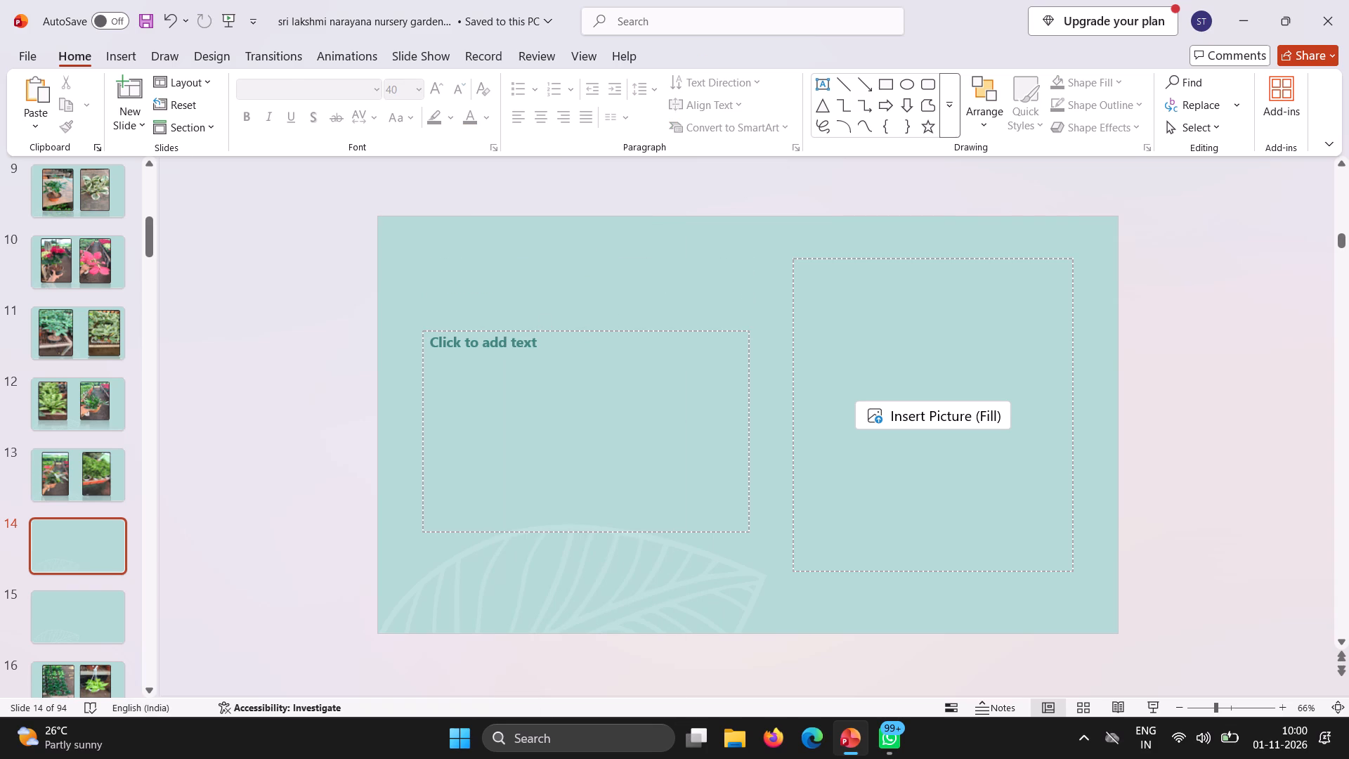
{"action": "right_click", "coordinate": [544, 323]}
{"action": "left_click", "coordinate": [590, 279]}
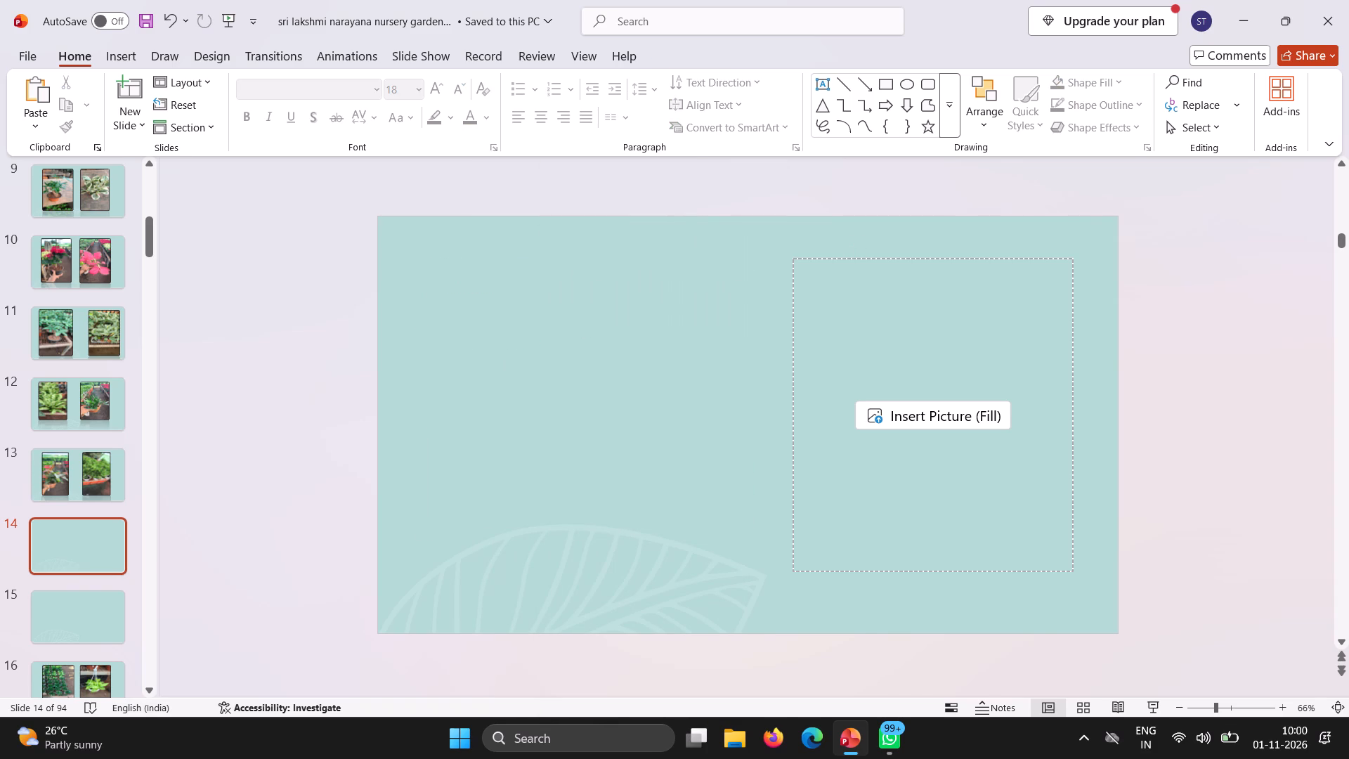
Remove the empty picture placeholder from slide 14 so only the plain background is left.
{"action": "right_click", "coordinate": [849, 255]}
{"action": "left_click", "coordinate": [899, 269]}
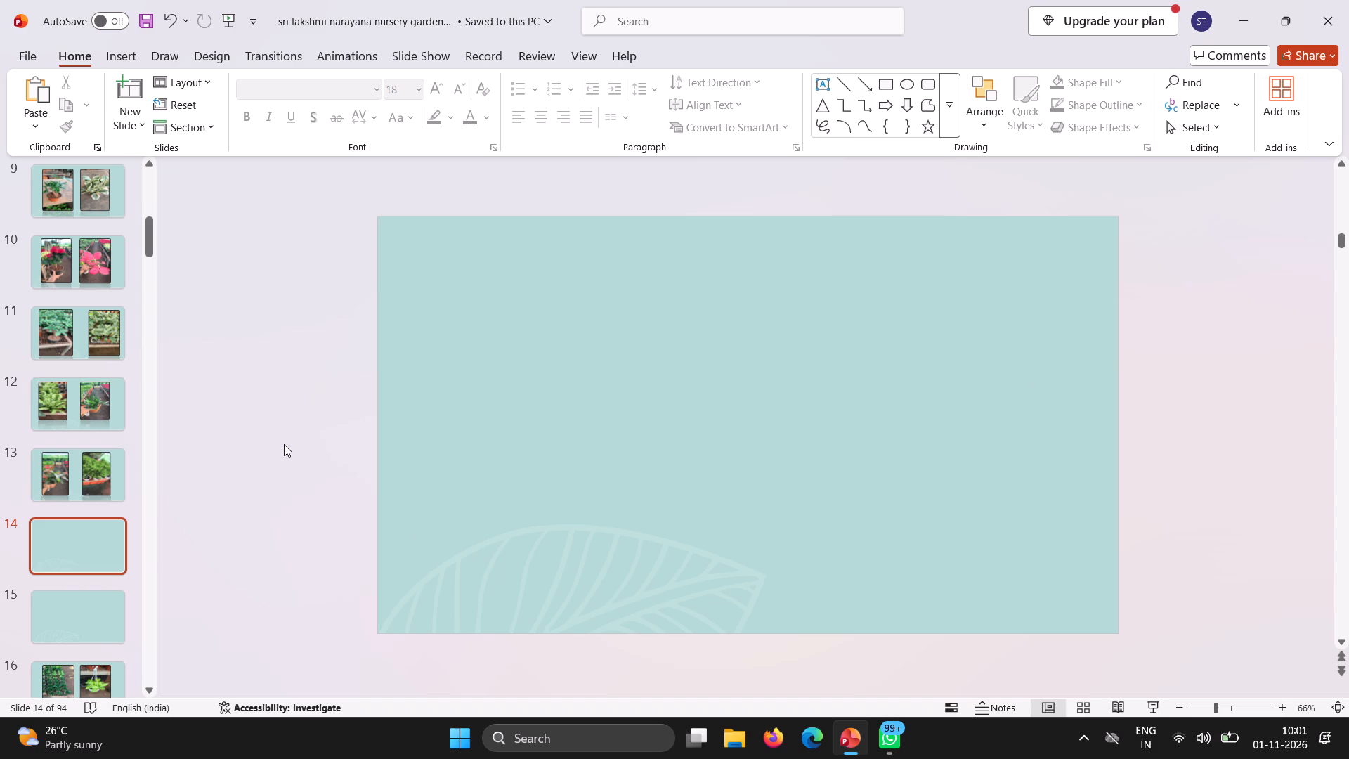
Widen the framed green plants photo on slide 13 slightly by extending its right edge outward, keeping its height.
{"action": "left_click", "coordinate": [112, 486]}
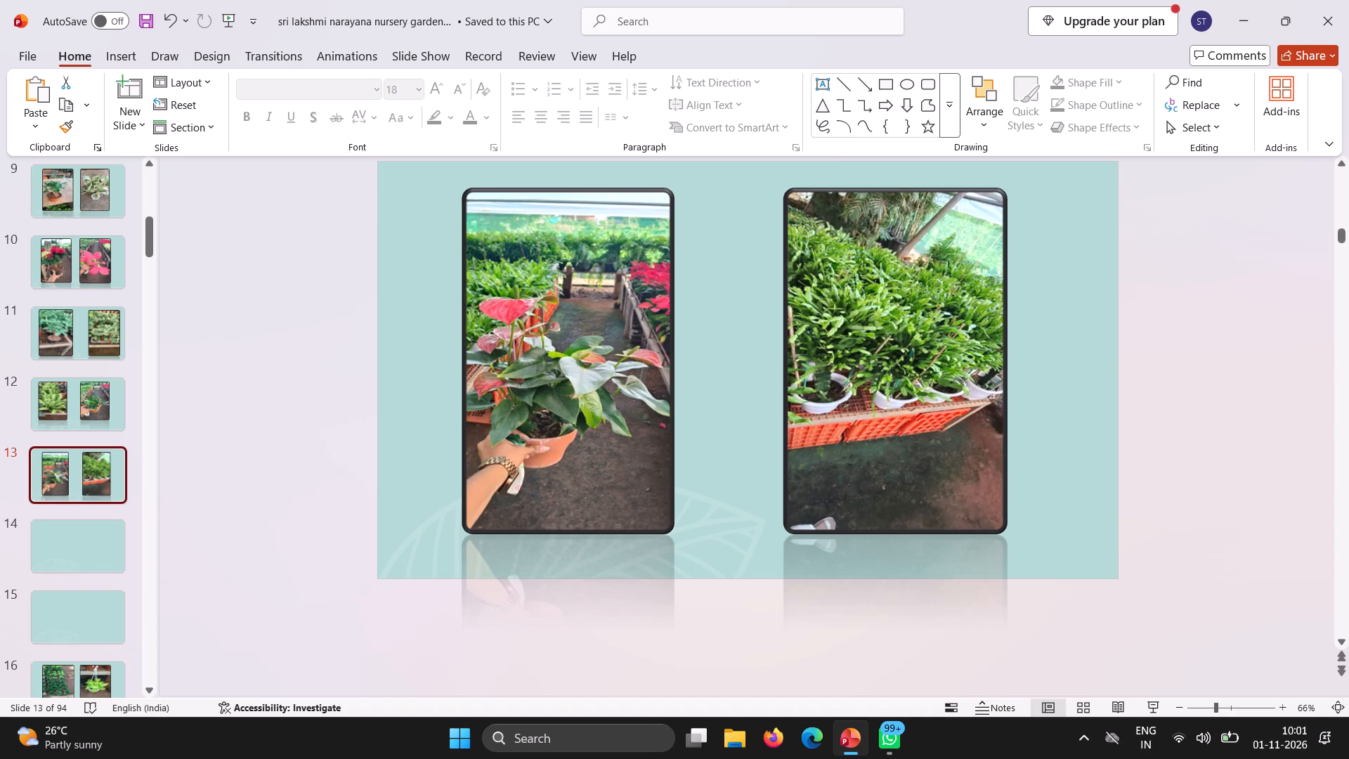
{"action": "left_click", "coordinate": [910, 367]}
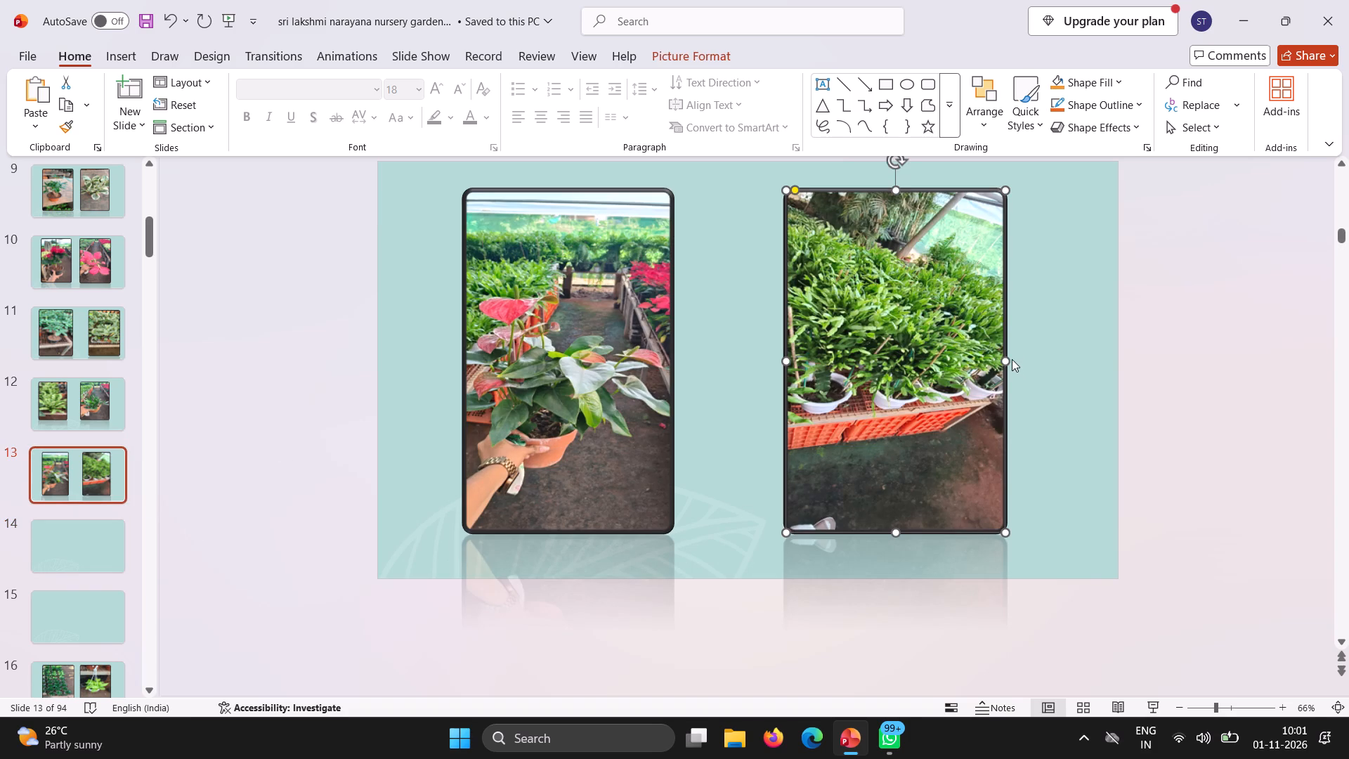
{"action": "left_click_drag", "start_coordinate": [1004, 362], "coordinate": [1023, 362]}
Return to the blank slide 14, keeping it directly after slide 13.
{"action": "left_click_drag", "start_coordinate": [46, 552], "coordinate": [226, 604]}
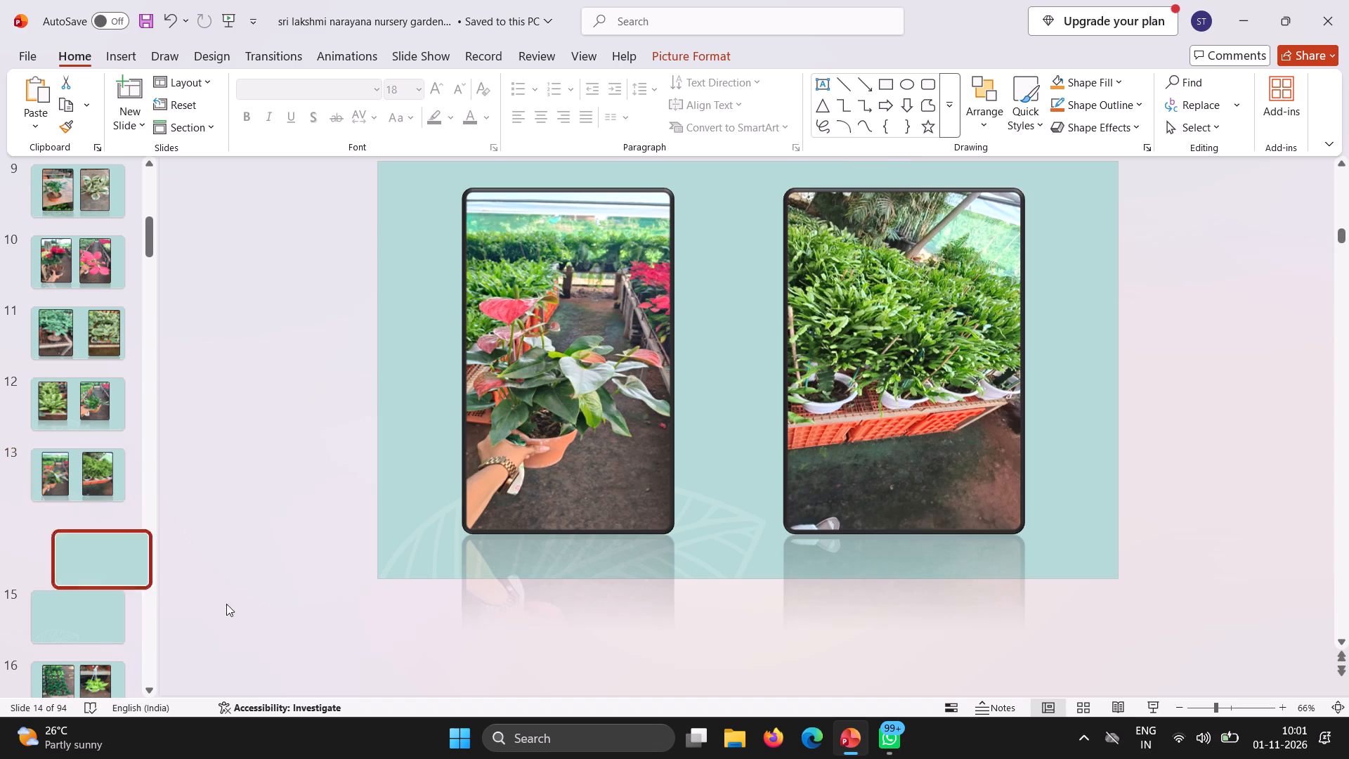
{"action": "left_click_drag", "start_coordinate": [226, 604], "coordinate": [46, 335]}
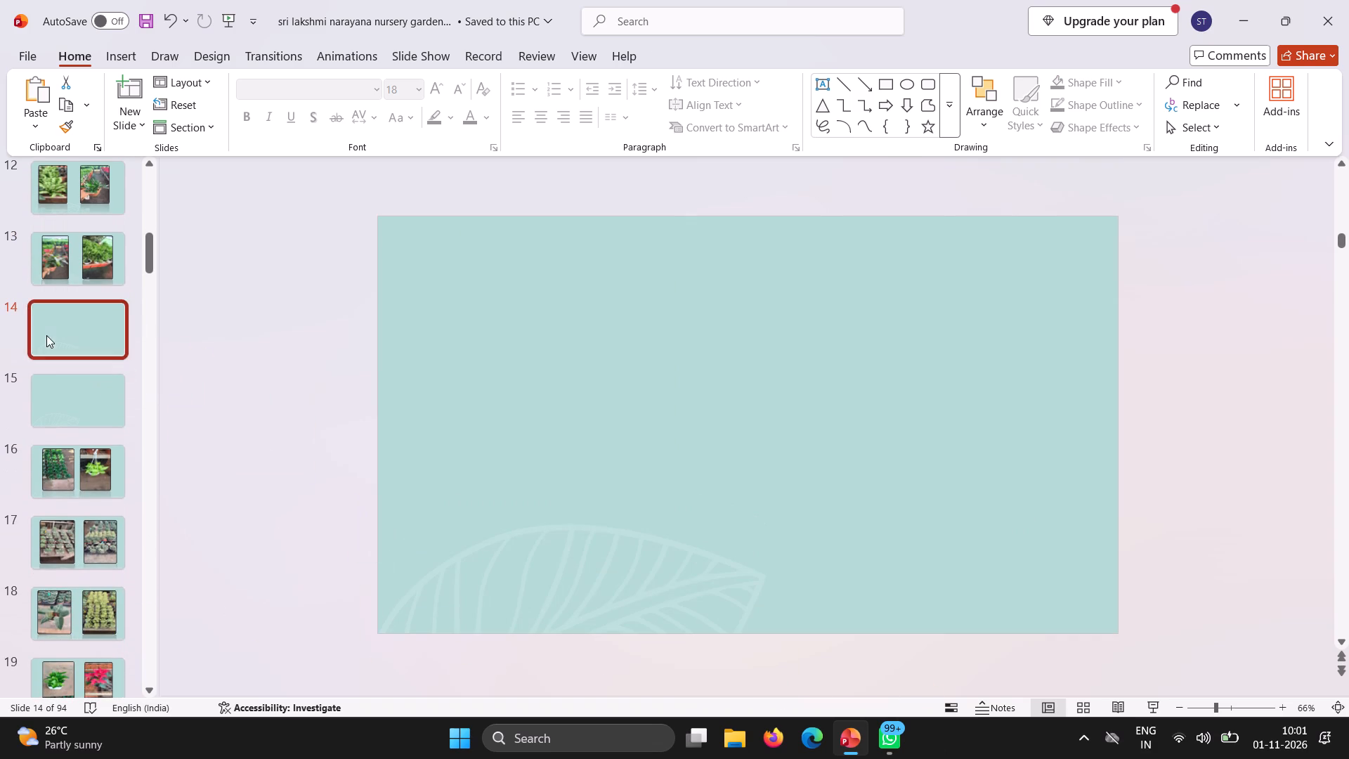
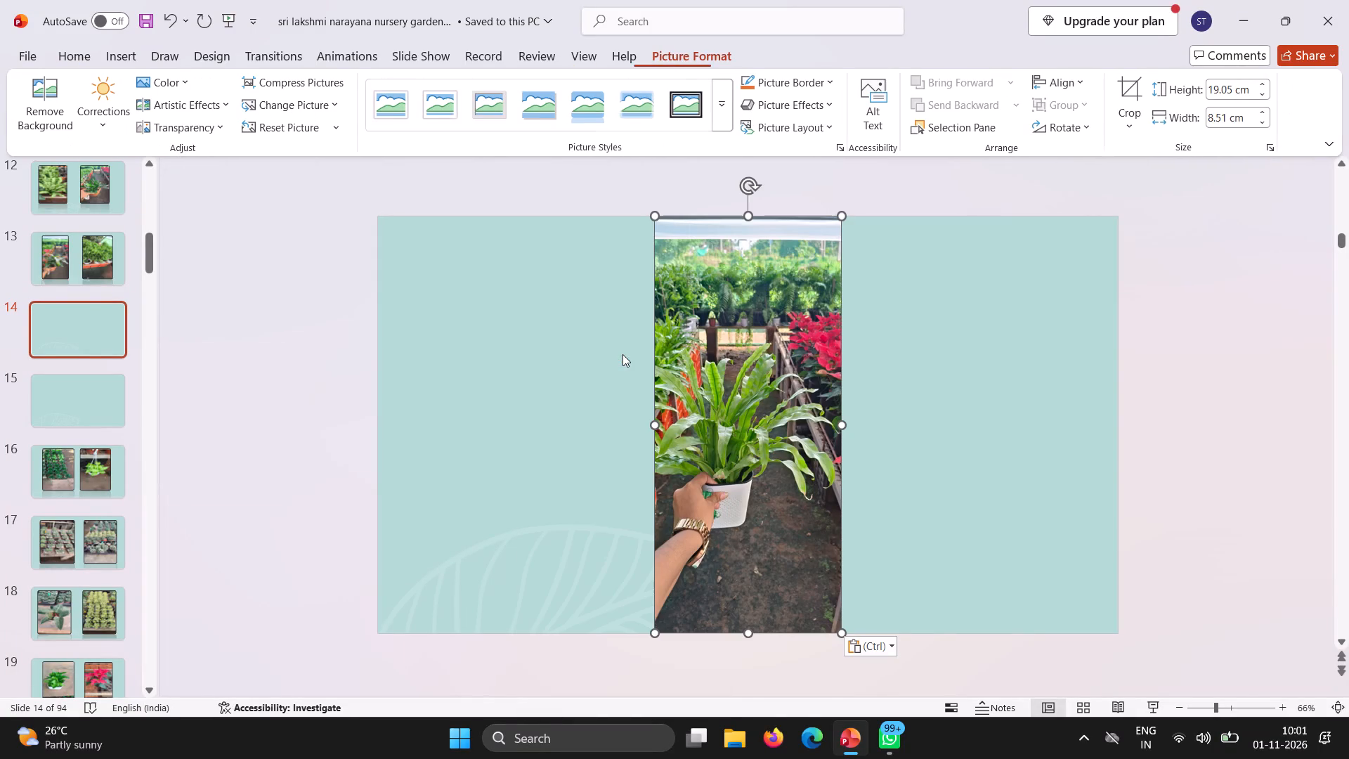
Apply the black rounded-frame picture style with a reflection to the hand-held potted fern photo on slide 14.
{"action": "left_click", "coordinate": [725, 108]}
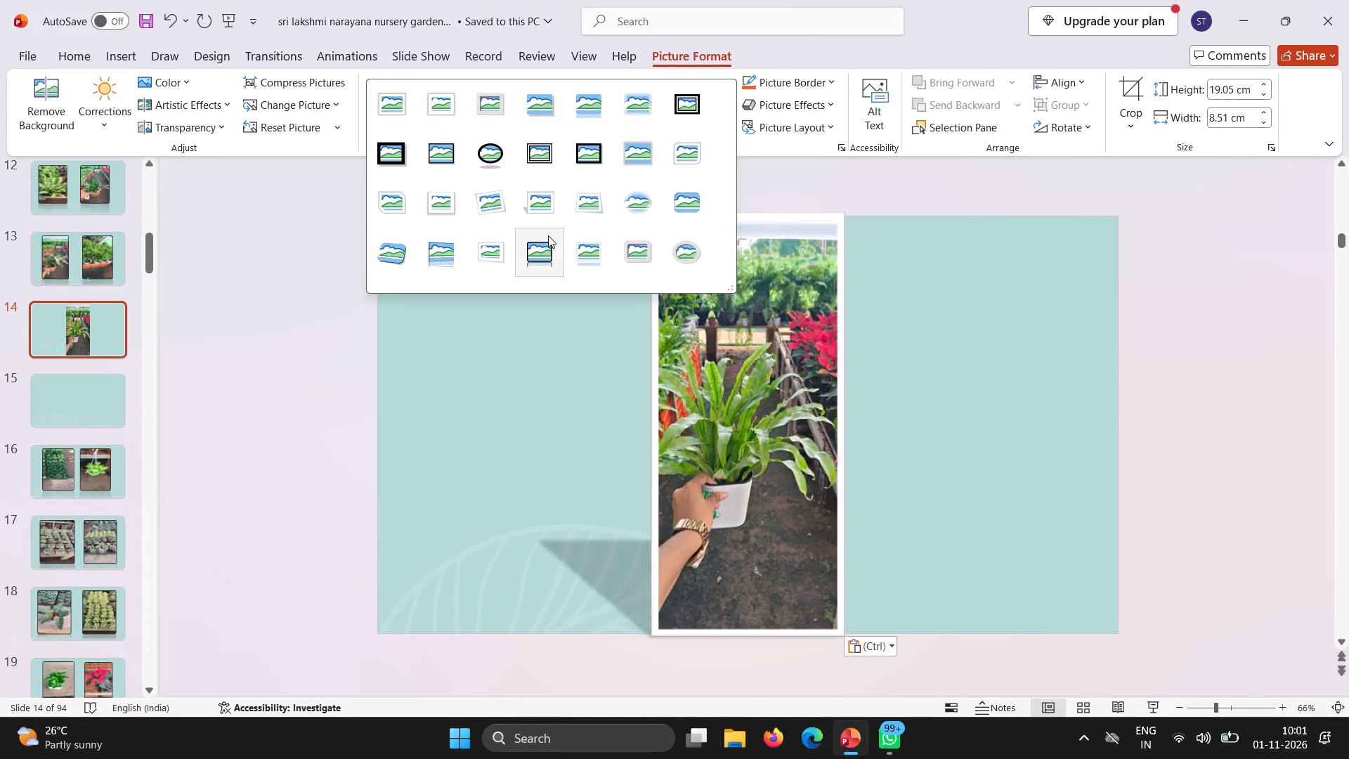
{"action": "left_click", "coordinate": [531, 255]}
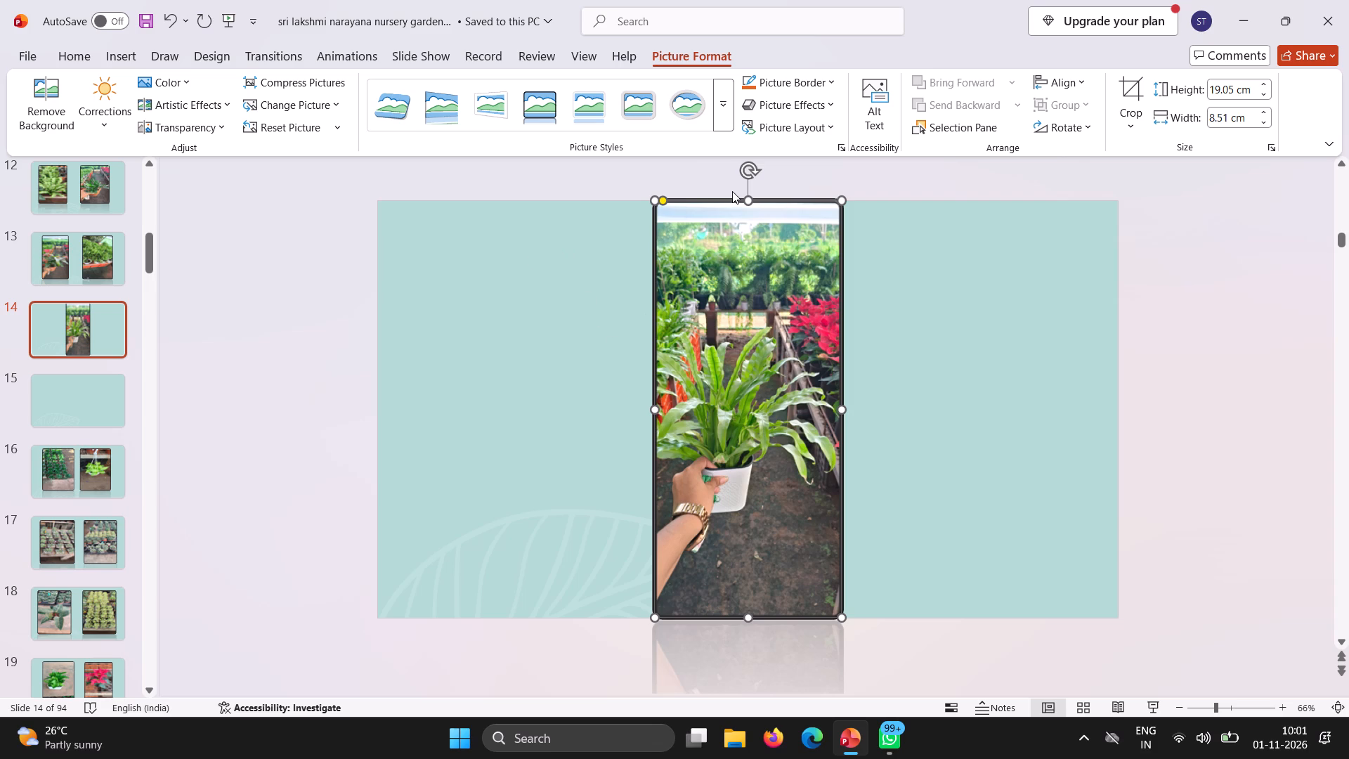
Resize the potted fern photo on slide 14 to be wider and shorter, and position it on the slide's left half with margins above and below.
{"action": "left_click_drag", "start_coordinate": [748, 191], "coordinate": [746, 266]}
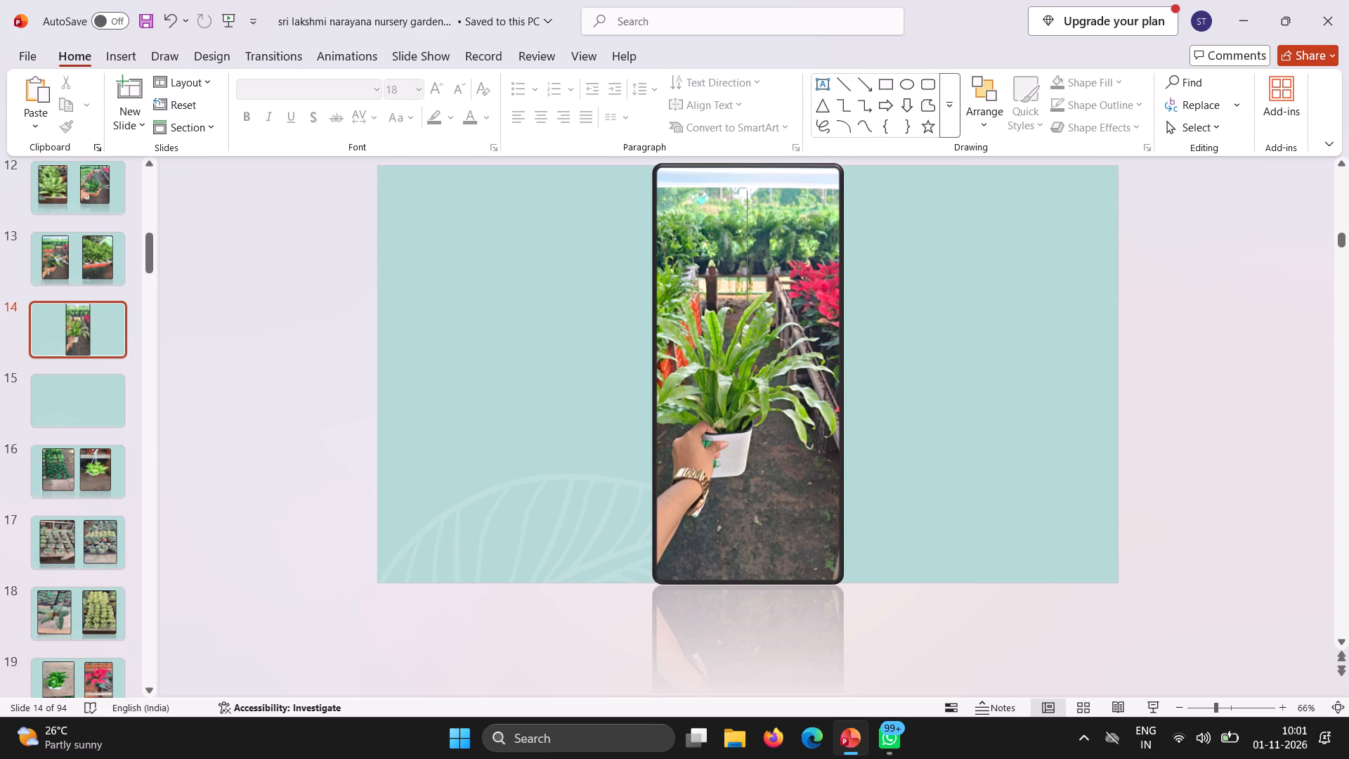
{"action": "left_click", "coordinate": [670, 335]}
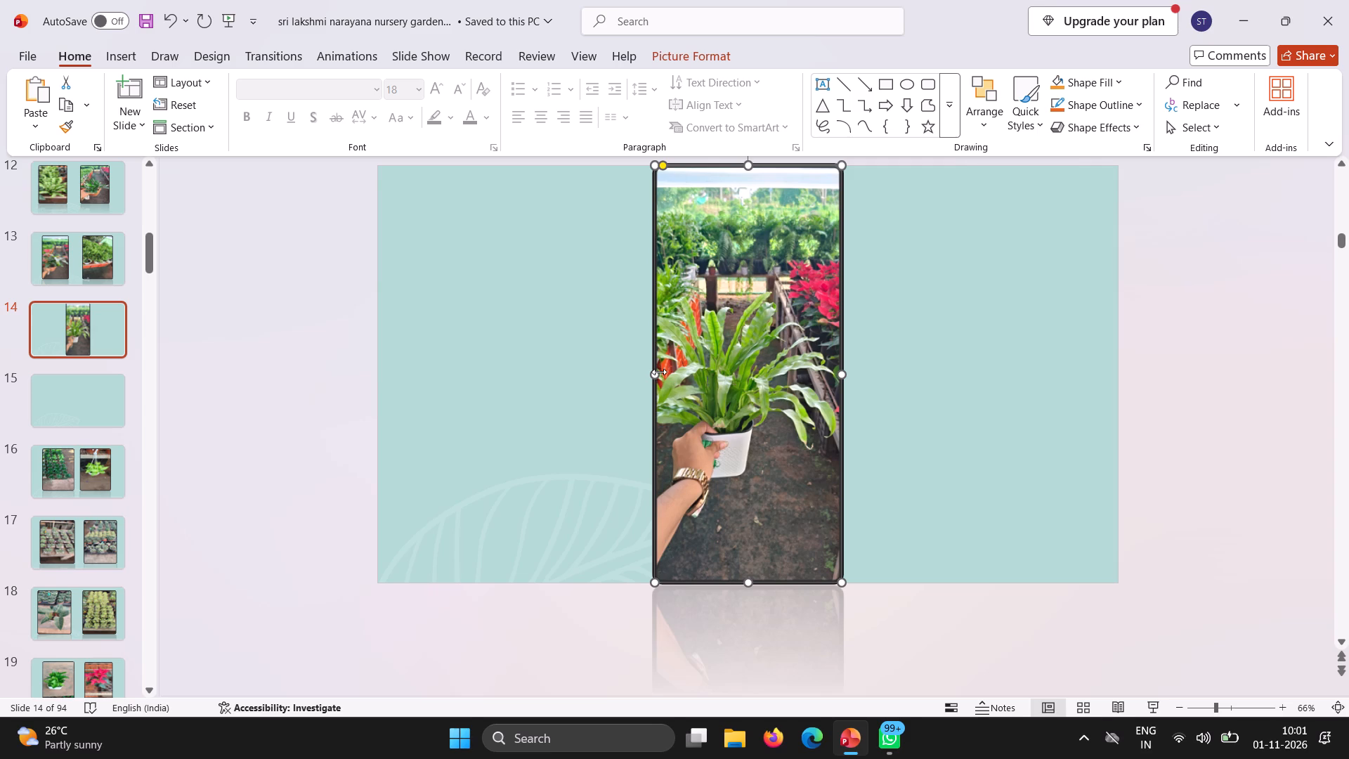
{"action": "left_click_drag", "start_coordinate": [659, 372], "coordinate": [564, 410]}
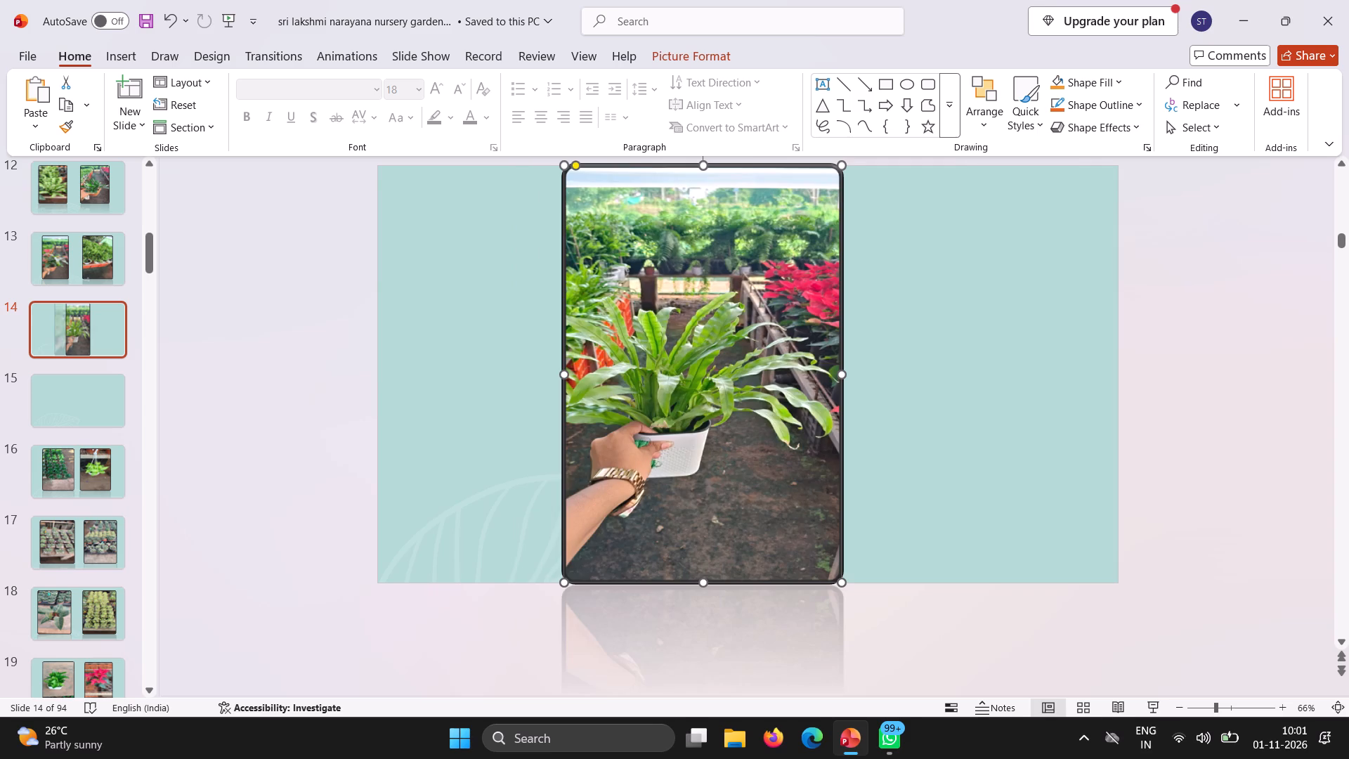
{"action": "left_click_drag", "start_coordinate": [841, 372], "coordinate": [772, 375]}
{"action": "left_click_drag", "start_coordinate": [641, 349], "coordinate": [530, 364]}
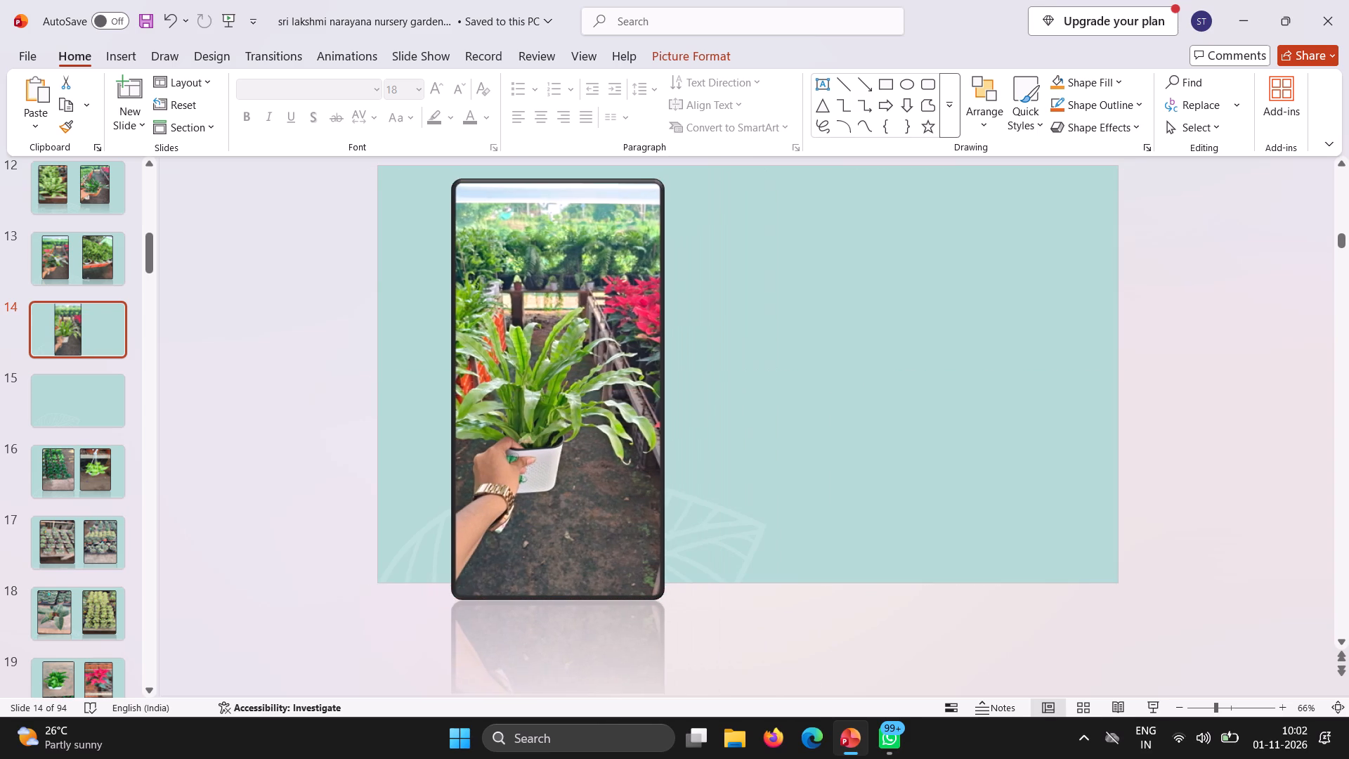
{"action": "left_click_drag", "start_coordinate": [530, 364], "coordinate": [540, 365]}
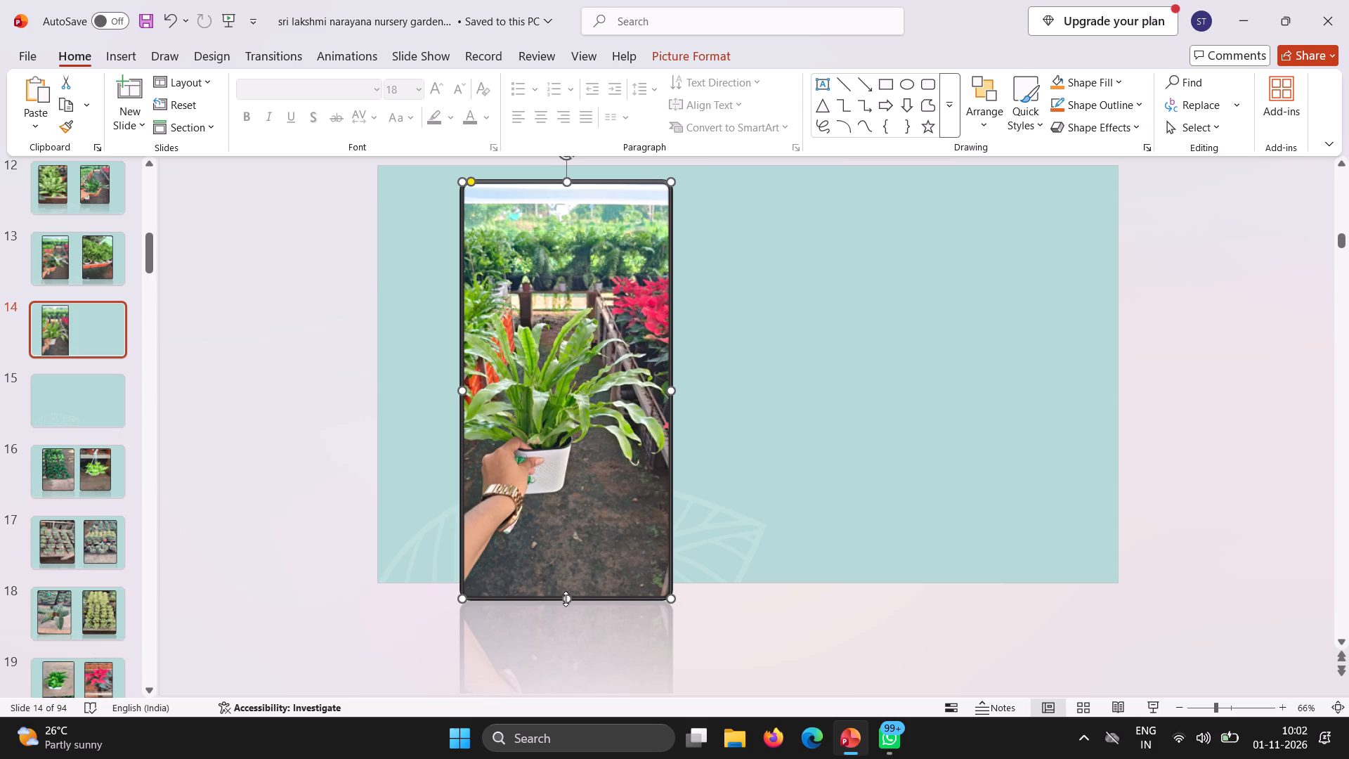
{"action": "left_click_drag", "start_coordinate": [566, 599], "coordinate": [585, 512]}
{"action": "left_click_drag", "start_coordinate": [573, 403], "coordinate": [587, 446]}
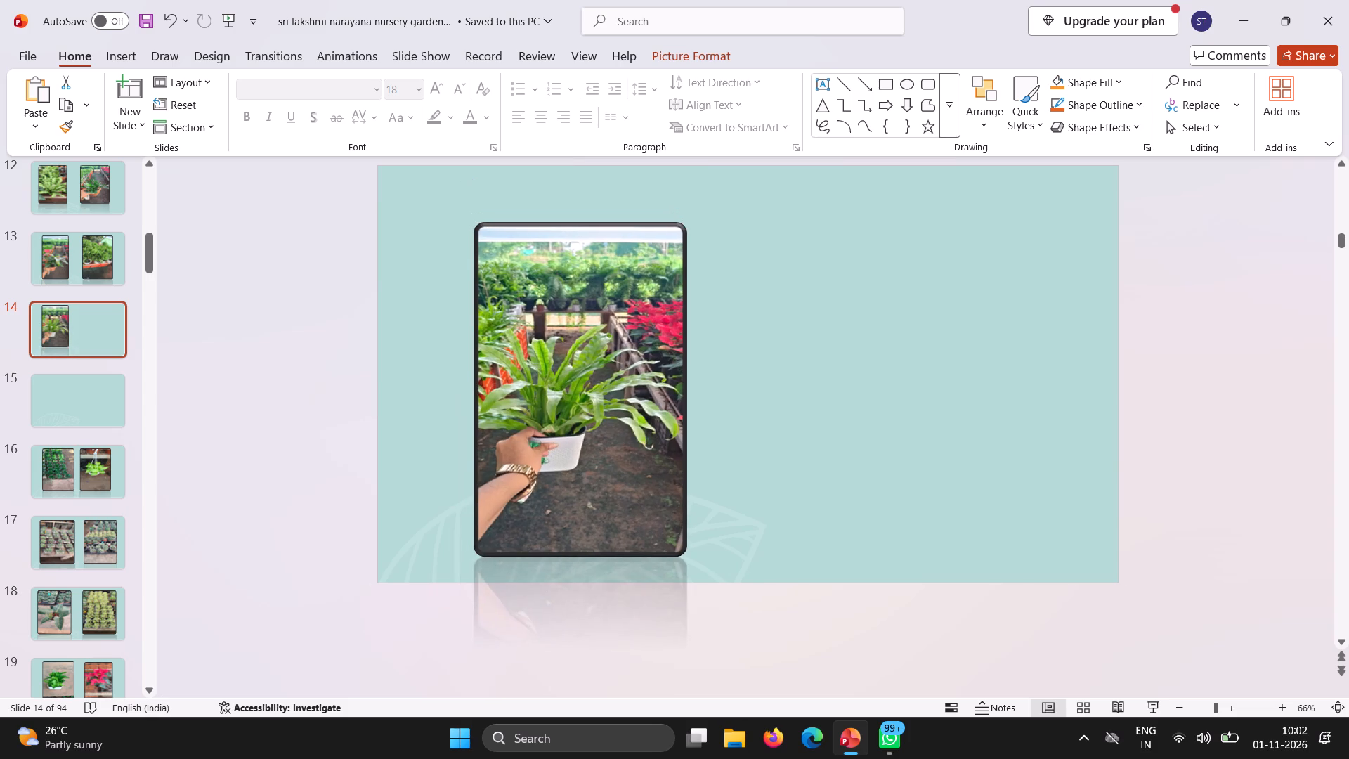
{"action": "left_click_drag", "start_coordinate": [587, 446], "coordinate": [582, 425]}
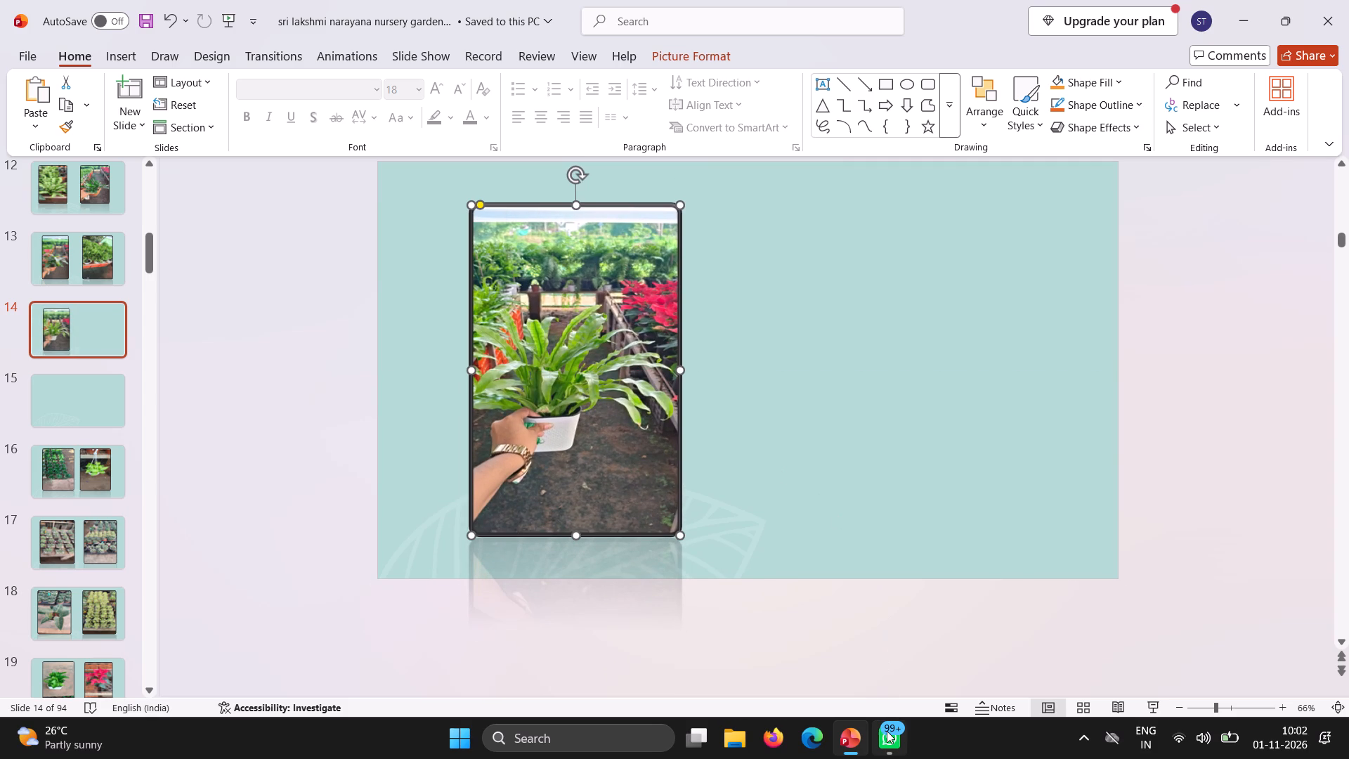
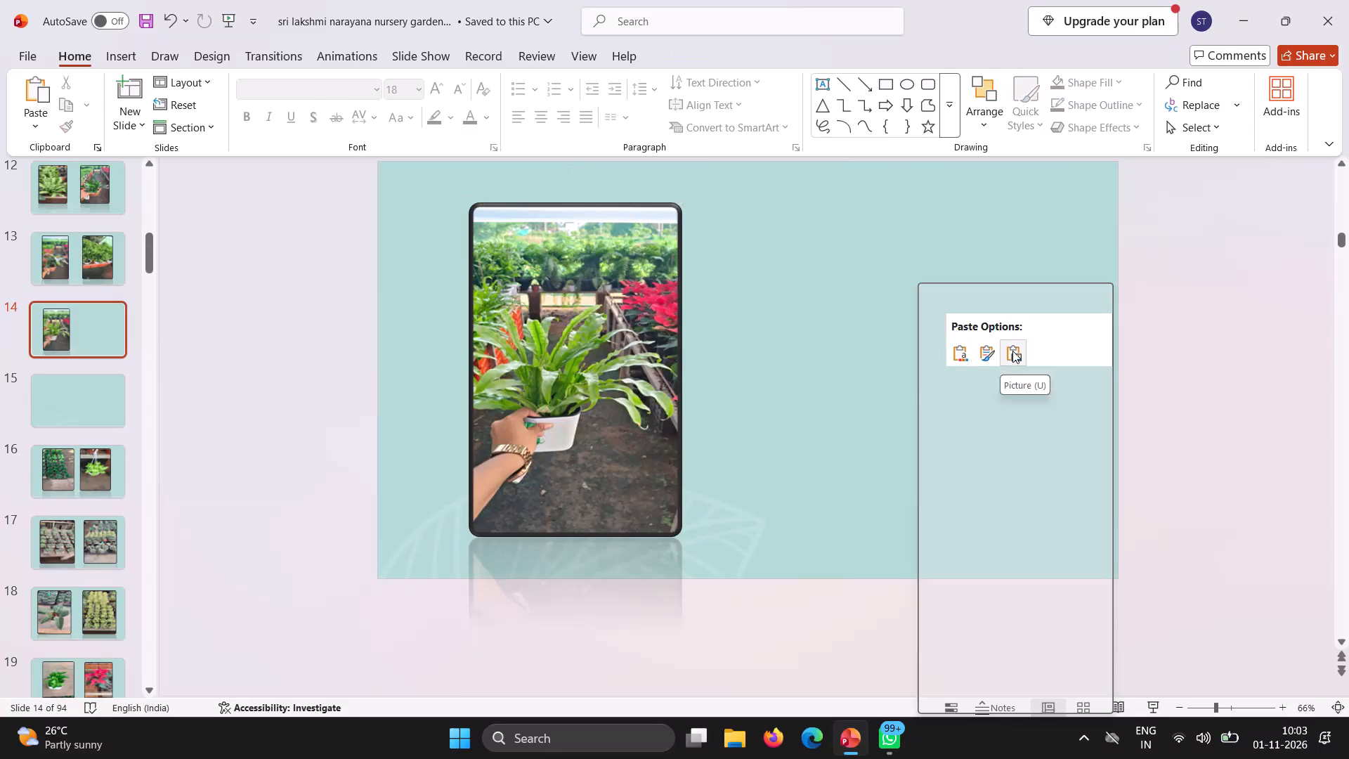
Paste the copied plant photo as a picture on slide 14's right half and apply the black rounded-frame picture style with reflection.
{"action": "left_click", "coordinate": [1012, 351]}
{"action": "left_click_drag", "start_coordinate": [726, 300], "coordinate": [831, 324]}
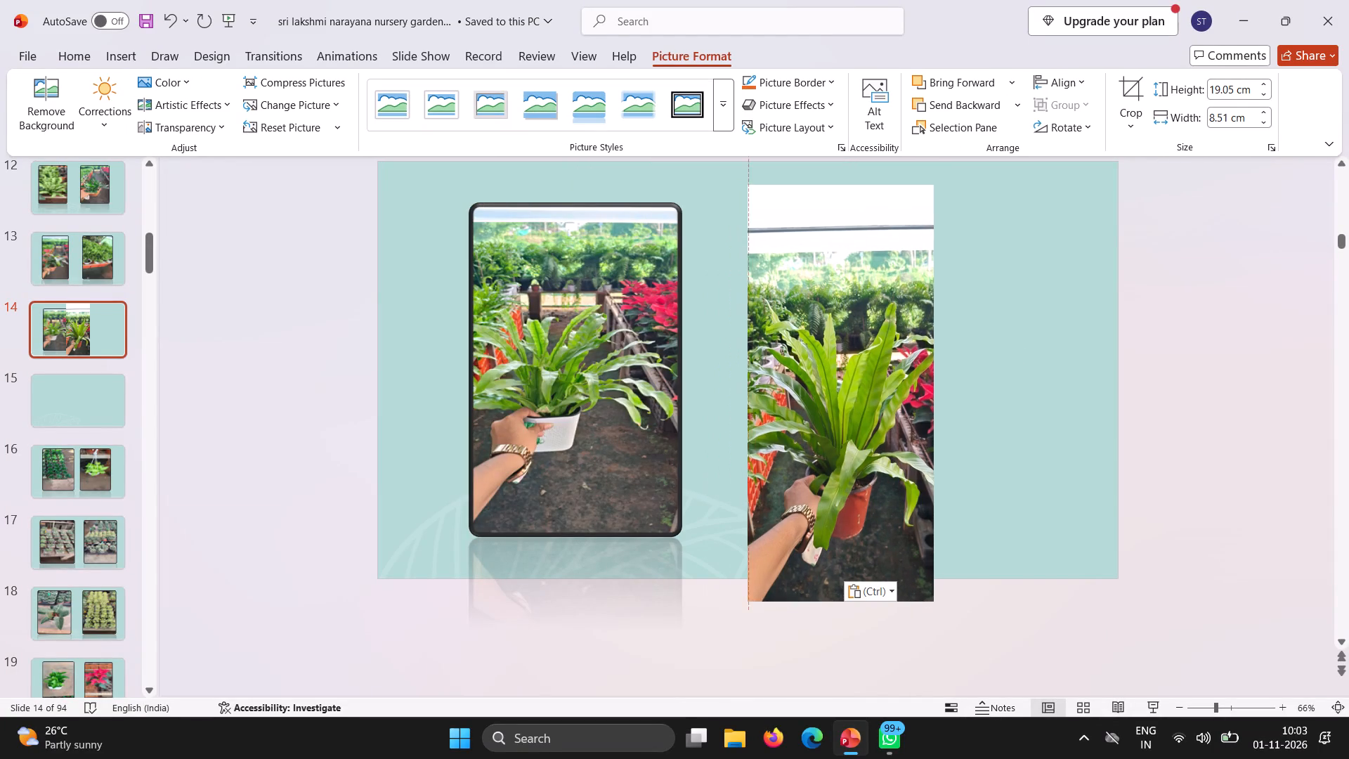
{"action": "left_click_drag", "start_coordinate": [831, 324], "coordinate": [836, 327]}
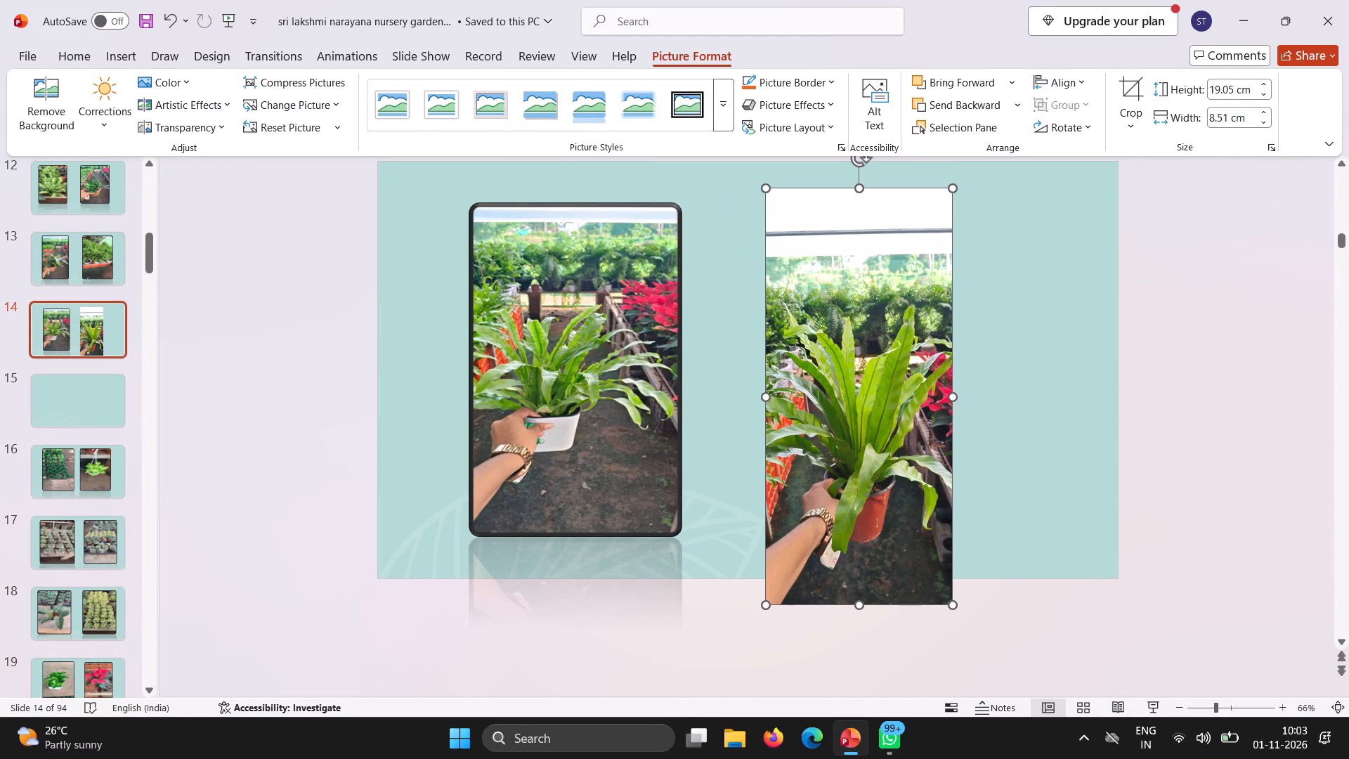
{"action": "left_click", "coordinate": [716, 114]}
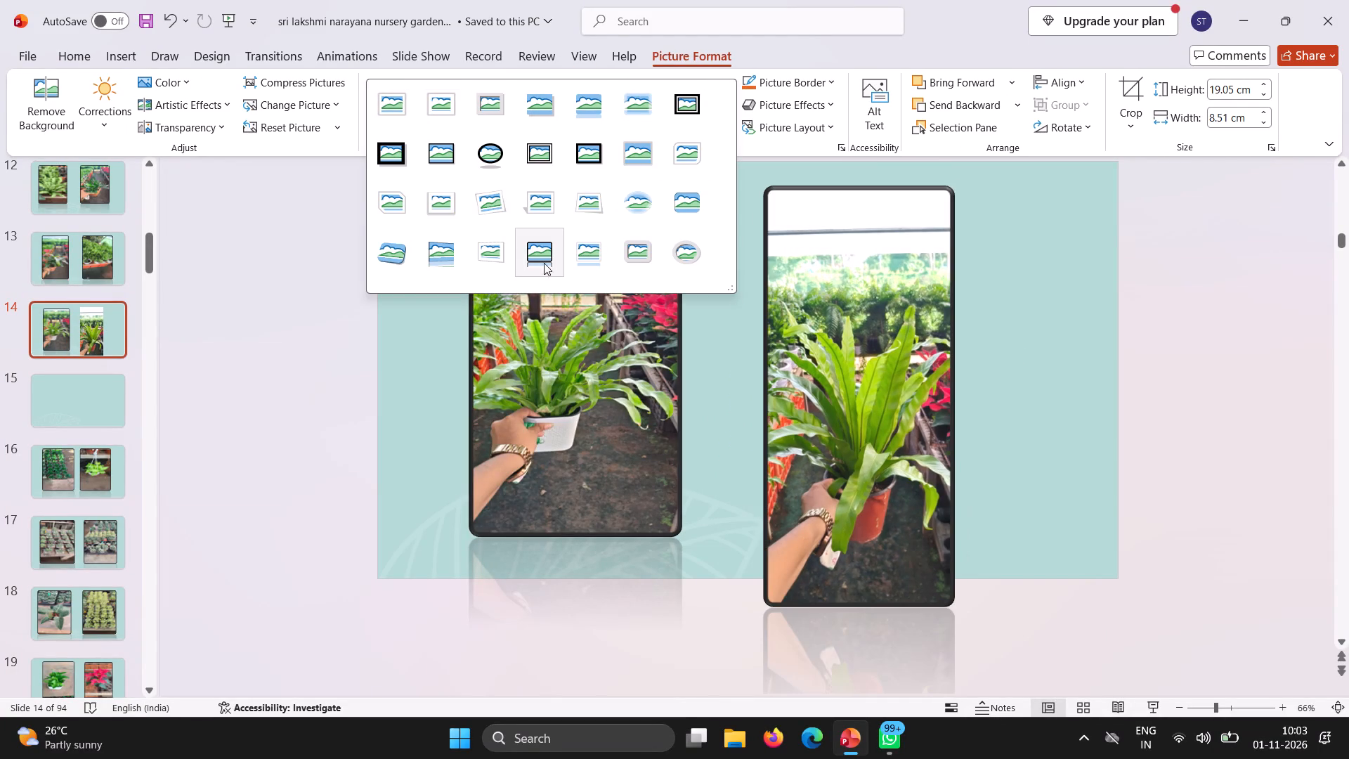
{"action": "left_click", "coordinate": [540, 240]}
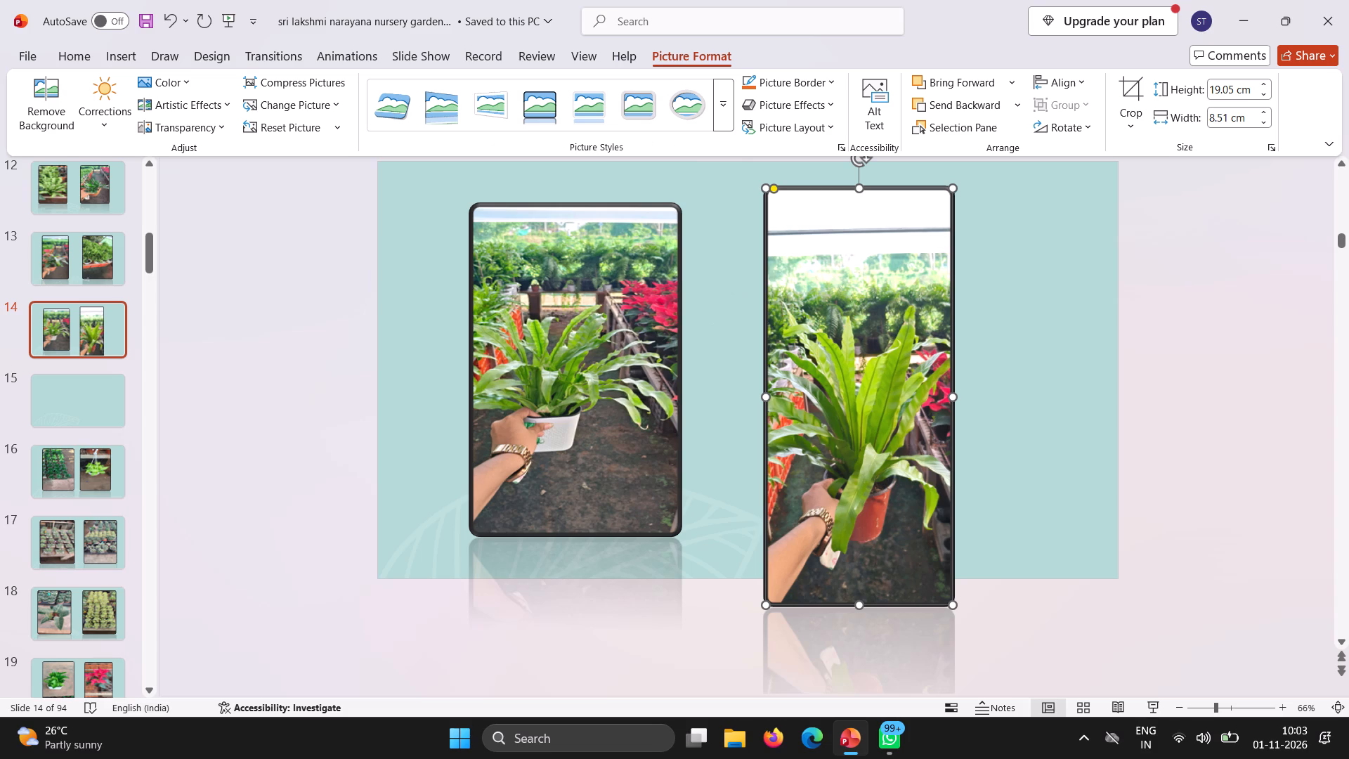
Resize the new right-hand photo to 15.08 cm high and 10.22 cm wide, aligning its top and bottom with the left photo.
{"action": "left_click_drag", "start_coordinate": [854, 602], "coordinate": [867, 533]}
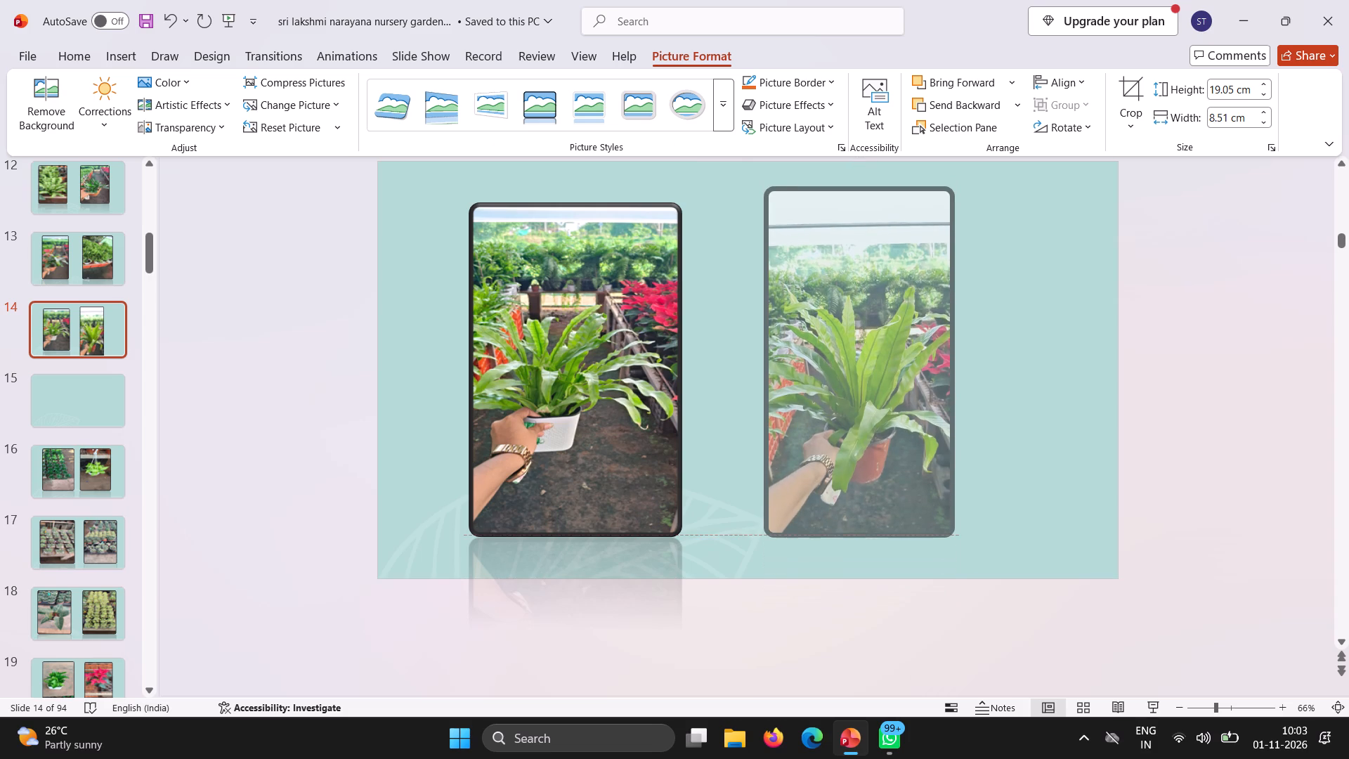
{"action": "left_click_drag", "start_coordinate": [867, 533], "coordinate": [867, 532]}
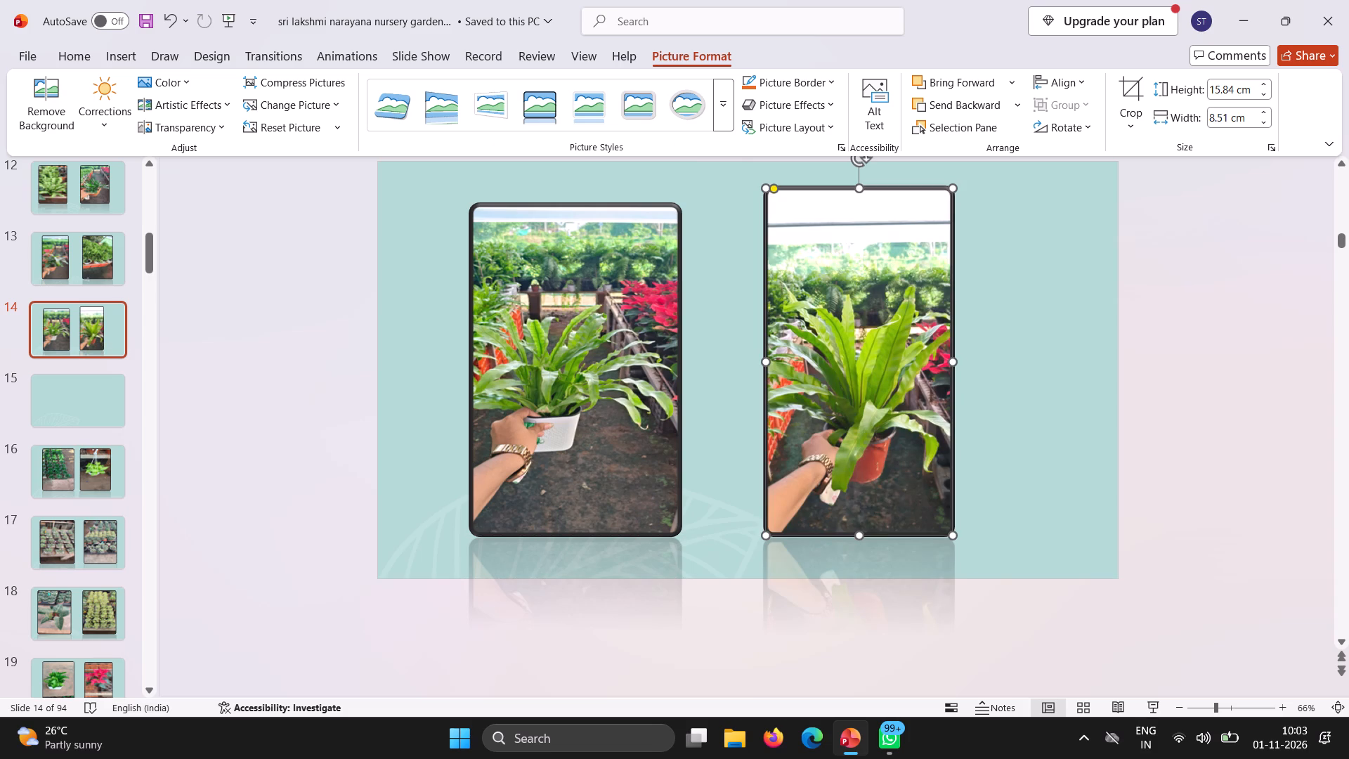
{"action": "left_click_drag", "start_coordinate": [956, 360], "coordinate": [996, 363]}
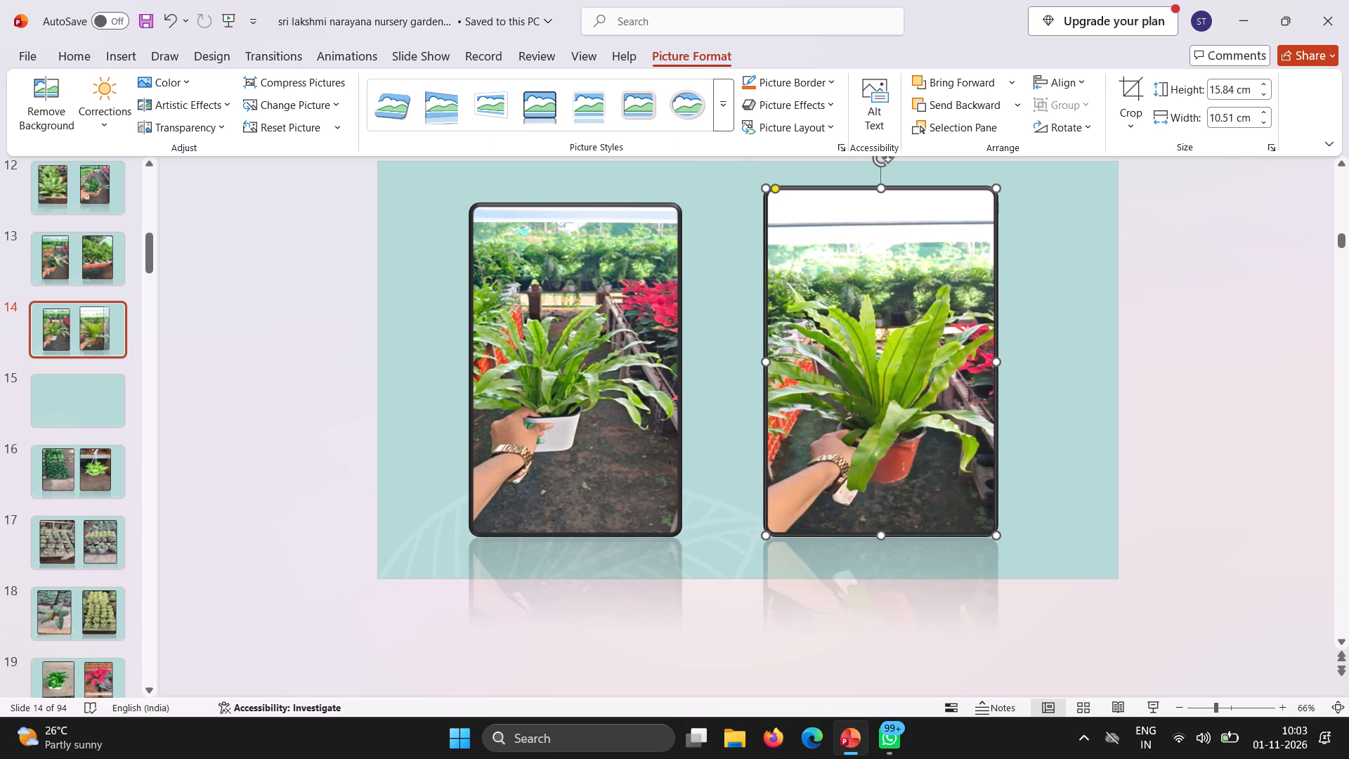
{"action": "left_click_drag", "start_coordinate": [920, 285], "coordinate": [923, 299]}
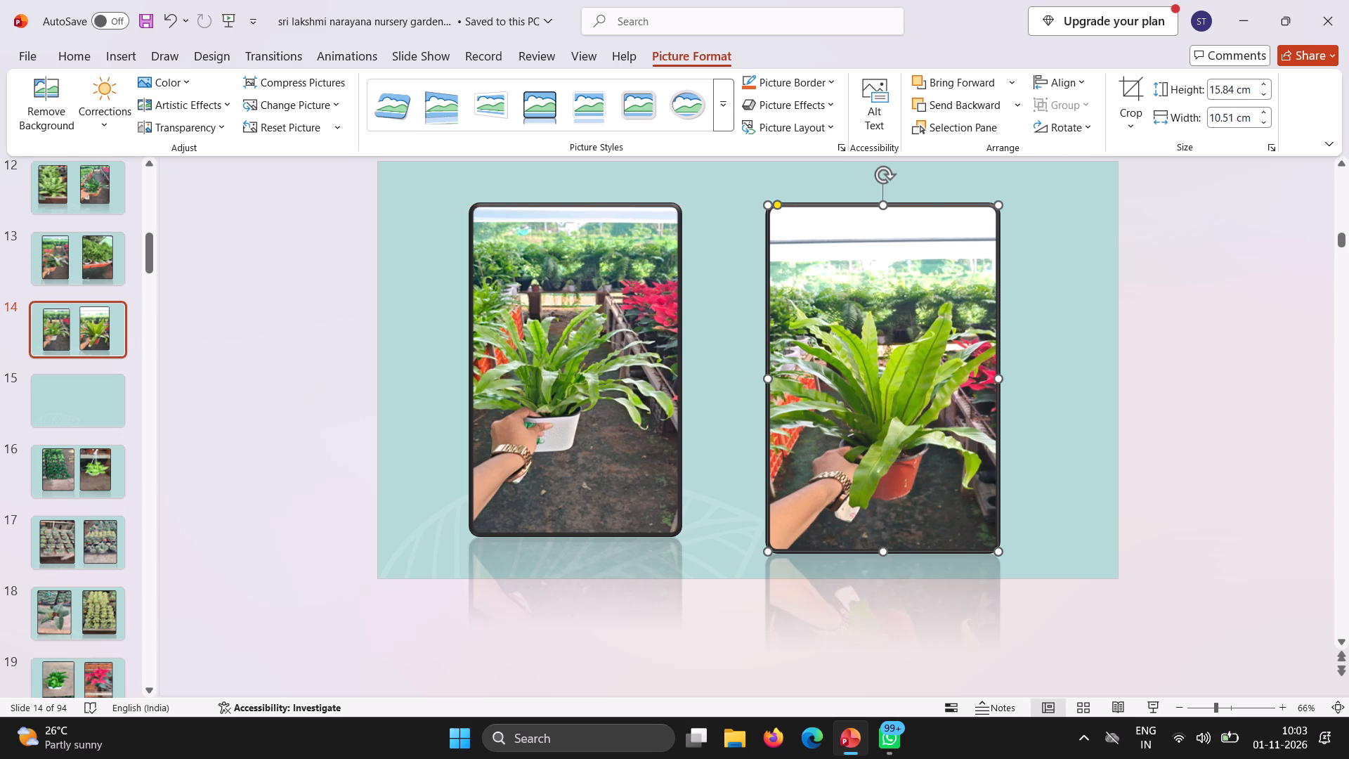
{"action": "left_click", "coordinate": [997, 374]}
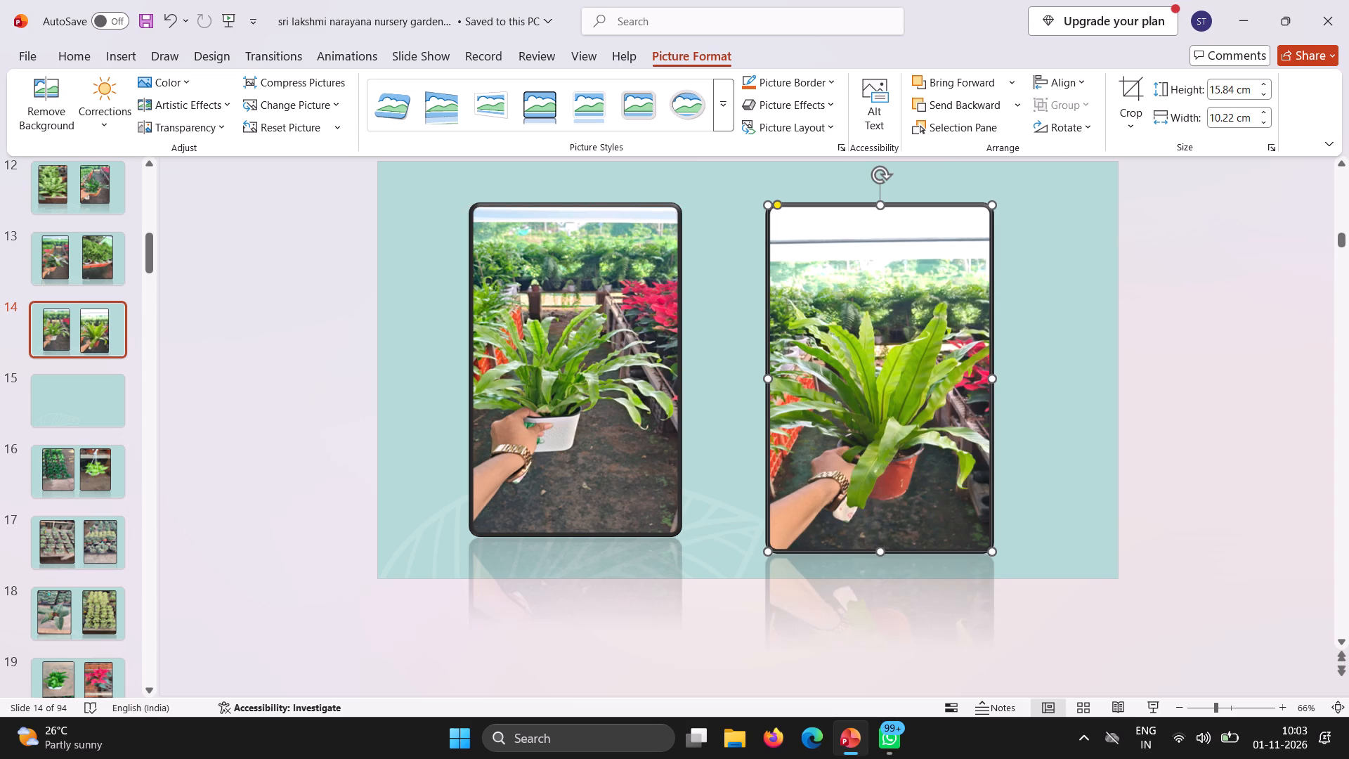
{"action": "left_click_drag", "start_coordinate": [880, 547], "coordinate": [880, 531]}
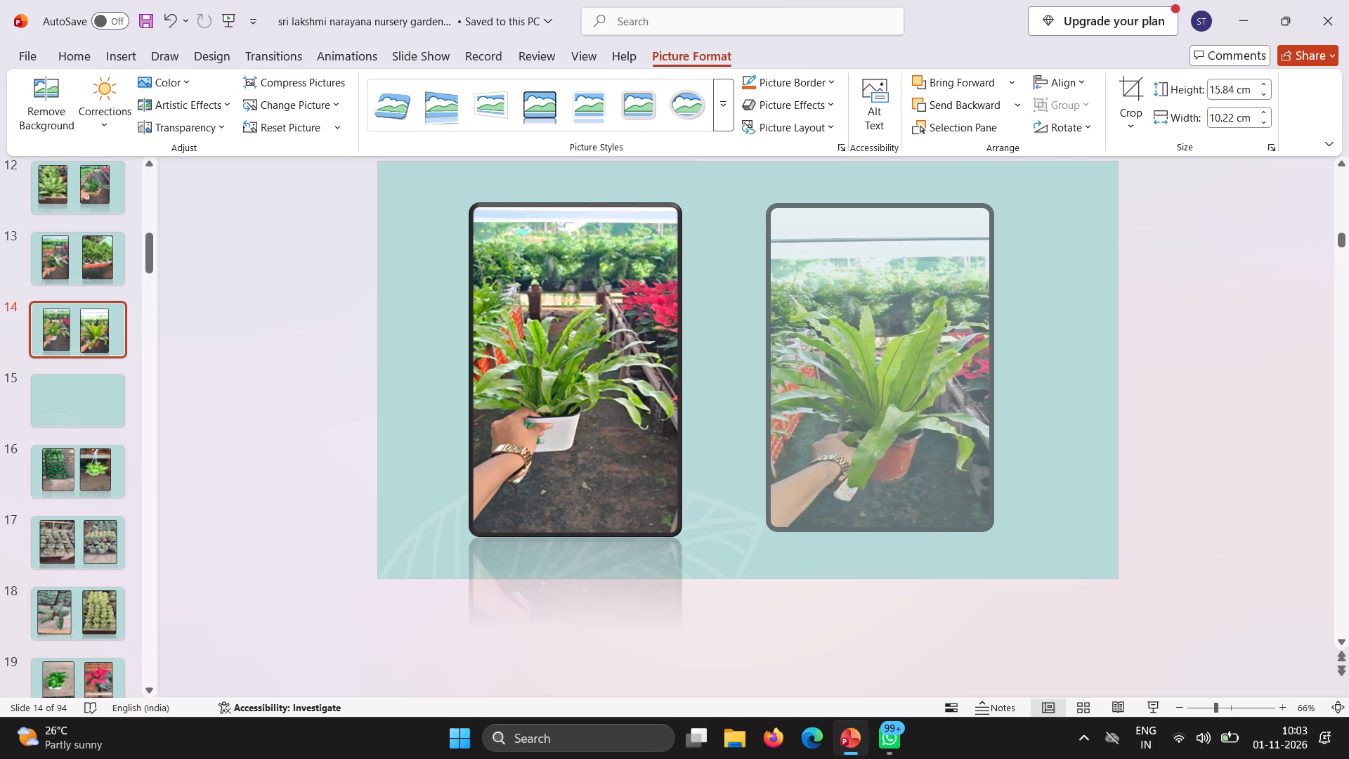
{"action": "left_click_drag", "start_coordinate": [880, 531], "coordinate": [880, 537]}
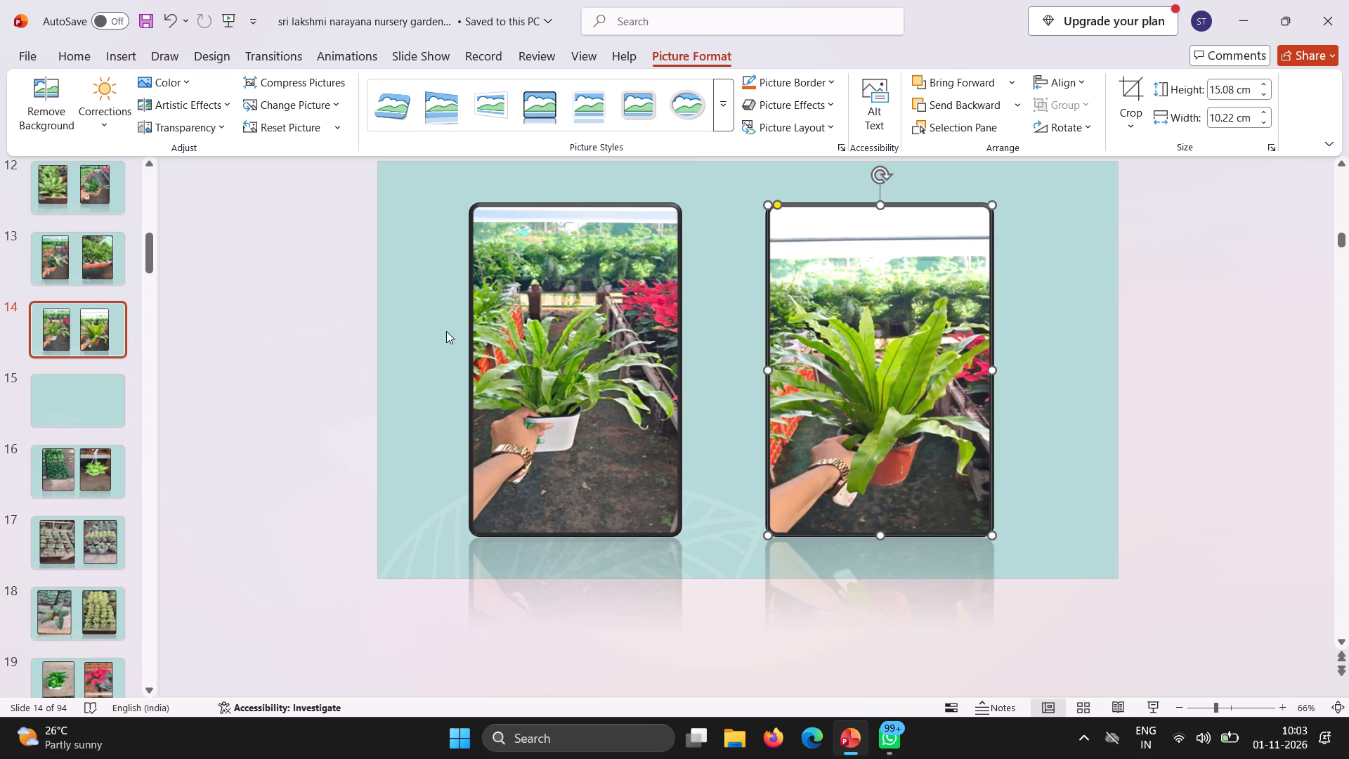
{"action": "left_click", "coordinate": [446, 331]}
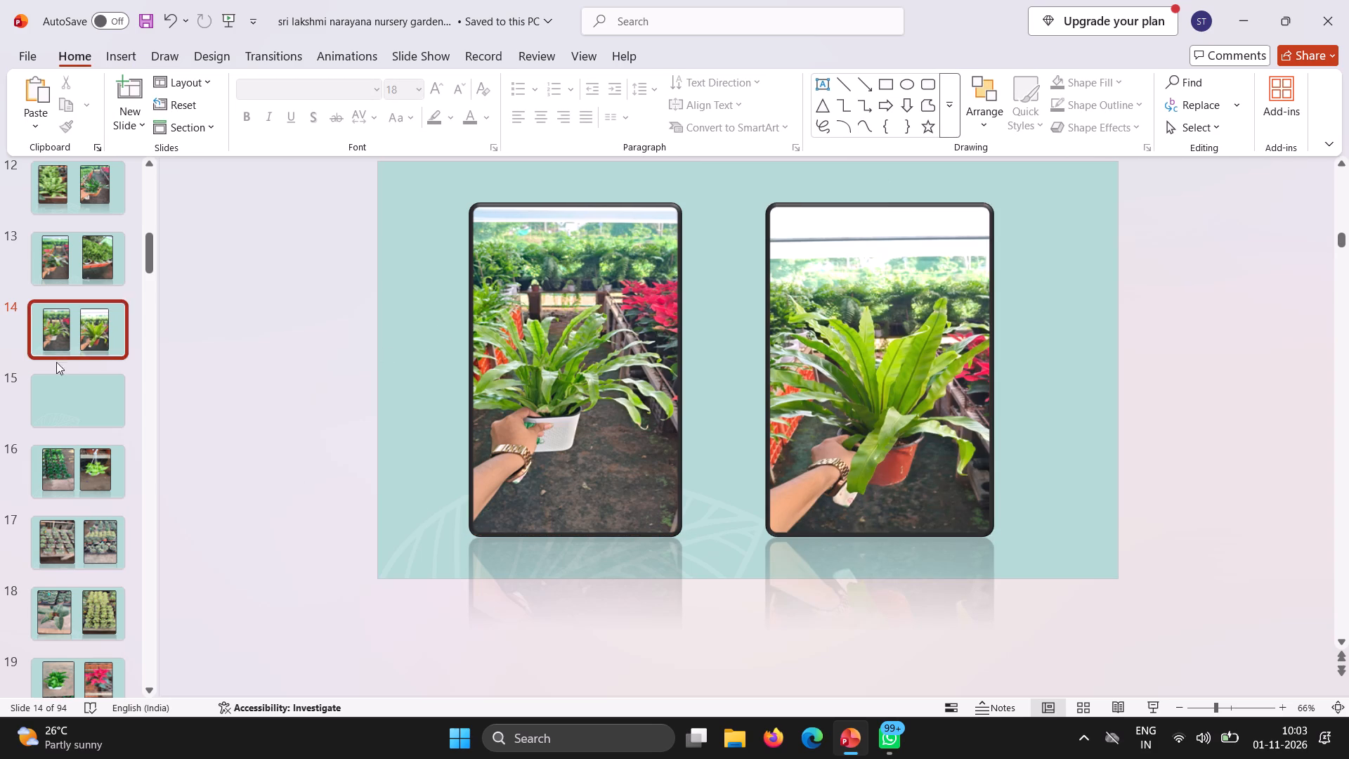
Go to the blank slide 15 to add the next plant photos.
{"action": "left_click", "coordinate": [64, 384]}
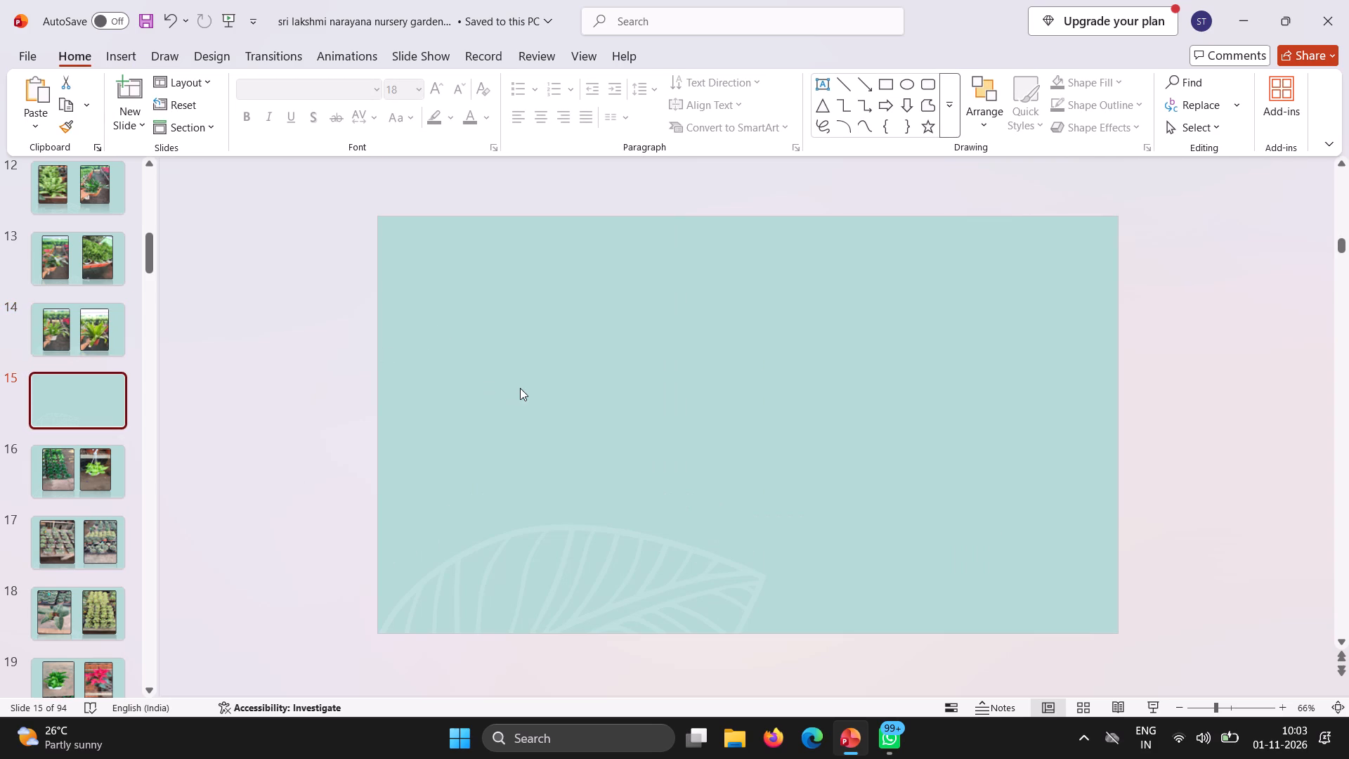
{"action": "left_click", "coordinate": [520, 388]}
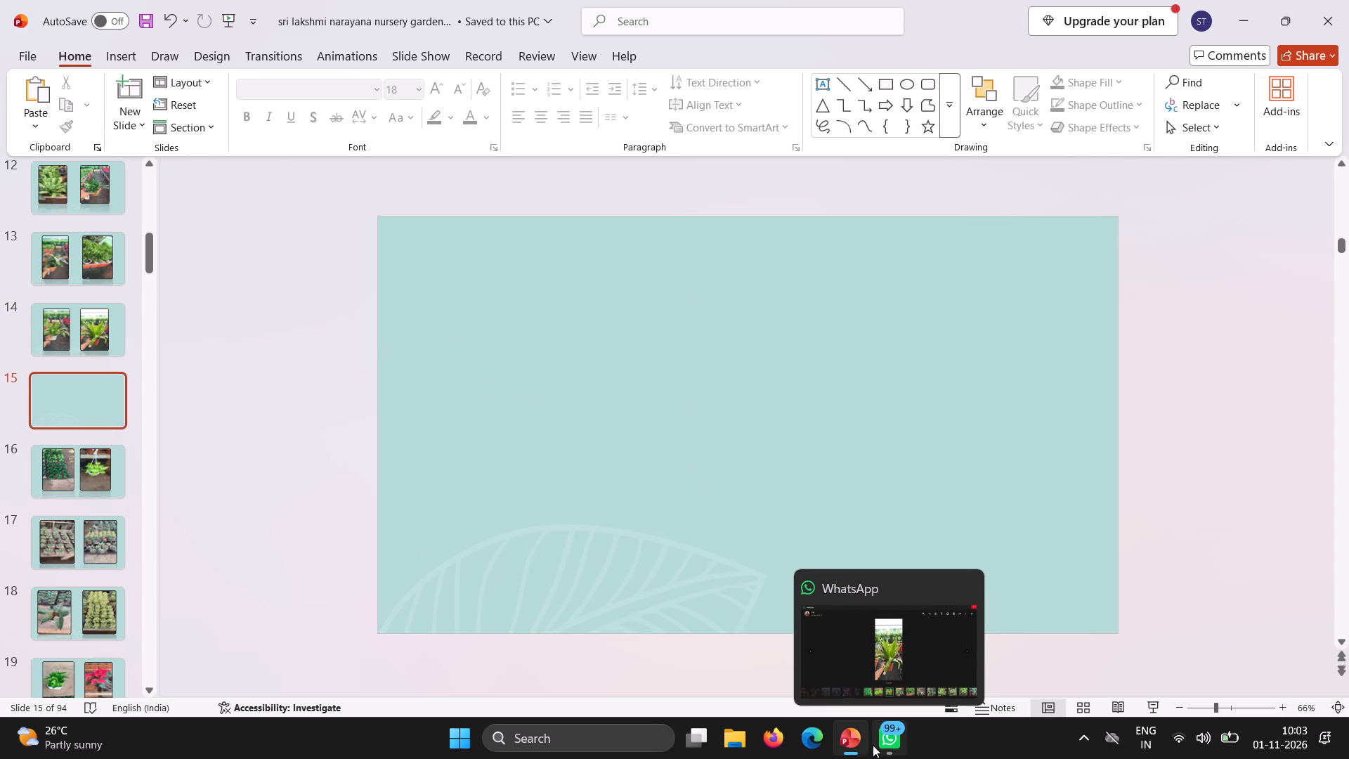
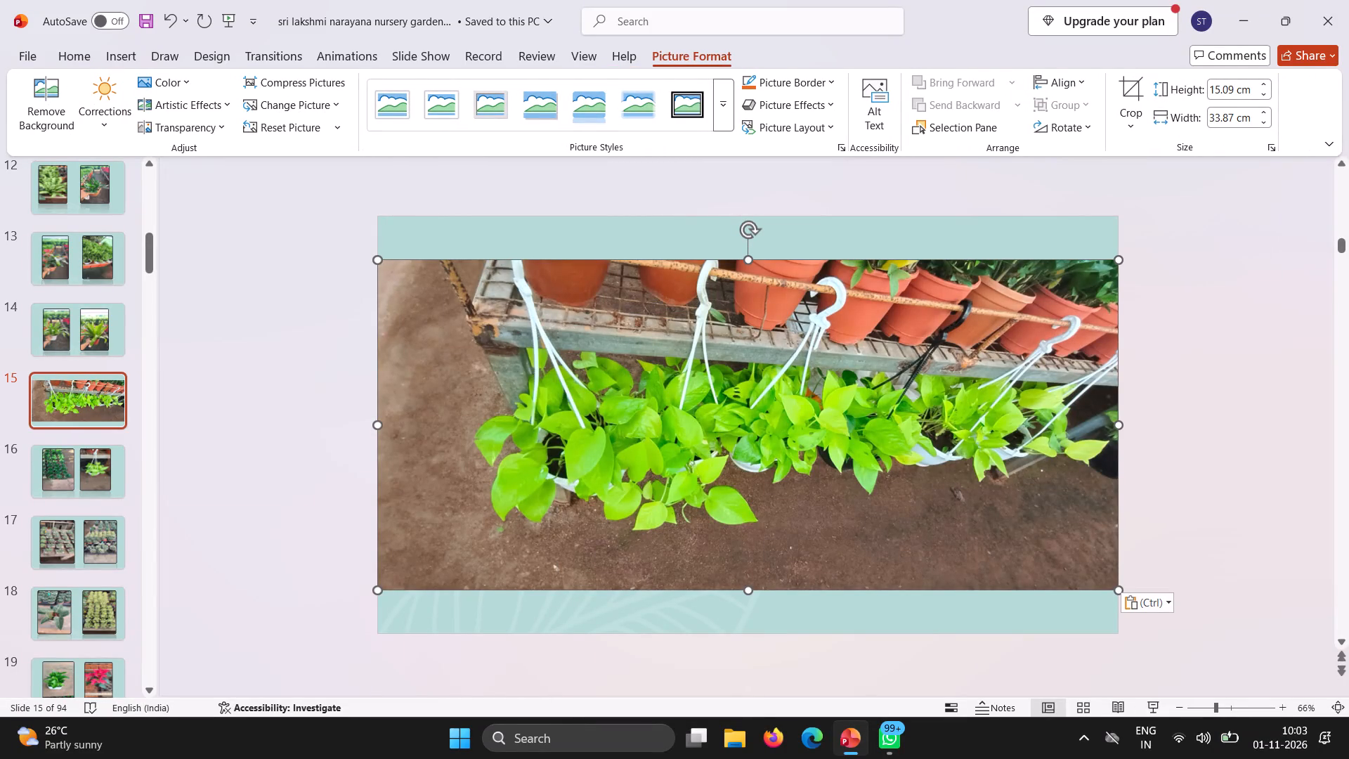
Stretch the hanging-plants photo vertically to cover slide 15 from top to bottom, 19.05 cm high at 33.87 cm wide.
{"action": "left_click_drag", "start_coordinate": [750, 256], "coordinate": [744, 216]}
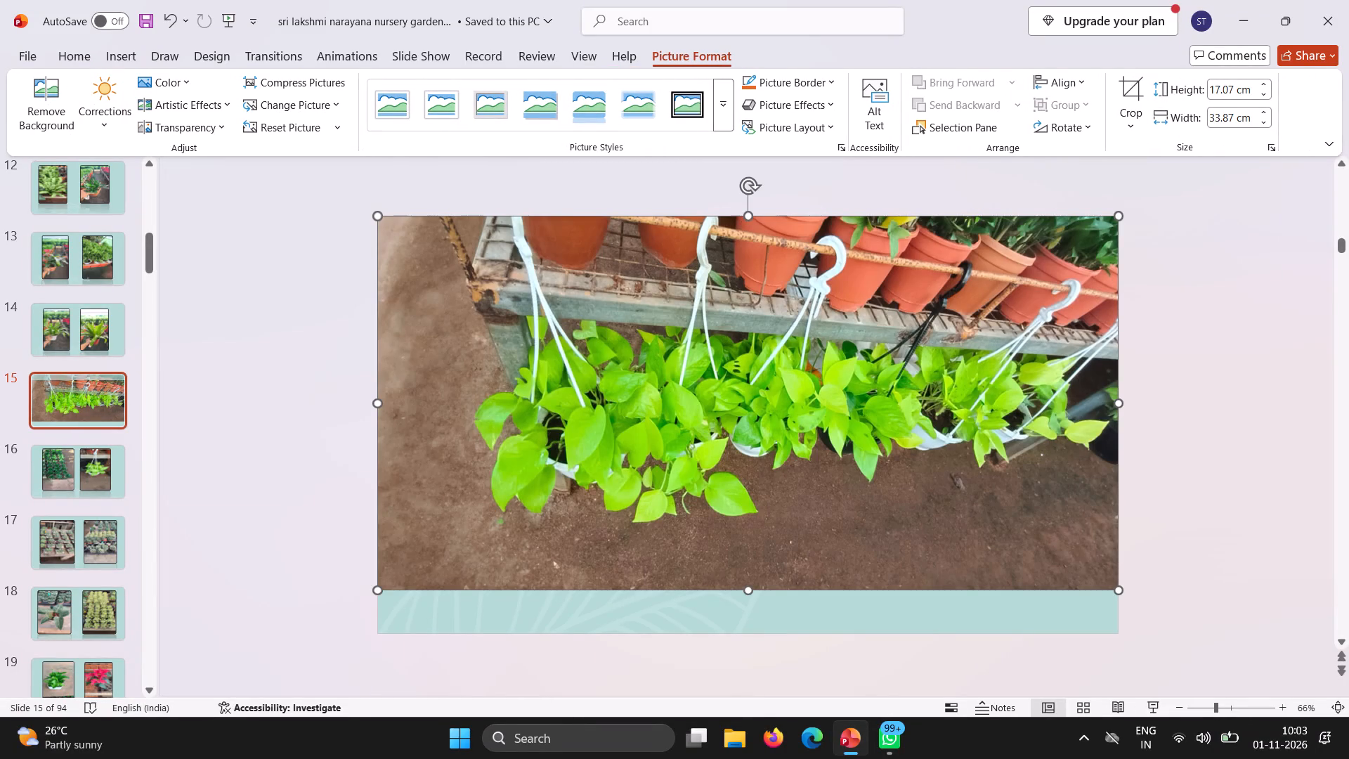
{"action": "left_click_drag", "start_coordinate": [746, 584], "coordinate": [748, 629]}
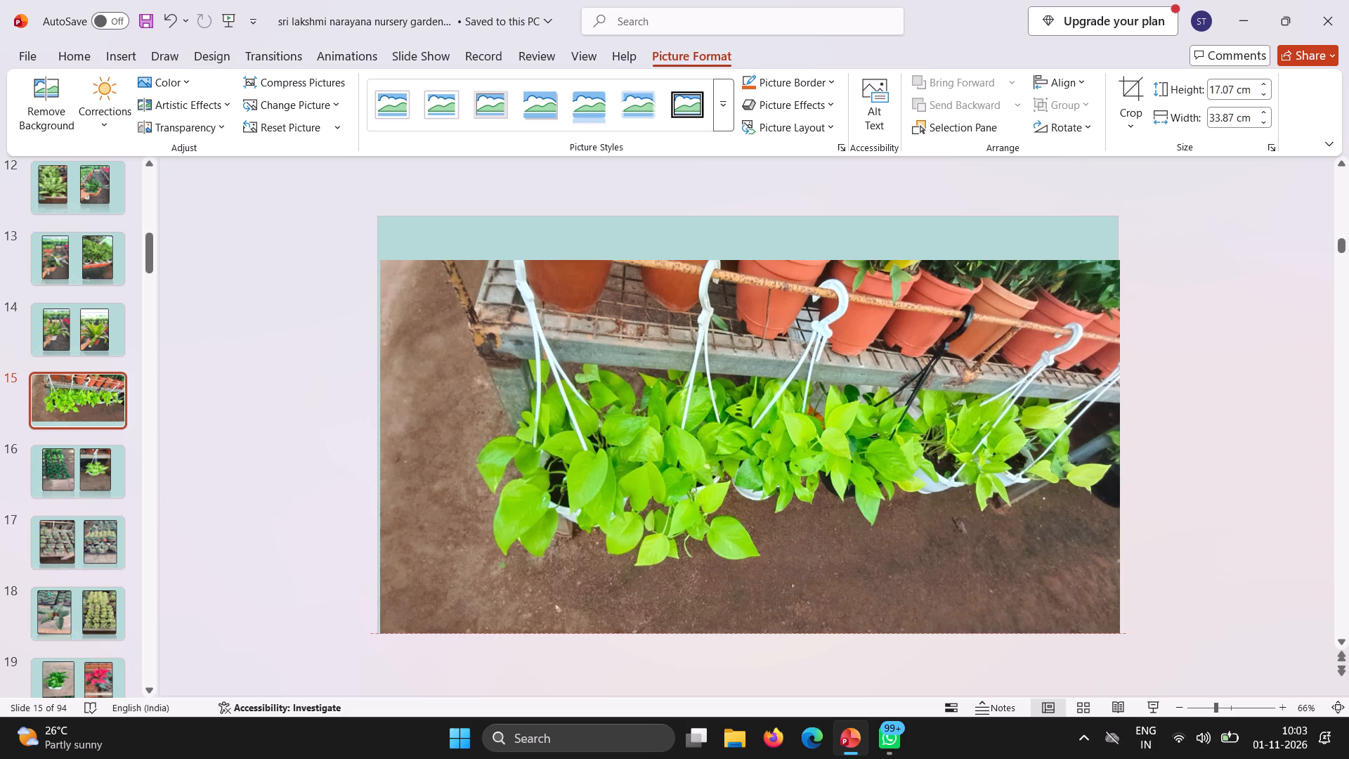
{"action": "left_click_drag", "start_coordinate": [748, 629], "coordinate": [748, 629]}
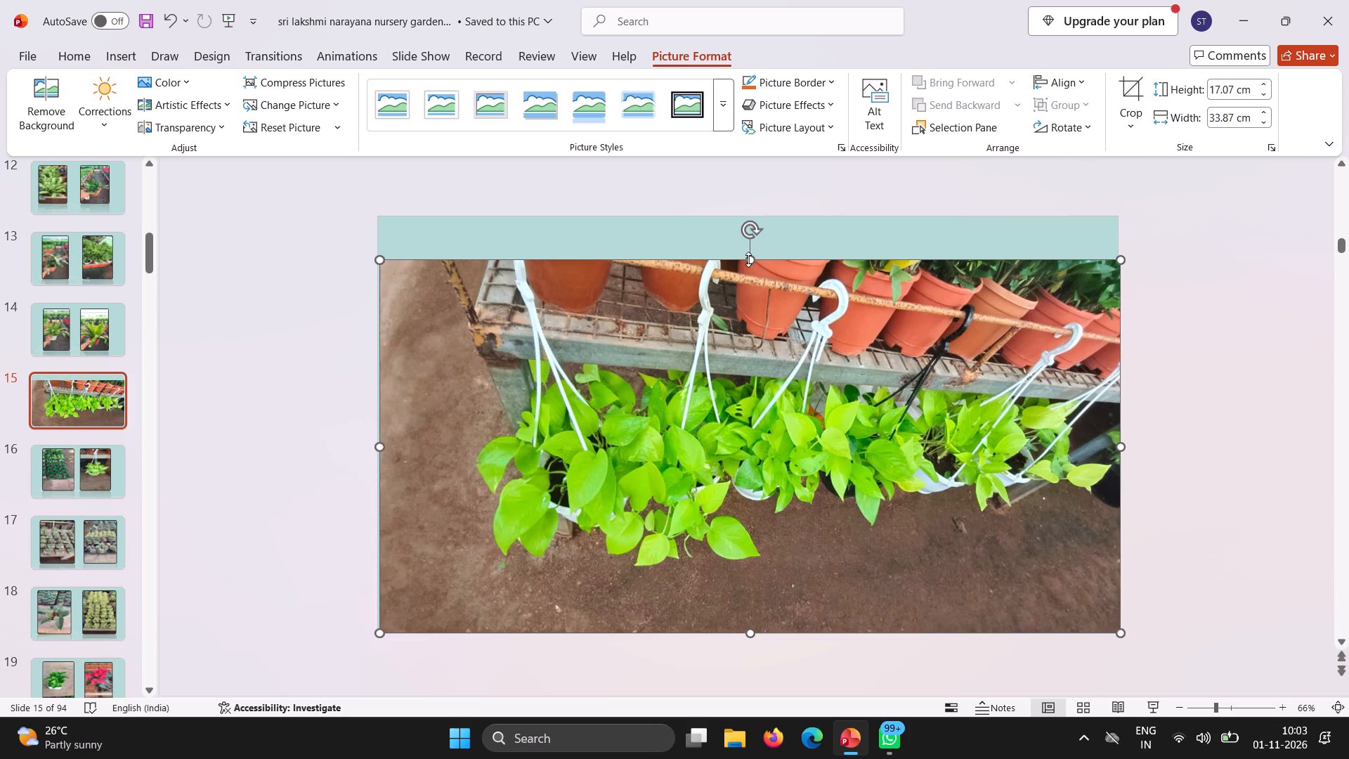
{"action": "left_click_drag", "start_coordinate": [750, 259], "coordinate": [752, 227]}
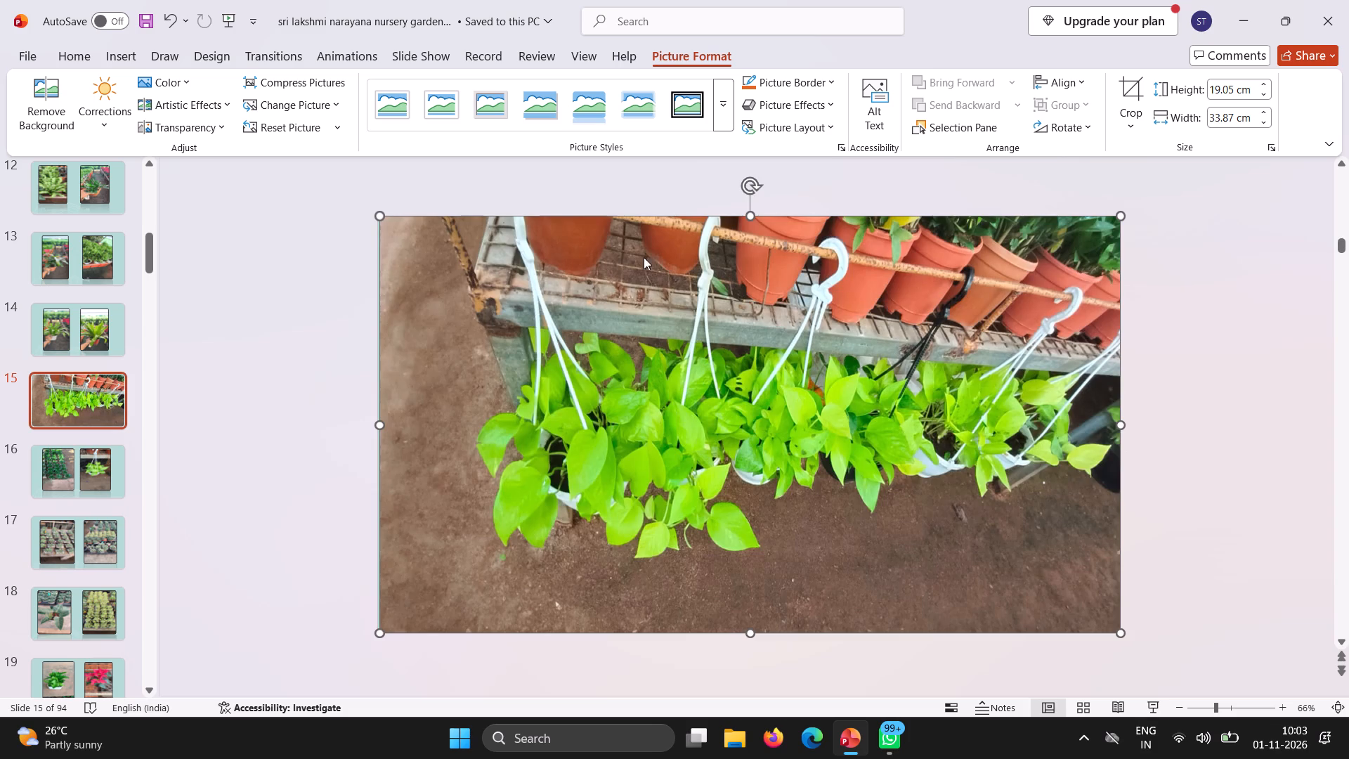
Add a new slide directly after slide 15.
{"action": "left_click", "coordinate": [137, 396]}
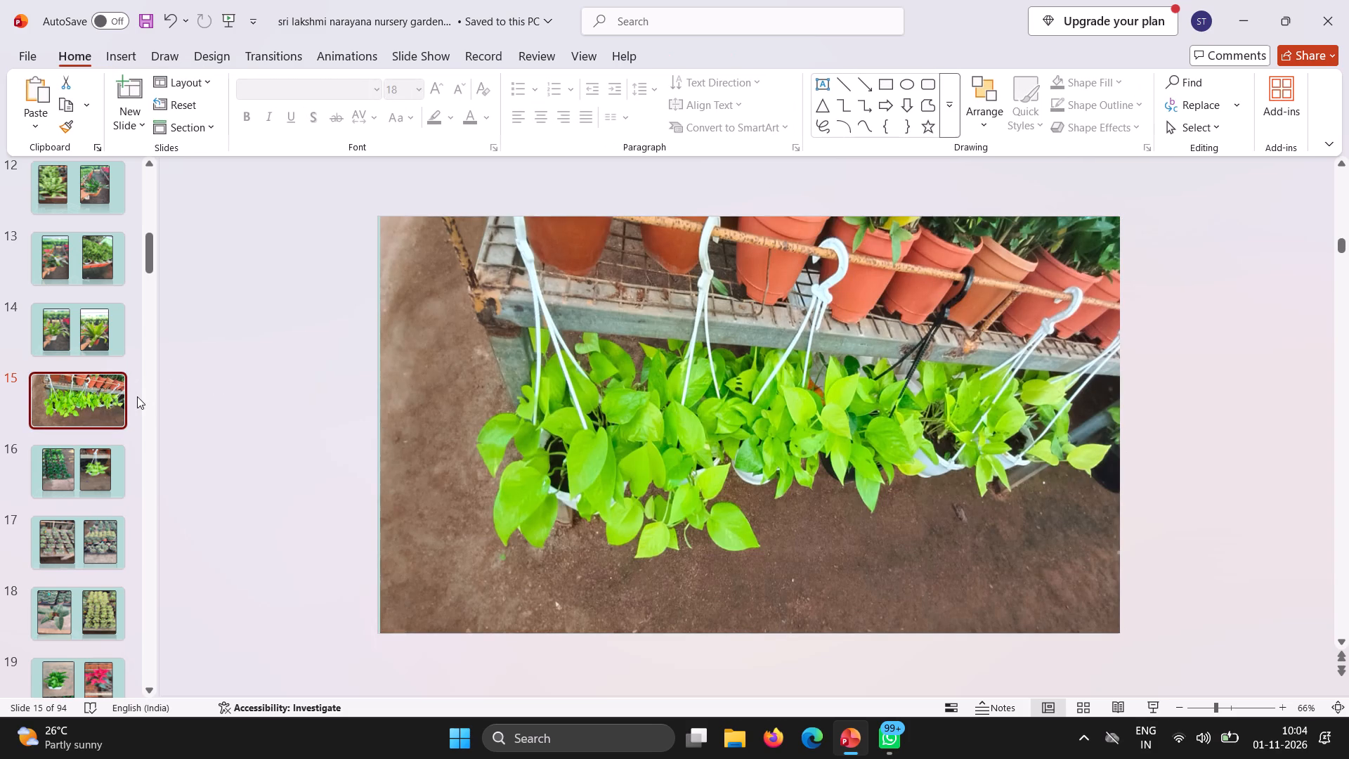
{"action": "left_click", "coordinate": [149, 413]}
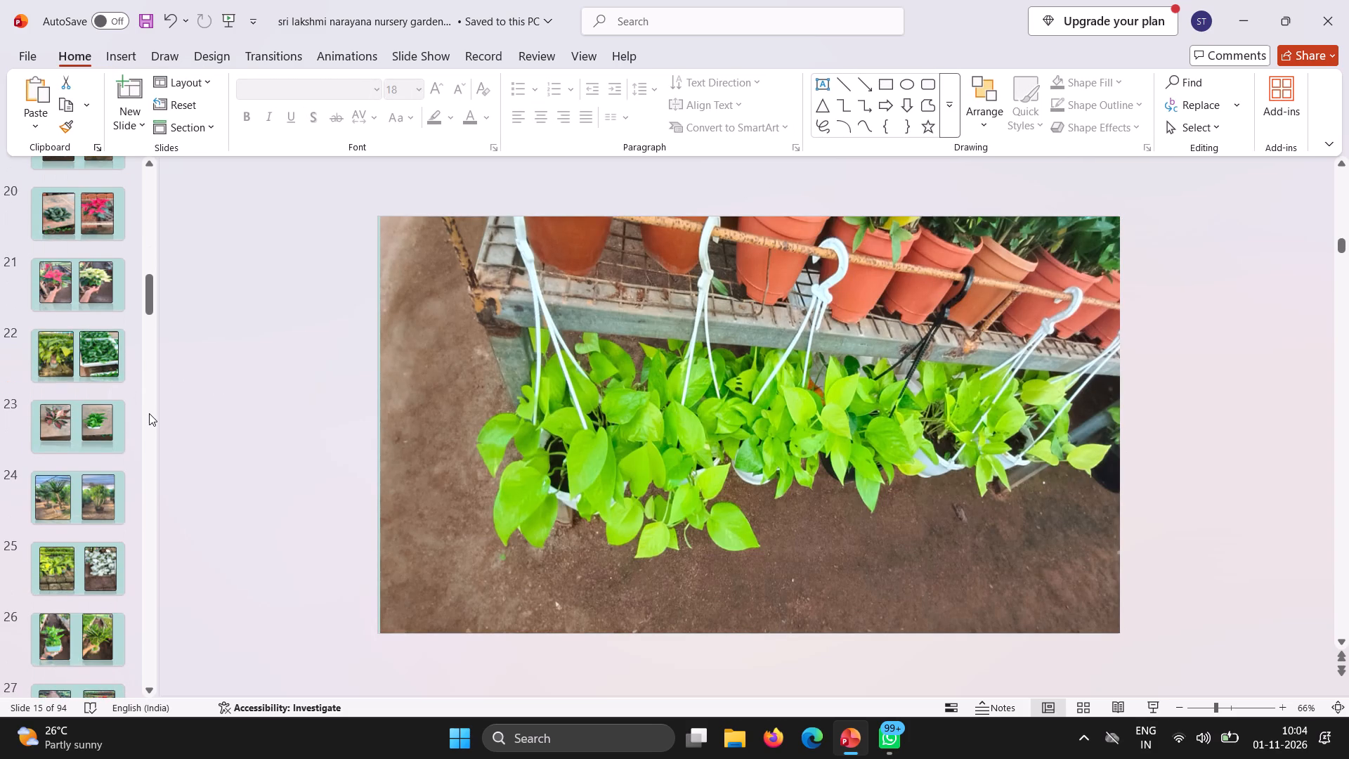
{"action": "key", "text": "Return"}
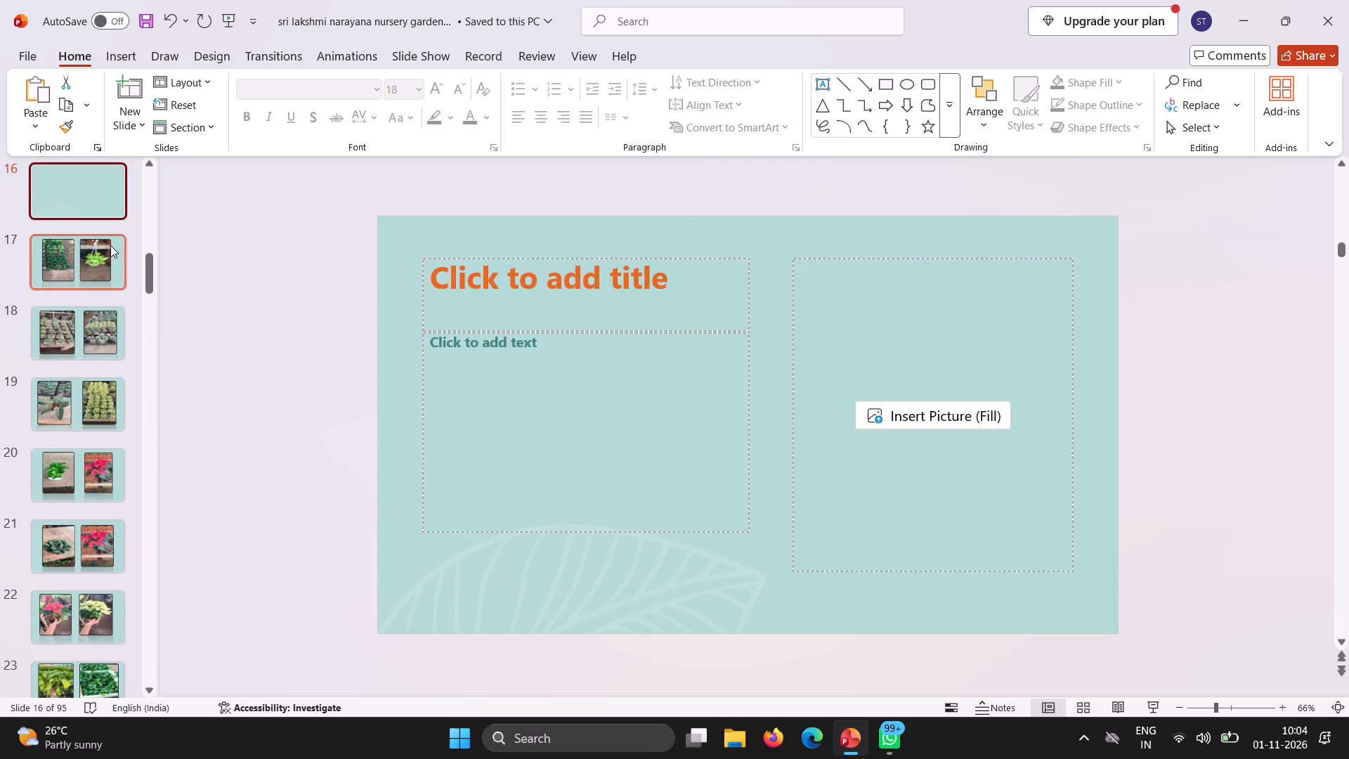
Cut the title, text and picture placeholders from the new slide 16, leaving only the background.
{"action": "left_click", "coordinate": [405, 294]}
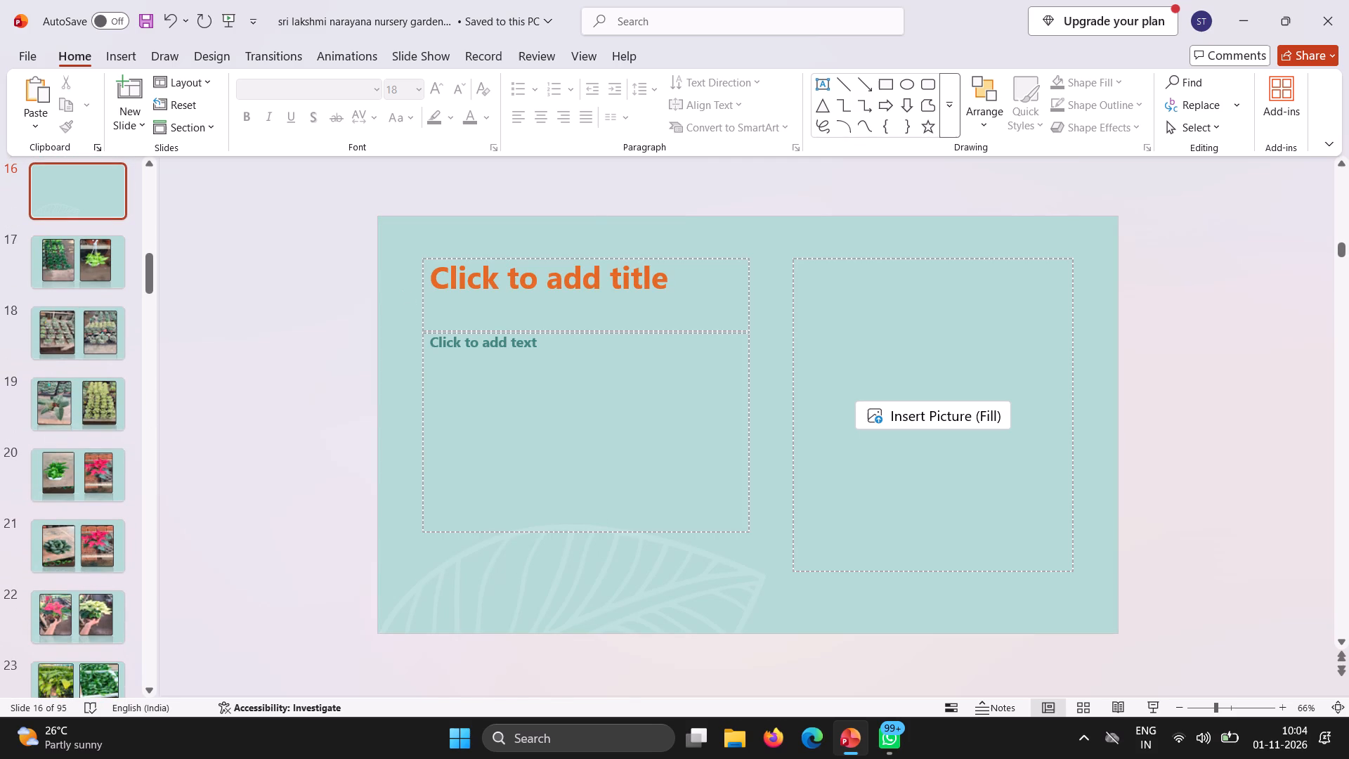
{"action": "right_click", "coordinate": [429, 254]}
{"action": "left_click", "coordinate": [465, 268]}
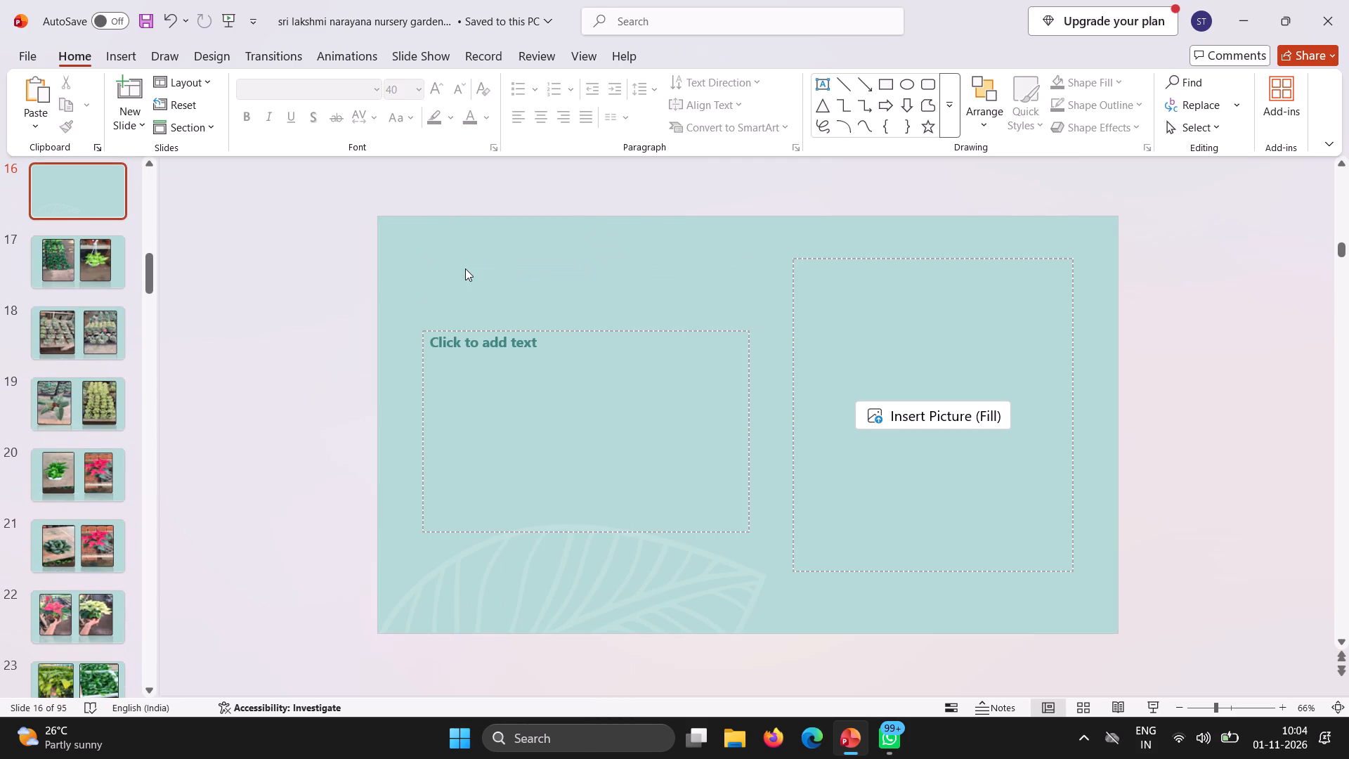
{"action": "right_click", "coordinate": [522, 328]}
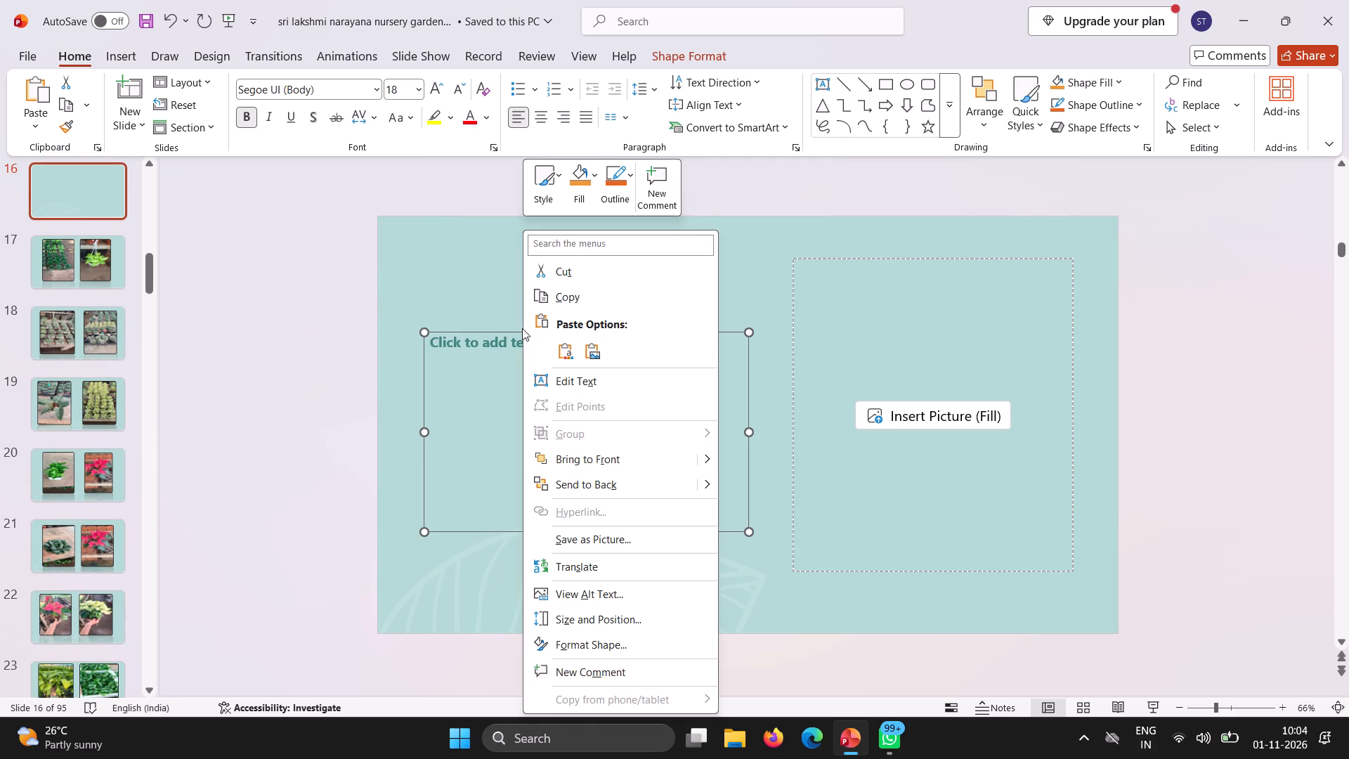
{"action": "left_click", "coordinate": [562, 268]}
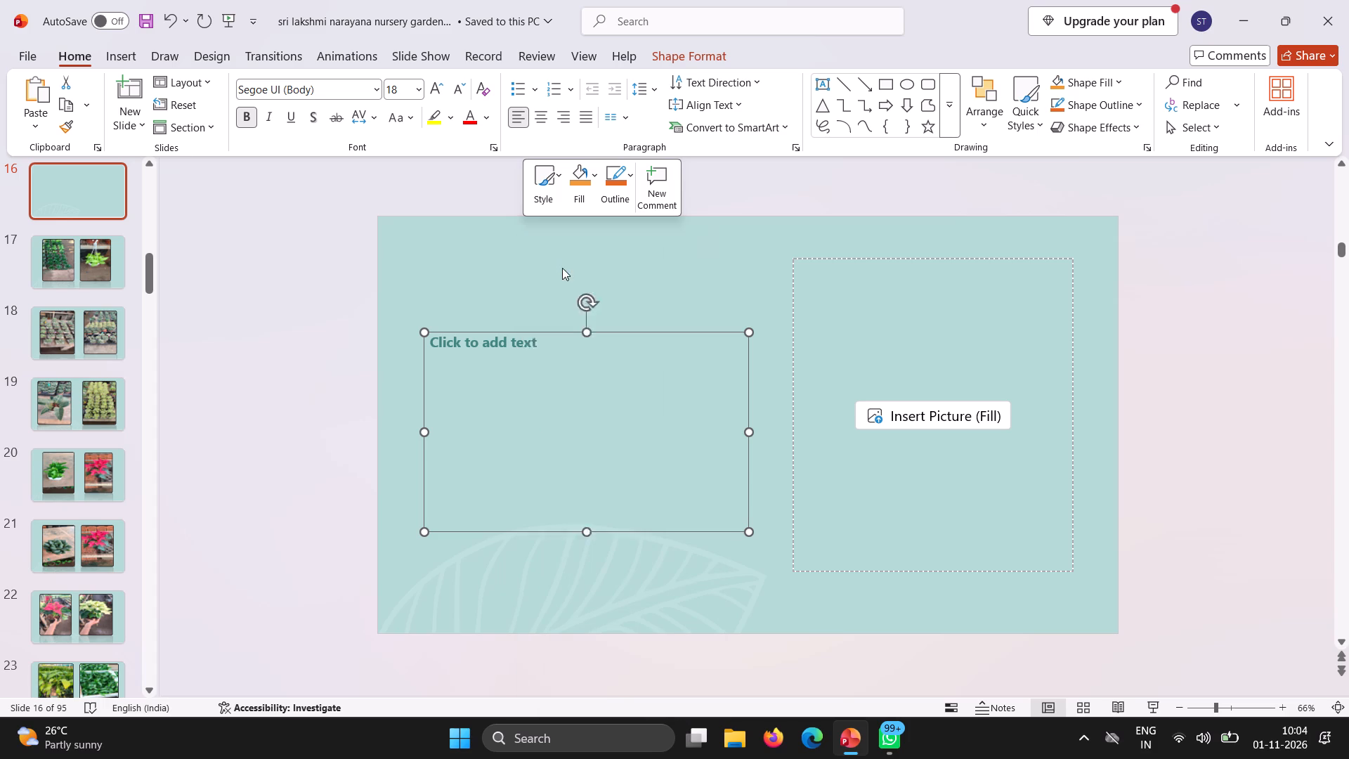
{"action": "right_click", "coordinate": [833, 261]}
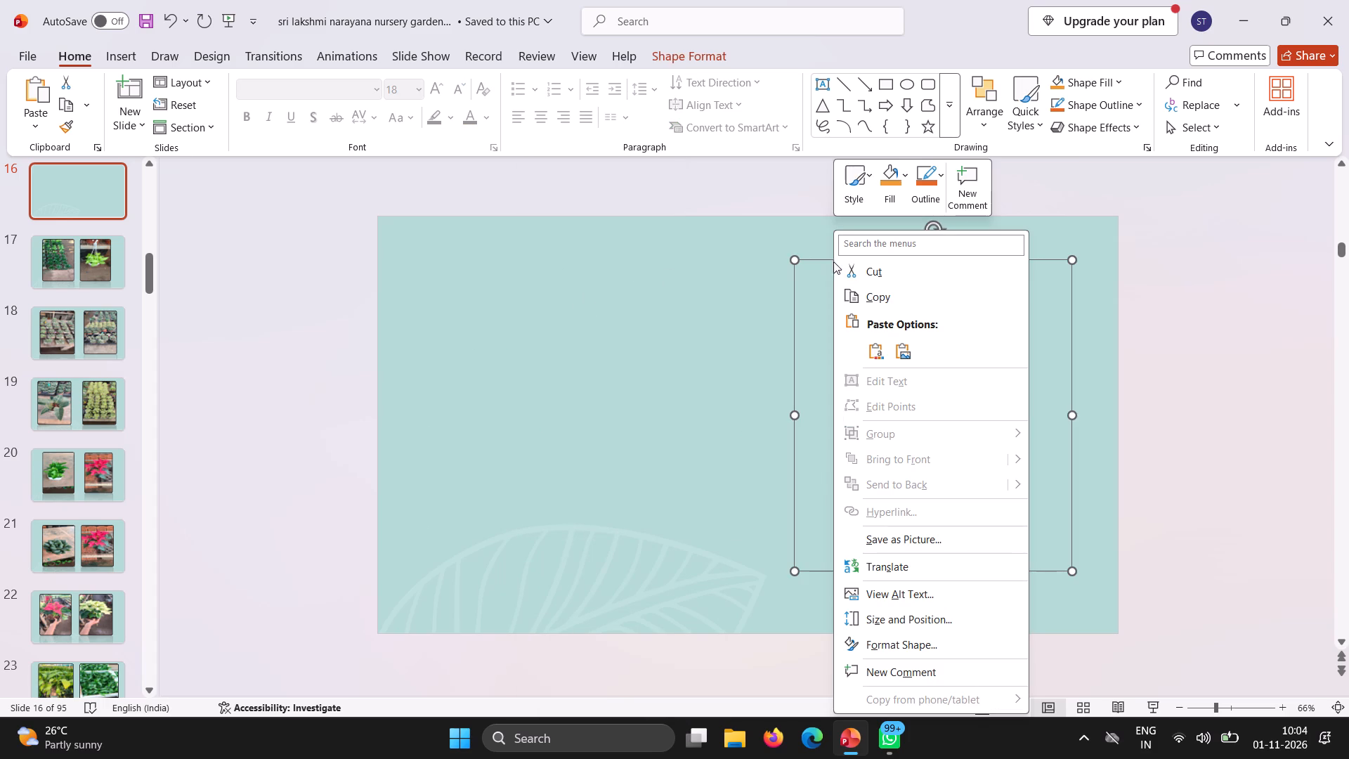
{"action": "left_click", "coordinate": [849, 269]}
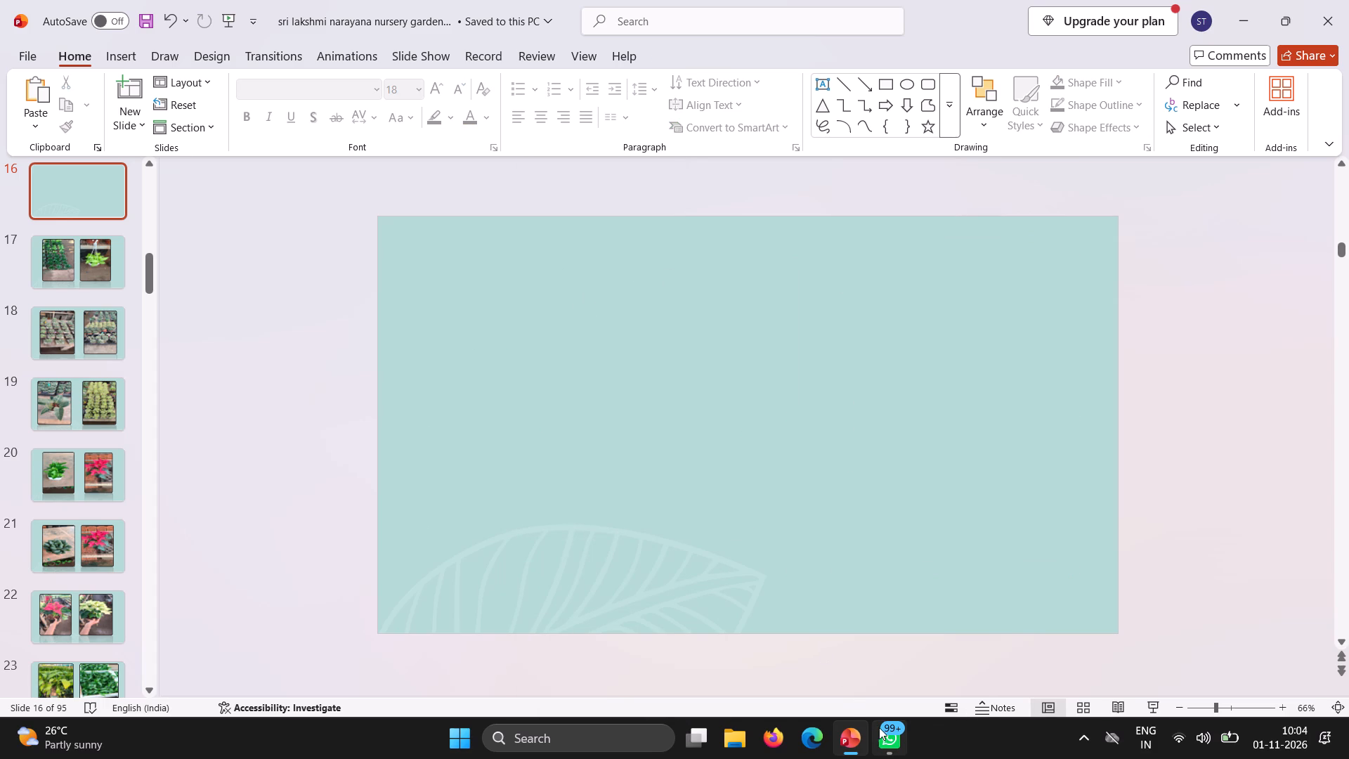
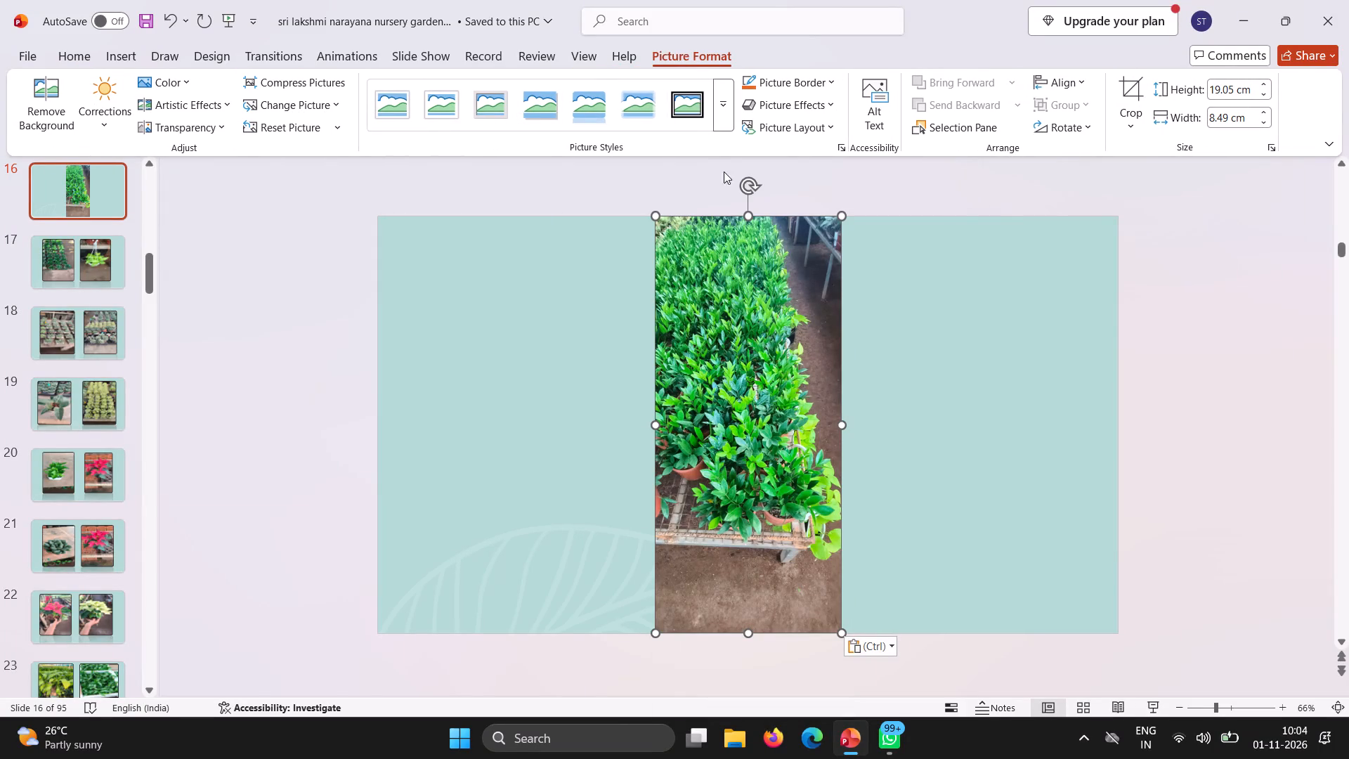
Apply the picture style with a rounded black frame and reflection to the potted-plants photo on slide 16.
{"action": "left_click", "coordinate": [715, 108]}
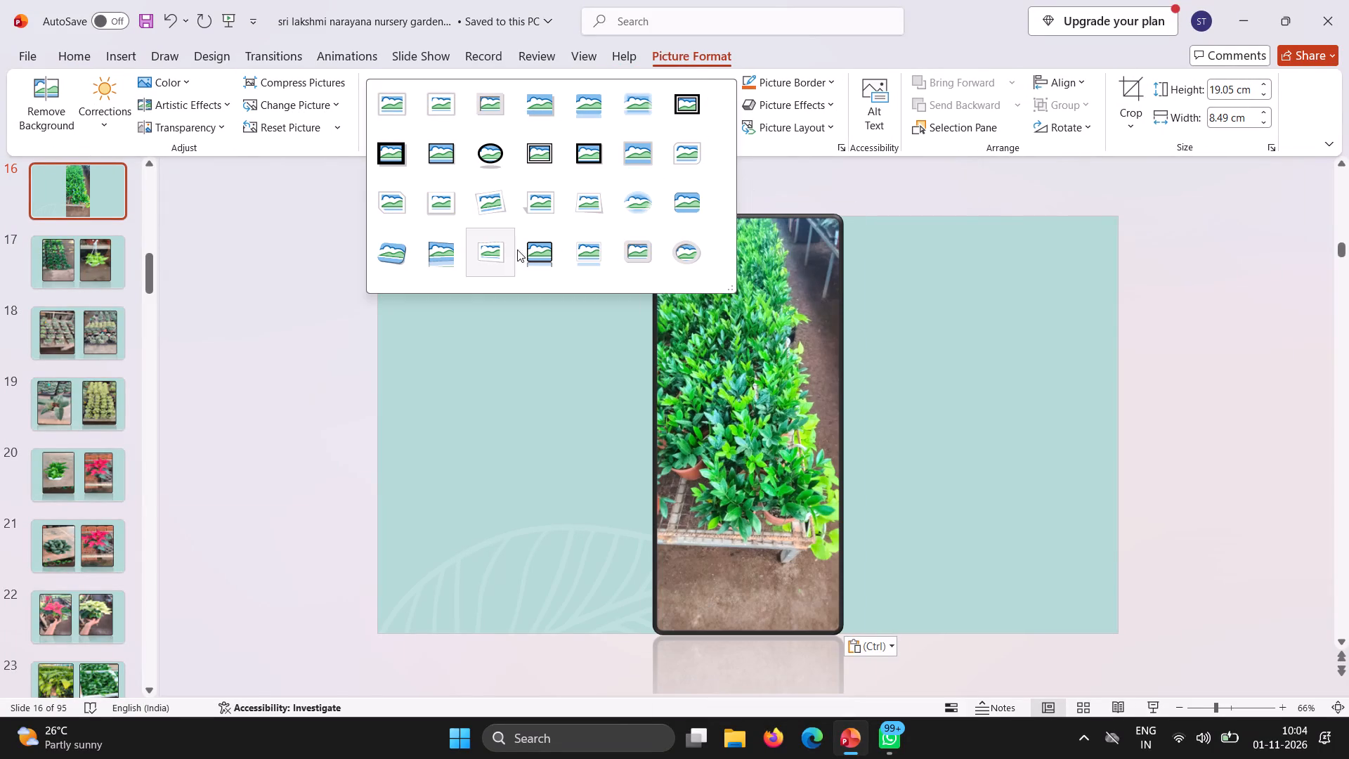
{"action": "left_click", "coordinate": [525, 249]}
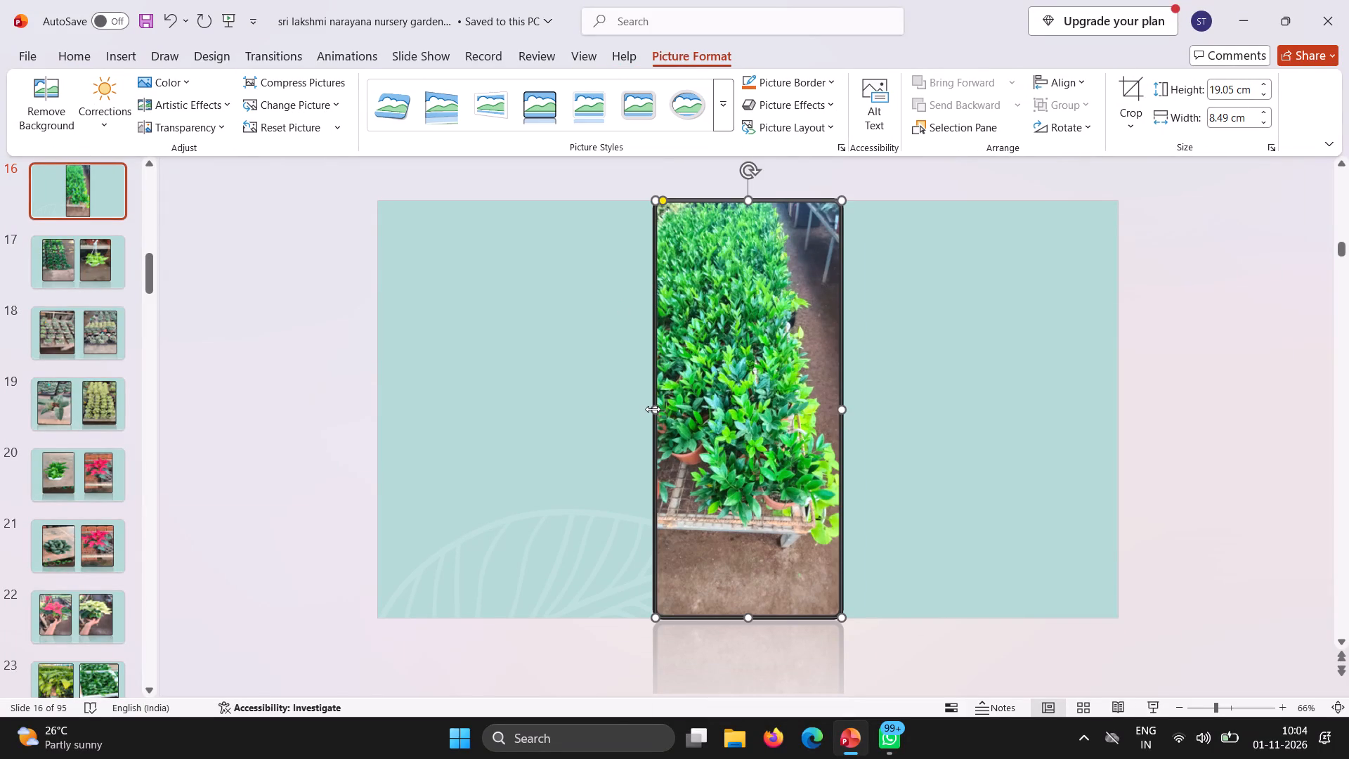
Resize the potted-plants photo on slide 16 to about 12.43 cm wide and 16.25 cm high, placed near the slide's centre.
{"action": "left_click_drag", "start_coordinate": [653, 406], "coordinate": [569, 417]}
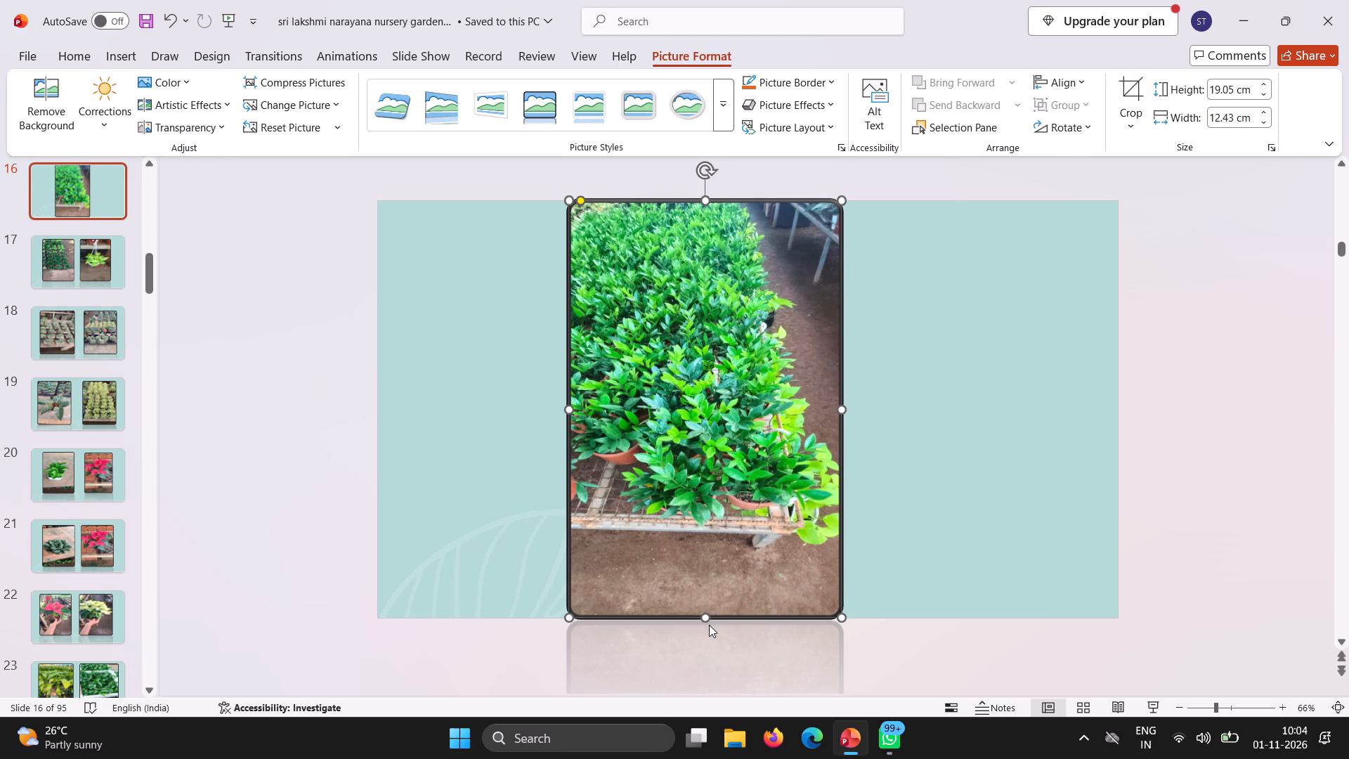
{"action": "left_click_drag", "start_coordinate": [698, 607], "coordinate": [700, 583]}
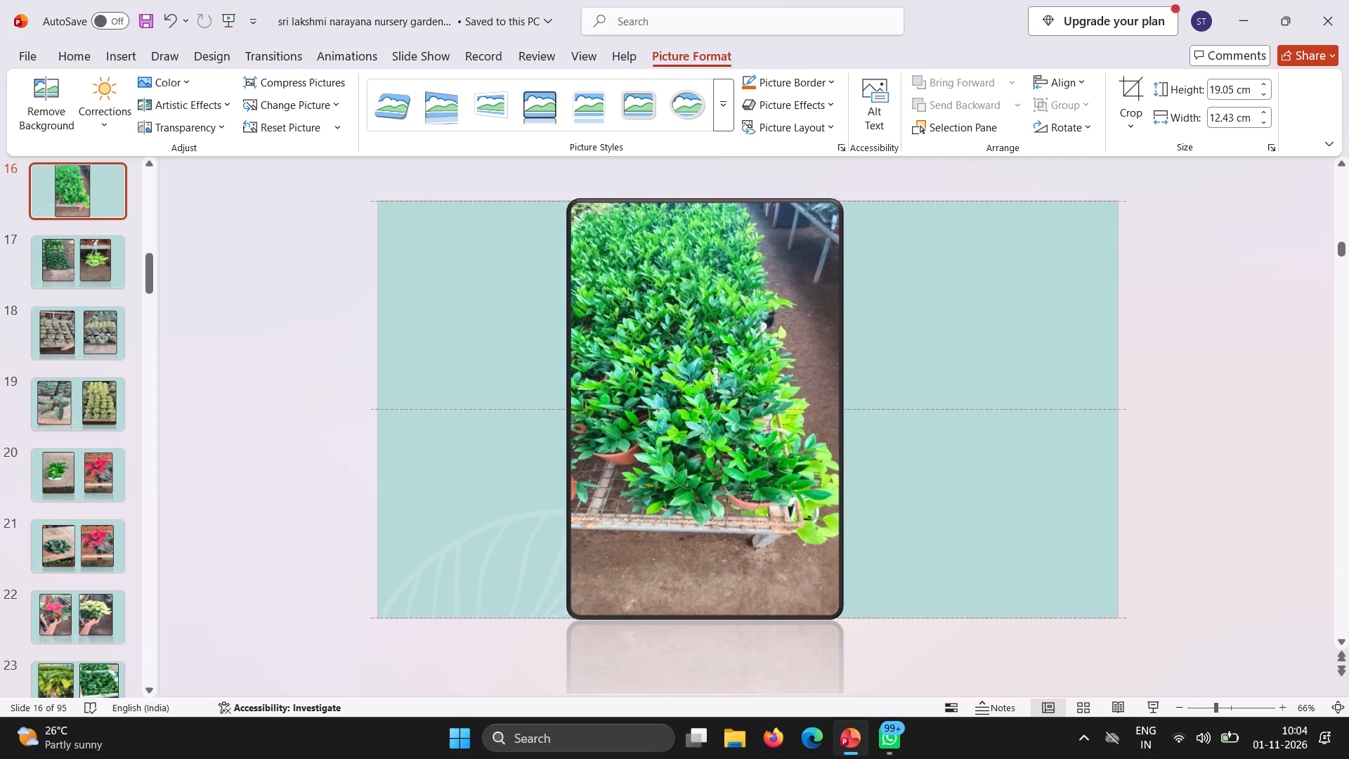
{"action": "left_click_drag", "start_coordinate": [700, 583], "coordinate": [709, 591]}
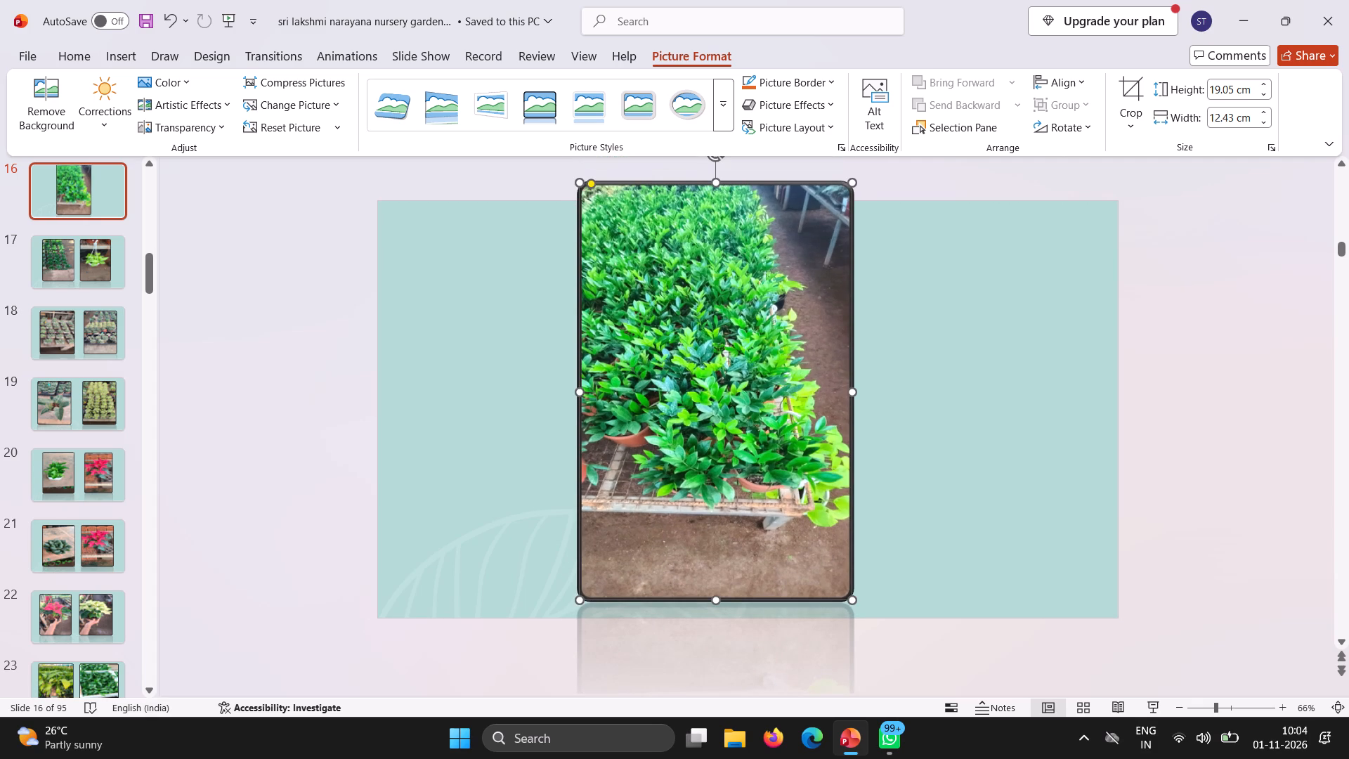
{"action": "left_click_drag", "start_coordinate": [716, 183], "coordinate": [715, 248]}
{"action": "left_click_drag", "start_coordinate": [765, 358], "coordinate": [819, 341]}
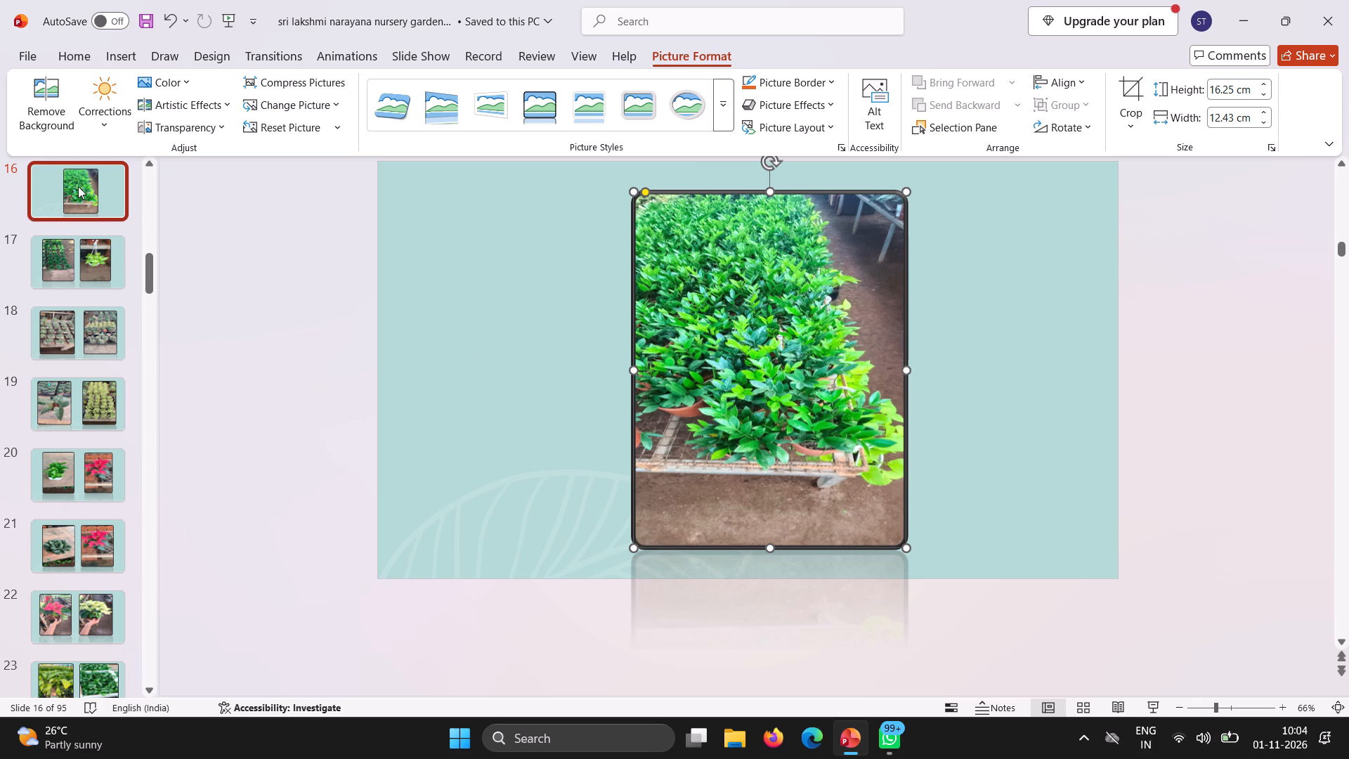
Cut the full-slide garden lawn picture from behind the LANDSCAPING PLANTS text on slide 2.
{"action": "scroll", "coordinate": [78, 186], "scroll_direction": "up", "scroll_amount": 20}
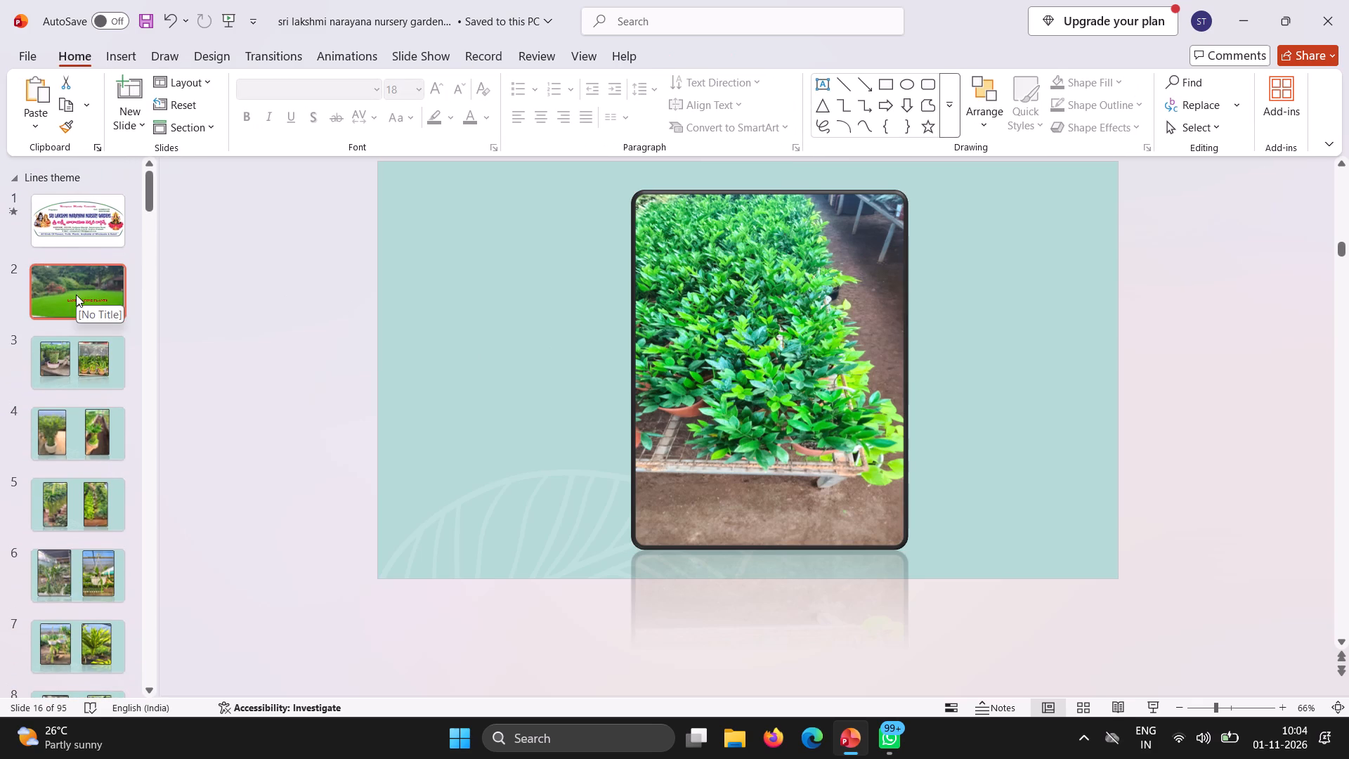
{"action": "left_click", "coordinate": [76, 294]}
{"action": "right_click", "coordinate": [528, 364]}
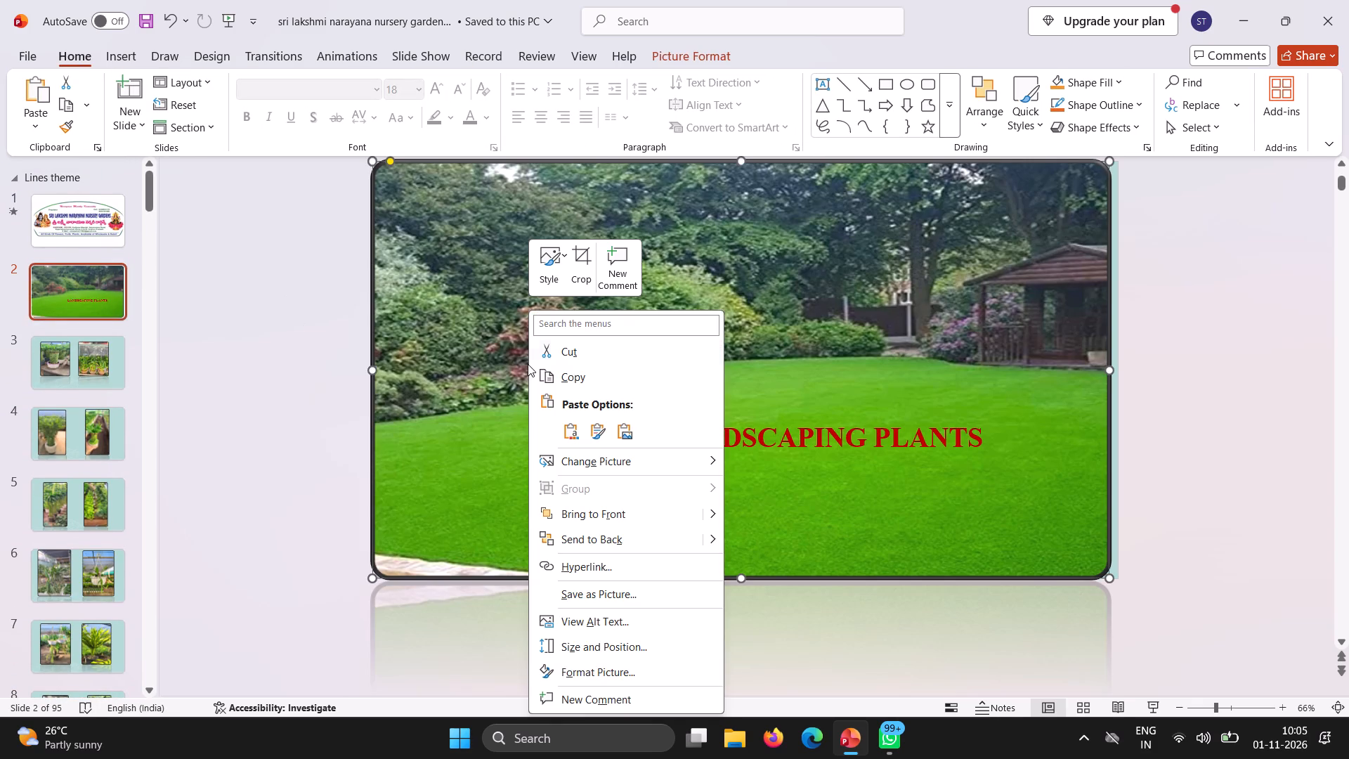
{"action": "left_click", "coordinate": [563, 347]}
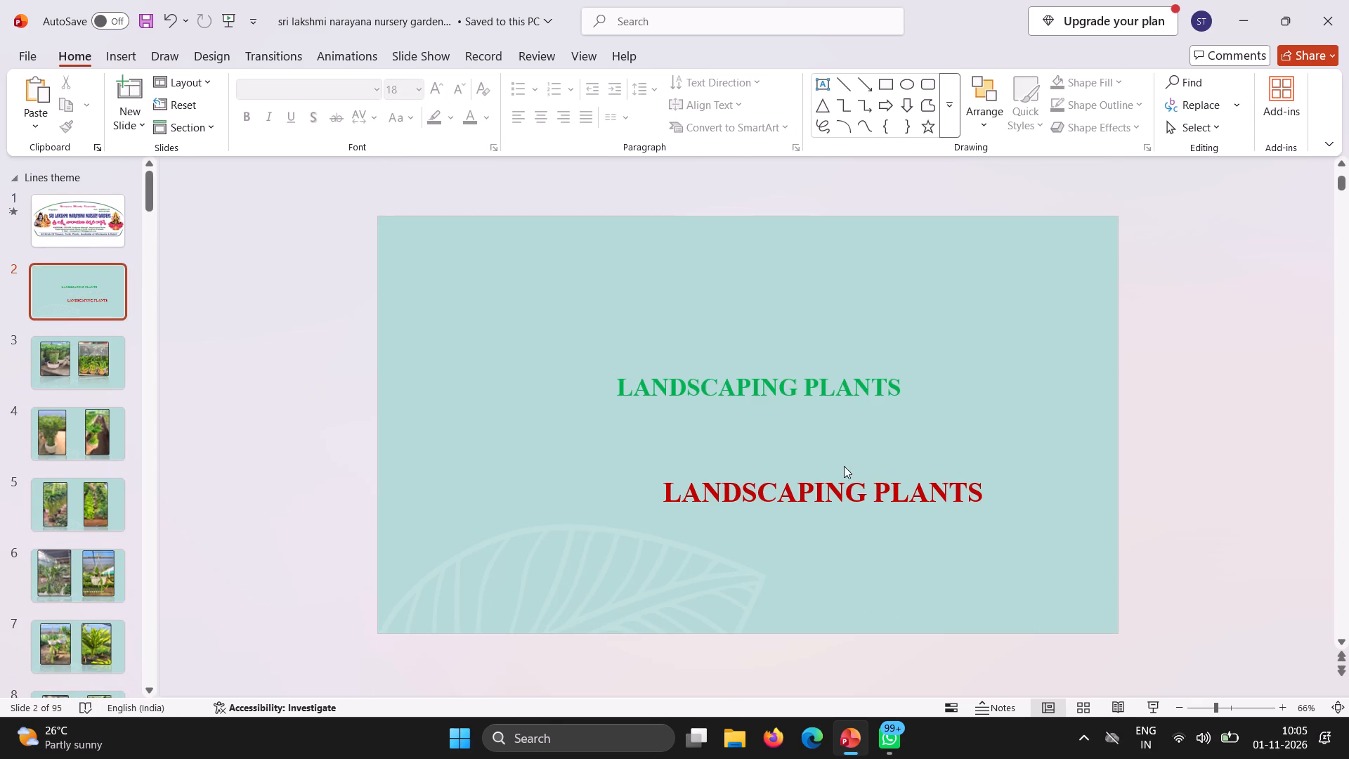
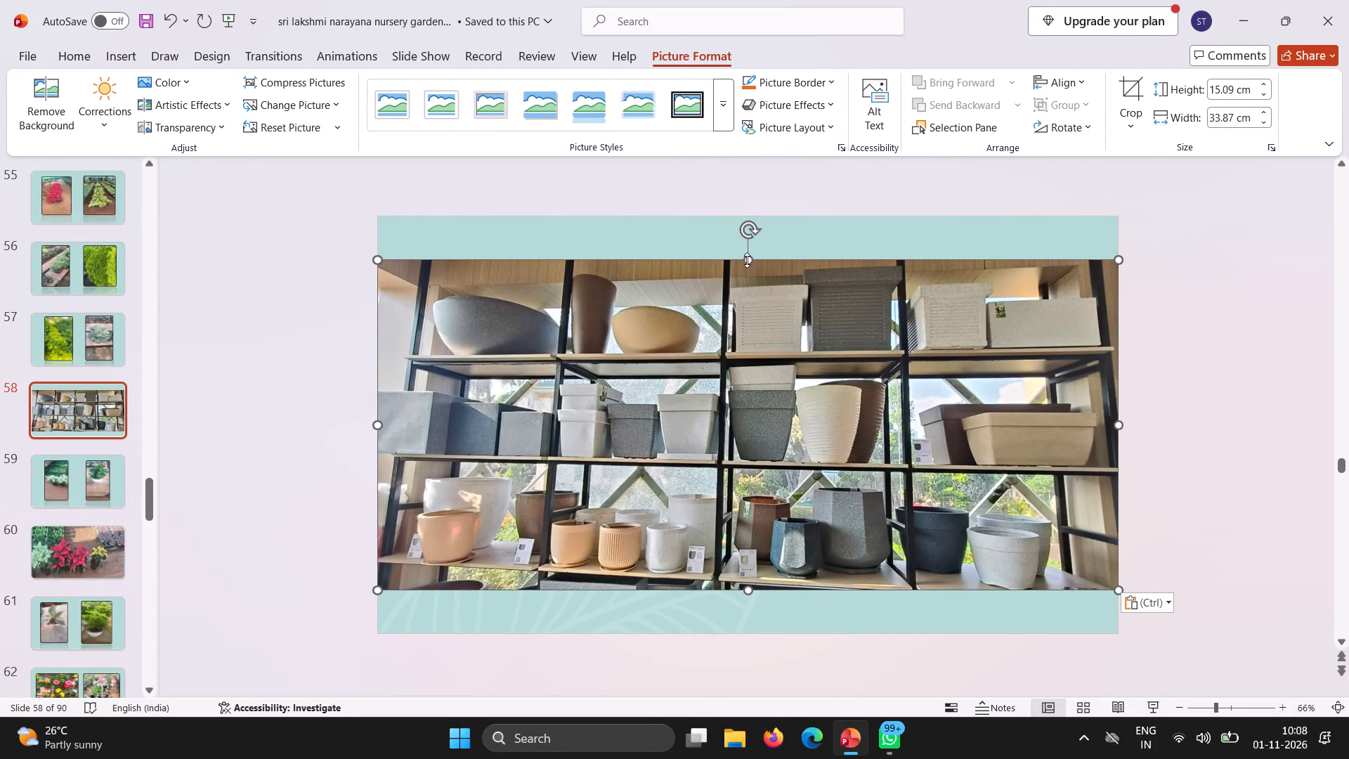
Stretch the pot-shelves photo on slide 58 vertically to a height of 19.05 cm, covering the slide from top to bottom edge.
{"action": "left_click_drag", "start_coordinate": [746, 260], "coordinate": [760, 226]}
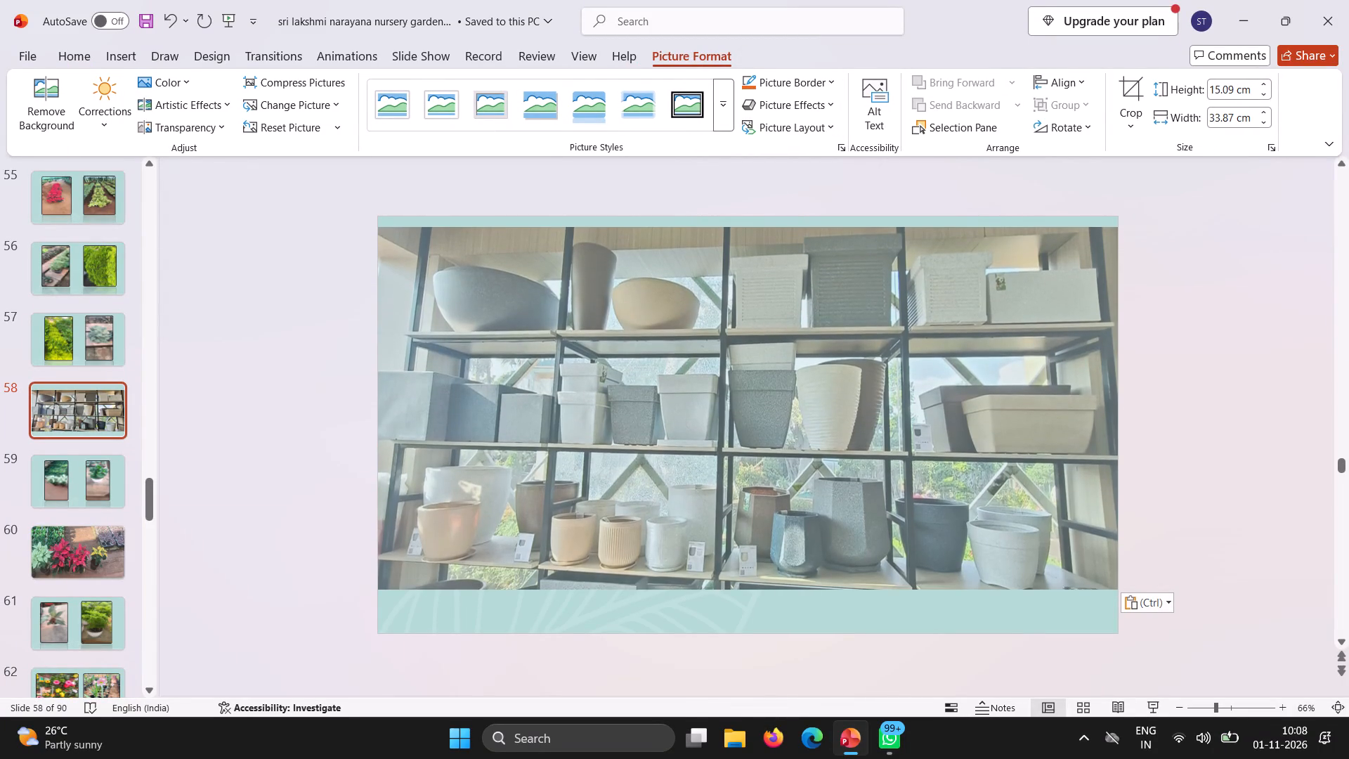
{"action": "left_click_drag", "start_coordinate": [760, 226], "coordinate": [767, 220]}
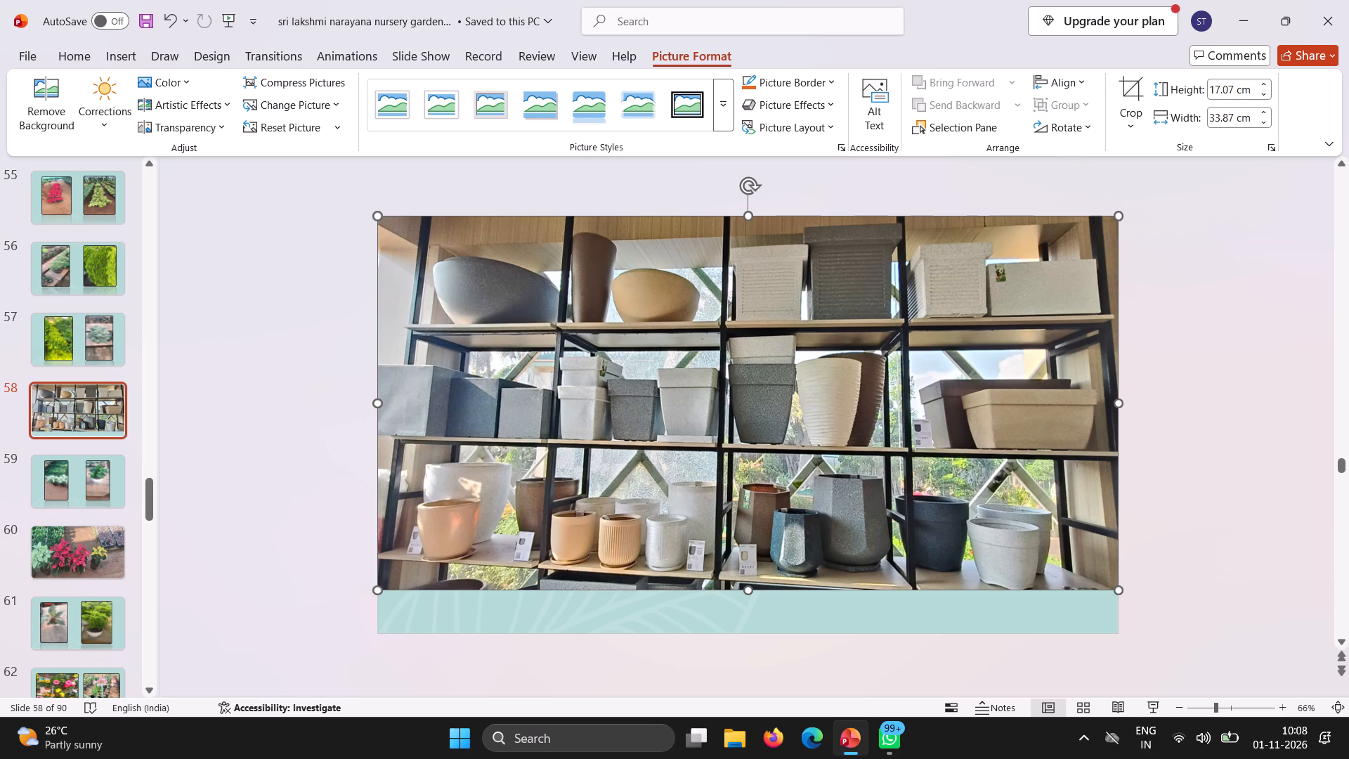
{"action": "left_click_drag", "start_coordinate": [746, 588], "coordinate": [751, 626]}
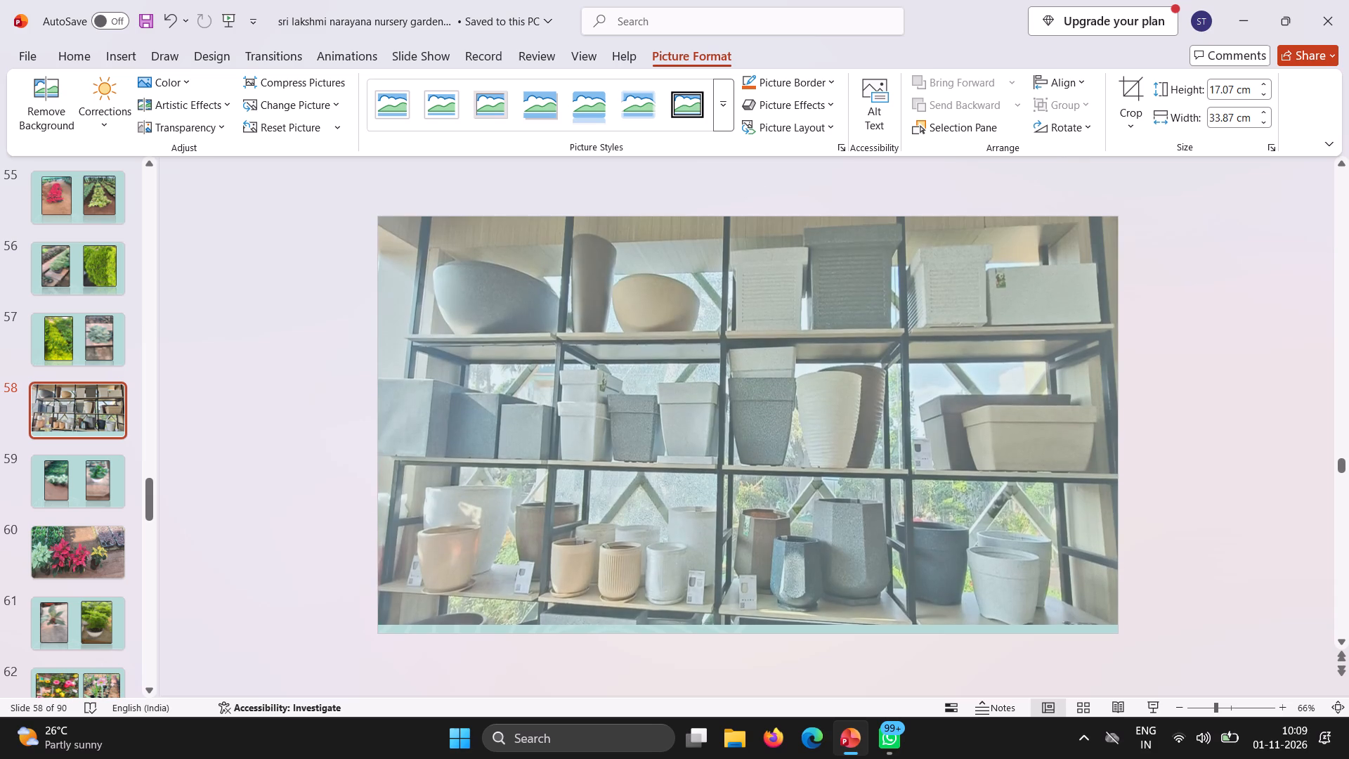
{"action": "left_click_drag", "start_coordinate": [751, 626], "coordinate": [755, 636]}
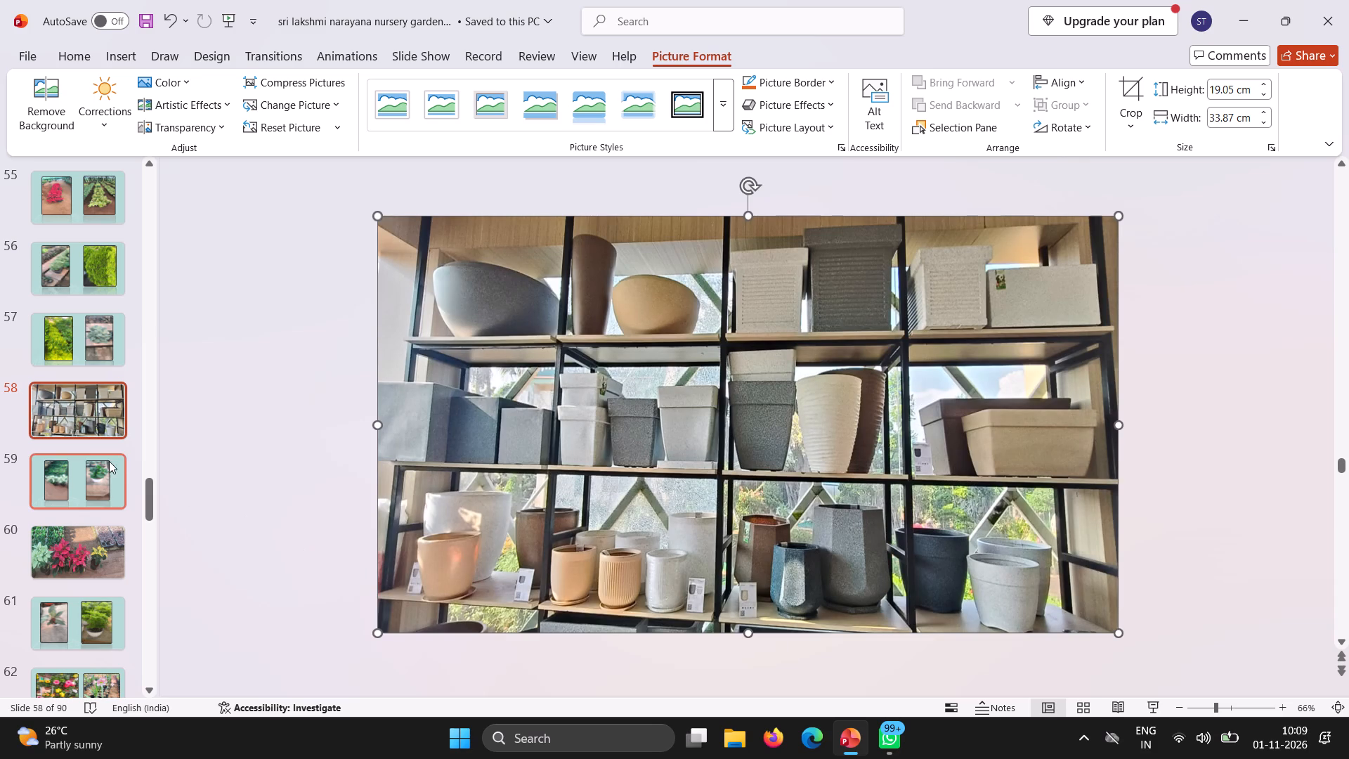
Insert a new slide directly after the pot-shelves slide 58.
{"action": "left_click", "coordinate": [134, 443]}
{"action": "key", "text": "Return"}
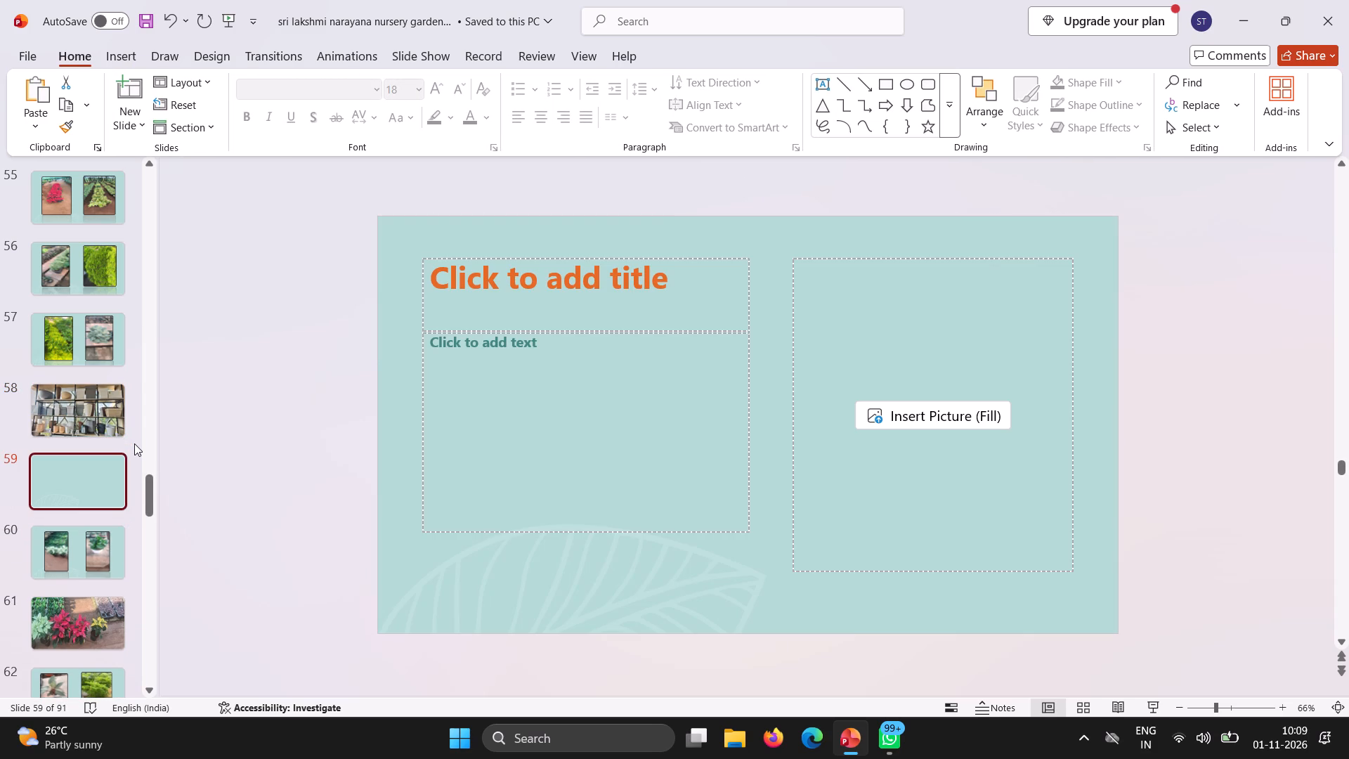
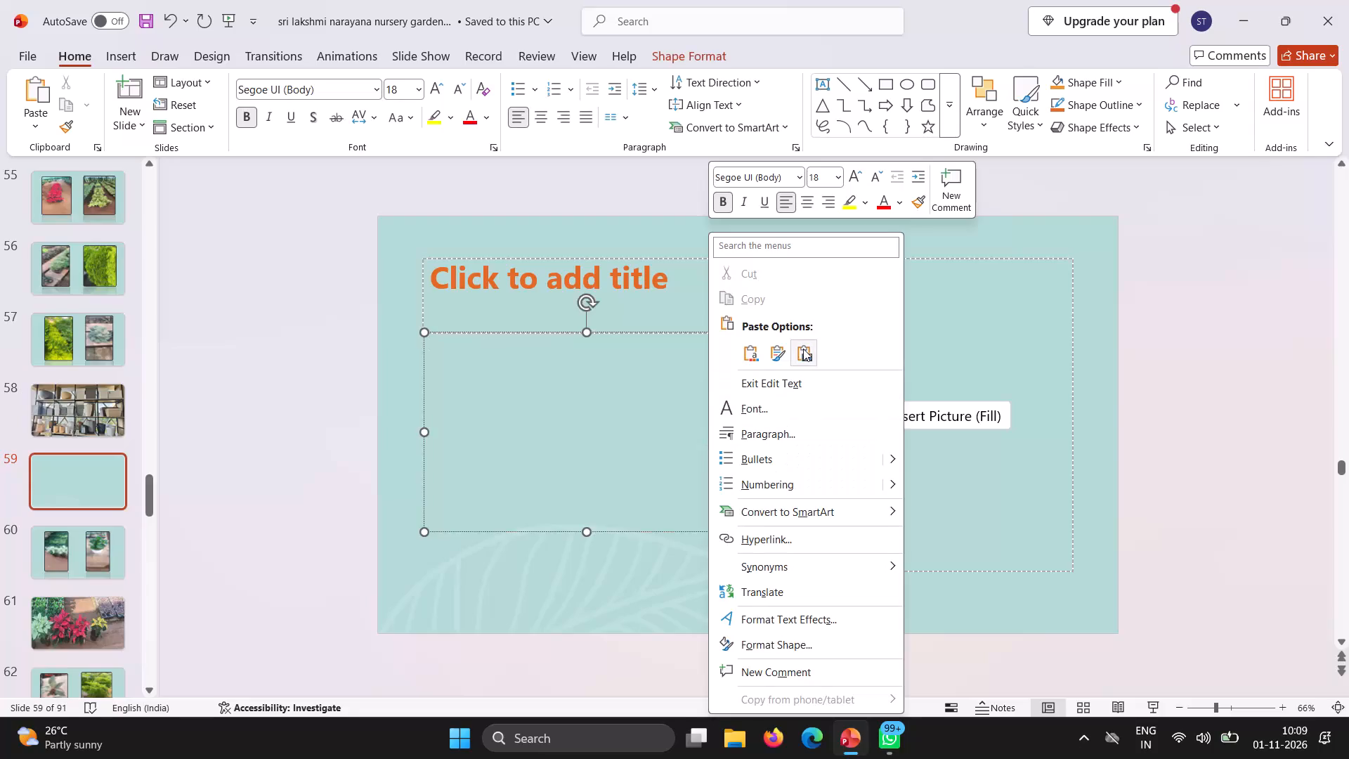
Paste the copied pots photo as a picture on slide 59 and stretch it vertically to 19.05 cm so it covers the slide.
{"action": "left_click", "coordinate": [801, 349]}
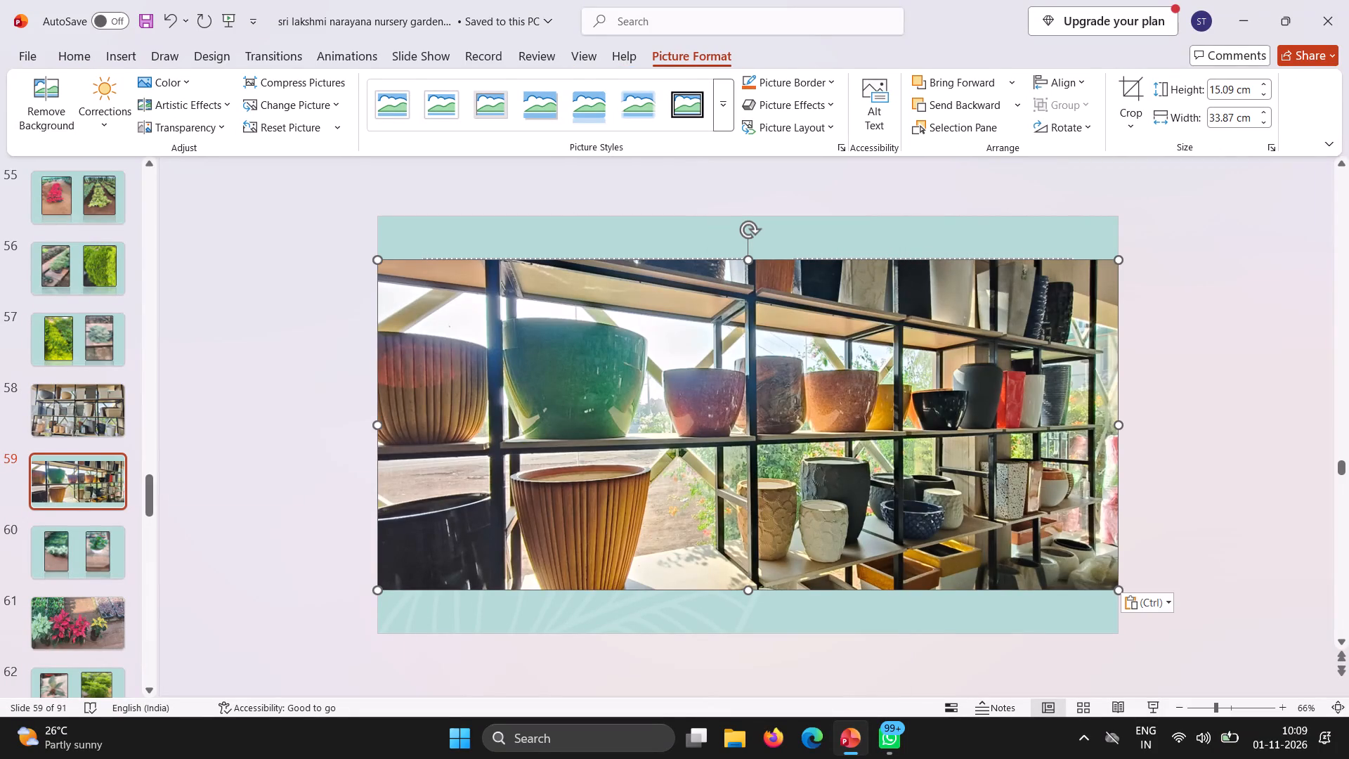
{"action": "left_click_drag", "start_coordinate": [749, 257], "coordinate": [749, 239]}
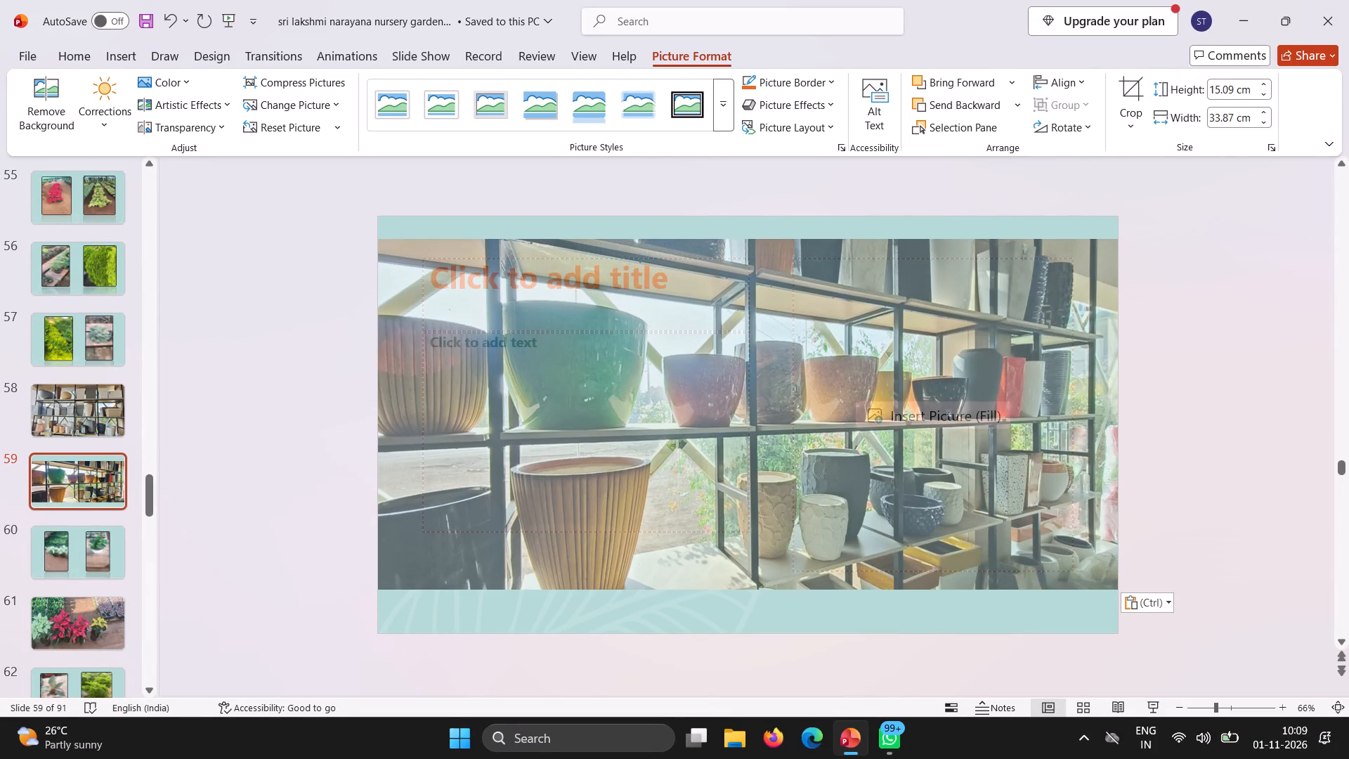
{"action": "left_click_drag", "start_coordinate": [749, 239], "coordinate": [753, 220]}
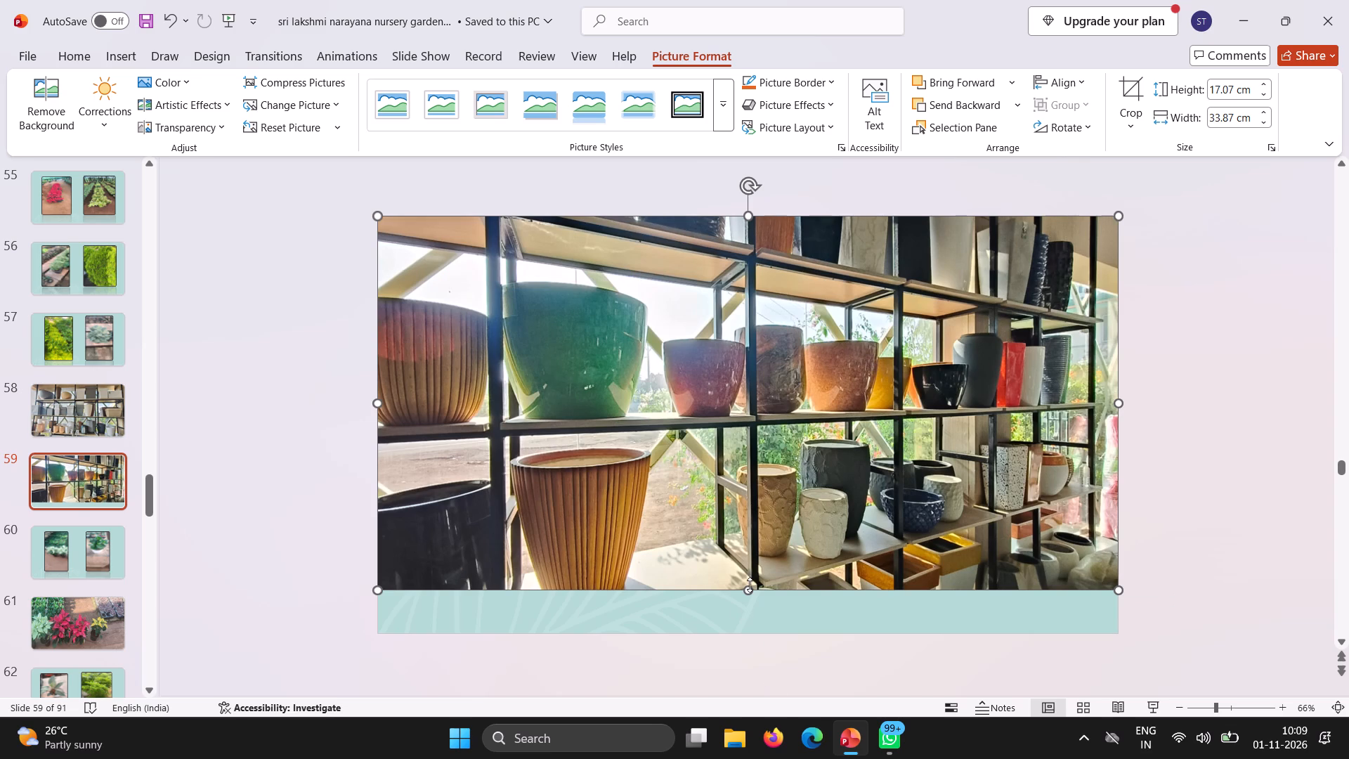
{"action": "left_click_drag", "start_coordinate": [750, 585], "coordinate": [762, 632]}
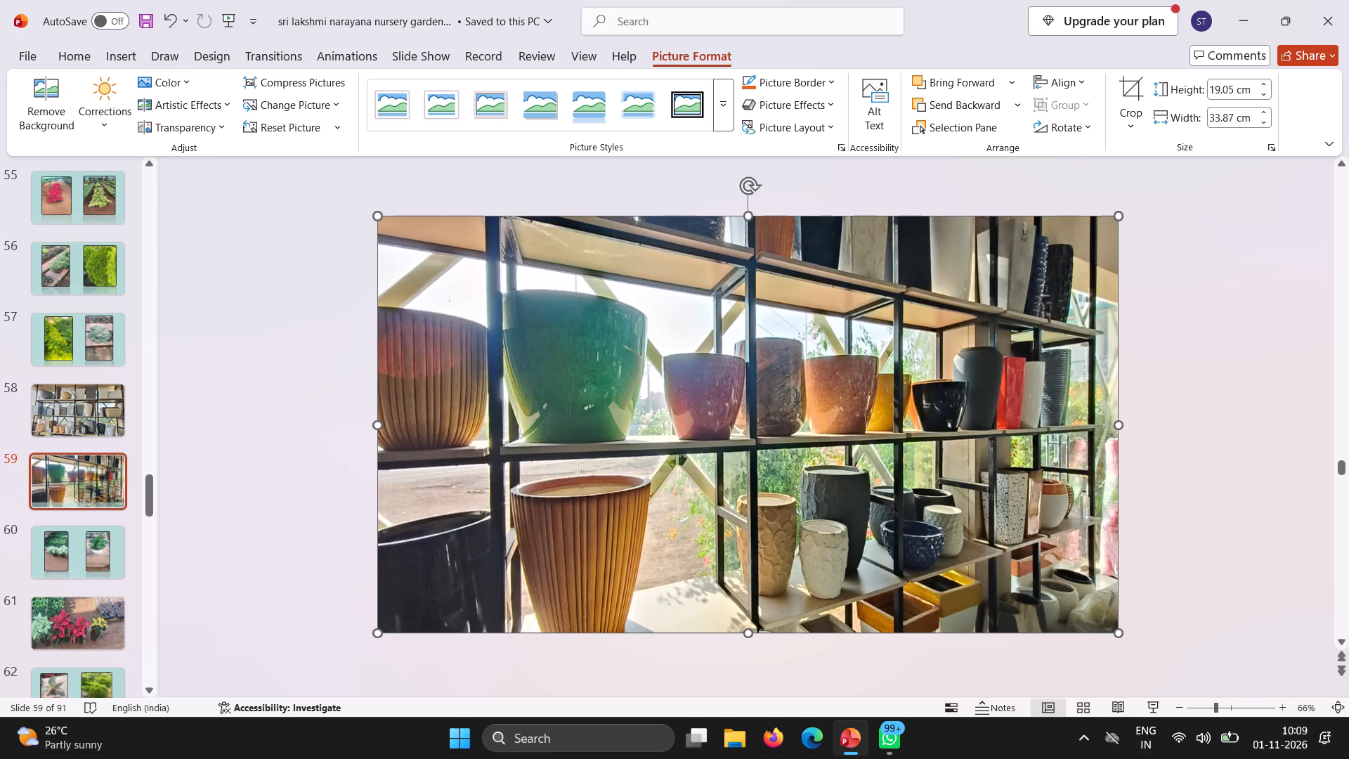
Insert a new slide directly after the full-slide pots photo on slide 59.
{"action": "left_click", "coordinate": [129, 506]}
{"action": "key", "text": "Return"}
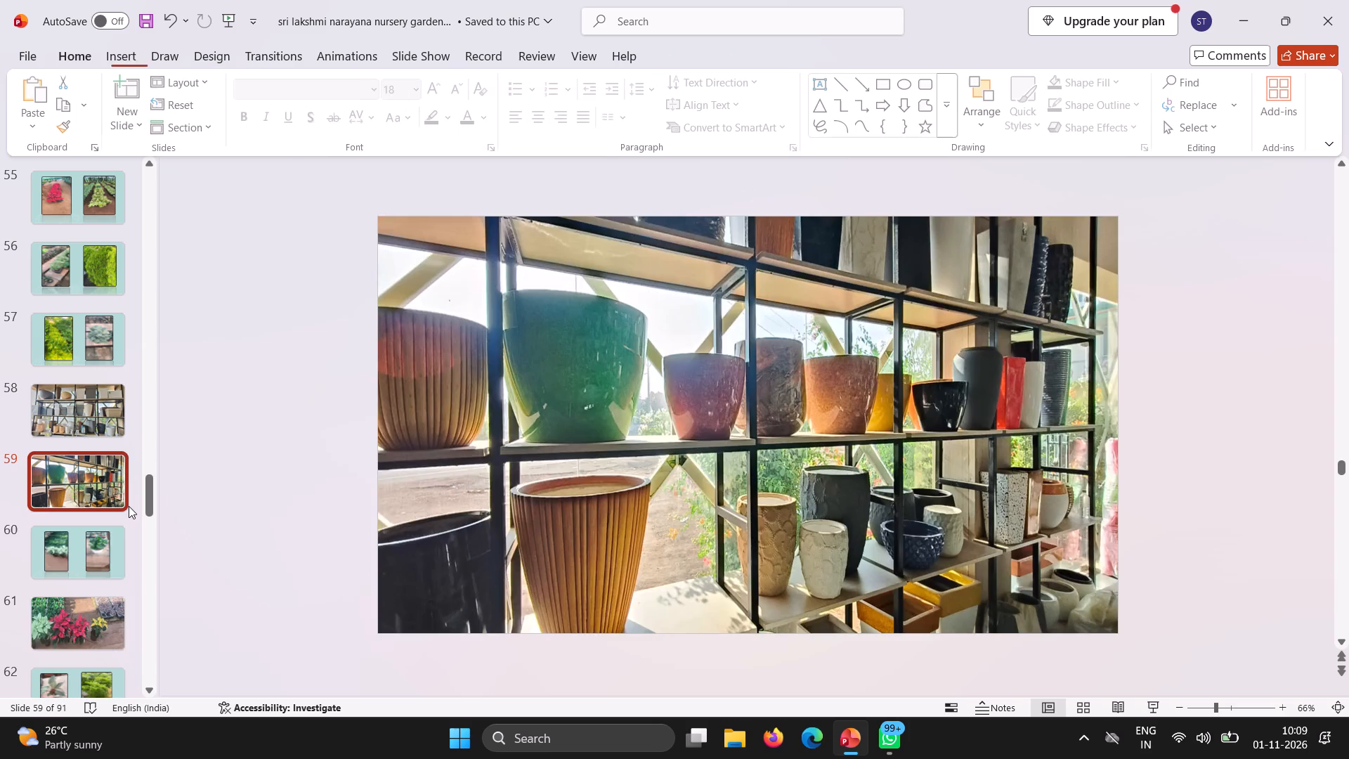
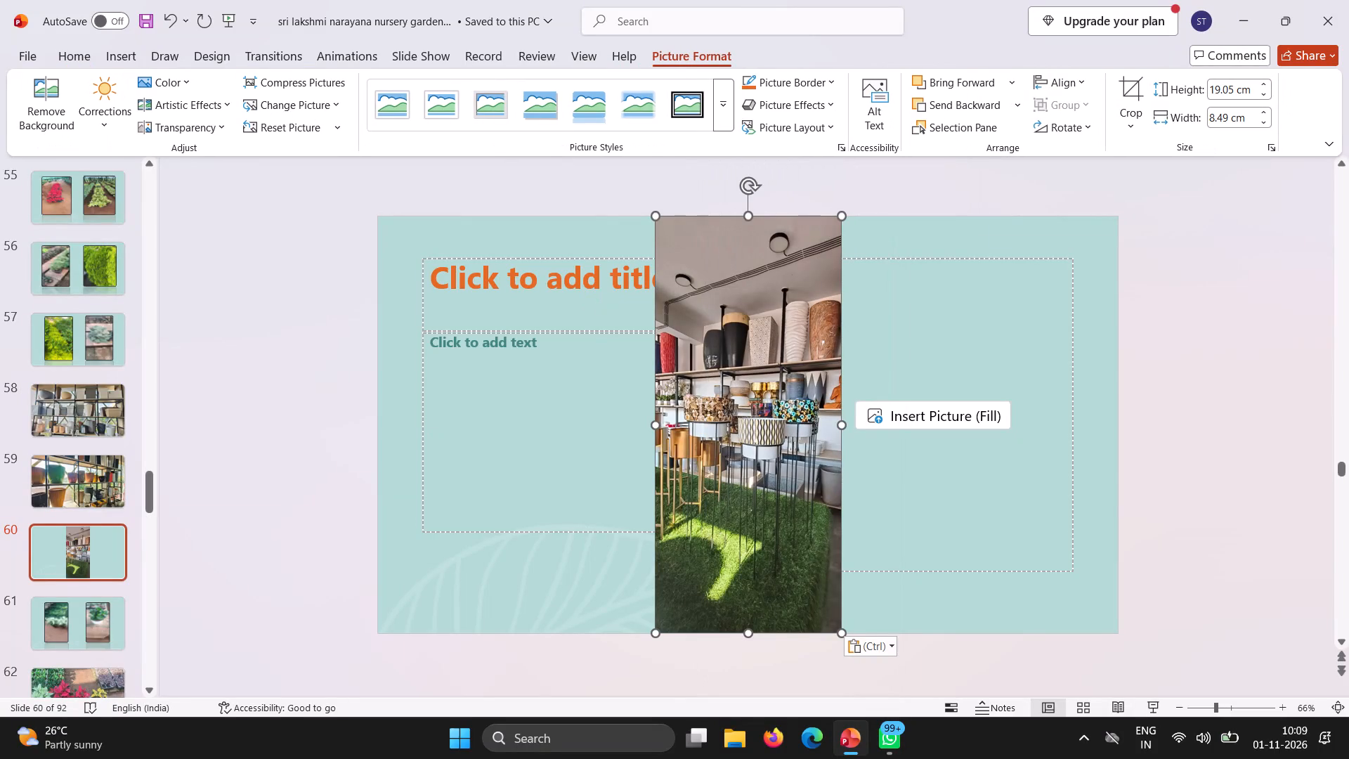
Cut the empty title, text and picture placeholders from slide 60, leaving only the pots photo.
{"action": "right_click", "coordinate": [618, 333]}
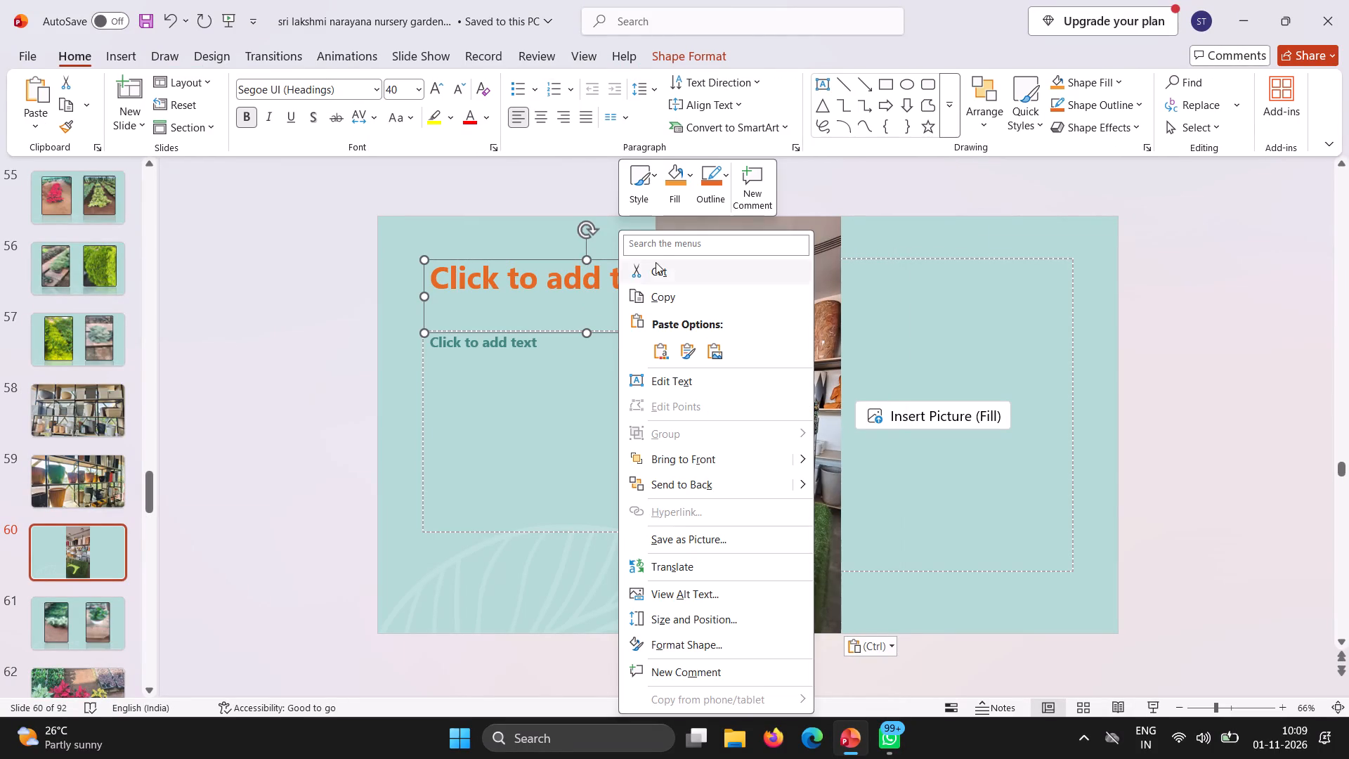
{"action": "double_click", "coordinate": [658, 254]}
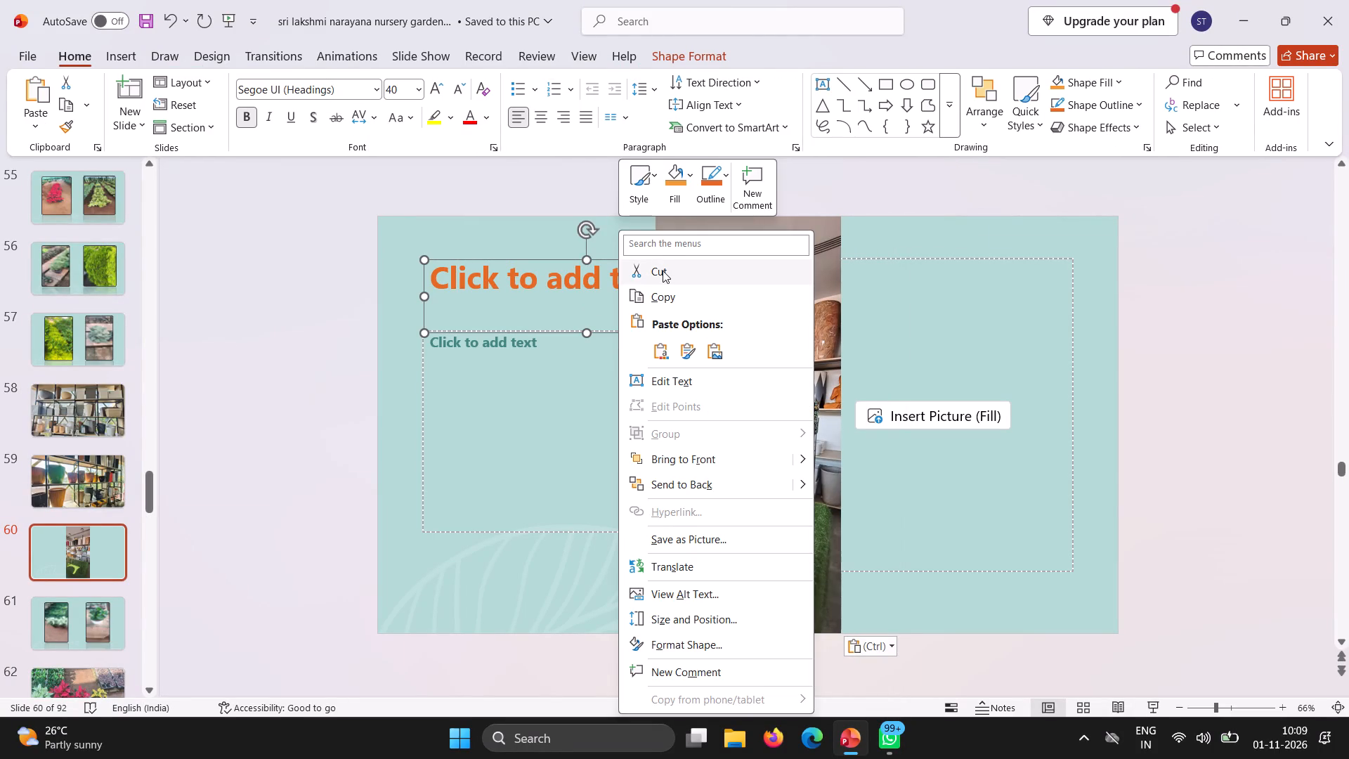
{"action": "left_click", "coordinate": [663, 271]}
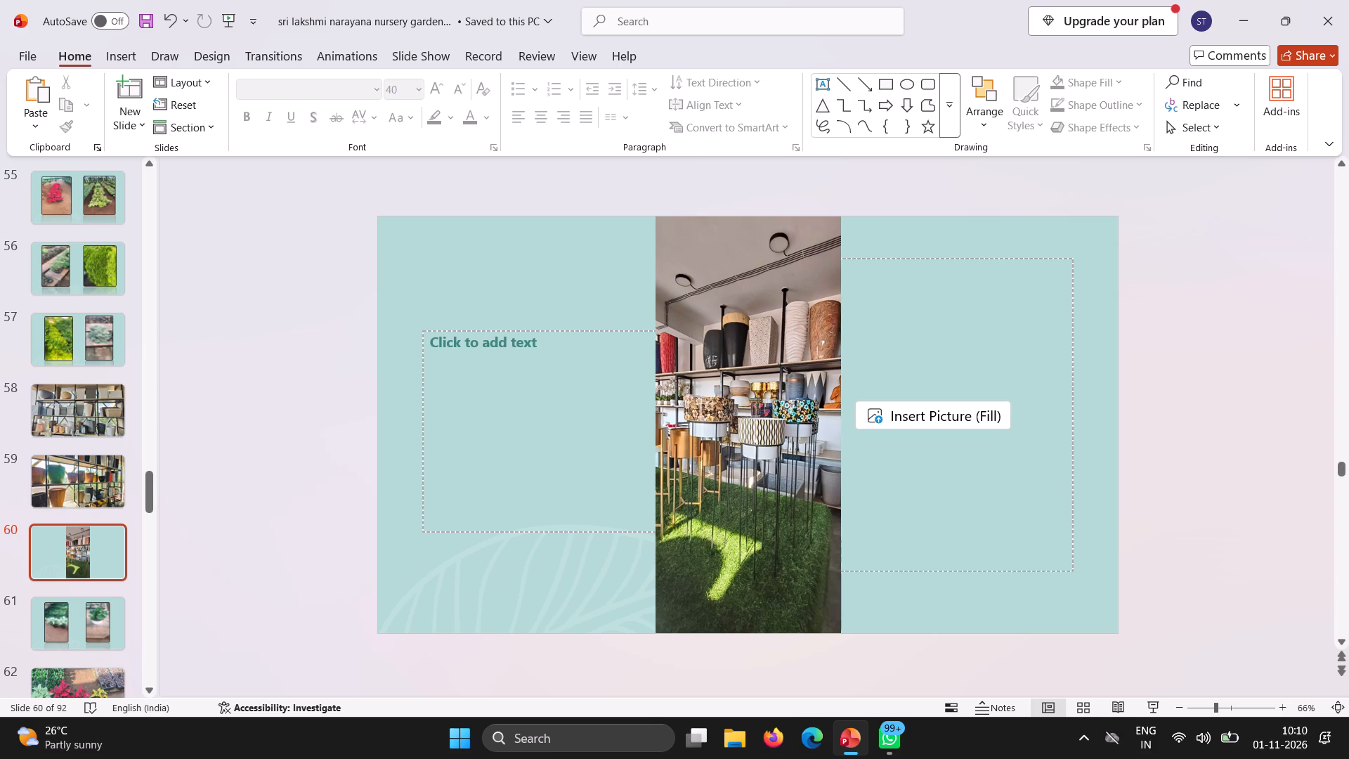
{"action": "right_click", "coordinate": [602, 333]}
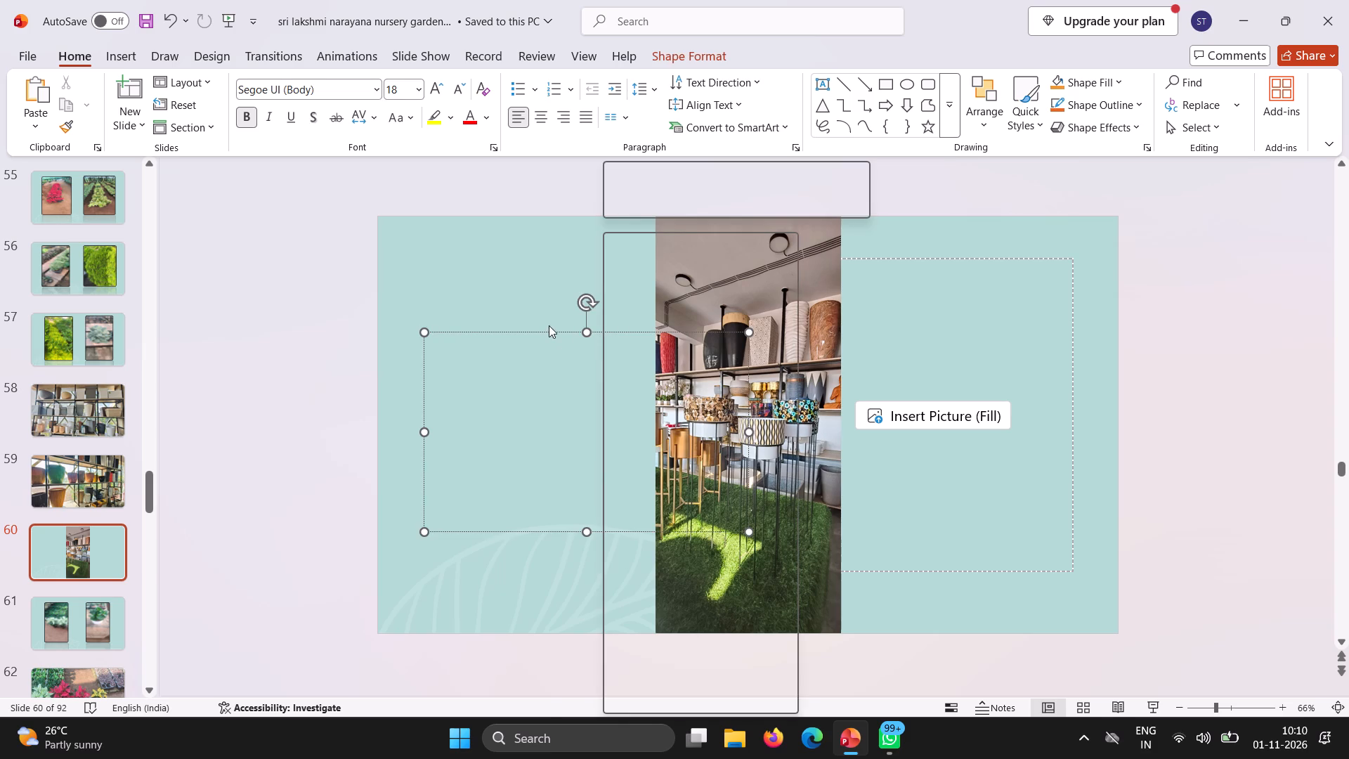
{"action": "right_click", "coordinate": [549, 325]}
{"action": "left_click", "coordinate": [579, 277]}
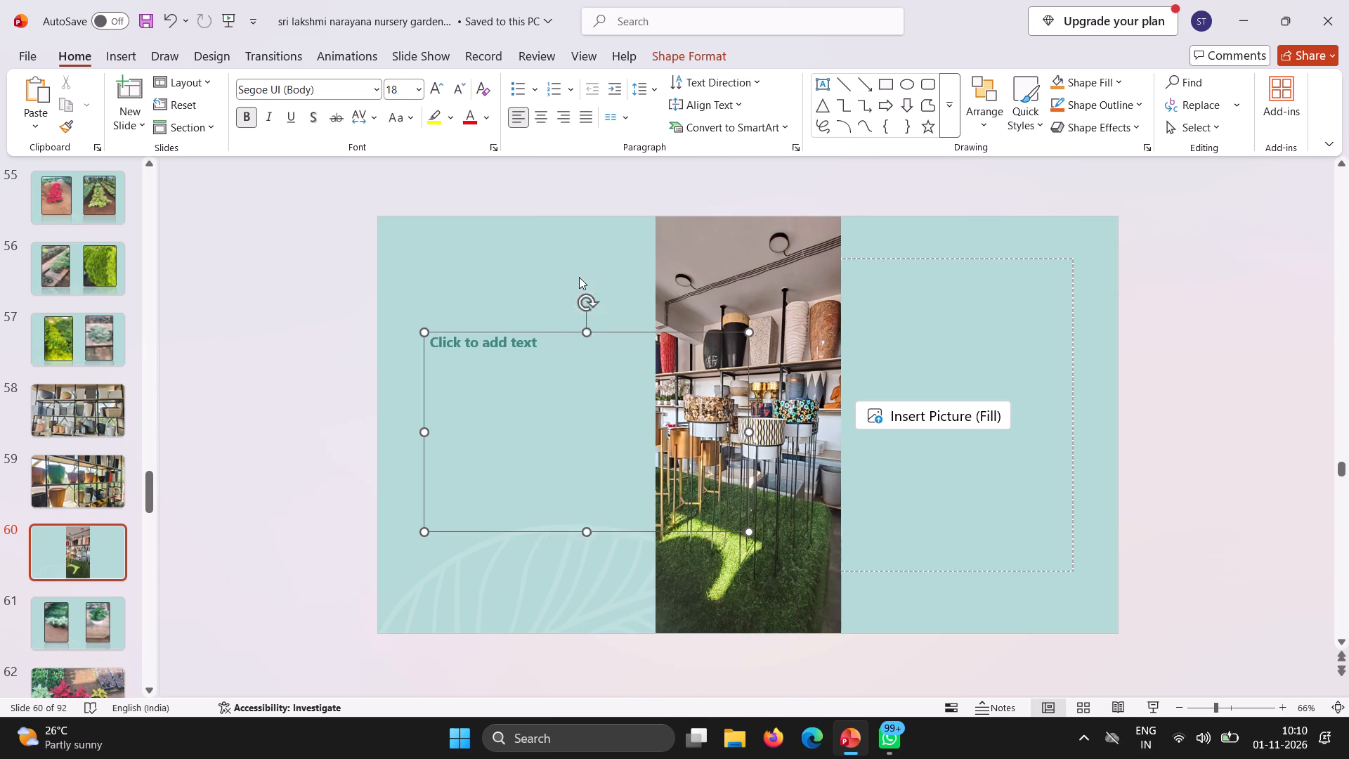
{"action": "right_click", "coordinate": [878, 257]}
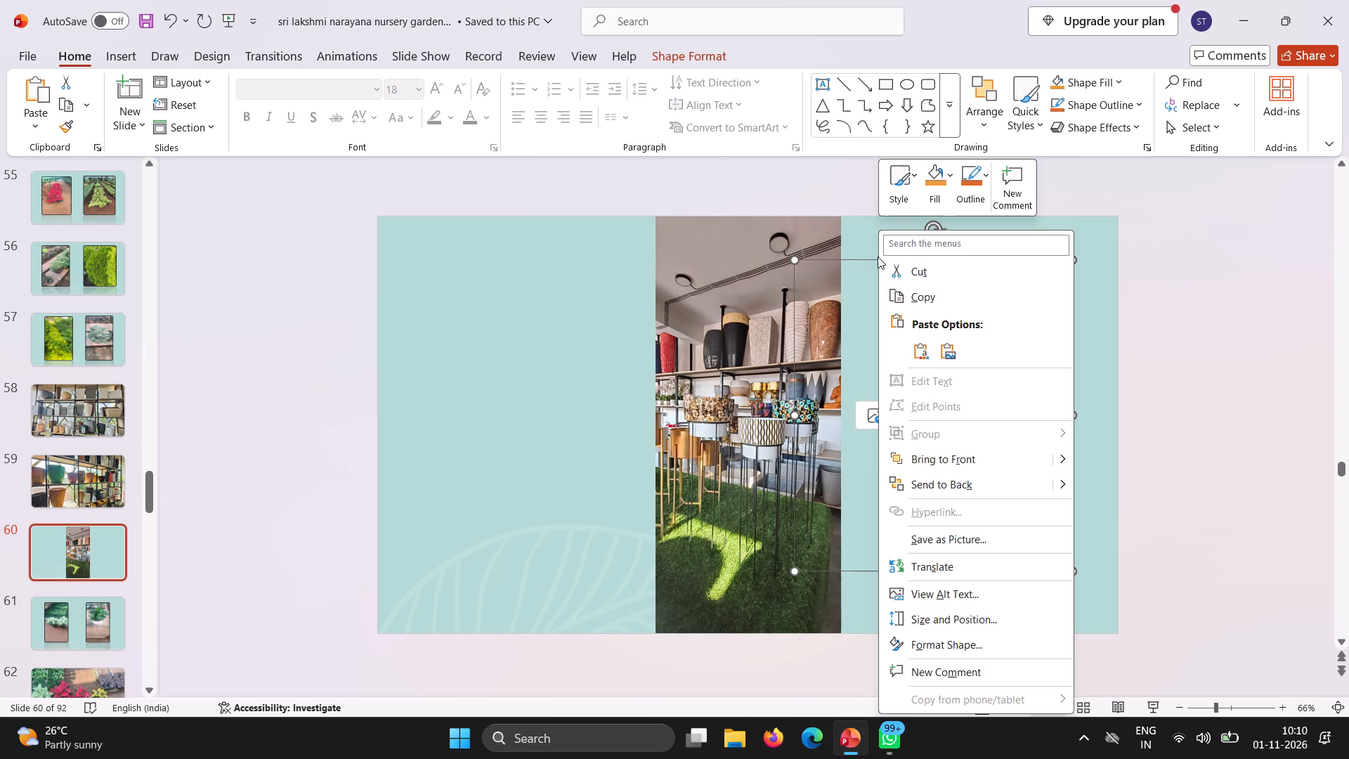
{"action": "left_click", "coordinate": [894, 280]}
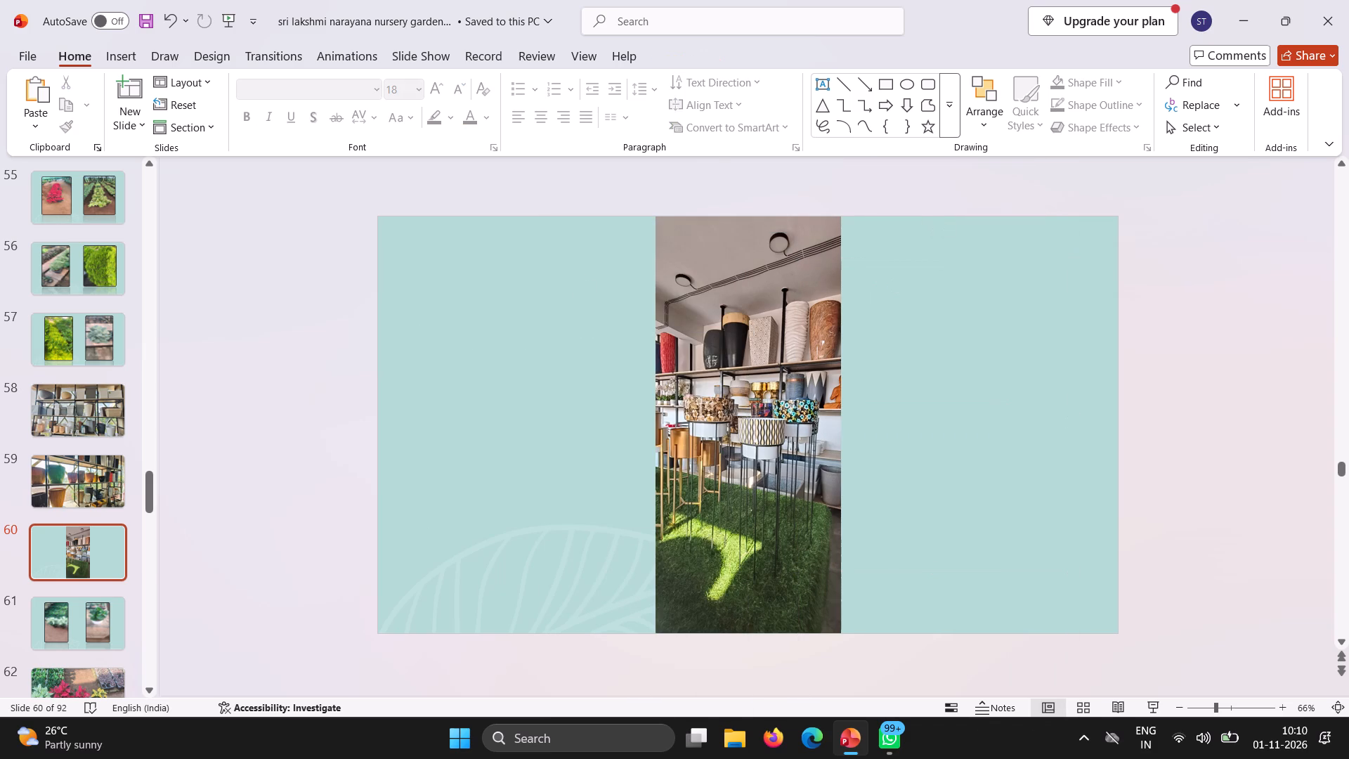
Shorten the pots photo on slide 60 from its top edge and move it to the left half of the slide, vertically centred.
{"action": "left_click", "coordinate": [798, 246]}
{"action": "left_click_drag", "start_coordinate": [748, 212], "coordinate": [756, 295]}
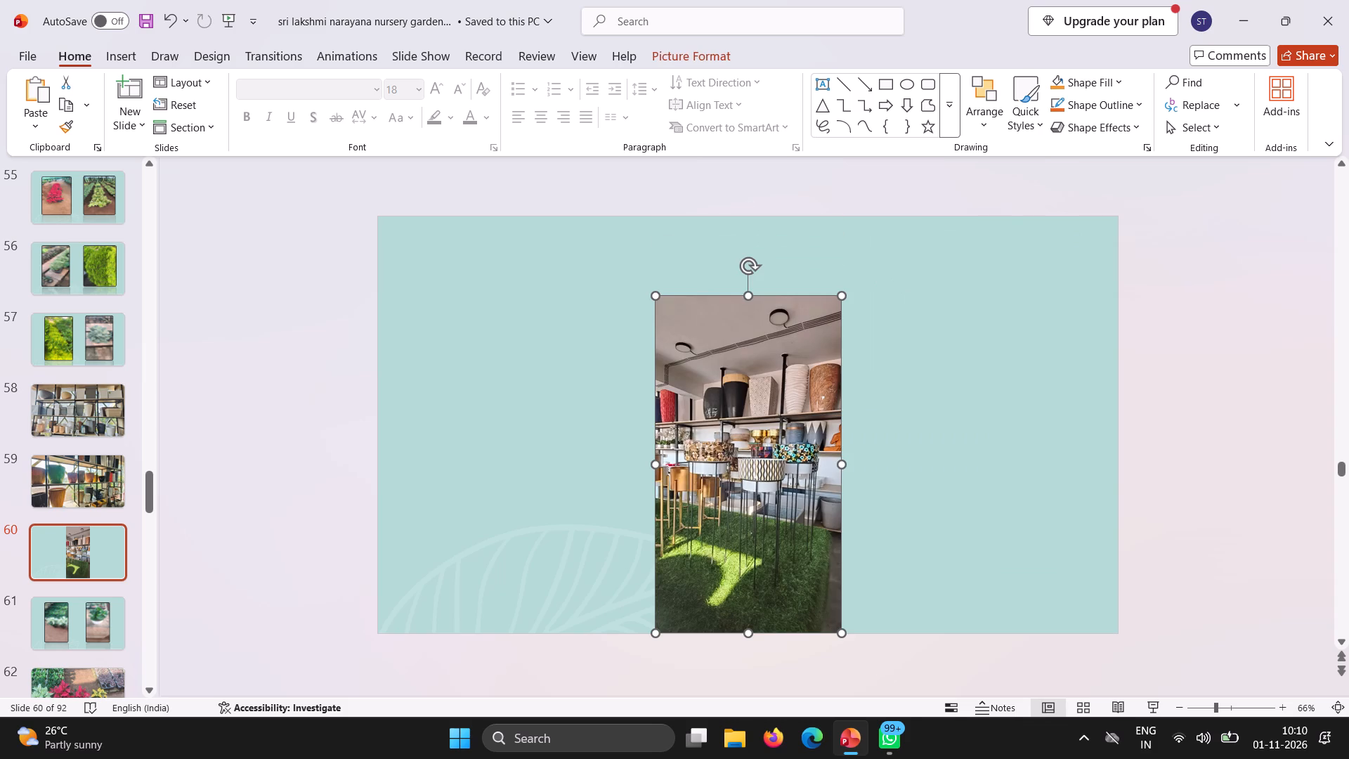
{"action": "left_click_drag", "start_coordinate": [753, 428], "coordinate": [541, 400]}
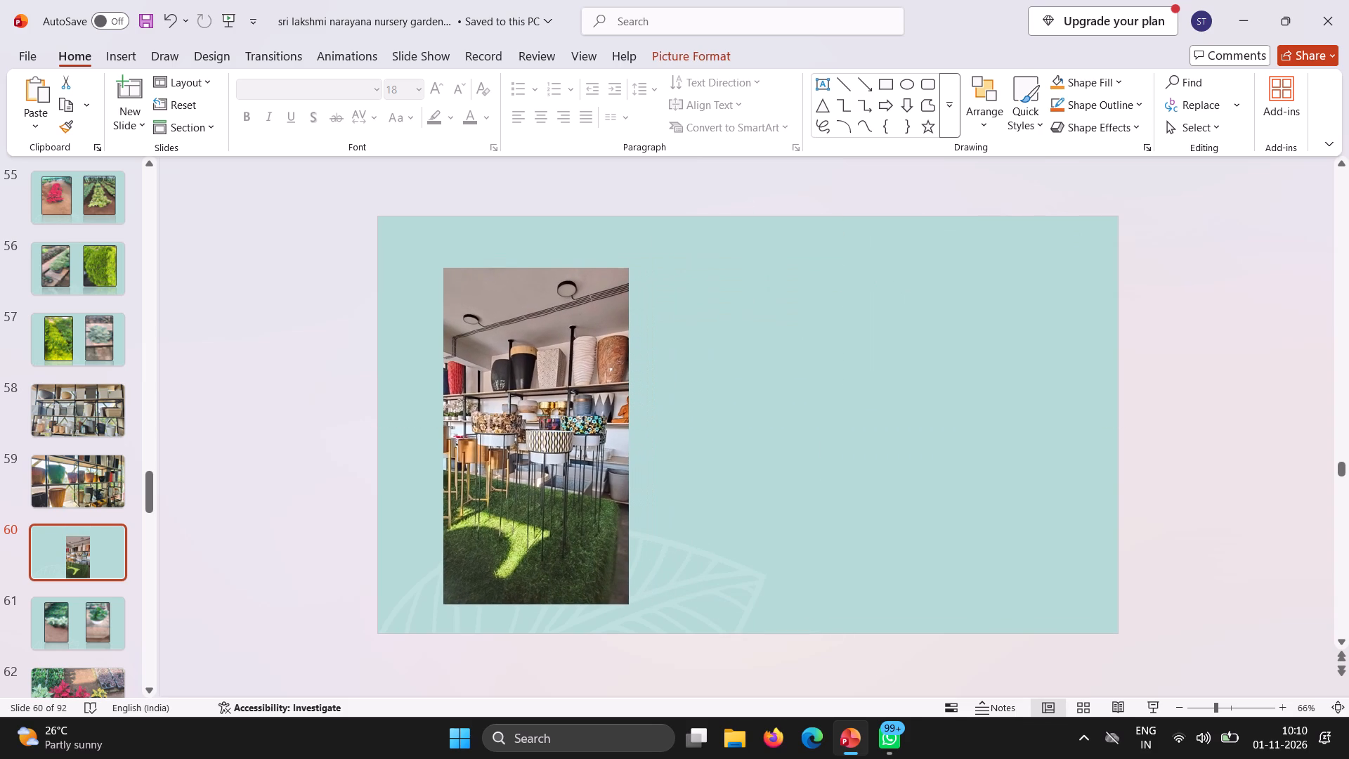
{"action": "left_click_drag", "start_coordinate": [541, 400], "coordinate": [541, 390]}
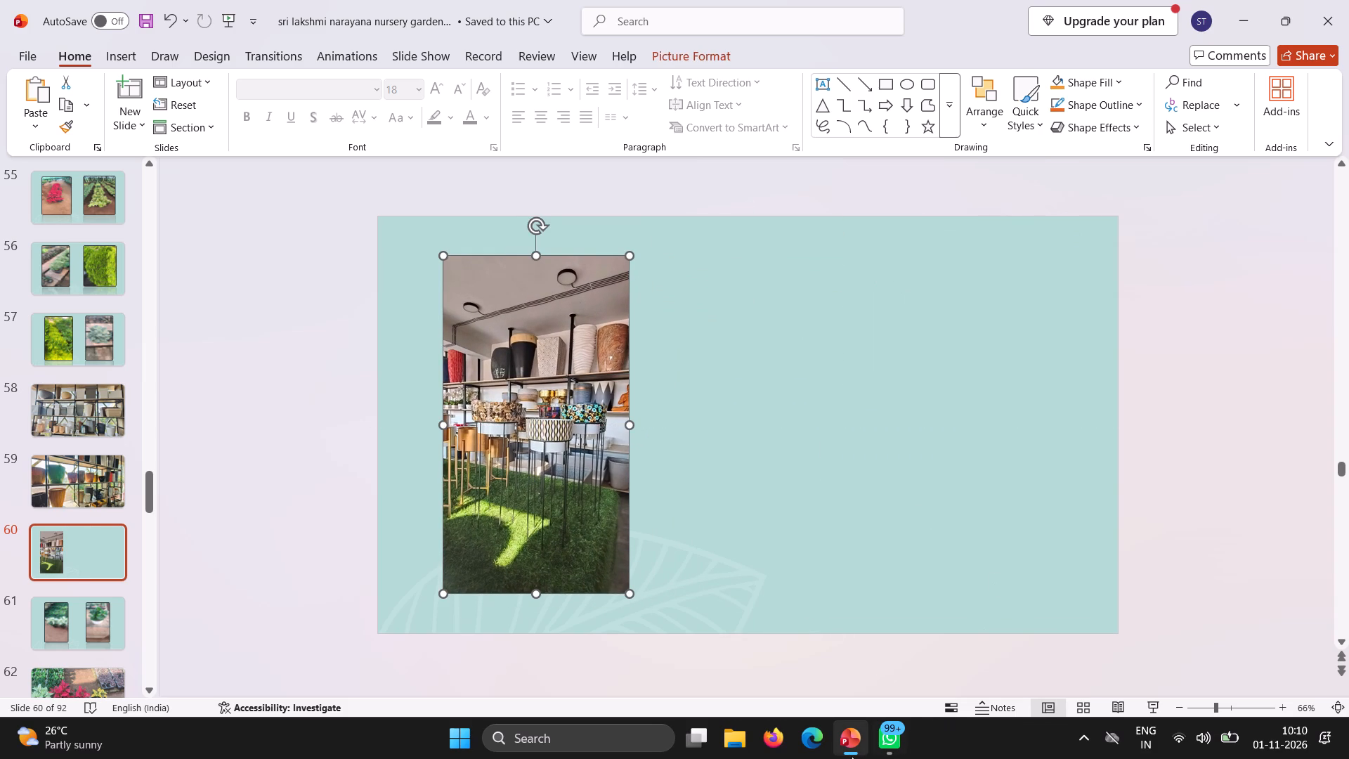
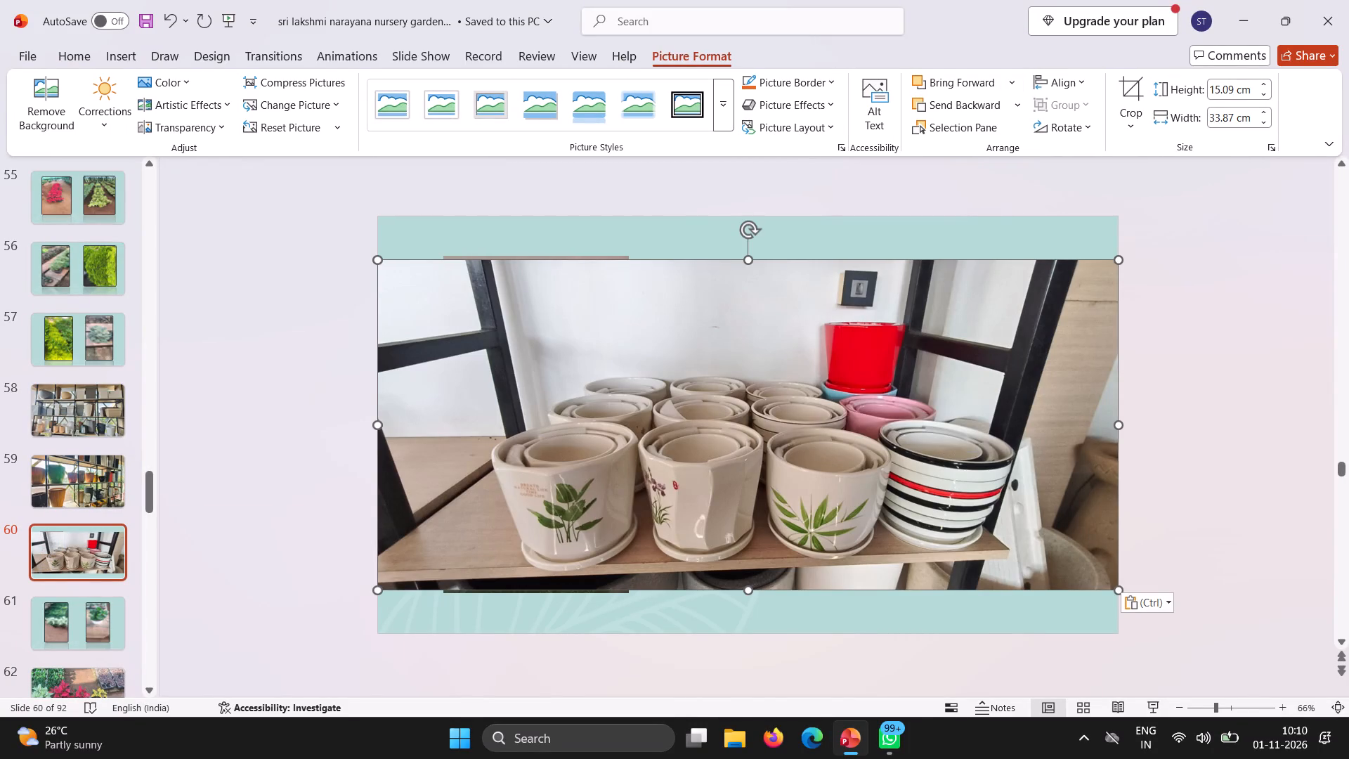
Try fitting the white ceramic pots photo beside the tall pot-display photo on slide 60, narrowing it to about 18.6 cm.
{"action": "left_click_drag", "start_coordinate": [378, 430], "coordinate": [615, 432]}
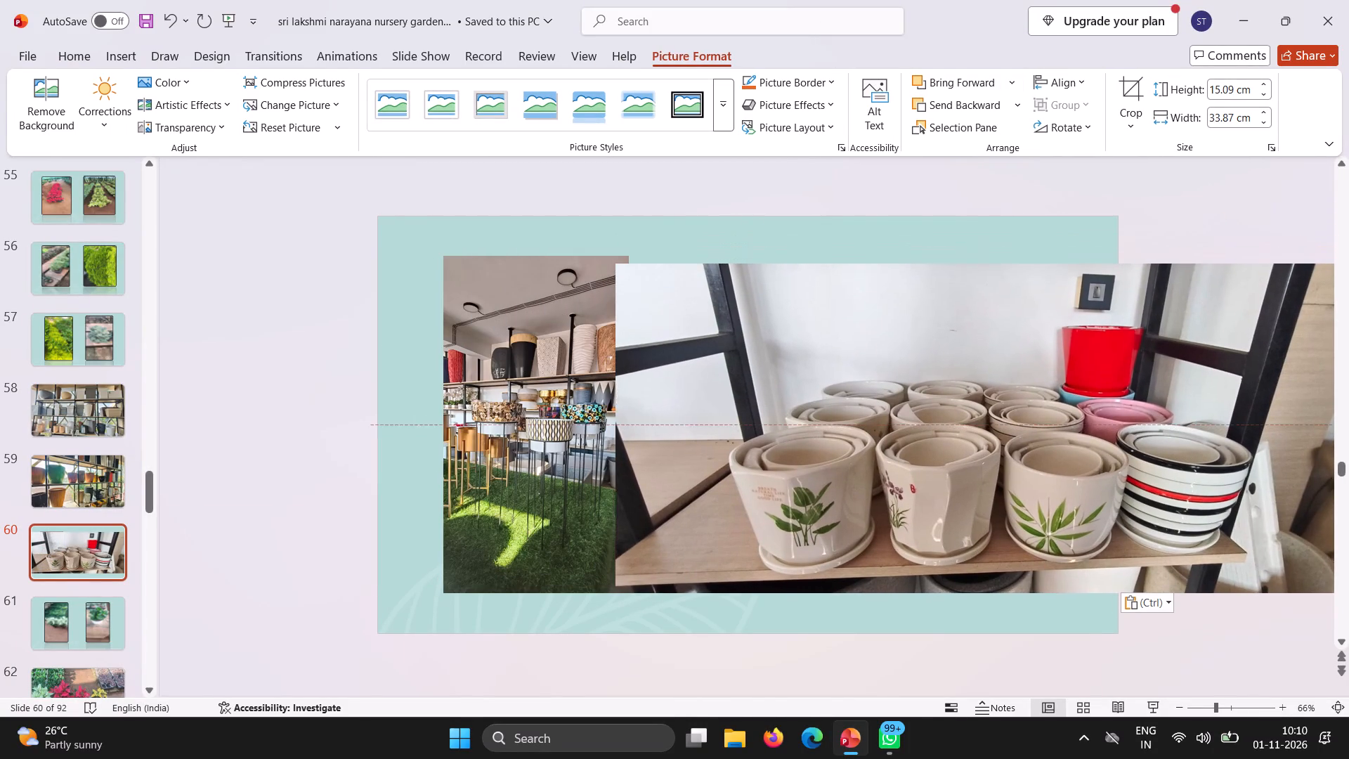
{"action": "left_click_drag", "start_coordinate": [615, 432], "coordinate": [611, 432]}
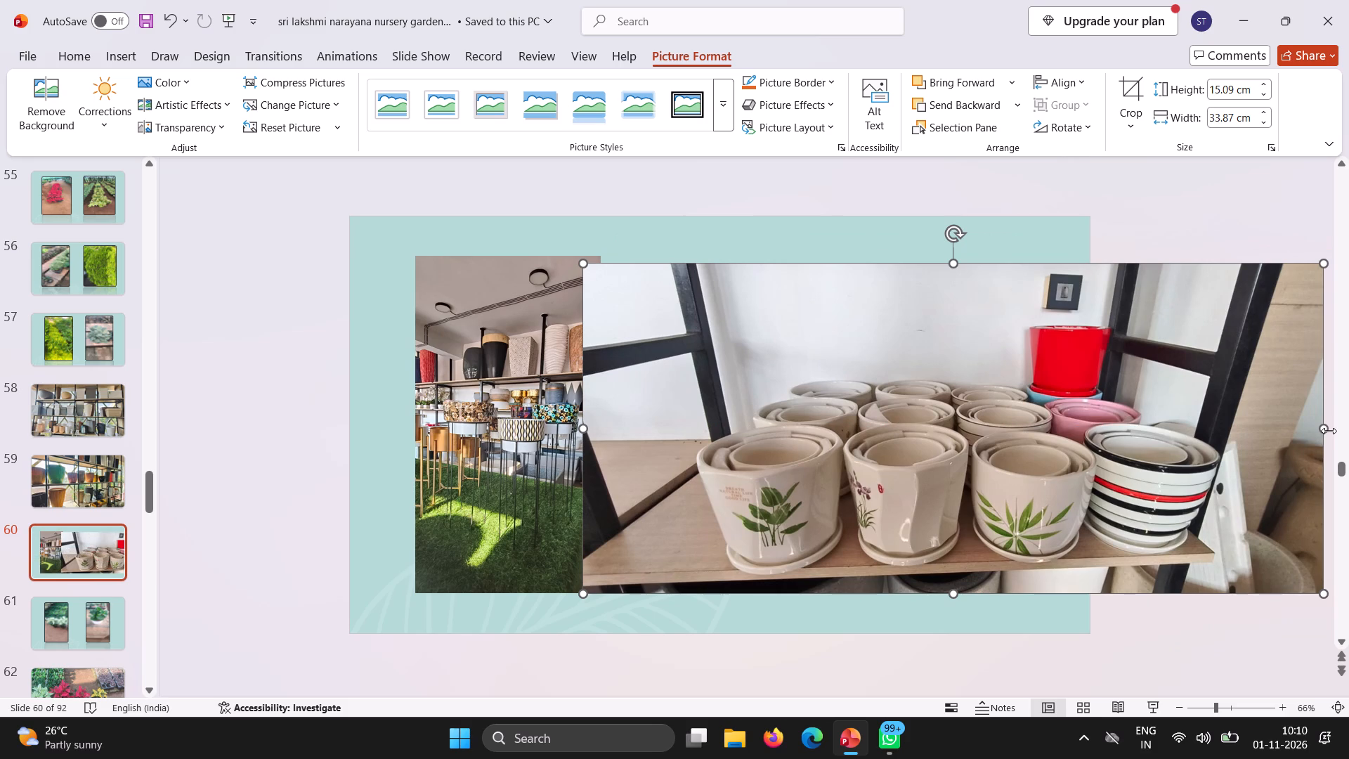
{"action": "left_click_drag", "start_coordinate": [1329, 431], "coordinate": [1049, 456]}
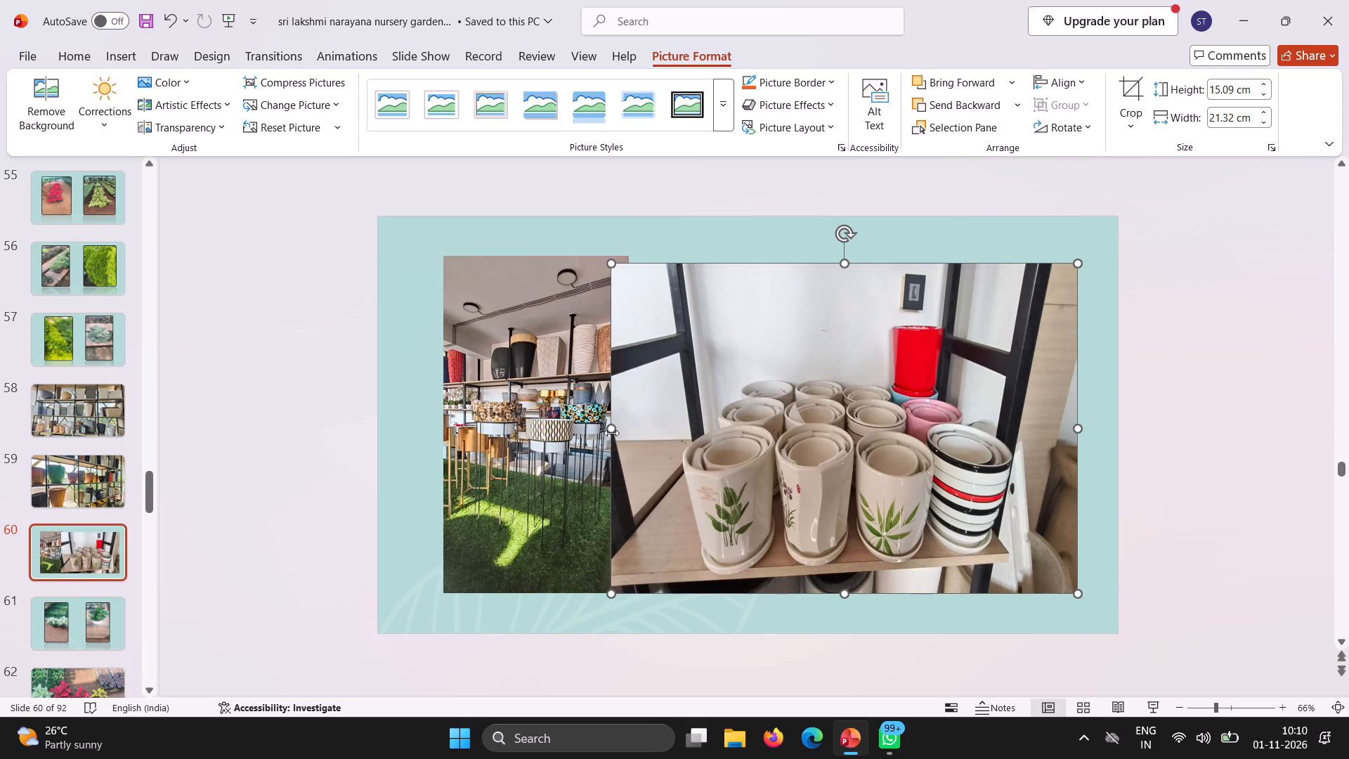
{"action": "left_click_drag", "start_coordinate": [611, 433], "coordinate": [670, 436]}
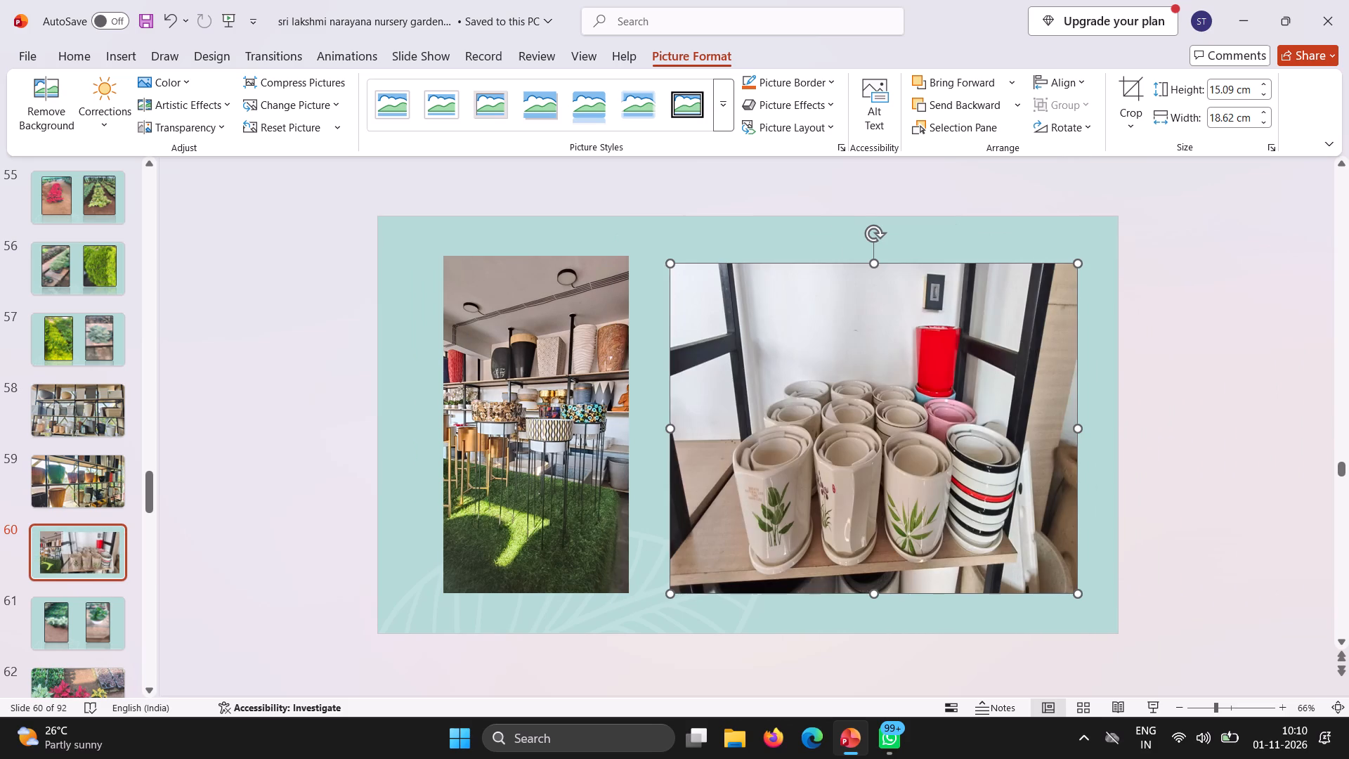
Cut the white ceramic pots photo from slide 60.
{"action": "right_click", "coordinate": [891, 336]}
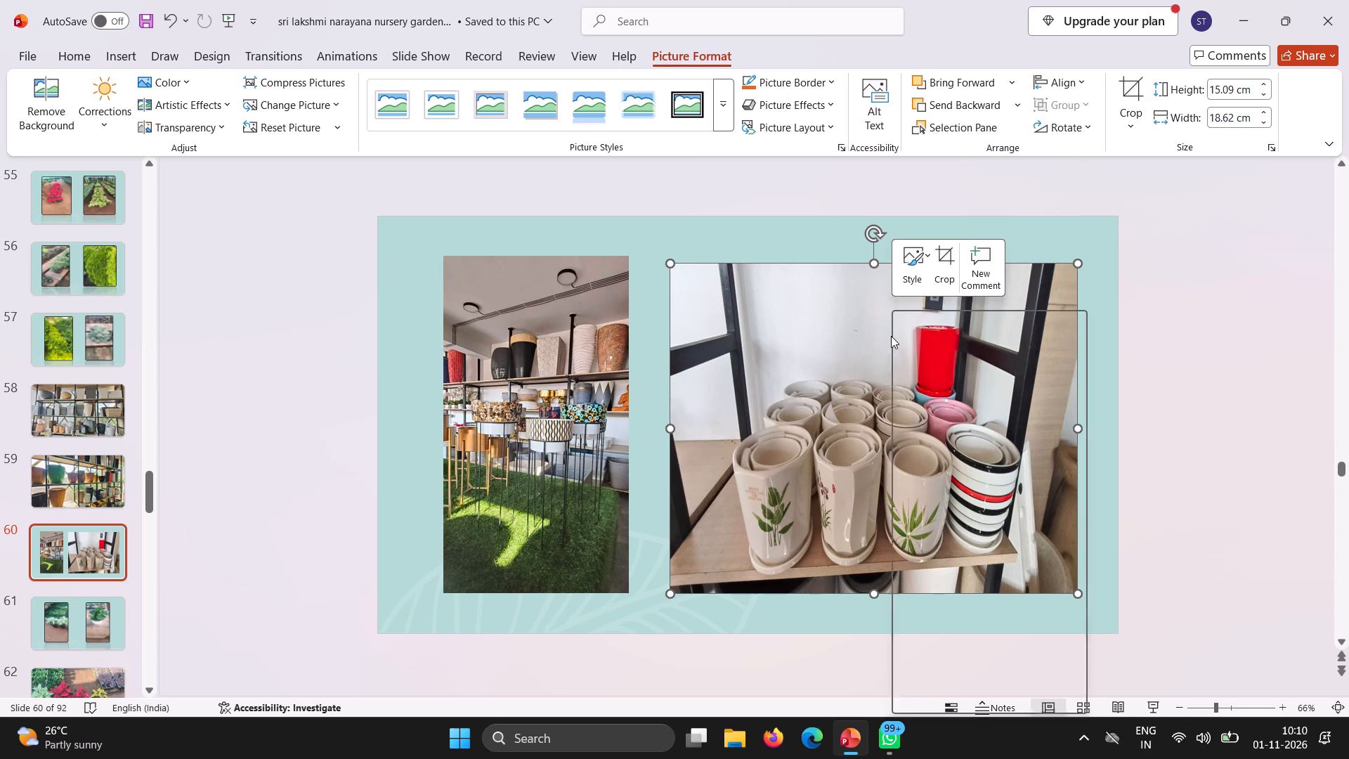
{"action": "left_click", "coordinate": [922, 351]}
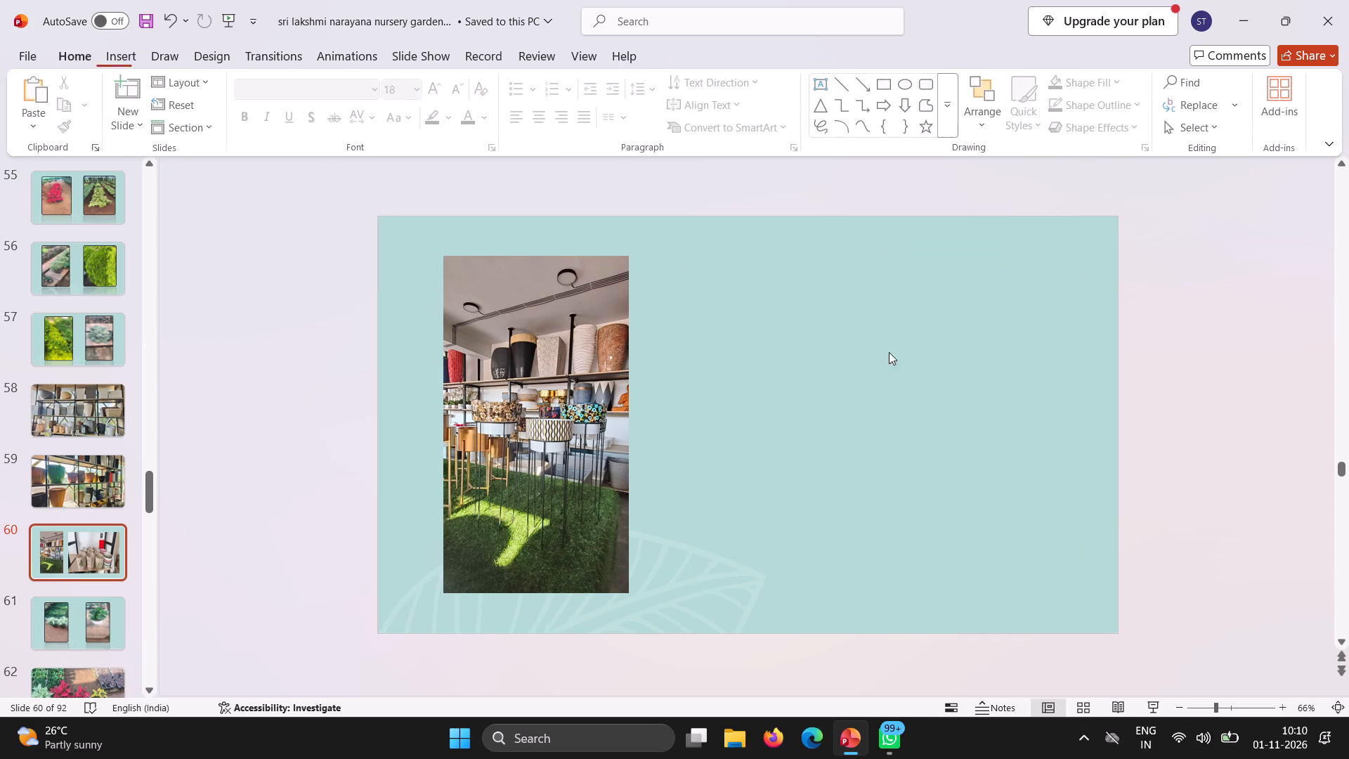
Widen the remaining pot-display photo on slide 60 to about 9 cm and move it to near the middle of the slide.
{"action": "left_click", "coordinate": [589, 392]}
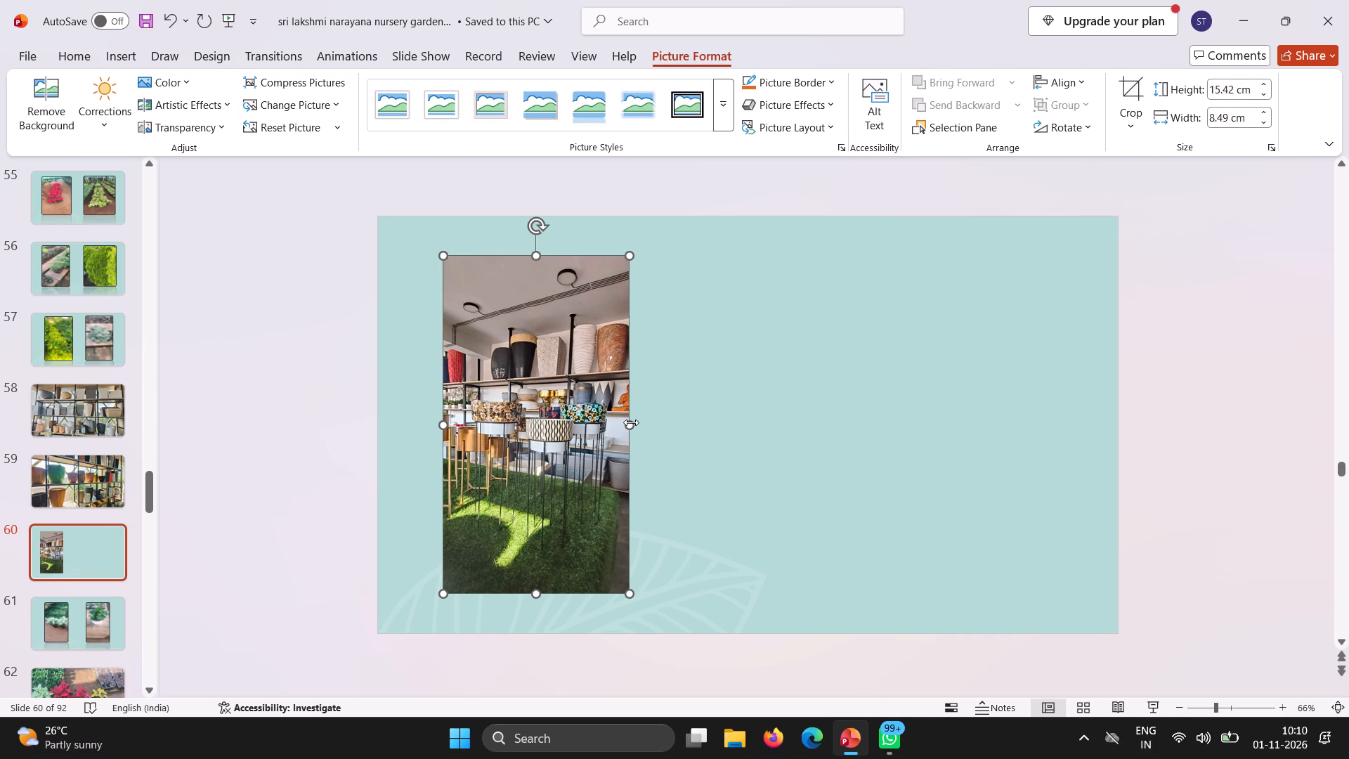
{"action": "left_click_drag", "start_coordinate": [631, 422], "coordinate": [1079, 424]}
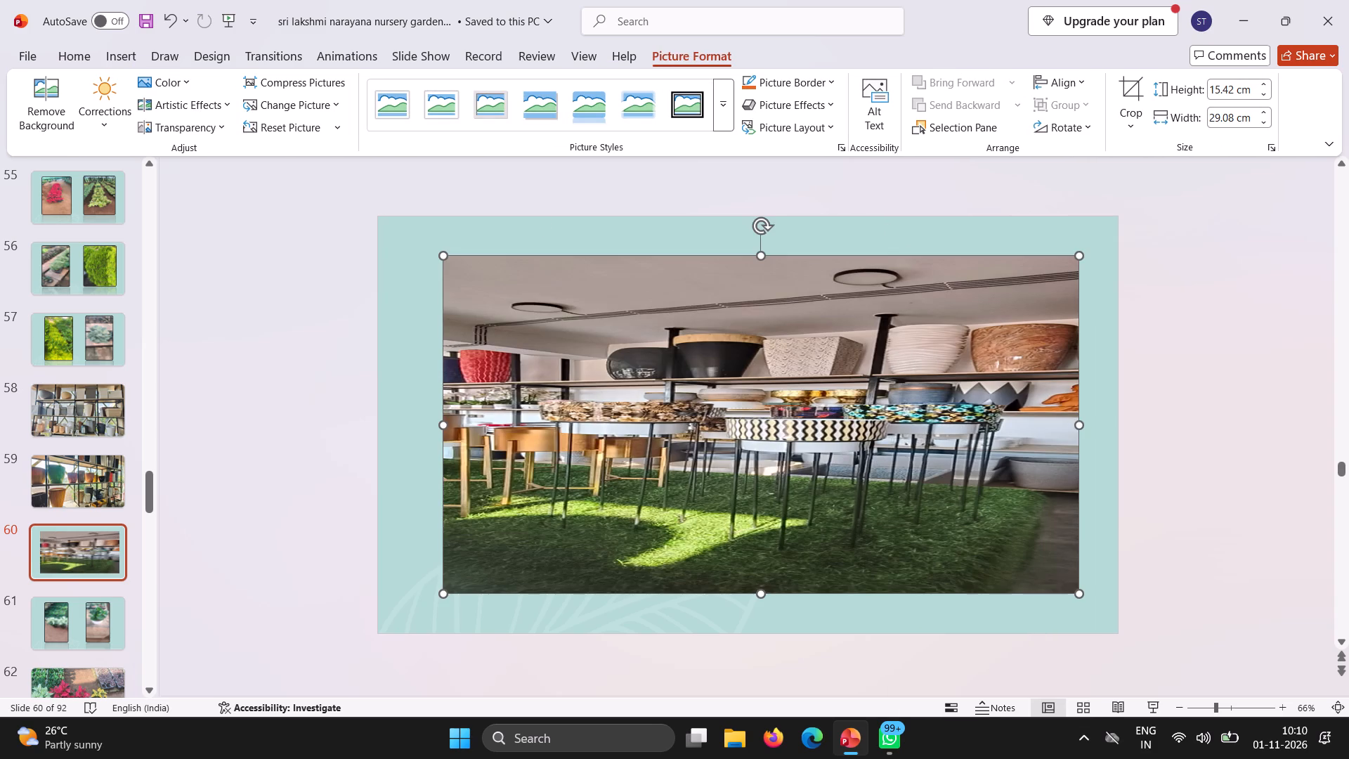
{"action": "left_click_drag", "start_coordinate": [1081, 422], "coordinate": [882, 419]}
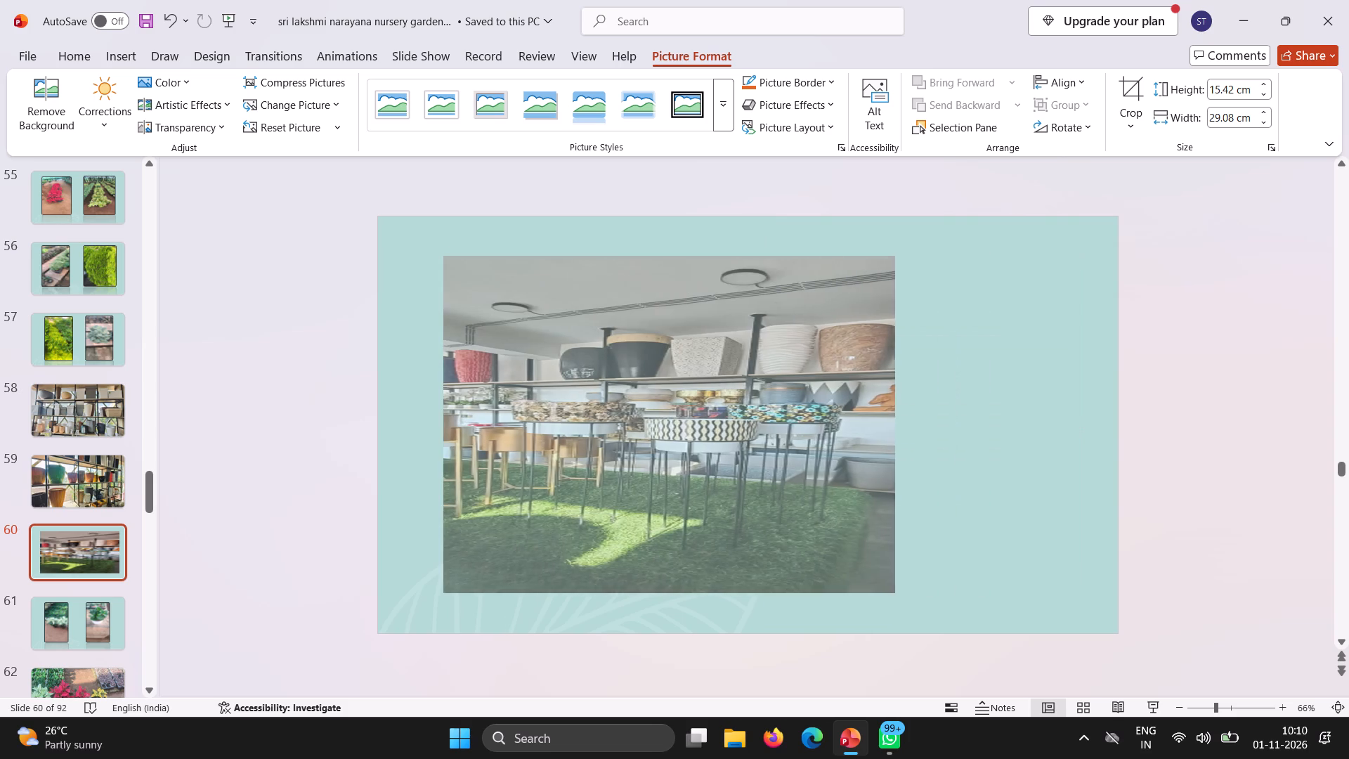
{"action": "left_click_drag", "start_coordinate": [882, 419], "coordinate": [641, 375]}
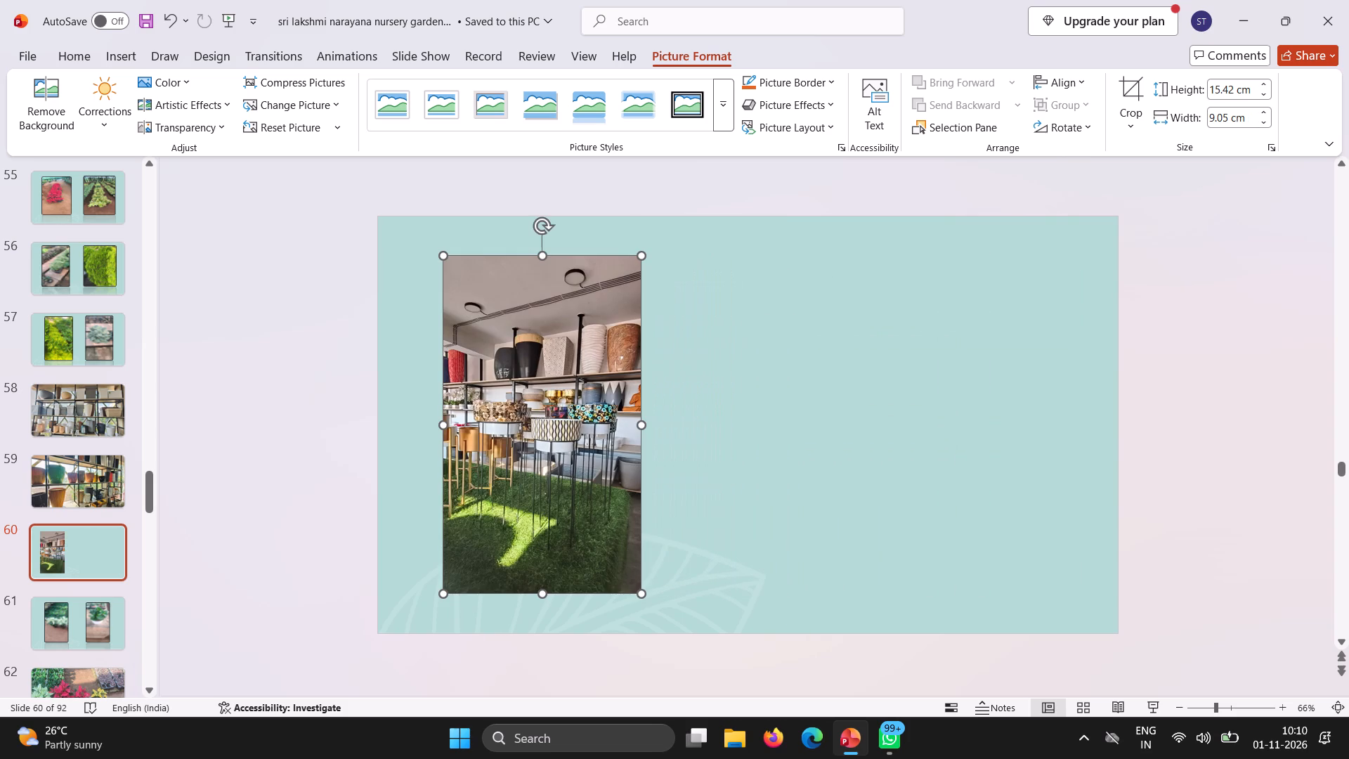
{"action": "left_click_drag", "start_coordinate": [519, 392], "coordinate": [698, 380]}
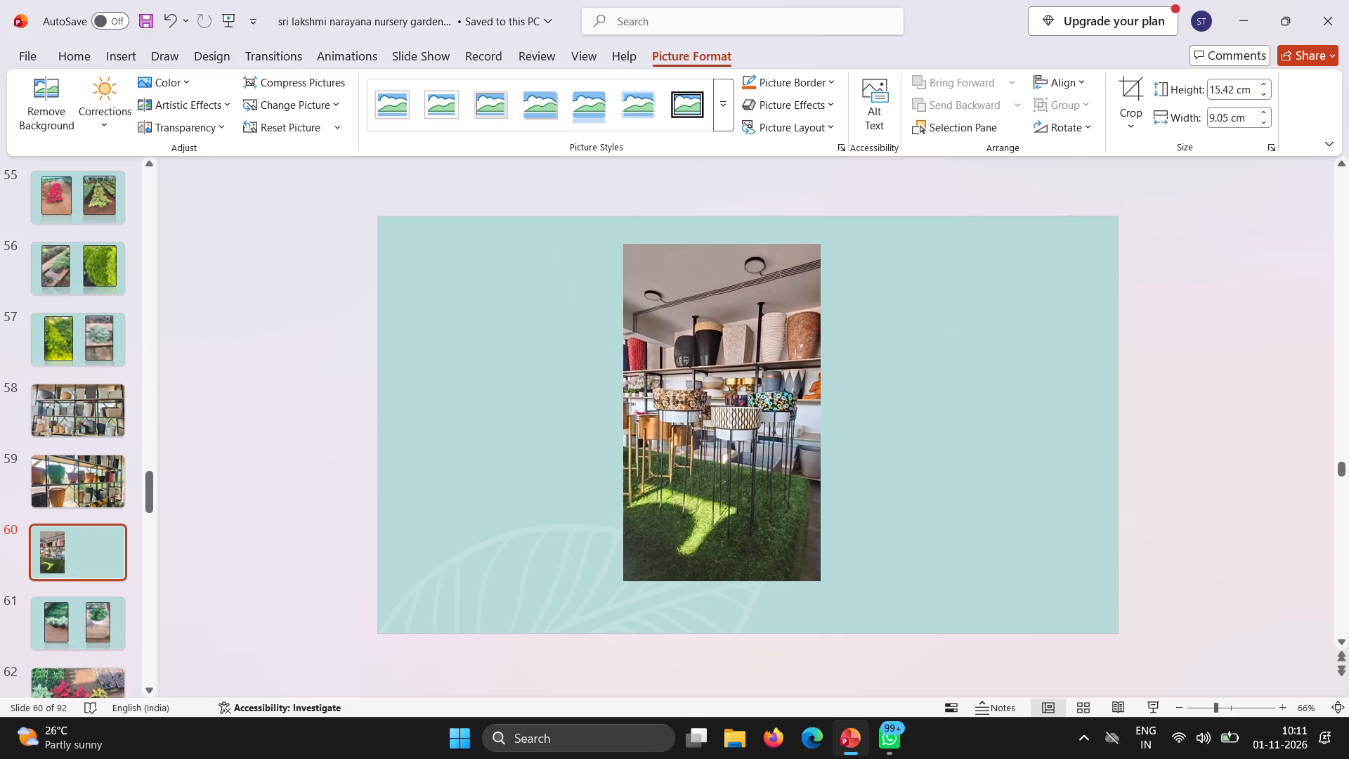
{"action": "left_click_drag", "start_coordinate": [698, 380], "coordinate": [704, 382]}
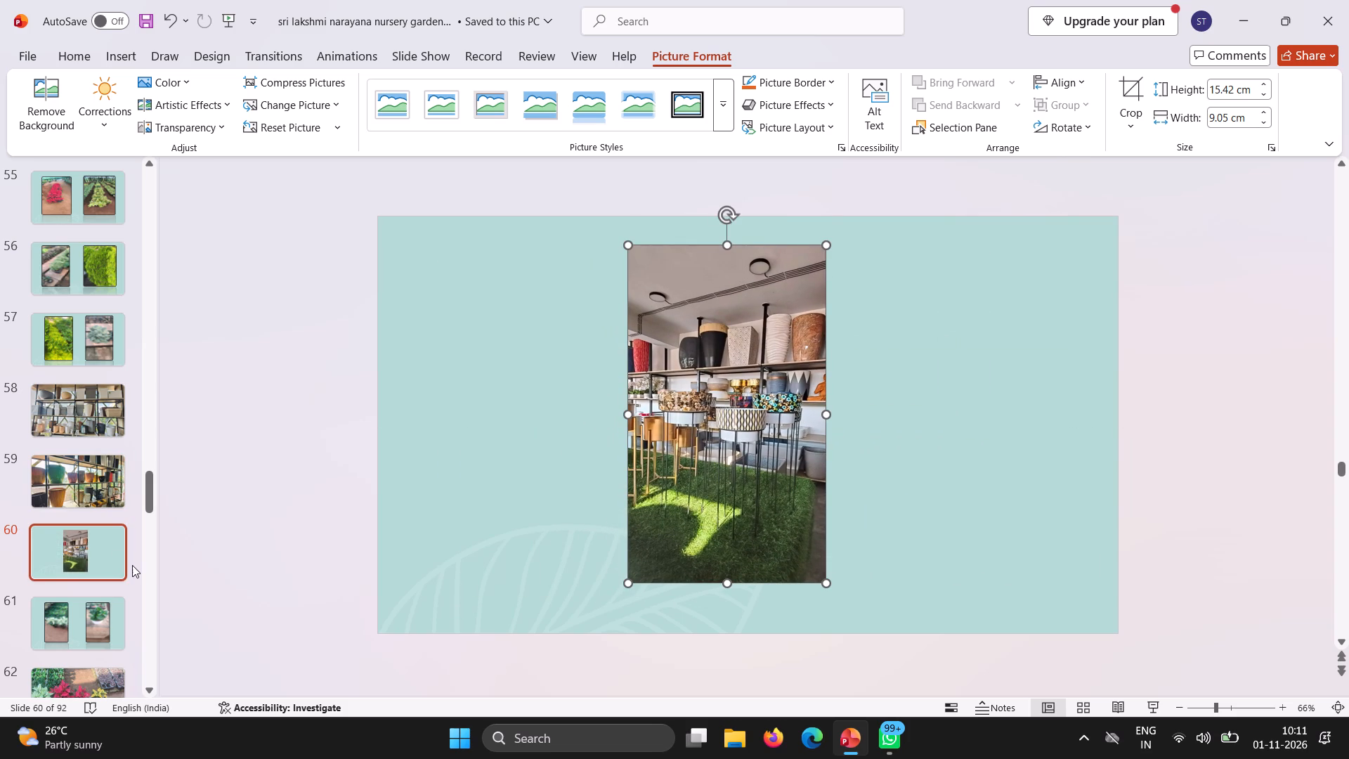
Add a new slide directly after slide 60.
{"action": "left_click", "coordinate": [134, 564]}
{"action": "key", "text": "Return"}
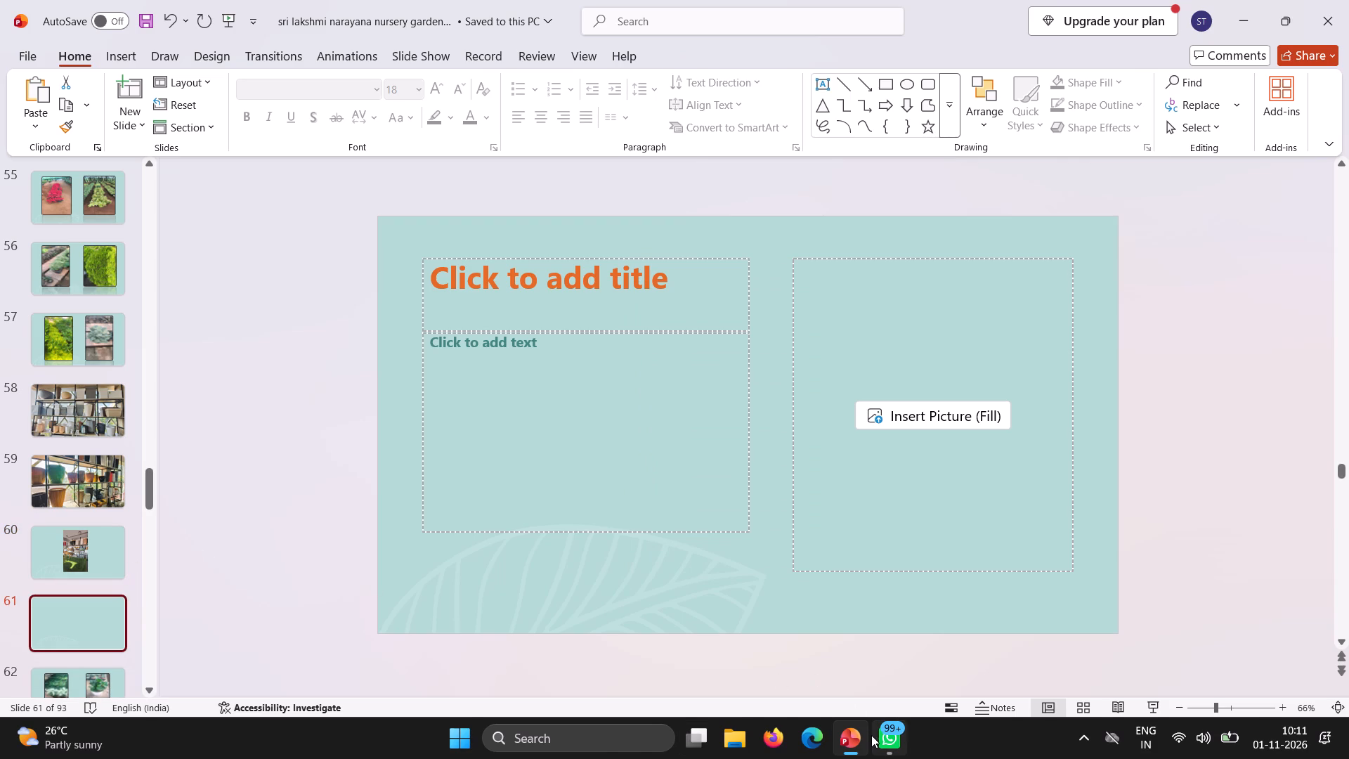
Switch to the WhatsApp photo viewer showing the white ceramic pots.
{"action": "left_click", "coordinate": [885, 713]}
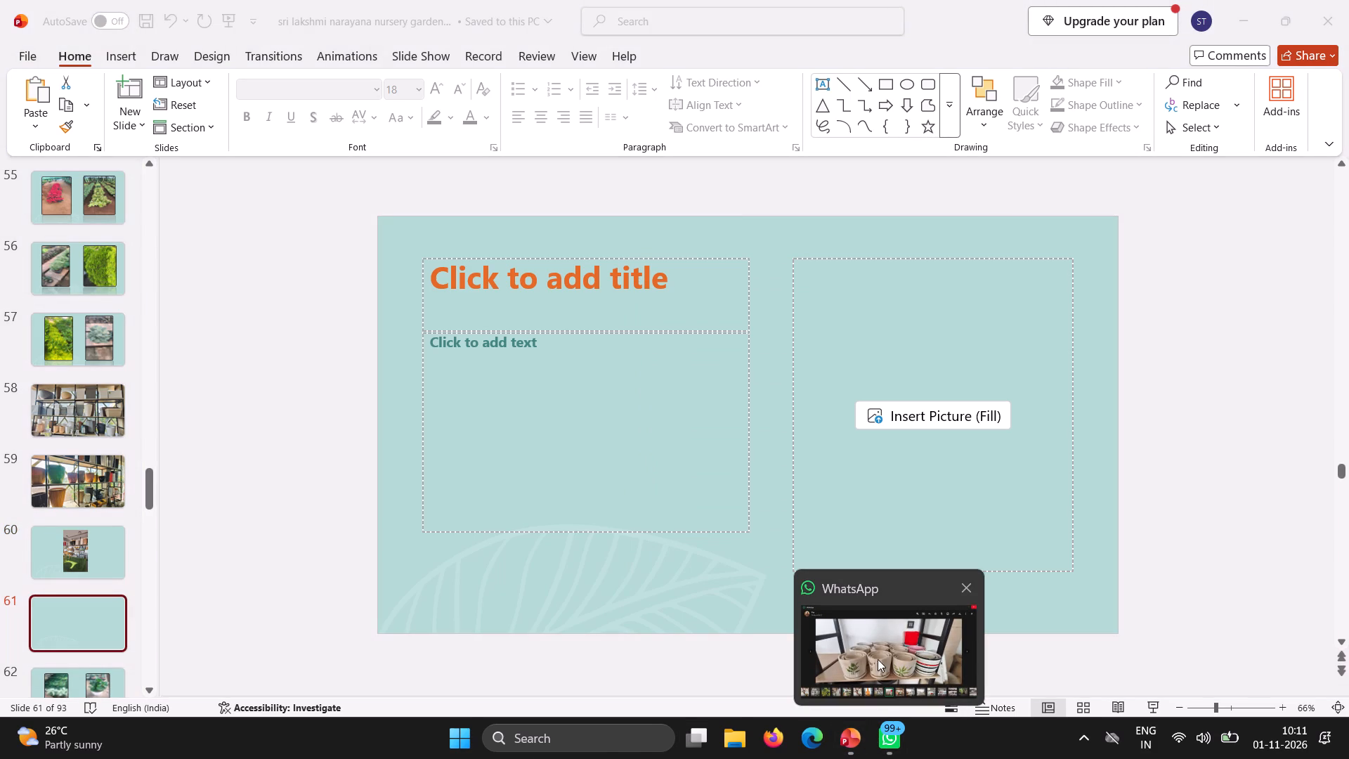
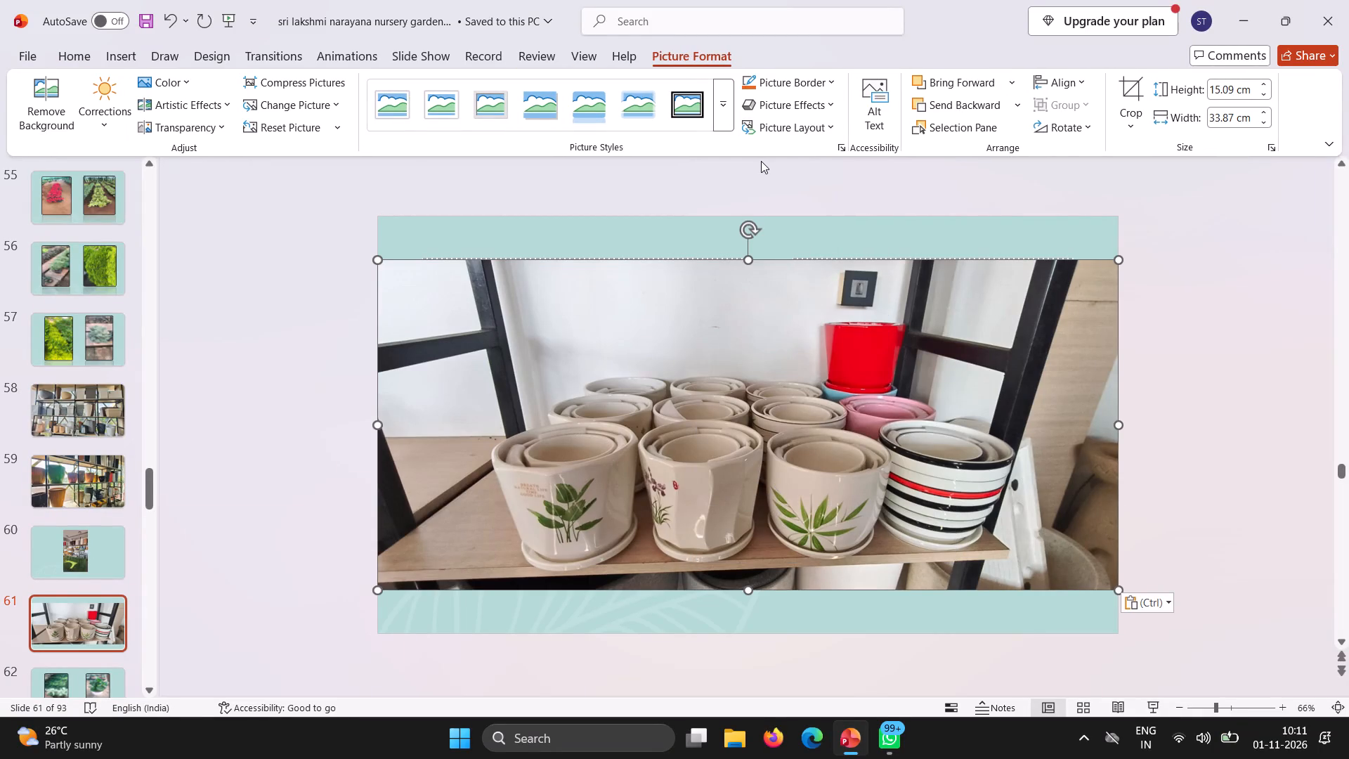
Stretch the white ceramic pots photo on slide 61 to the full slide height, 19.05 cm, keeping its full width.
{"action": "left_click_drag", "start_coordinate": [748, 261], "coordinate": [748, 257]}
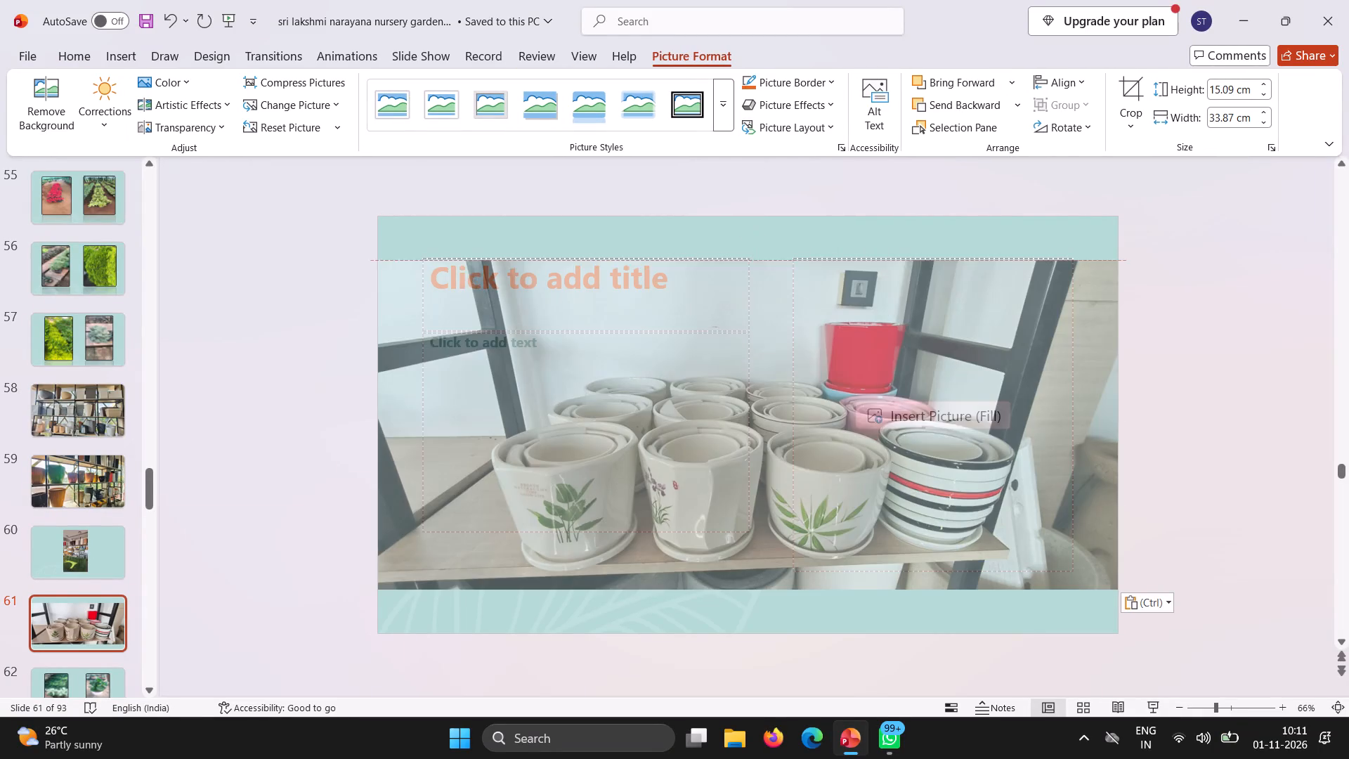
{"action": "left_click_drag", "start_coordinate": [748, 257], "coordinate": [752, 228]}
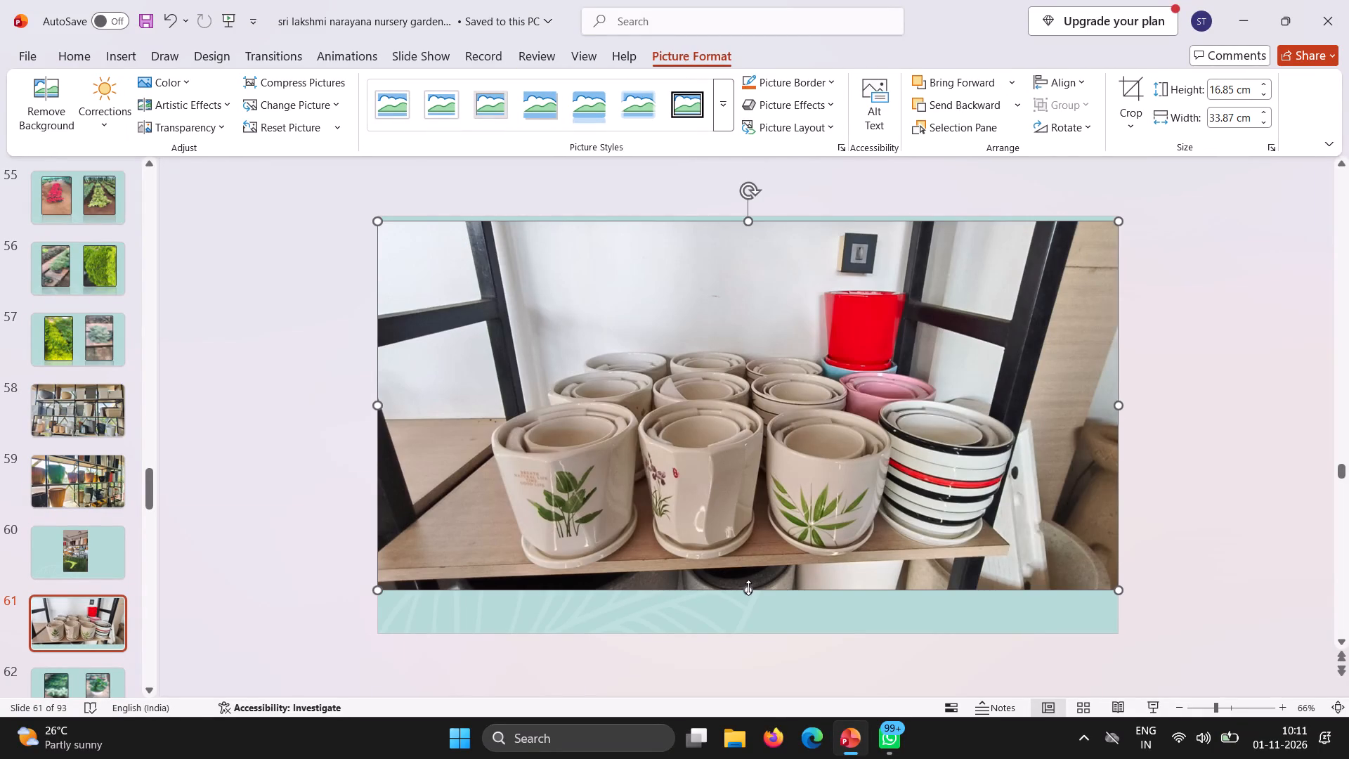
{"action": "left_click_drag", "start_coordinate": [748, 588], "coordinate": [756, 633]}
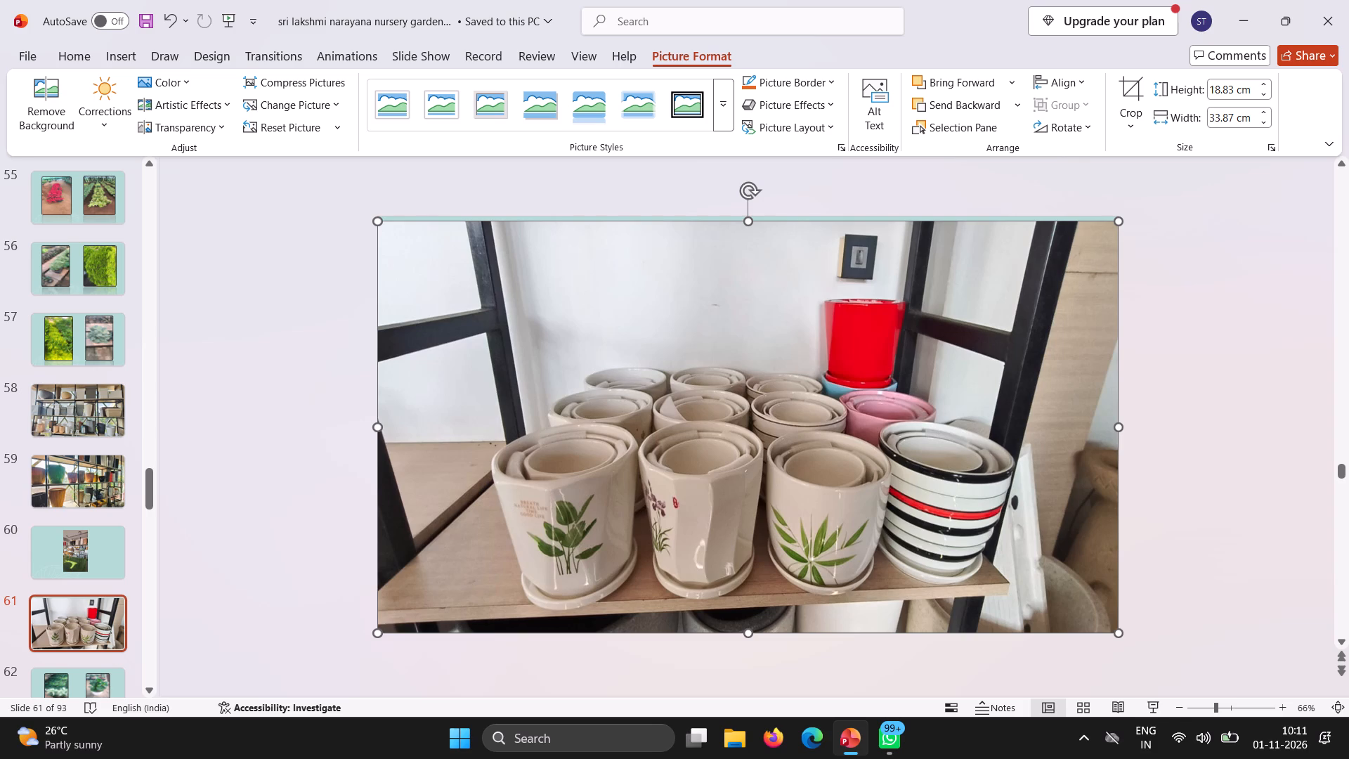
{"action": "left_click", "coordinate": [748, 223]}
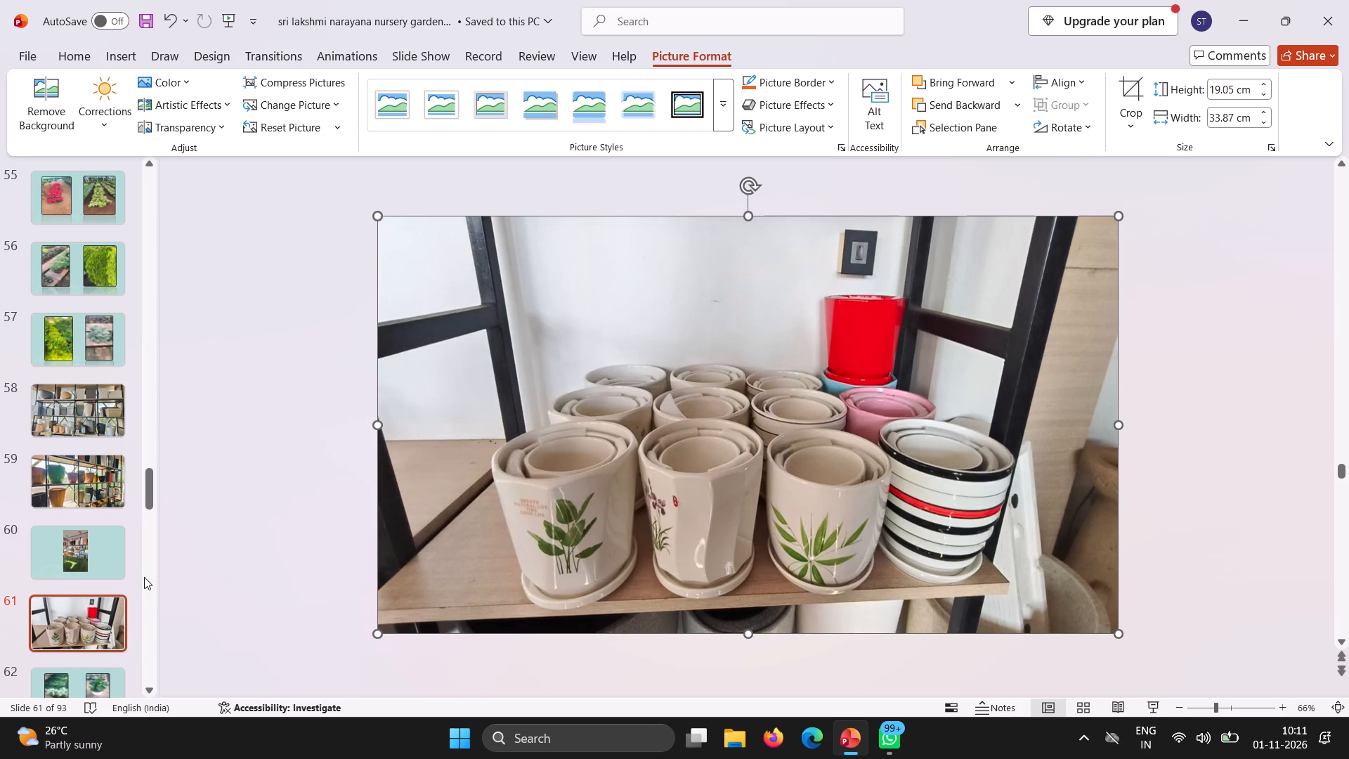
Add a new slide directly after slide 61.
{"action": "left_click", "coordinate": [130, 646]}
{"action": "key", "text": "Return"}
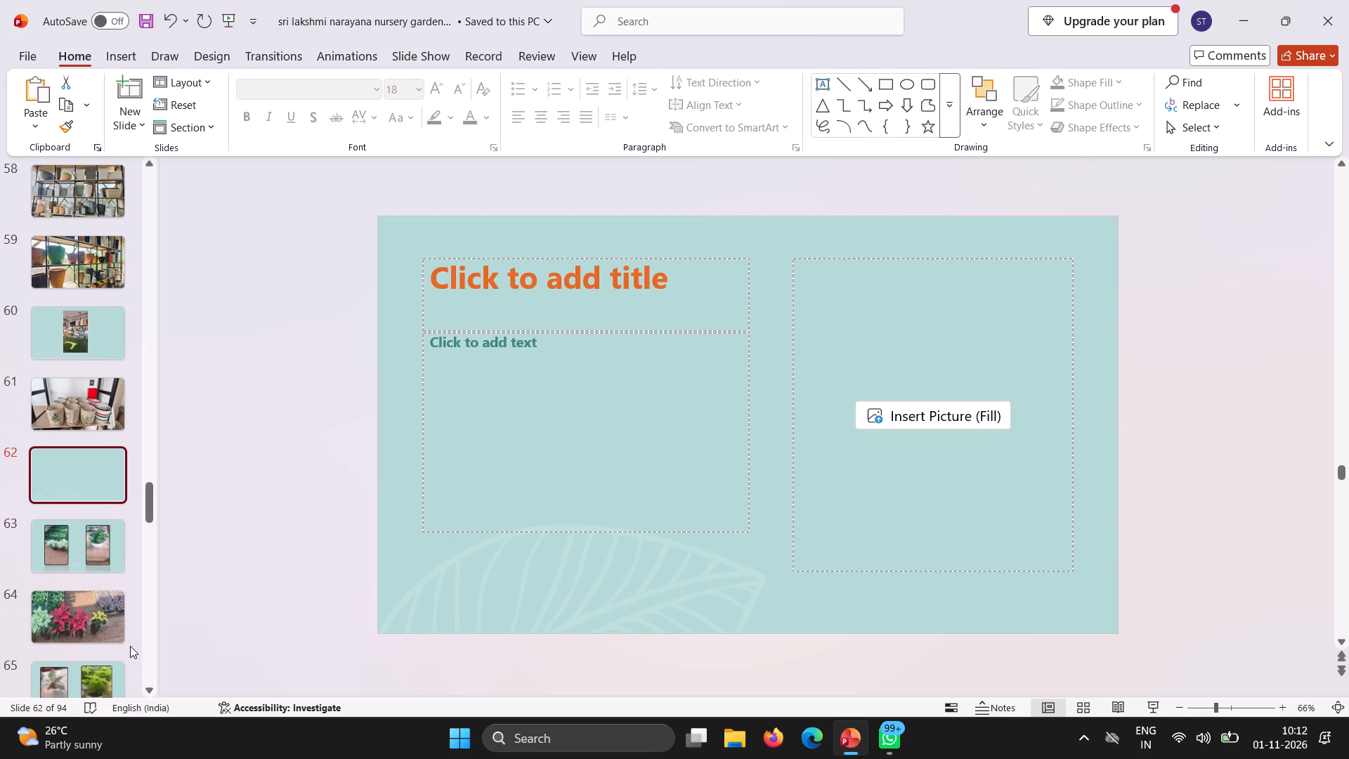
Cut the title, picture and text placeholders from slide 62 so the slide is blank.
{"action": "left_click", "coordinate": [553, 261]}
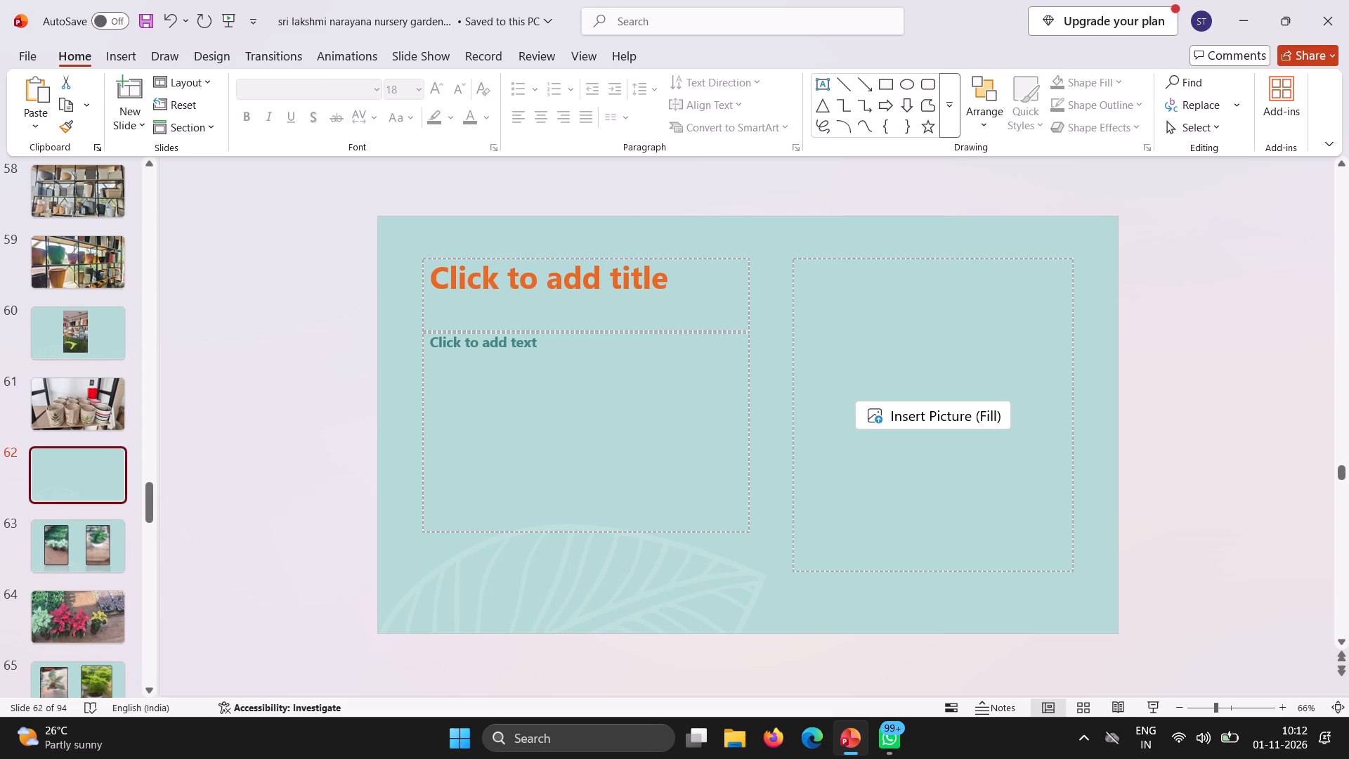
{"action": "right_click", "coordinate": [553, 261]}
{"action": "left_click", "coordinate": [577, 263]}
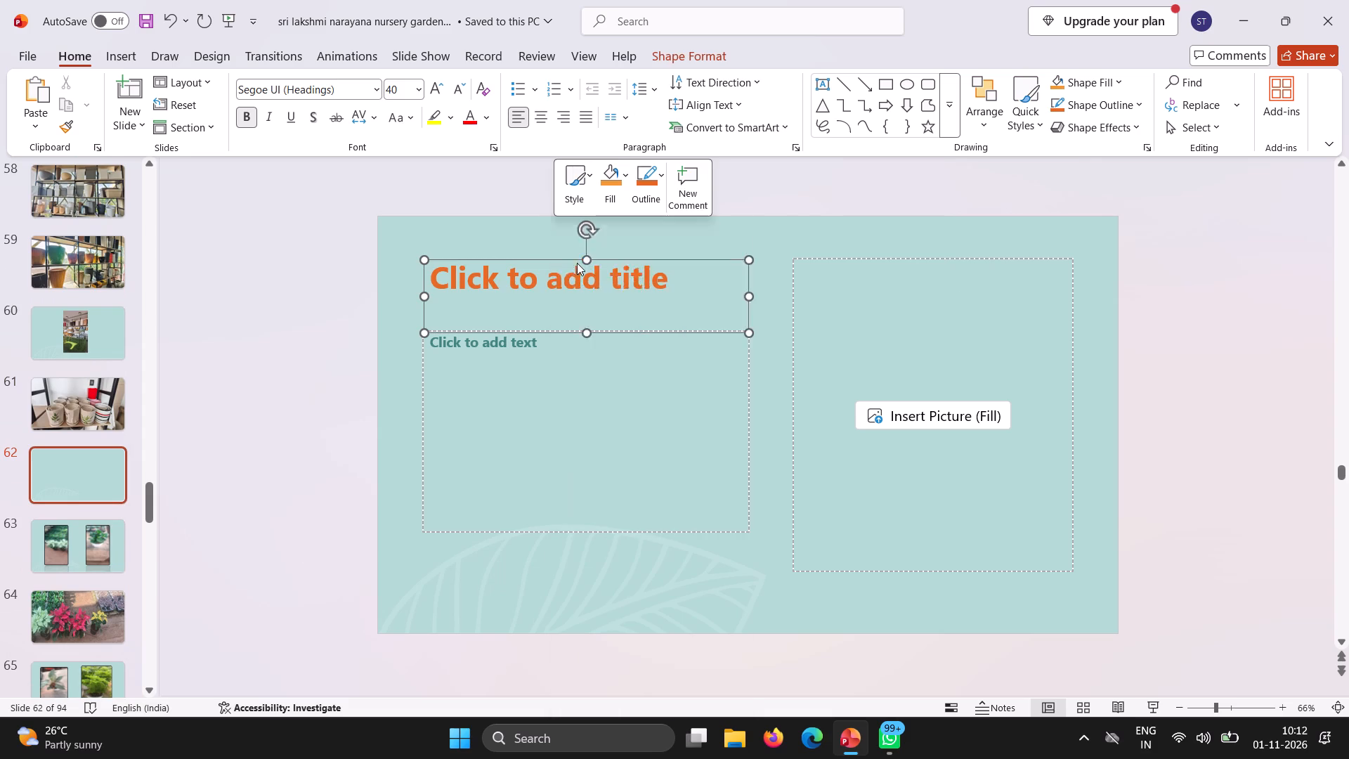
{"action": "right_click", "coordinate": [871, 261]}
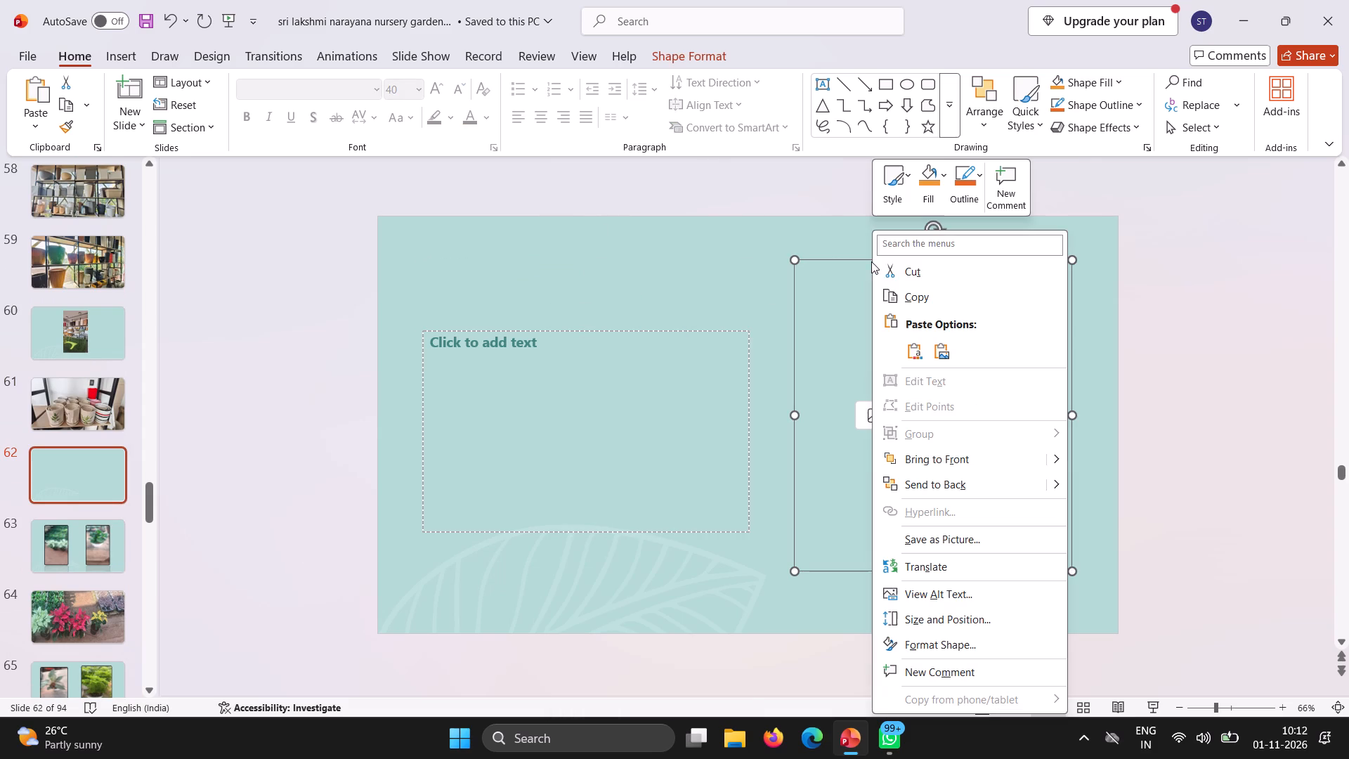
{"action": "left_click", "coordinate": [913, 264]}
{"action": "right_click", "coordinate": [627, 338]}
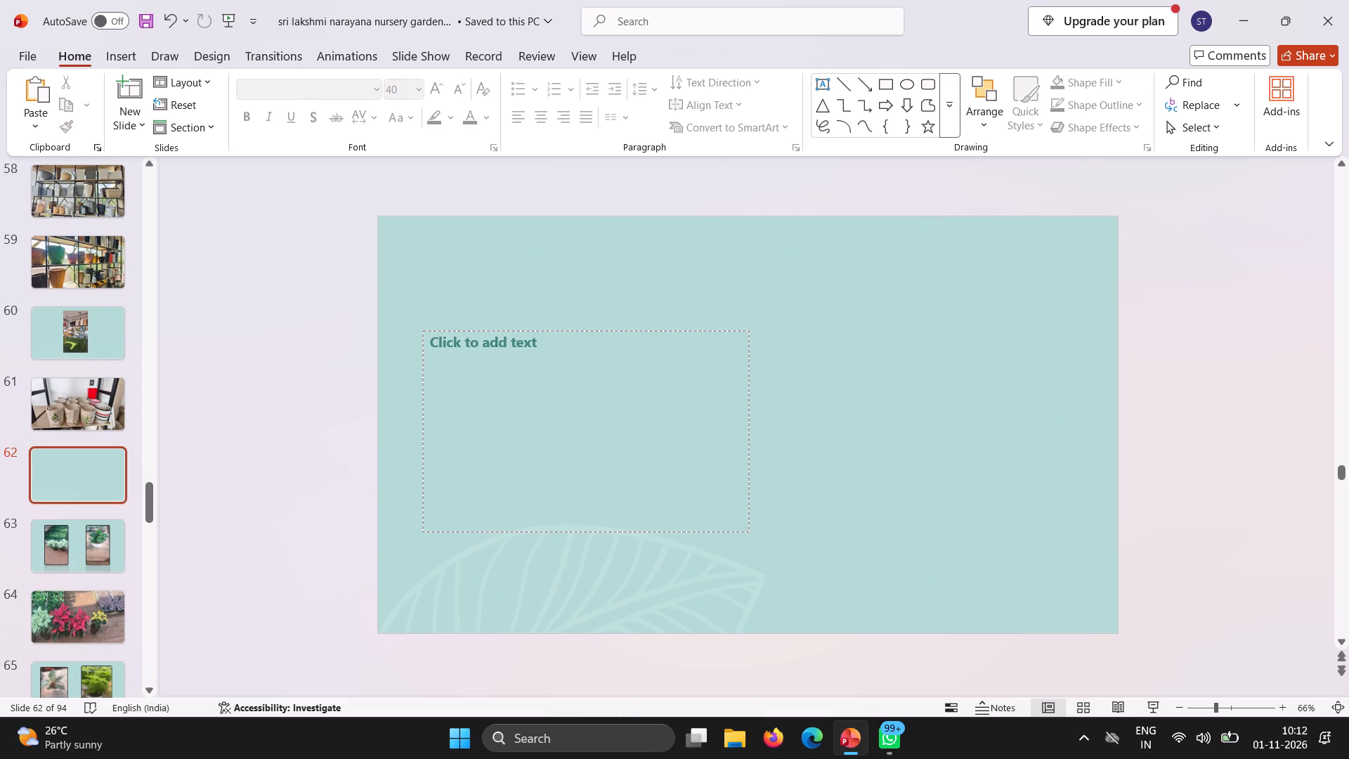
{"action": "right_click", "coordinate": [541, 328]}
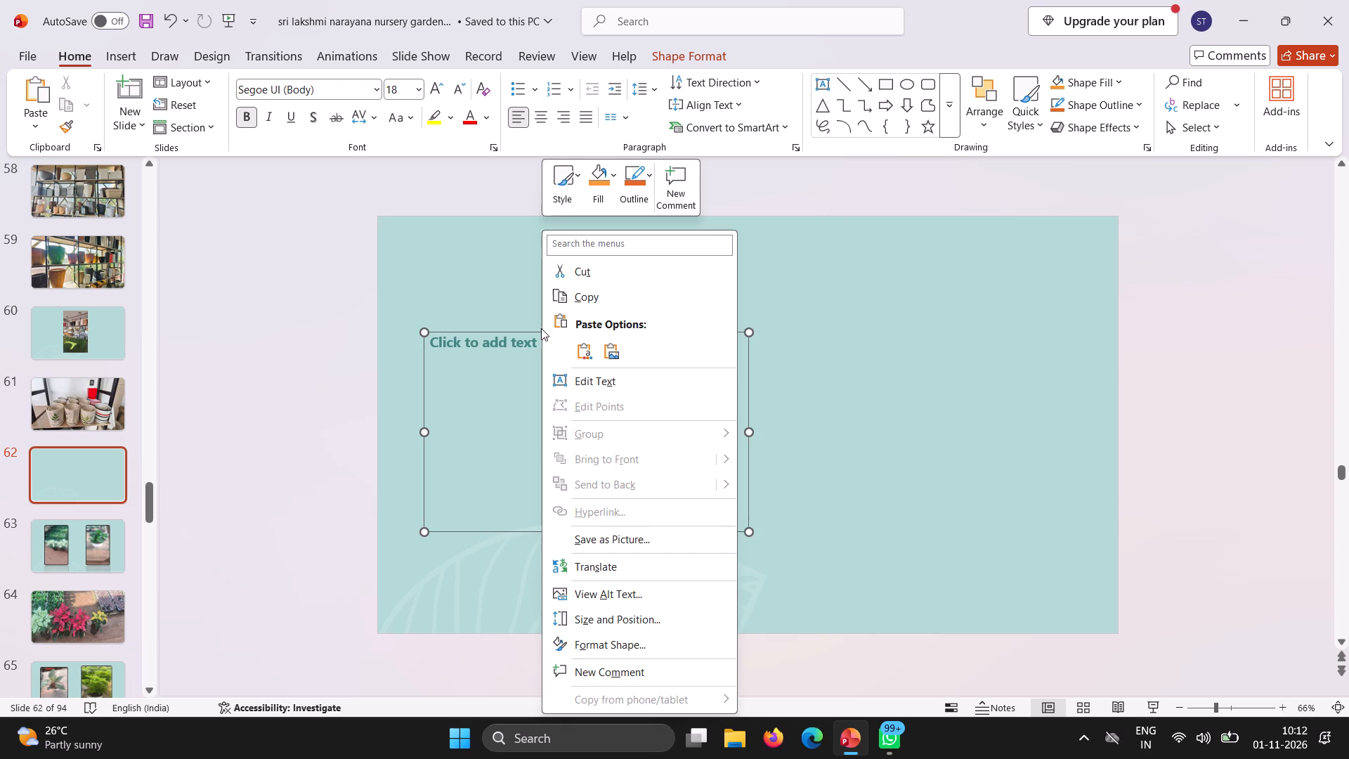
{"action": "left_click", "coordinate": [566, 278]}
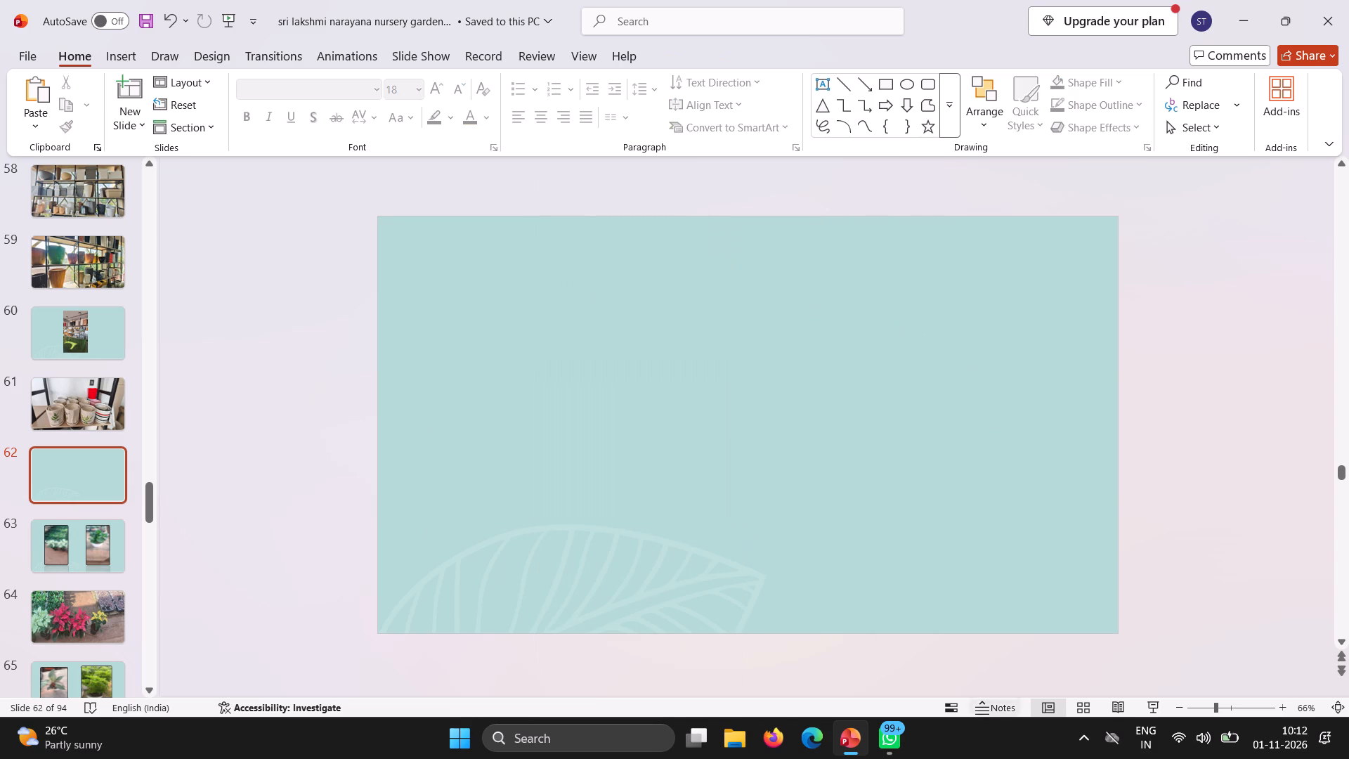
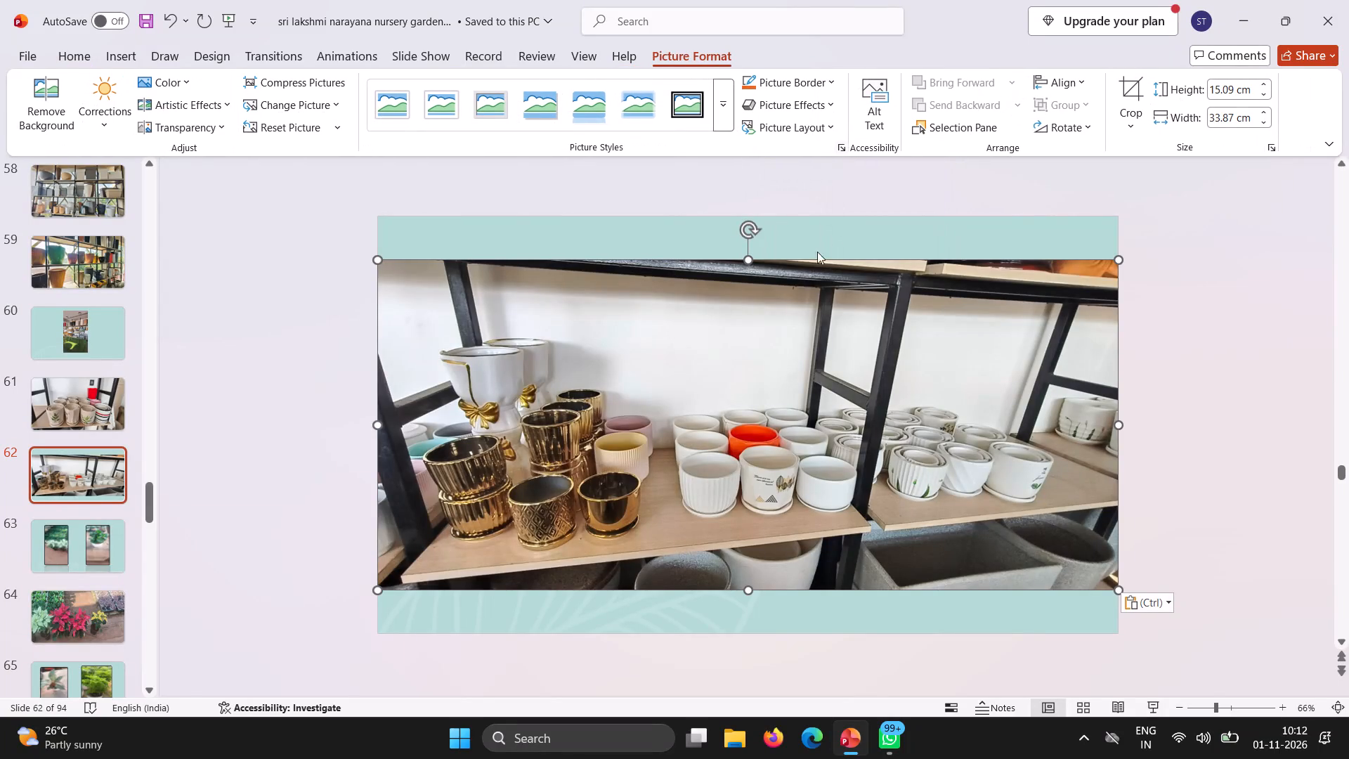
Stretch the gold and white pots photo on slide 62 to cover the full slide height, keeping its full width.
{"action": "left_click_drag", "start_coordinate": [746, 249], "coordinate": [744, 228]}
{"action": "left_click", "coordinate": [742, 252]}
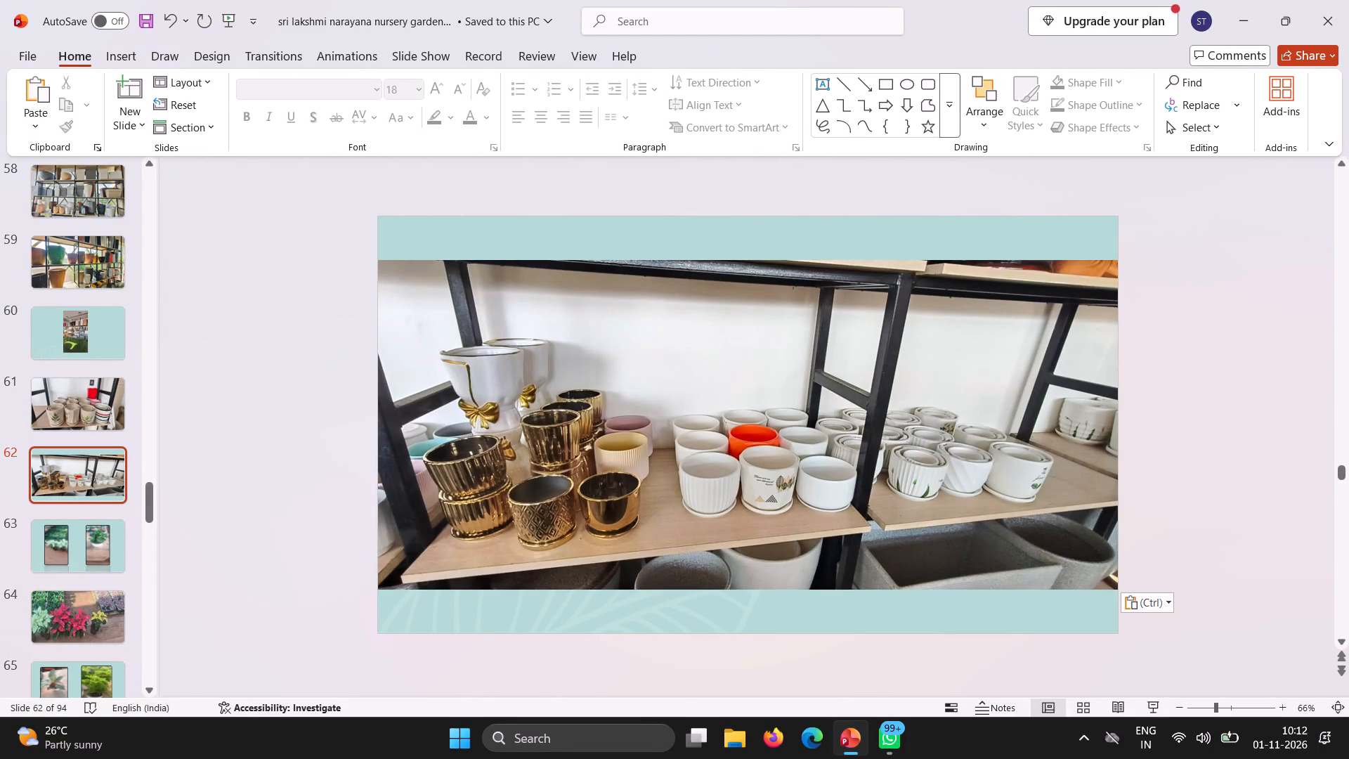
{"action": "left_click", "coordinate": [738, 264]}
{"action": "left_click_drag", "start_coordinate": [749, 255], "coordinate": [750, 216]}
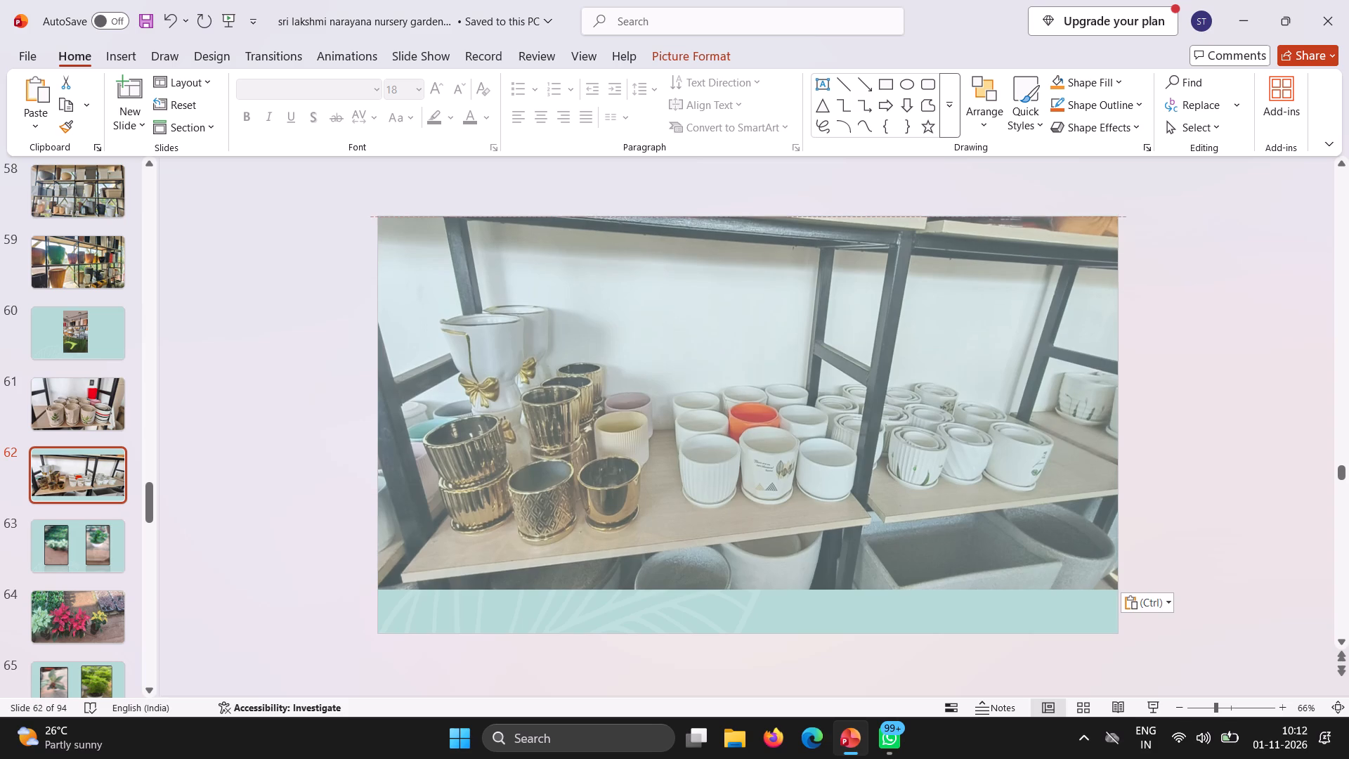
{"action": "left_click_drag", "start_coordinate": [750, 216], "coordinate": [750, 228]}
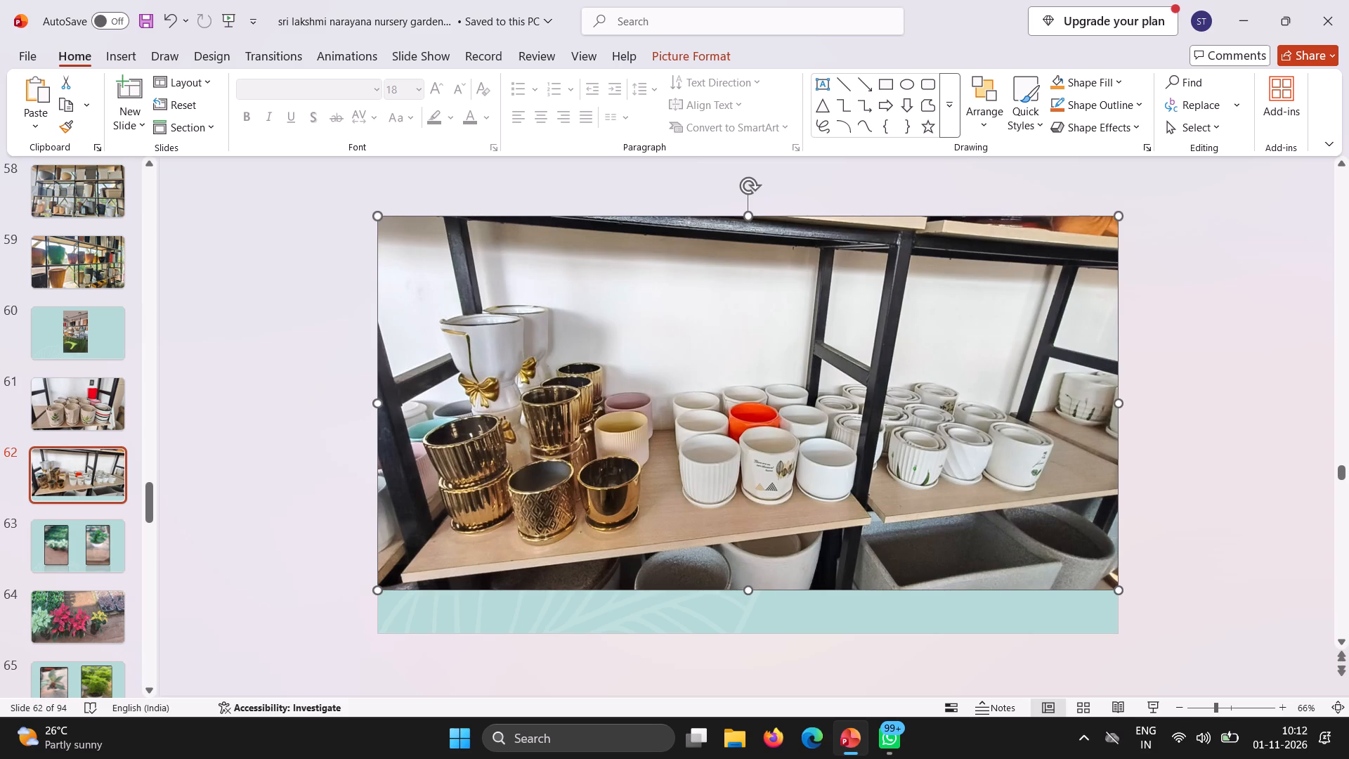
{"action": "left_click_drag", "start_coordinate": [748, 584], "coordinate": [748, 631]}
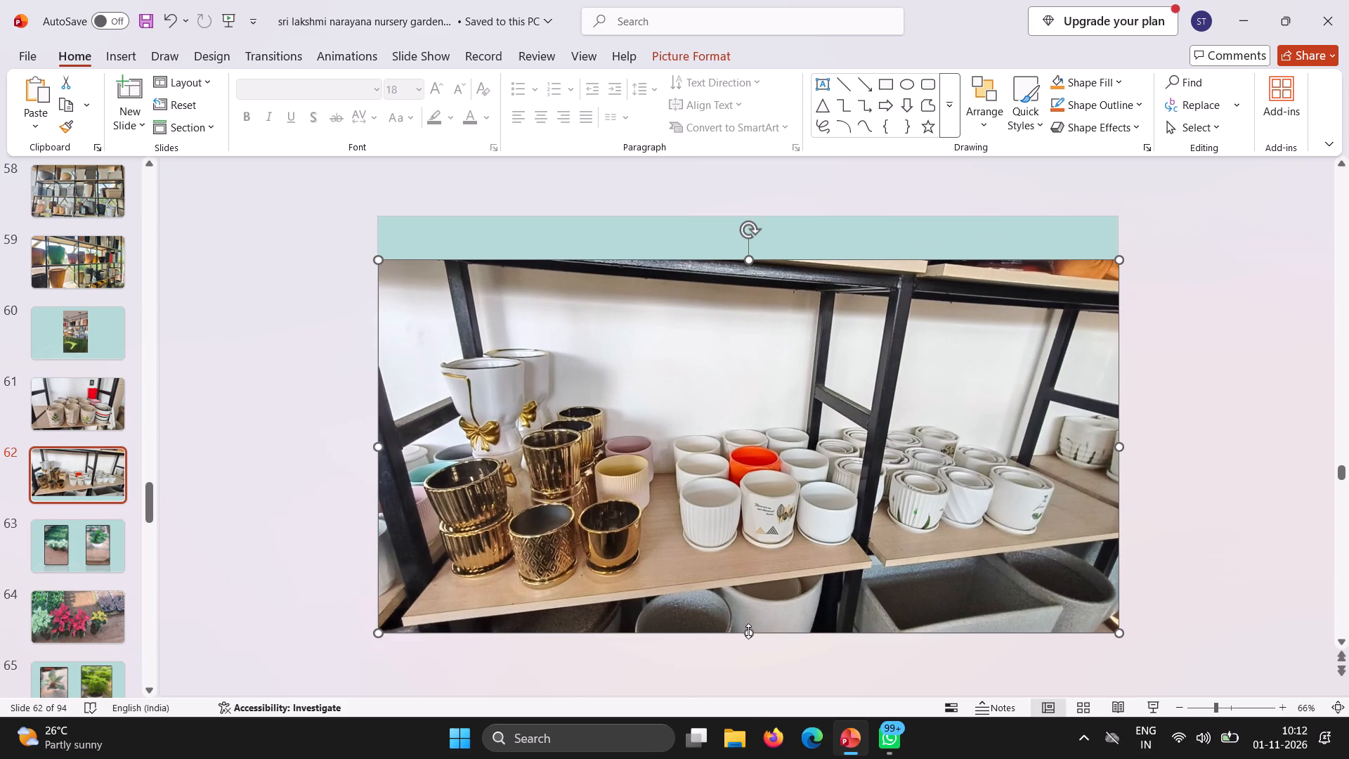
{"action": "left_click_drag", "start_coordinate": [751, 257], "coordinate": [751, 254]}
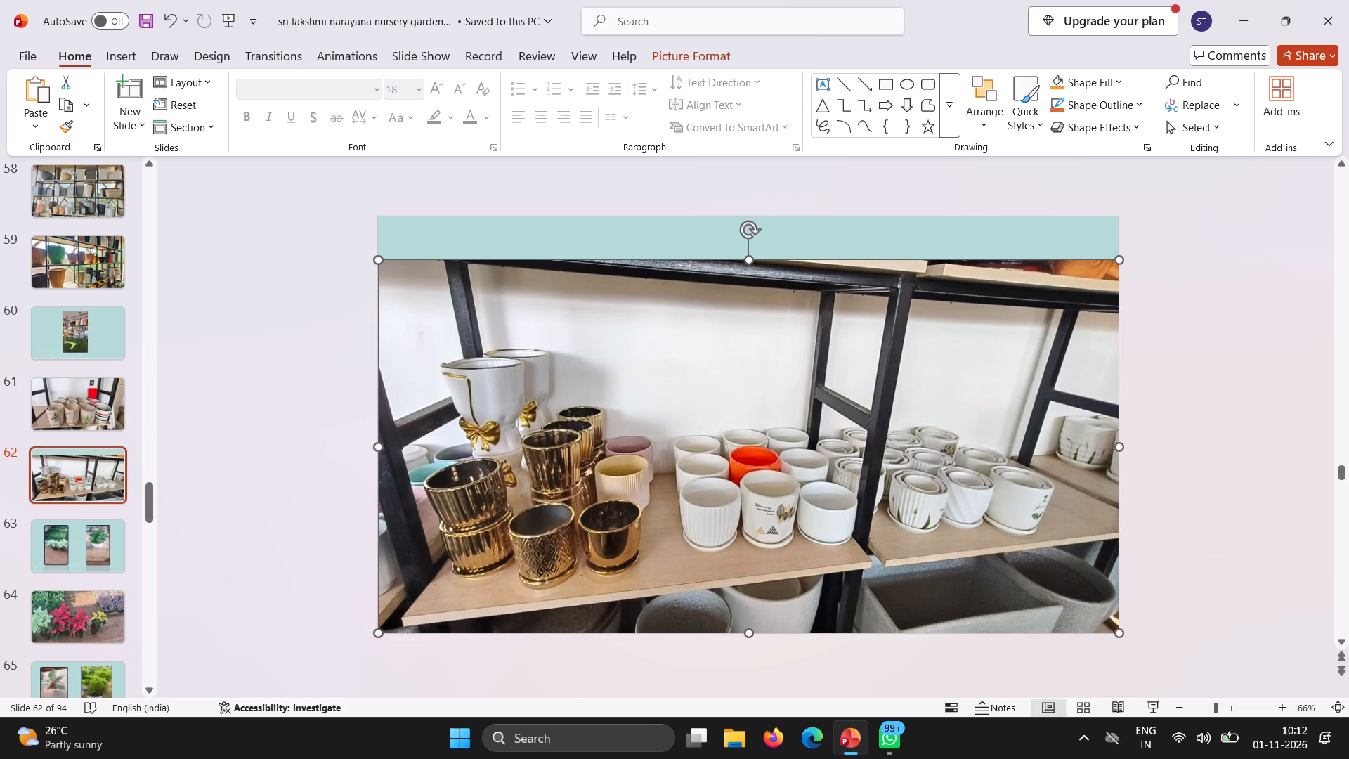
{"action": "left_click_drag", "start_coordinate": [751, 254], "coordinate": [751, 219]}
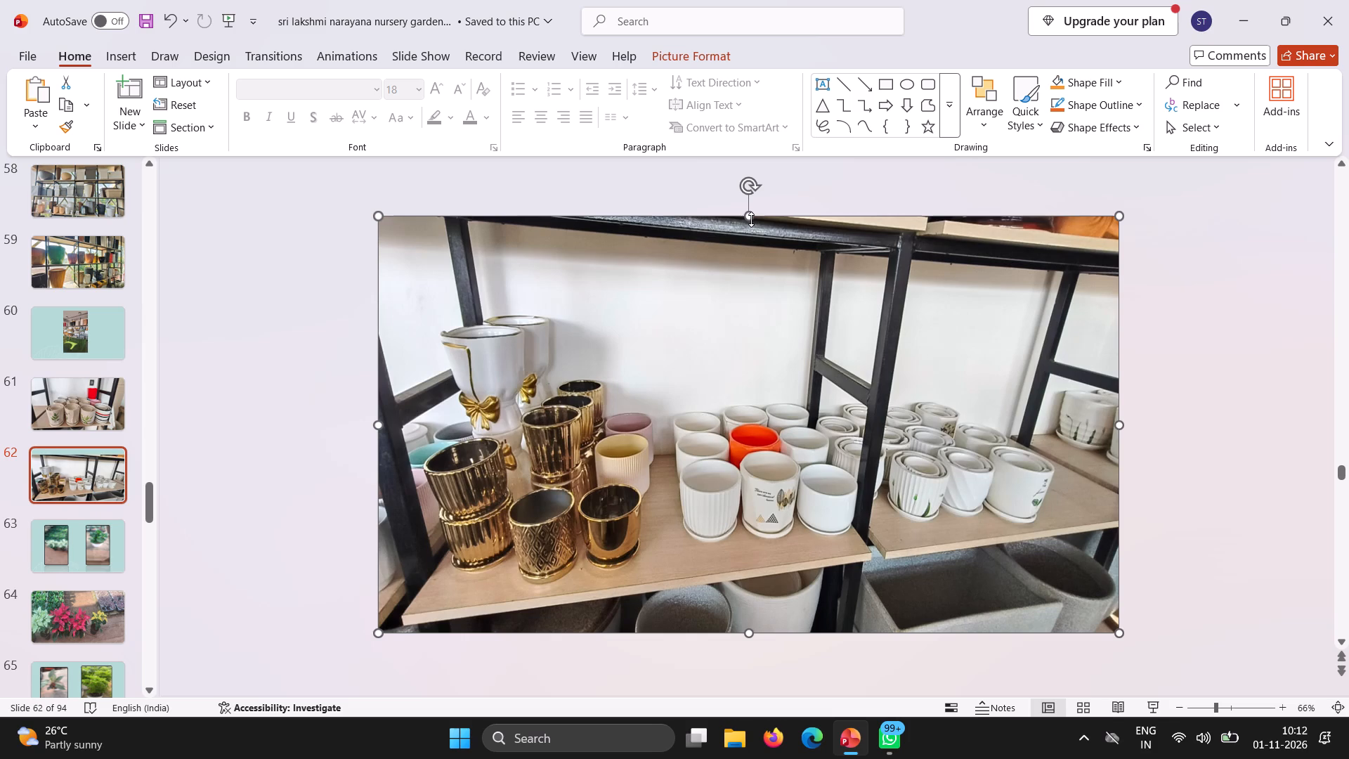
Add a new slide directly after slide 62.
{"action": "left_click", "coordinate": [138, 488]}
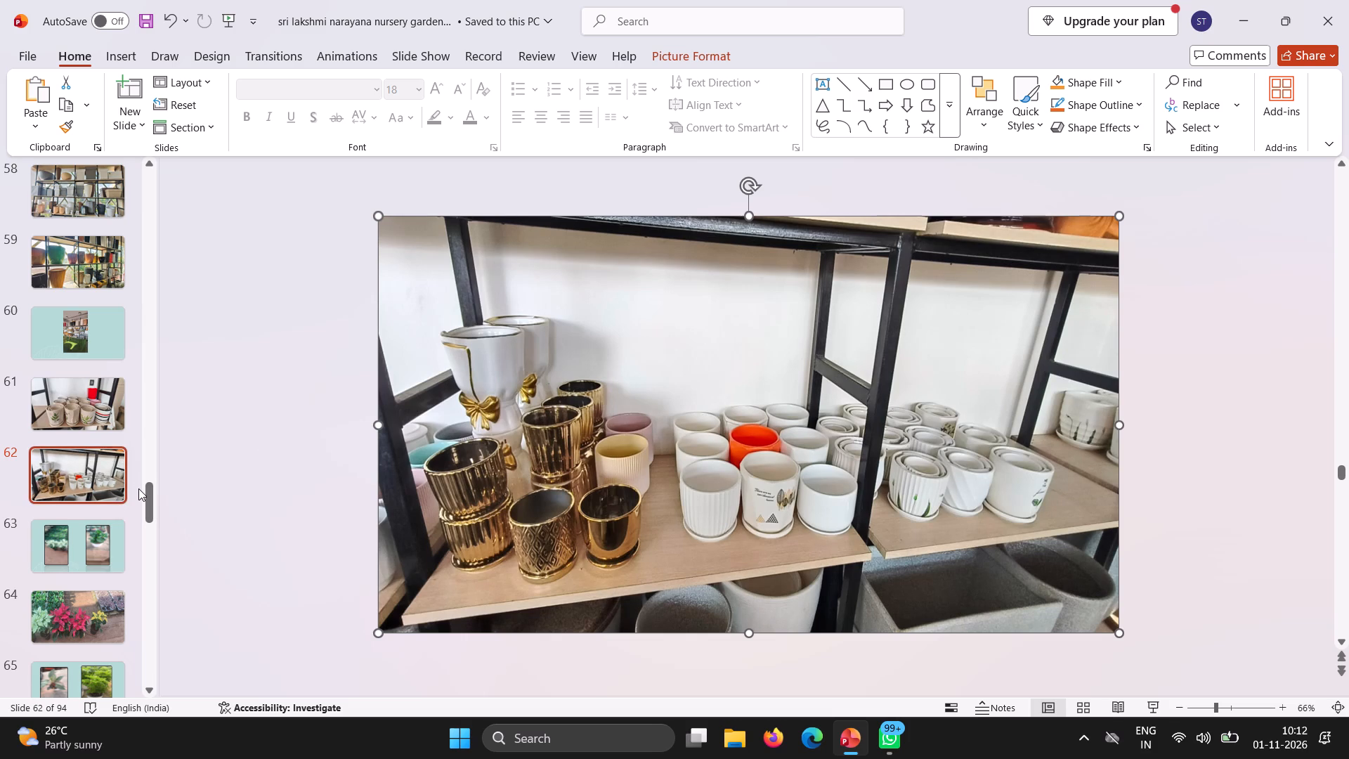
{"action": "key", "text": "Return"}
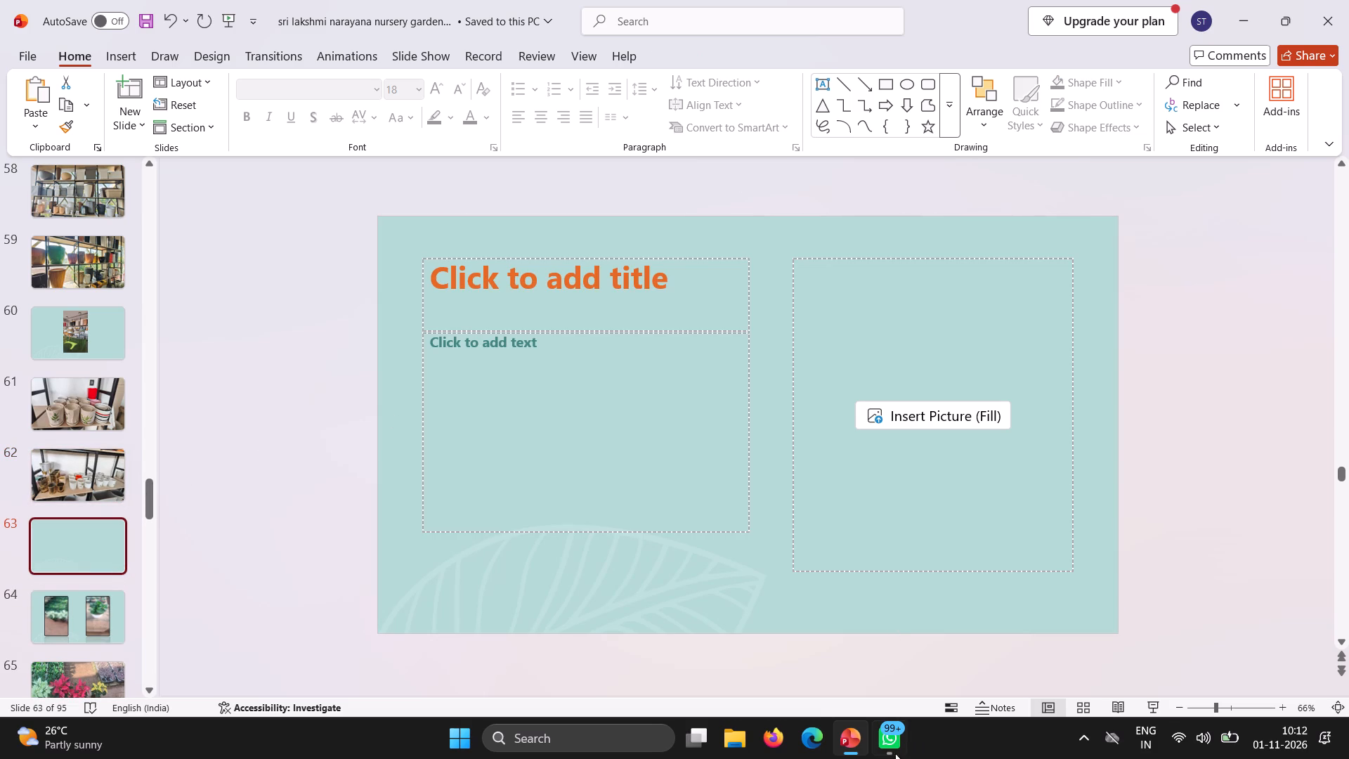
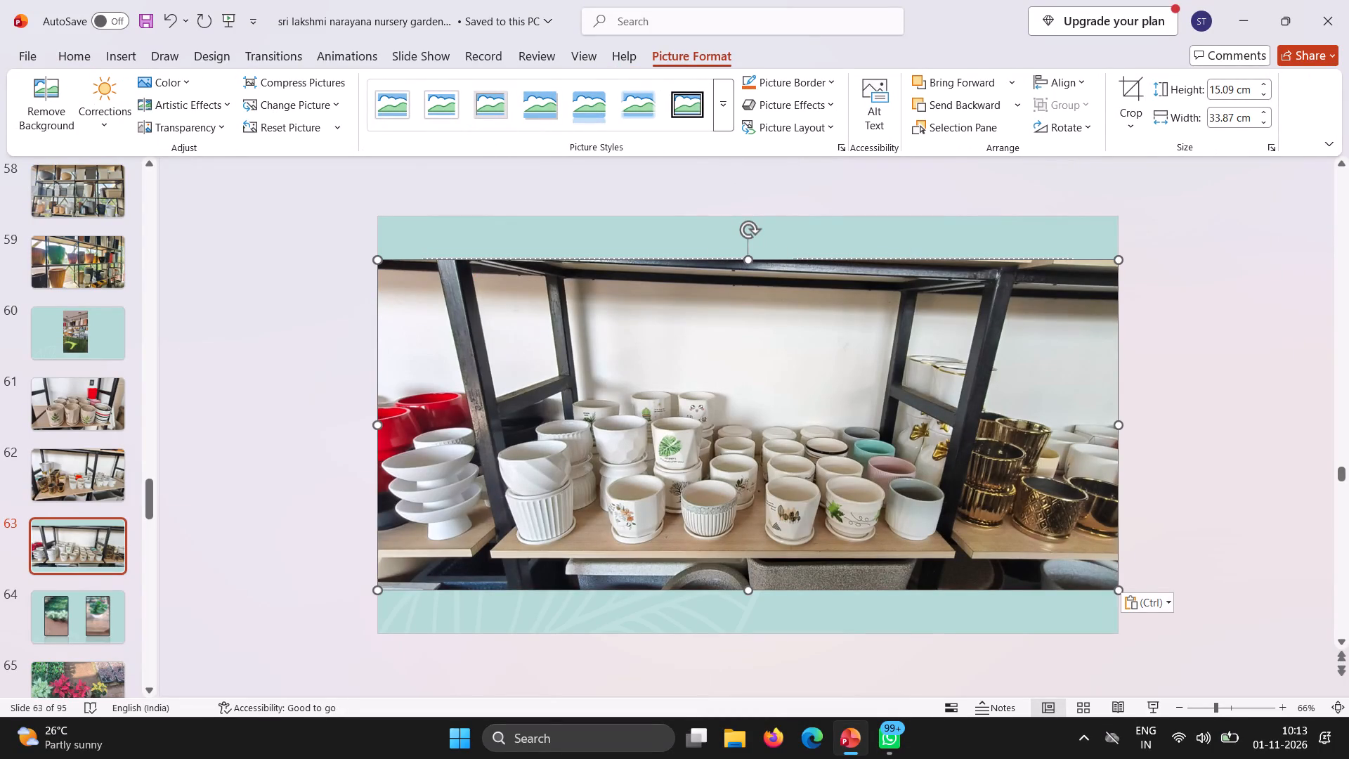
Cut the empty title placeholder that overlaps the top edge of the white pots photo on slide 63.
{"action": "left_click_drag", "start_coordinate": [744, 251], "coordinate": [749, 221]}
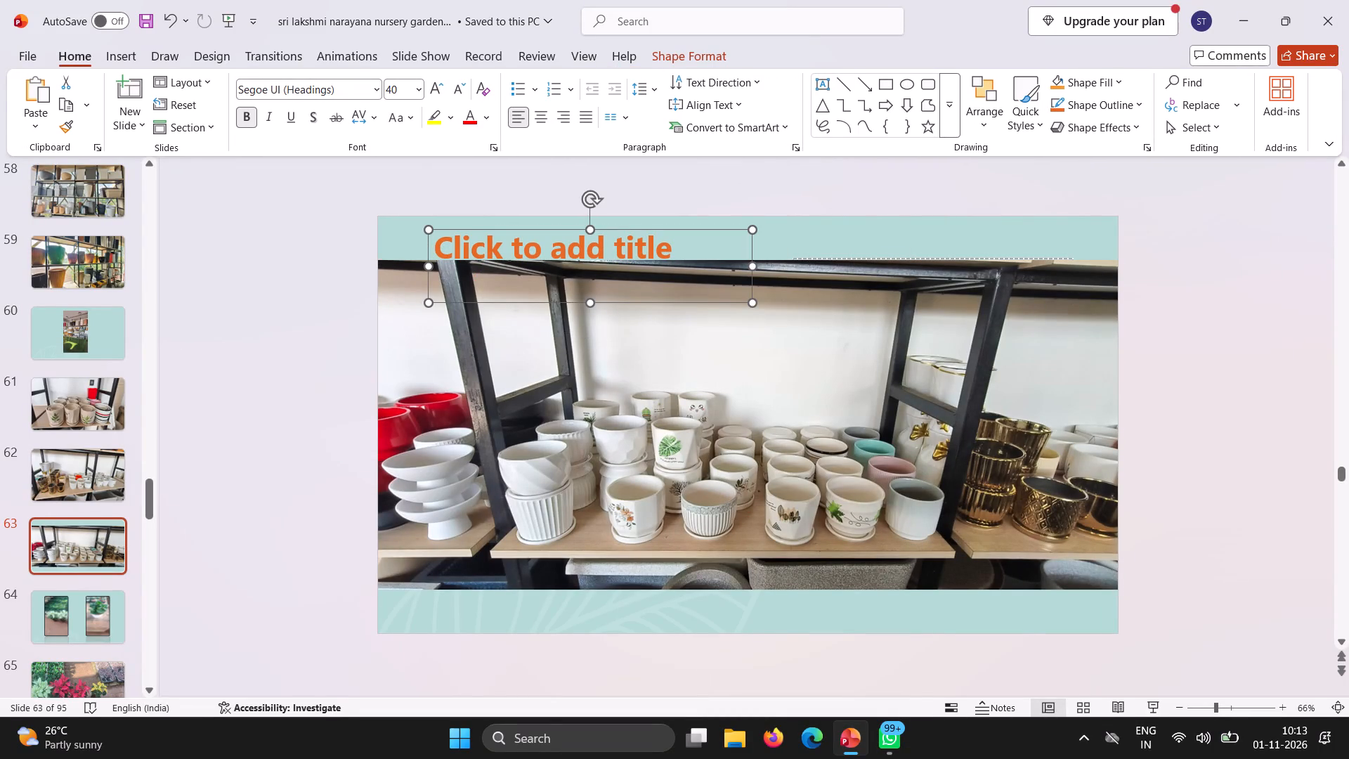
{"action": "right_click", "coordinate": [717, 228]}
{"action": "left_click", "coordinate": [742, 266]}
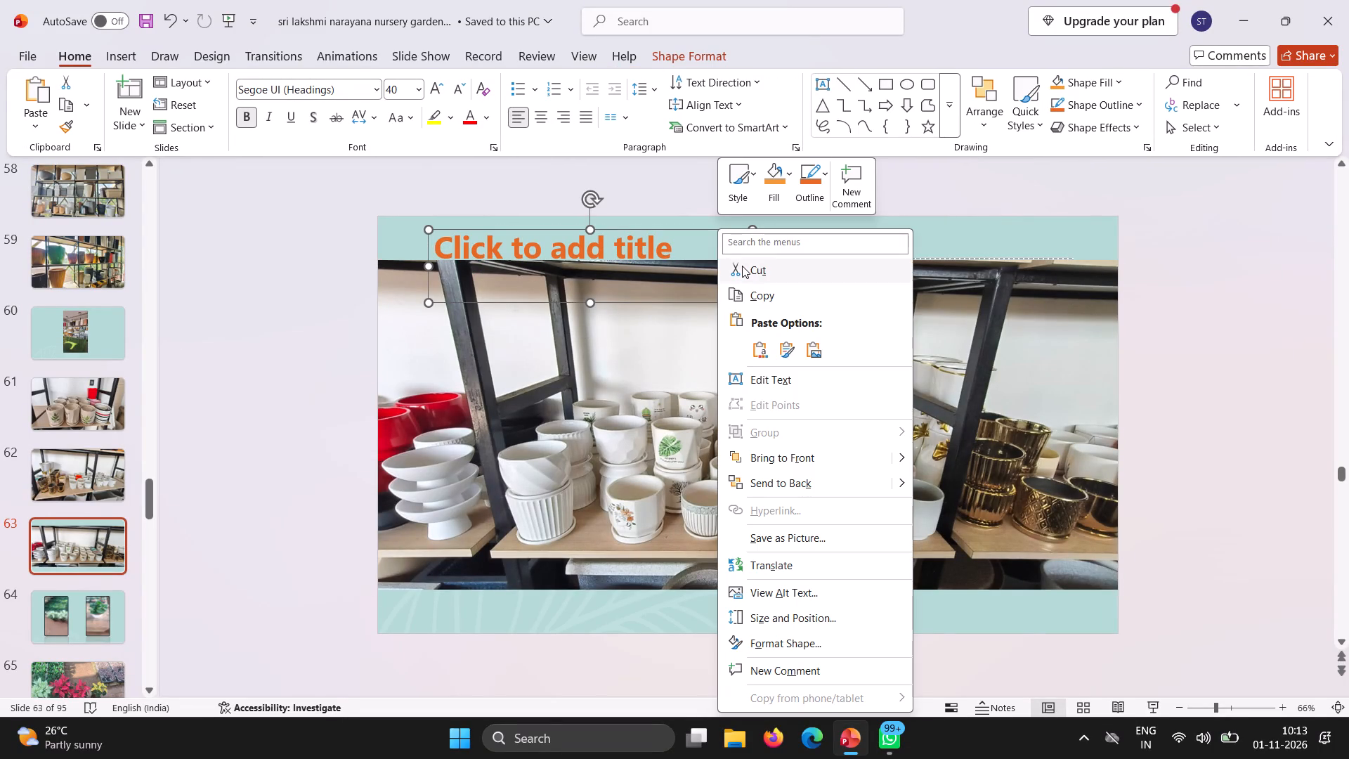
{"action": "left_click", "coordinate": [747, 264]}
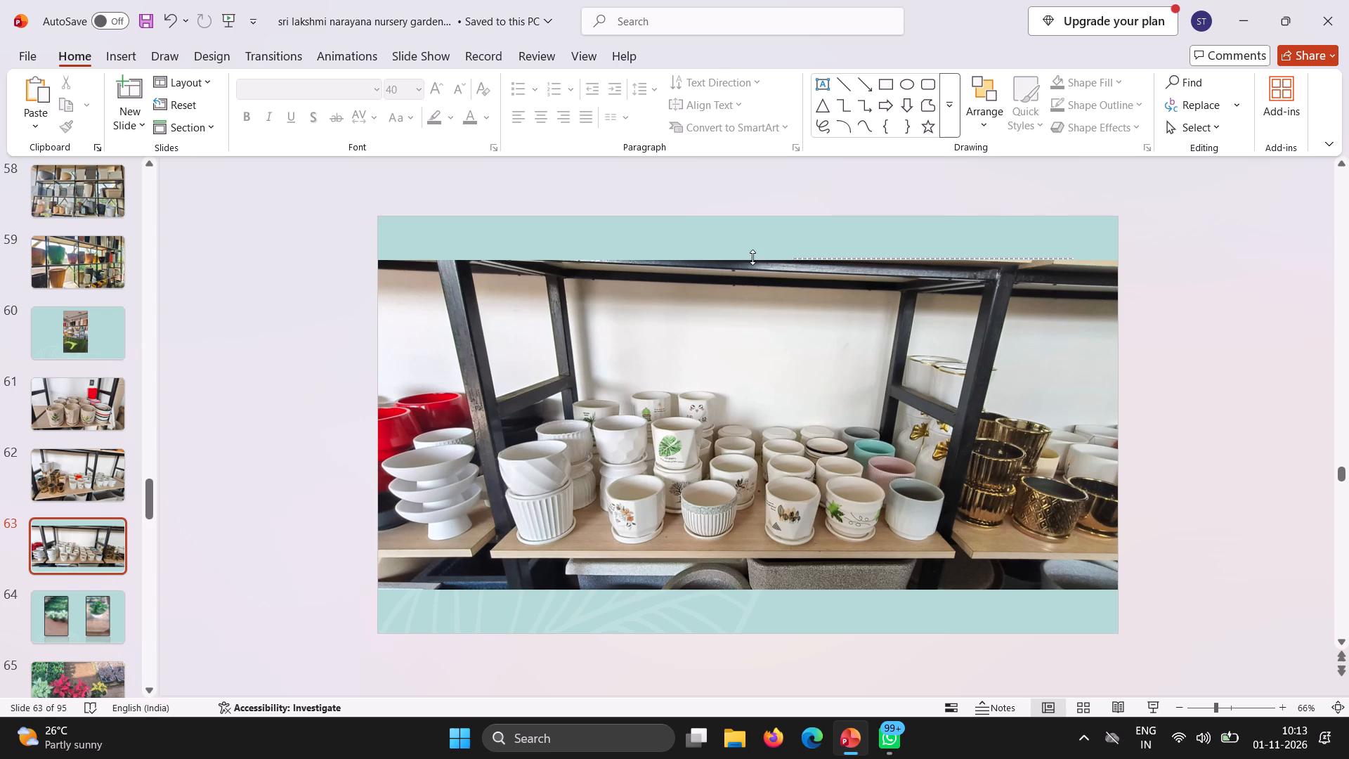
Stretch the white pots shelf photo on slide 63 upward and downward to cover the full slide height, keeping its full width.
{"action": "left_click_drag", "start_coordinate": [746, 261], "coordinate": [744, 233]}
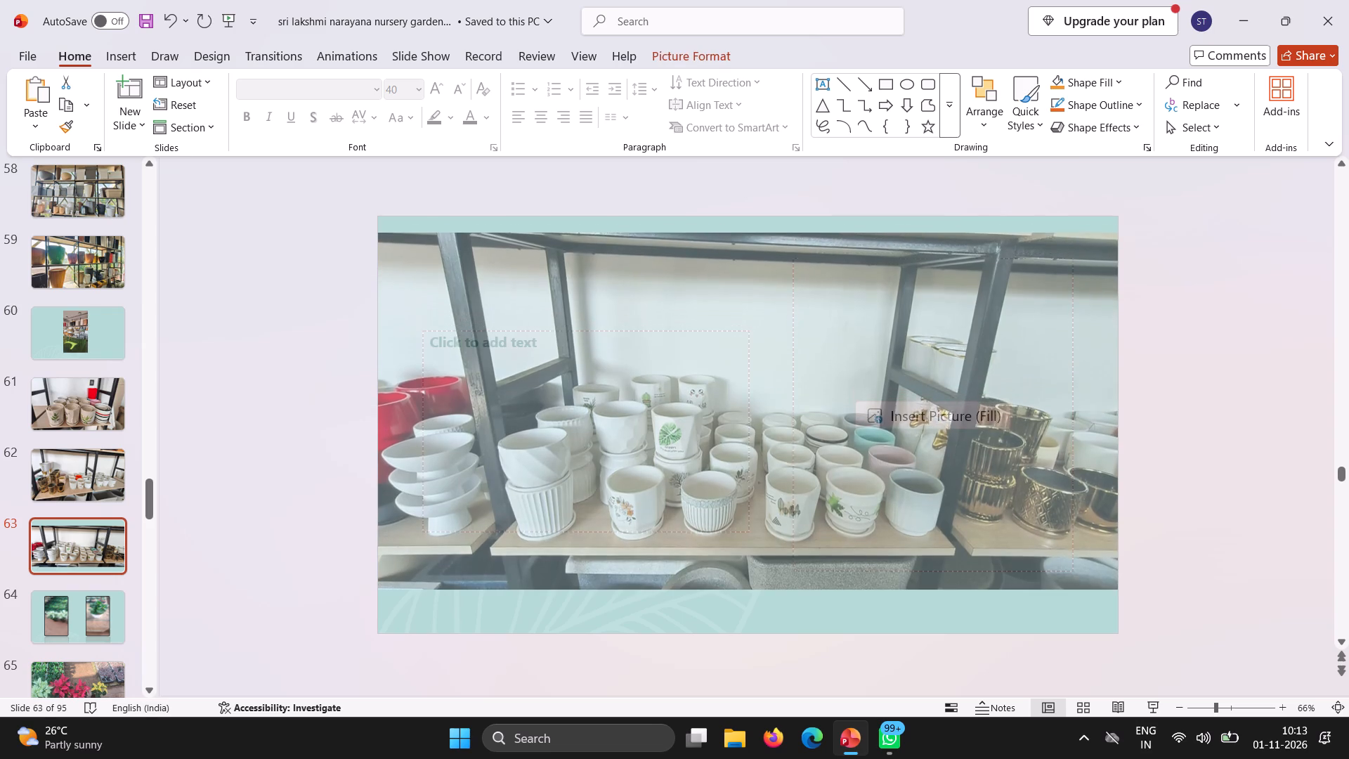
{"action": "left_click_drag", "start_coordinate": [744, 233], "coordinate": [744, 213]}
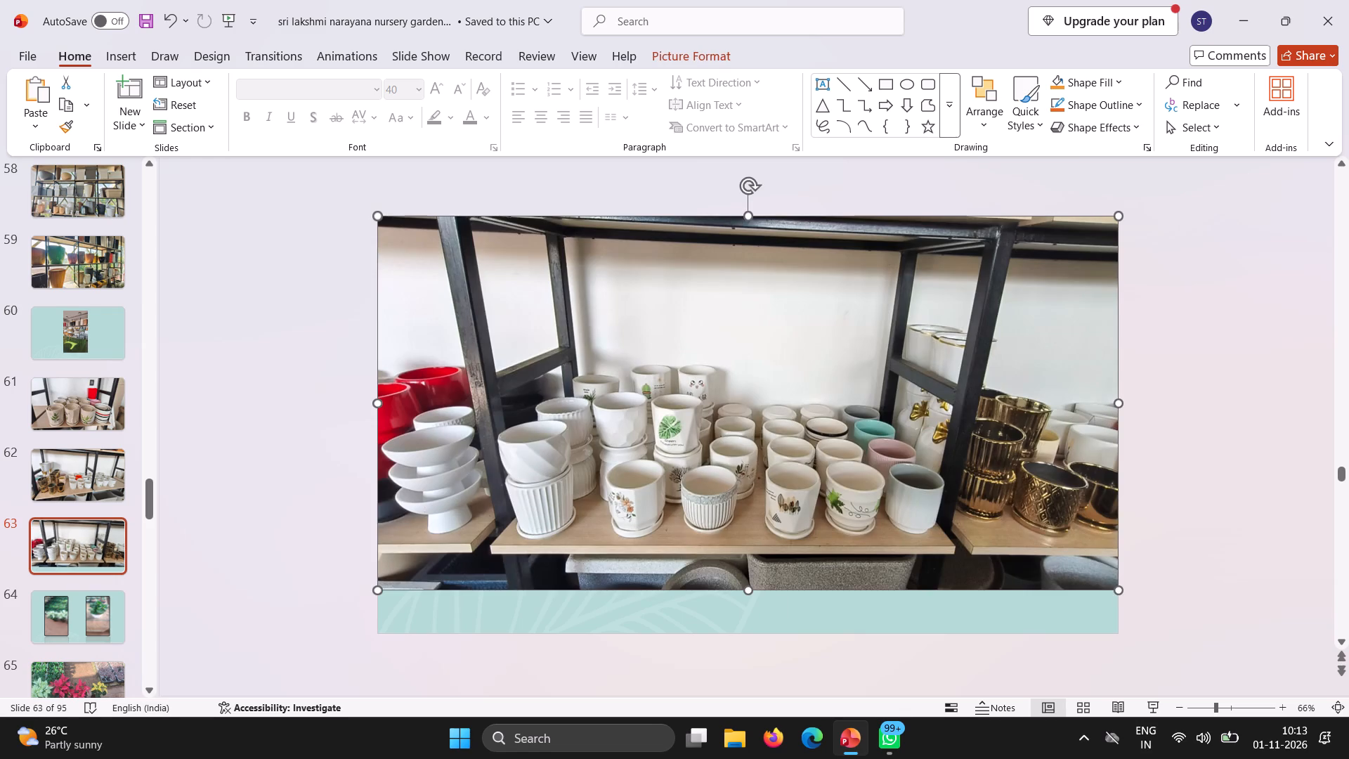
{"action": "left_click_drag", "start_coordinate": [746, 586], "coordinate": [753, 624]}
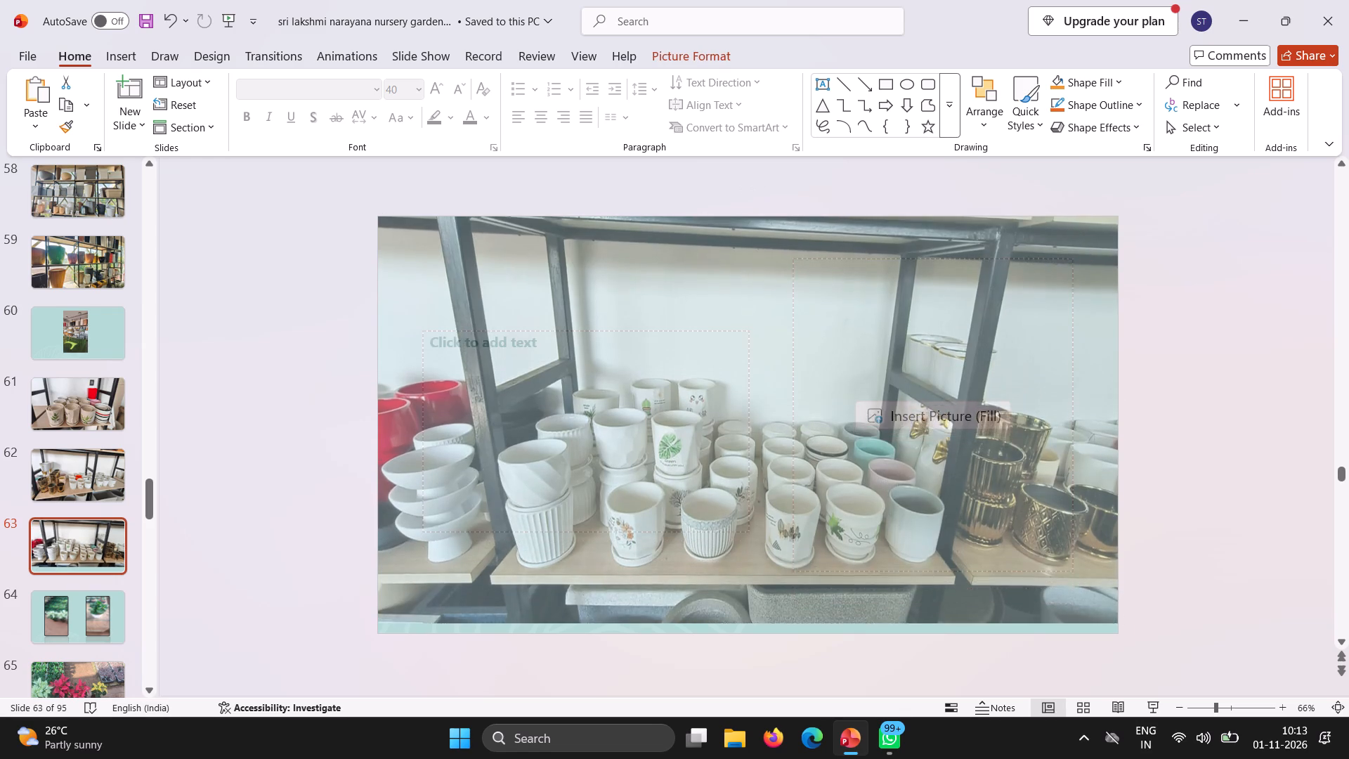
{"action": "left_click_drag", "start_coordinate": [753, 624], "coordinate": [757, 639]}
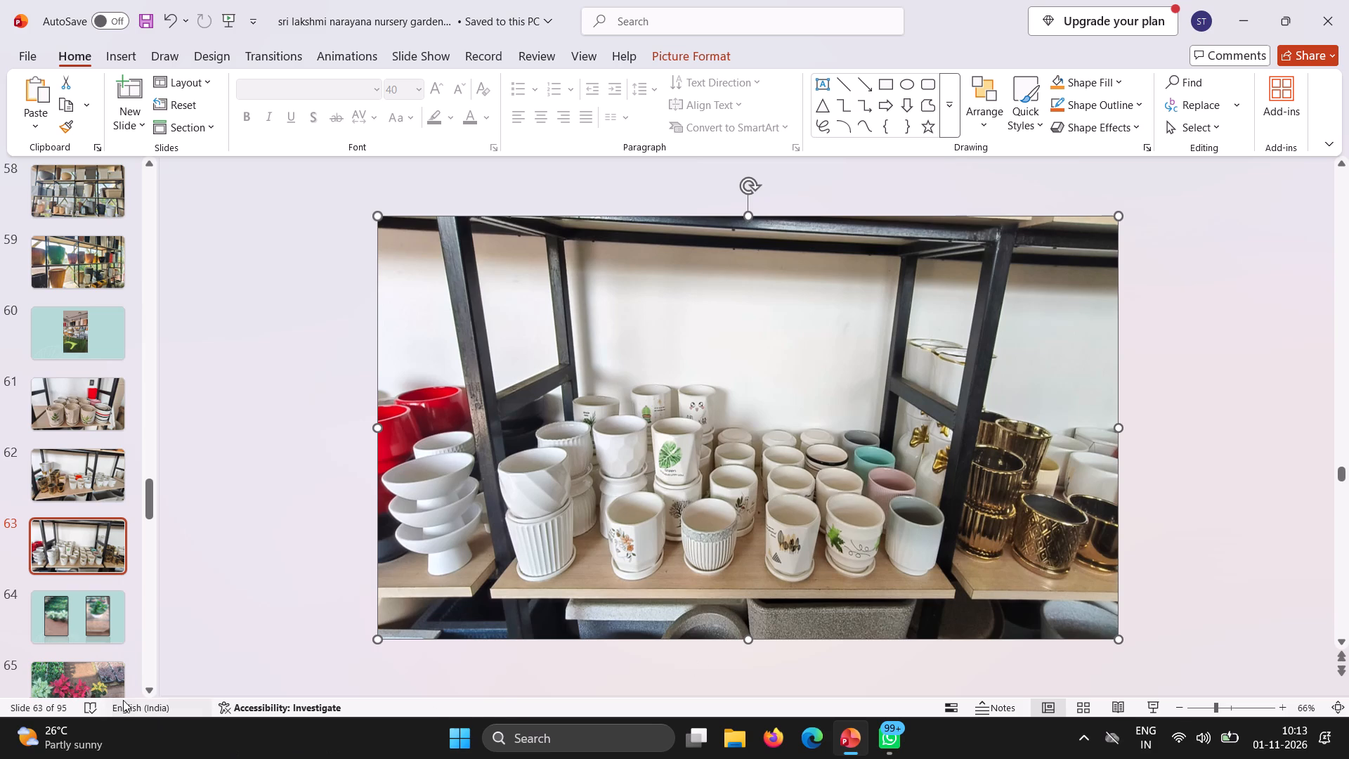
Add a new slide directly after slide 63.
{"action": "left_click", "coordinate": [141, 564]}
{"action": "key", "text": "Return"}
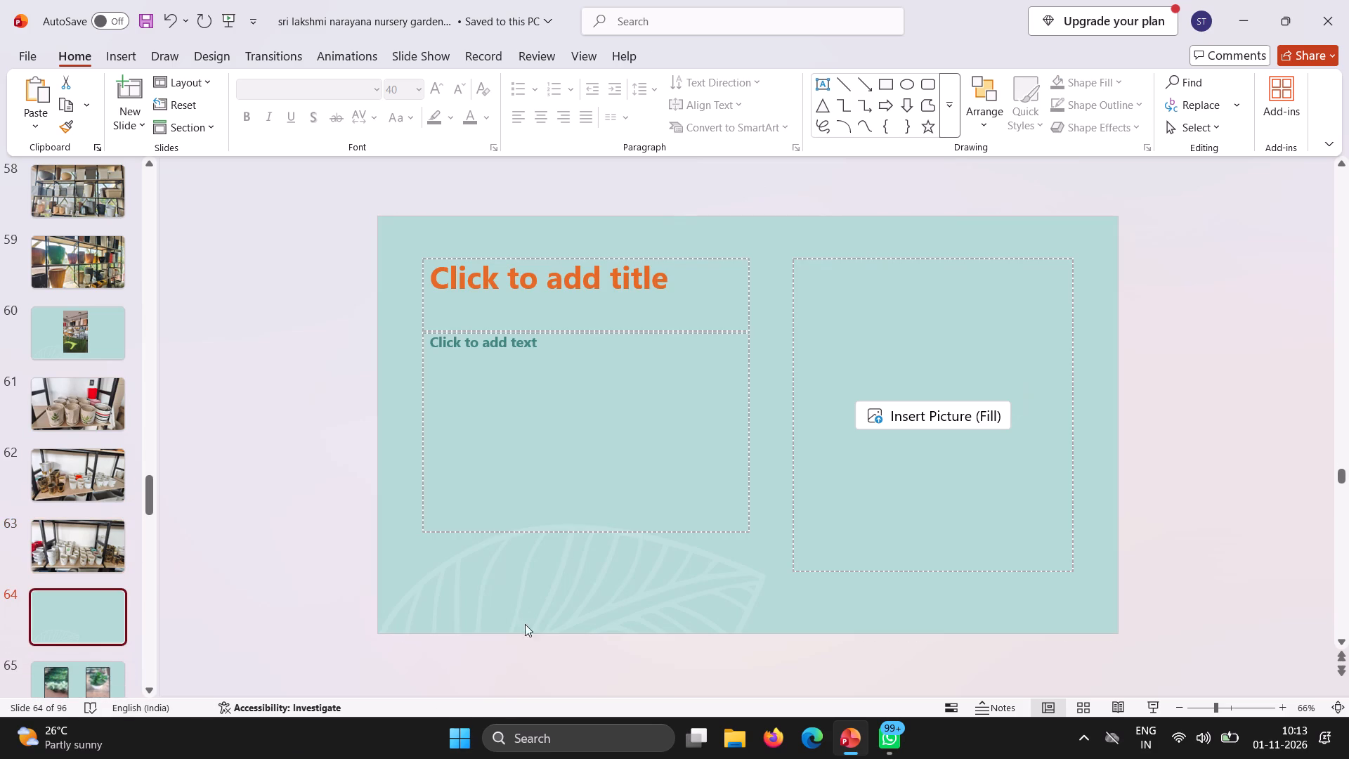
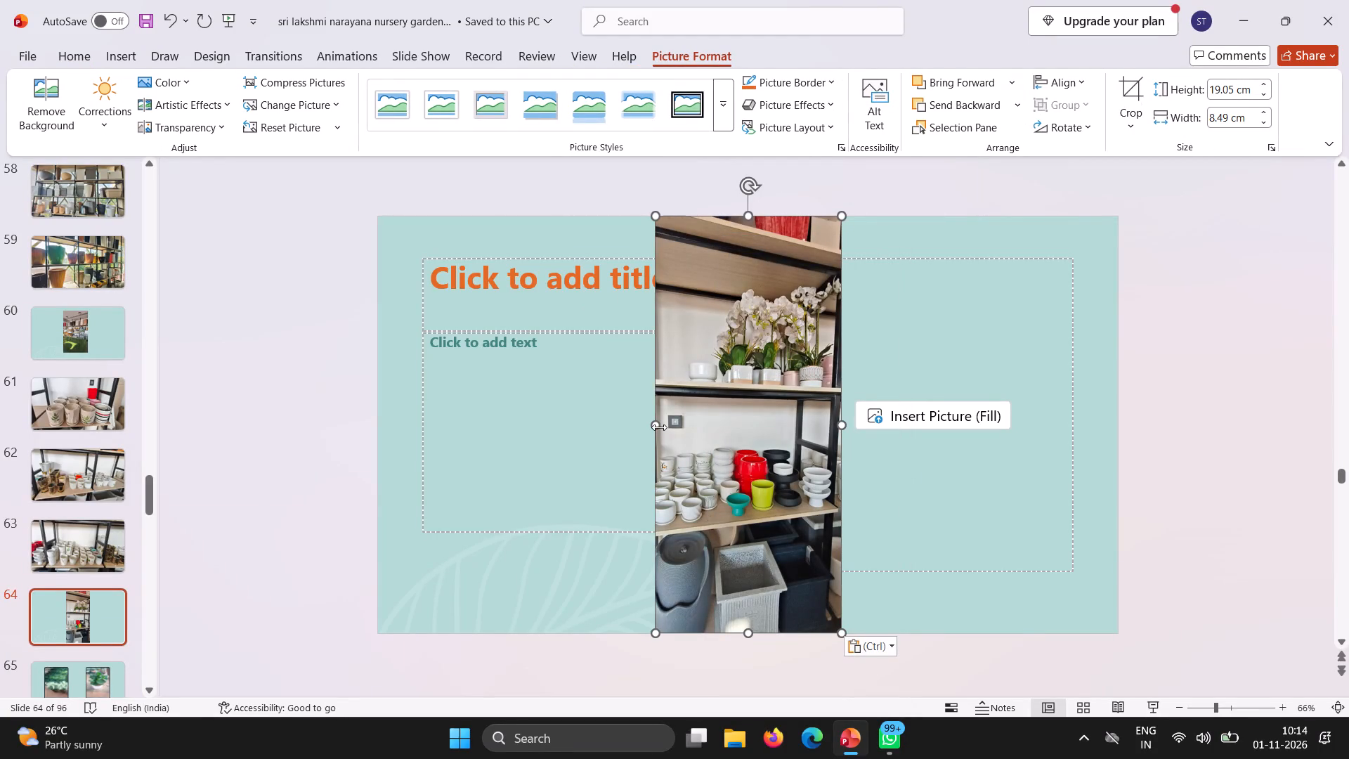
Widen the pots and orchids shelf photo on slide 64 to about 14.14 cm by stretching its left side outward.
{"action": "left_click_drag", "start_coordinate": [653, 424], "coordinate": [618, 434]}
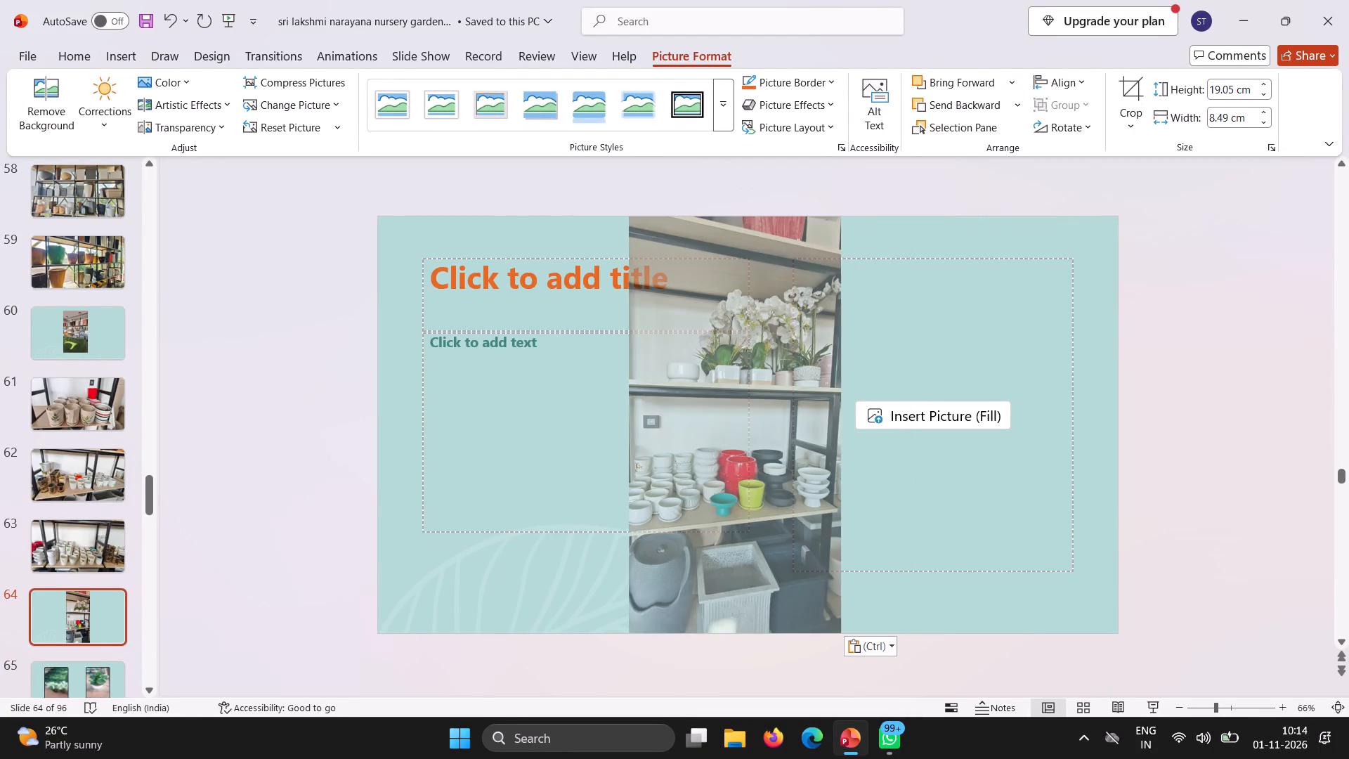
{"action": "left_click_drag", "start_coordinate": [618, 434], "coordinate": [532, 443]}
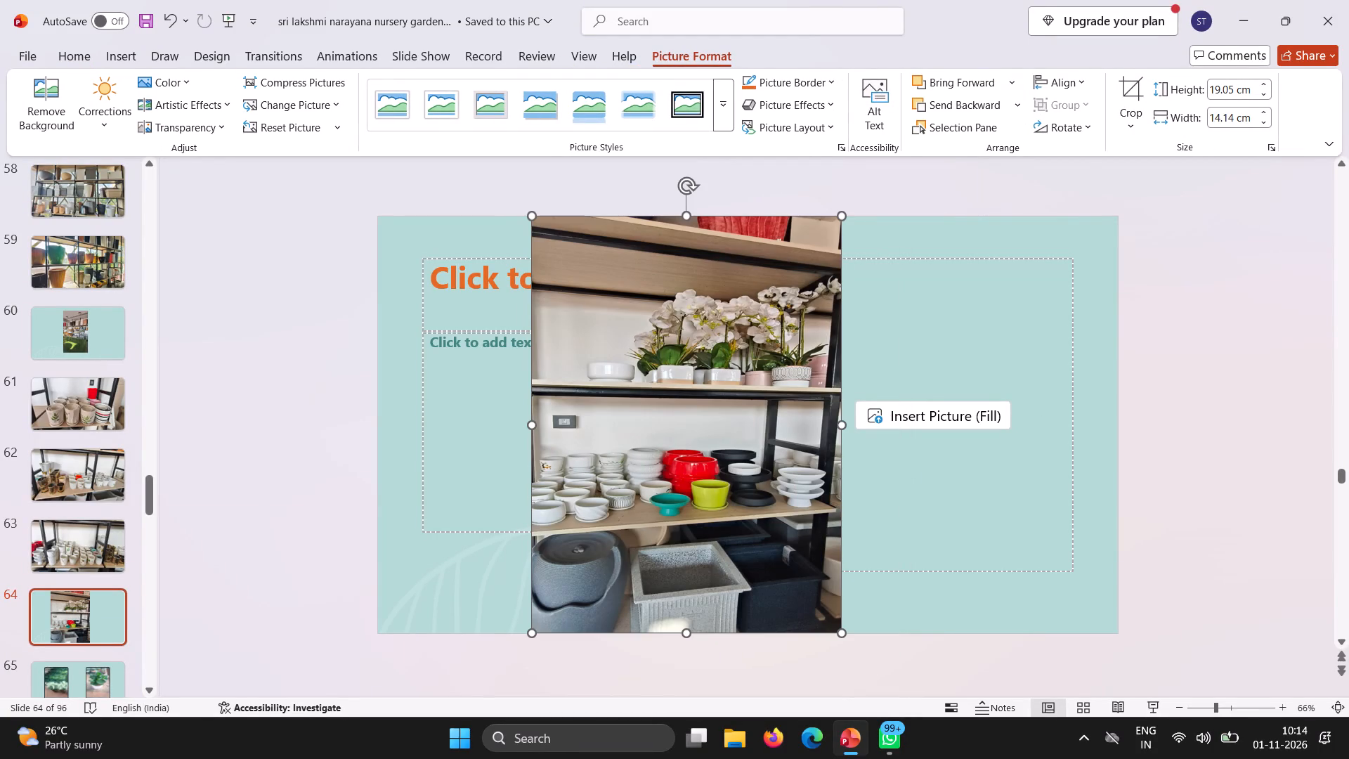
Cut the empty title, text and picture placeholders from slide 64, leaving only the shelf photo.
{"action": "right_click", "coordinate": [460, 258]}
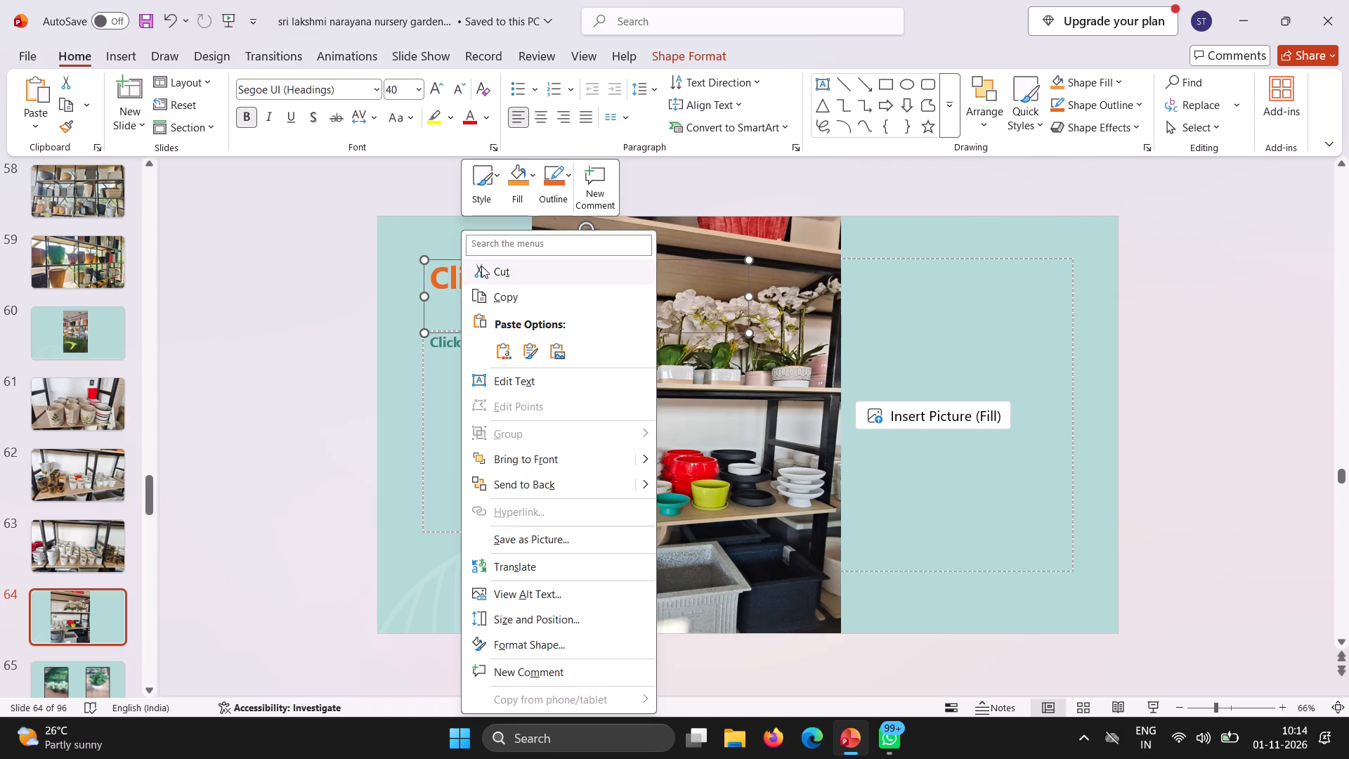
{"action": "left_click", "coordinate": [481, 266]}
{"action": "right_click", "coordinate": [474, 326]}
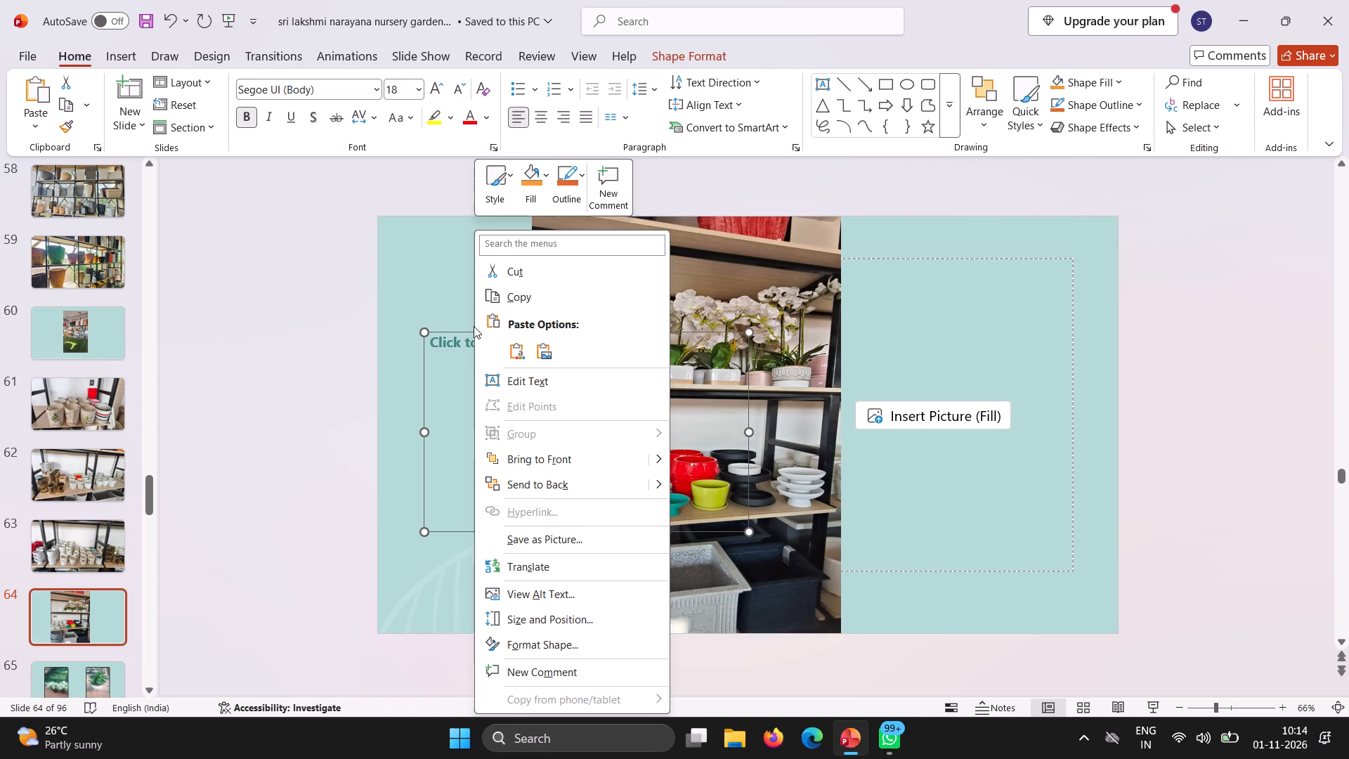
{"action": "left_click", "coordinate": [519, 257]}
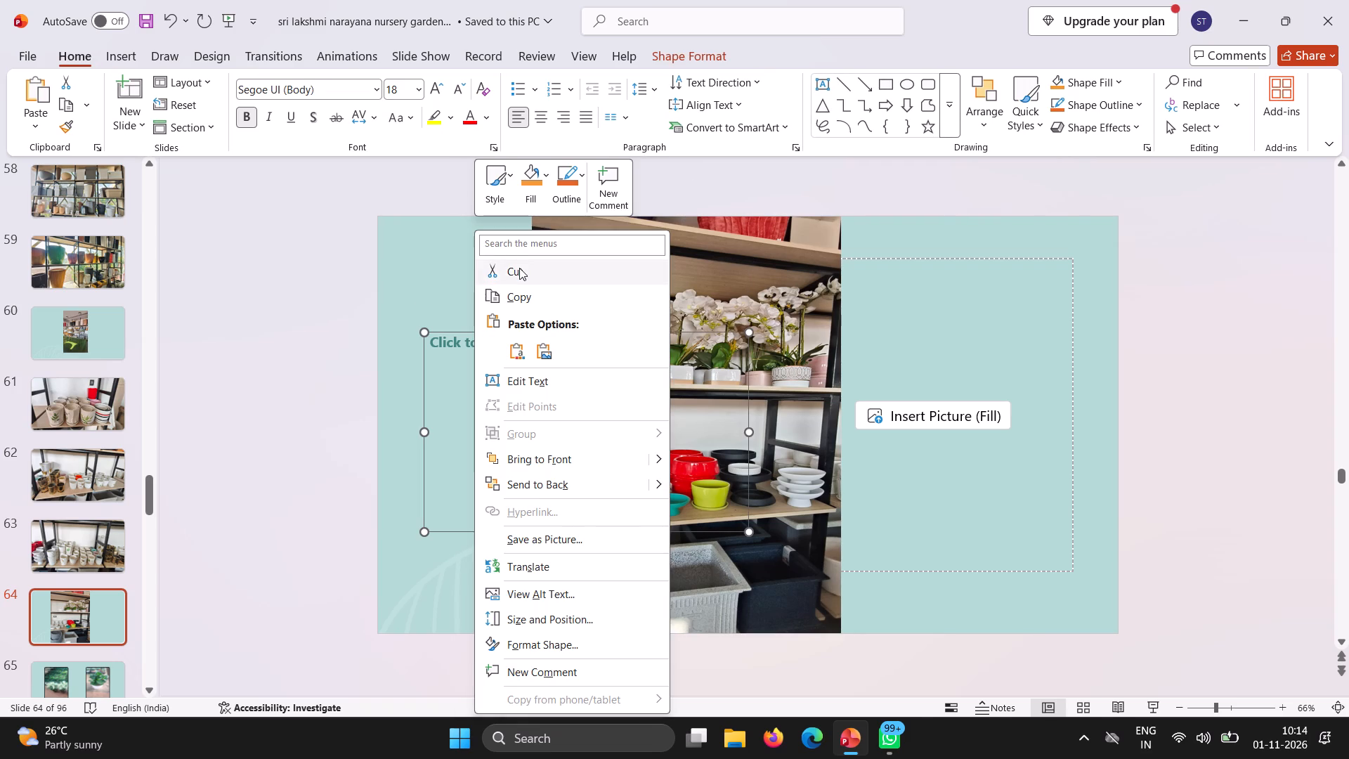
{"action": "left_click", "coordinate": [519, 268]}
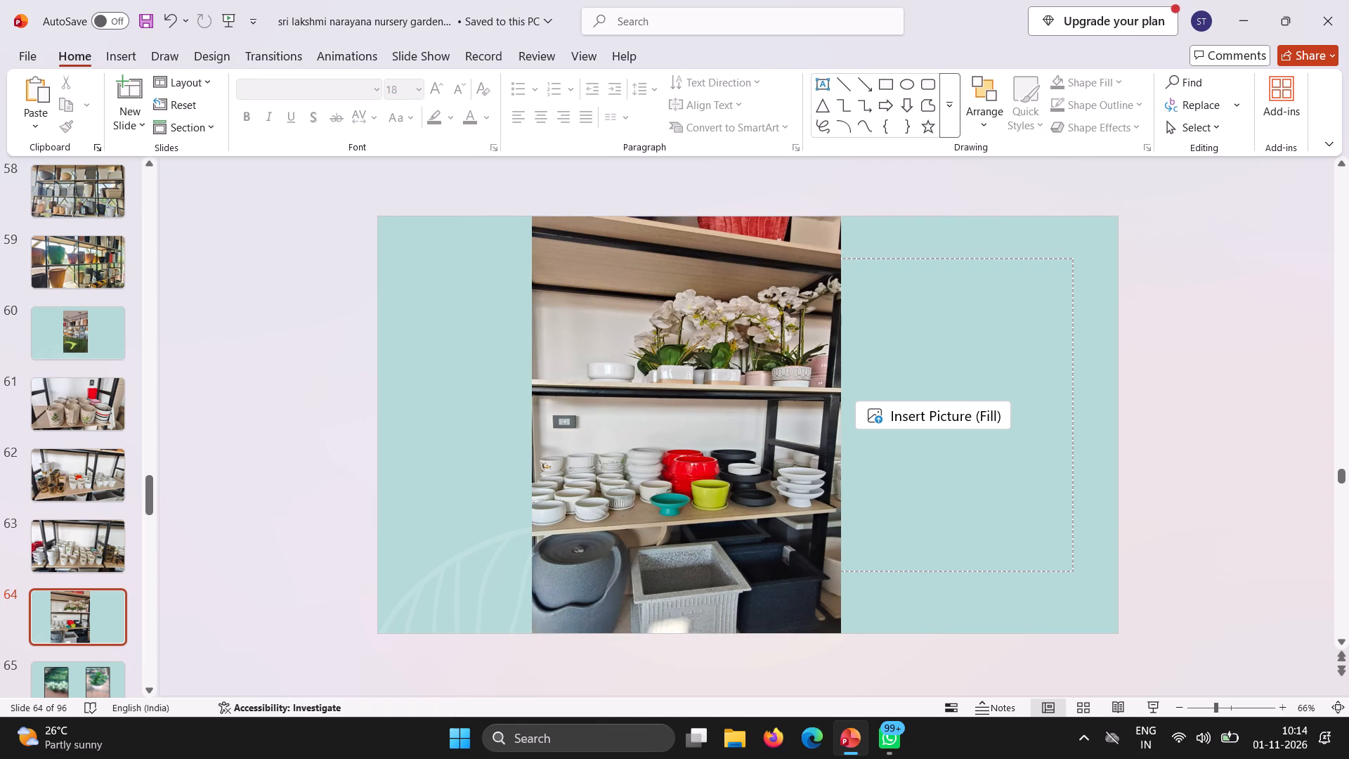
{"action": "right_click", "coordinate": [920, 257]}
{"action": "left_click", "coordinate": [960, 262]}
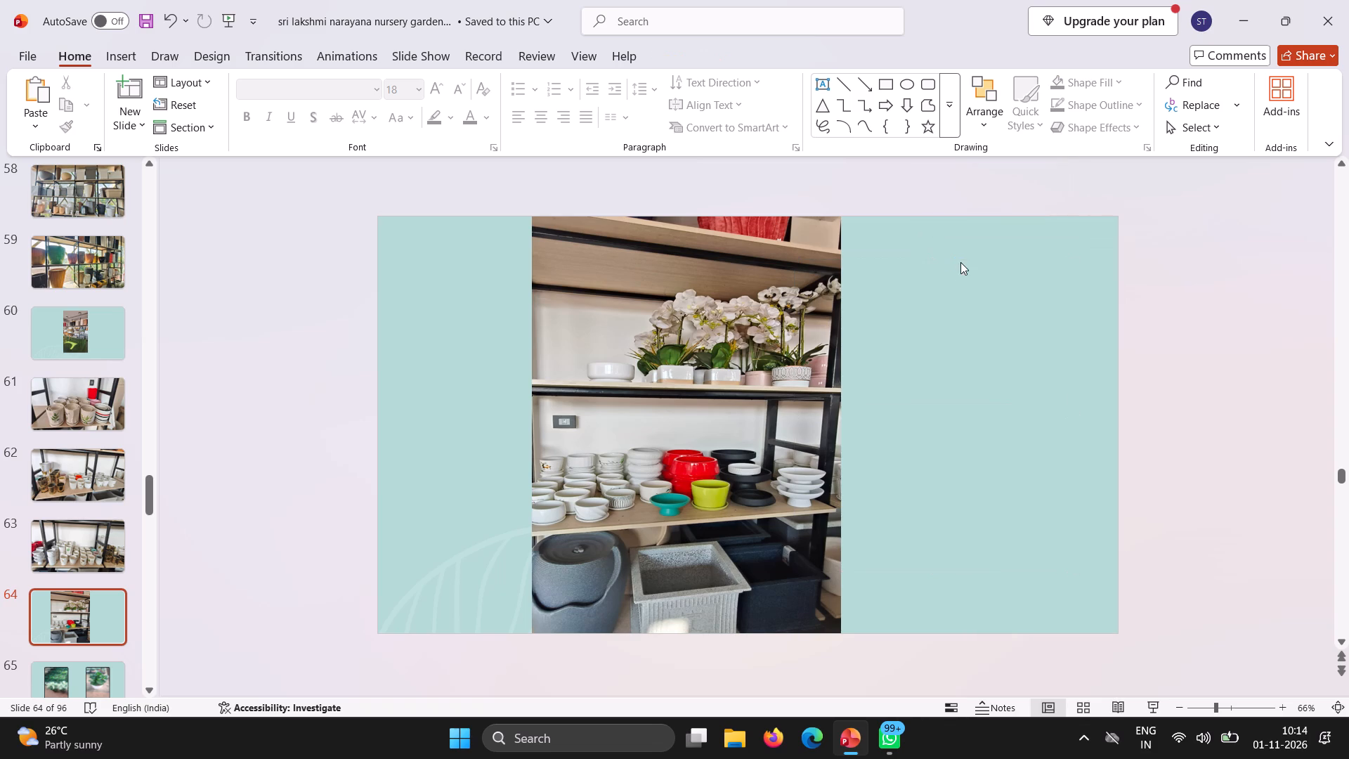
Move the shelf photo on slide 64 flush against the slide's left edge, aligned with its top and bottom.
{"action": "left_click_drag", "start_coordinate": [750, 406], "coordinate": [603, 413]}
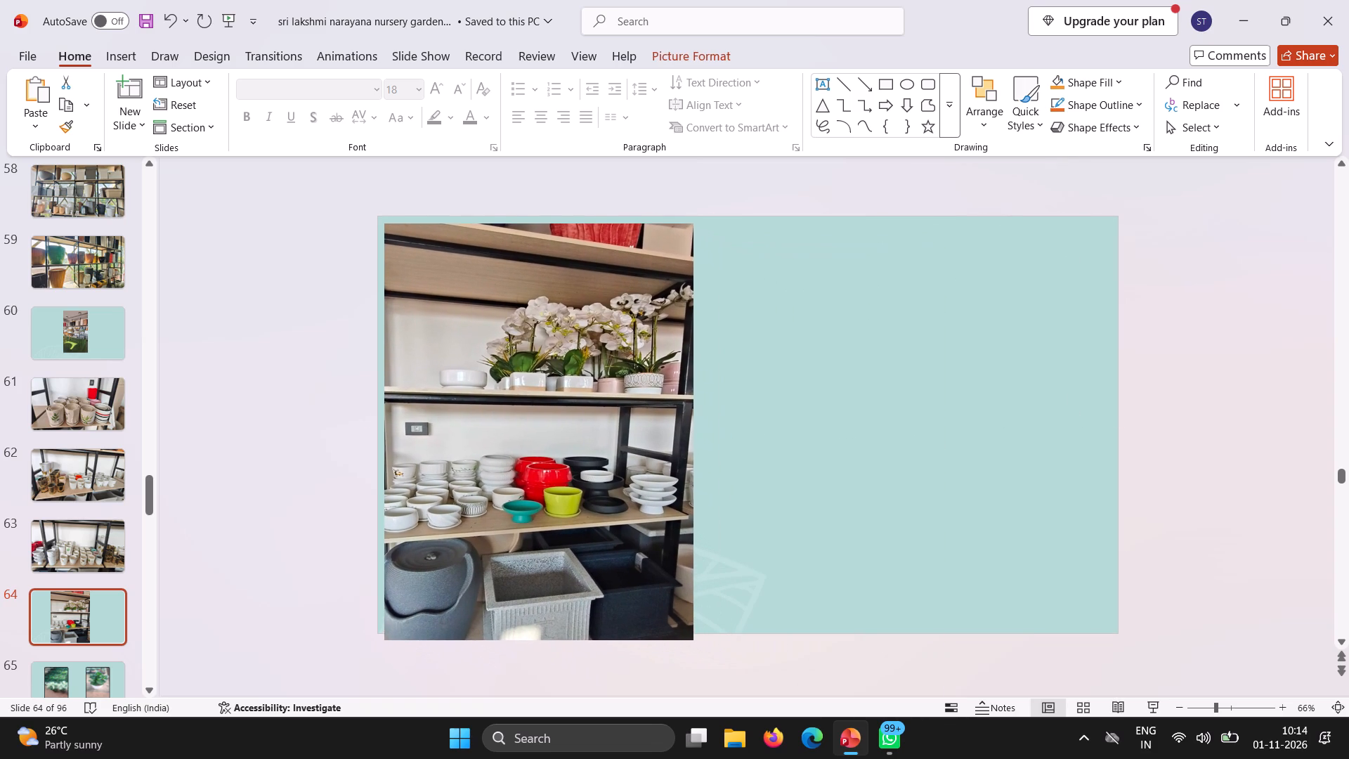
{"action": "left_click_drag", "start_coordinate": [603, 413], "coordinate": [589, 409]}
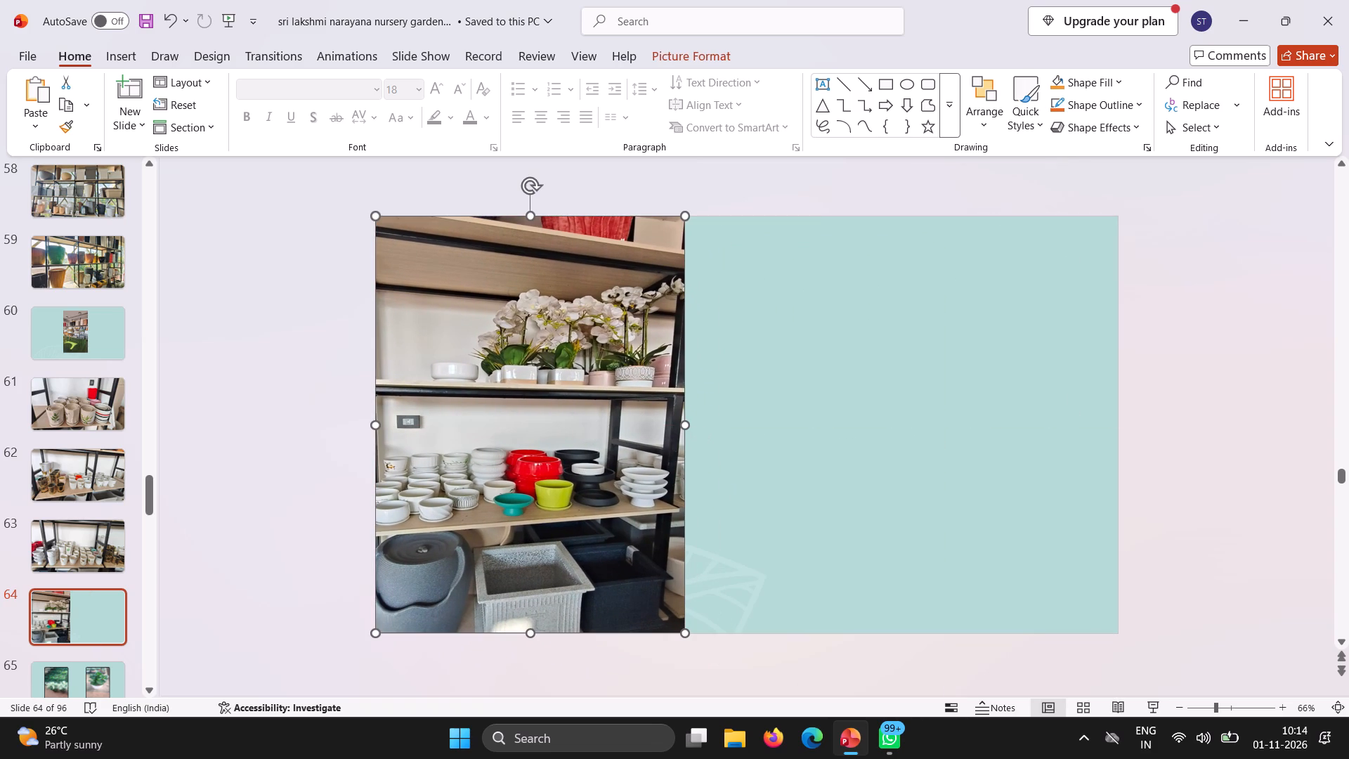
Center the pots and orchids shelf photo horizontally on slide 64, aligned with the slide's top and bottom edges.
{"action": "left_click_drag", "start_coordinate": [684, 431], "coordinate": [841, 442]}
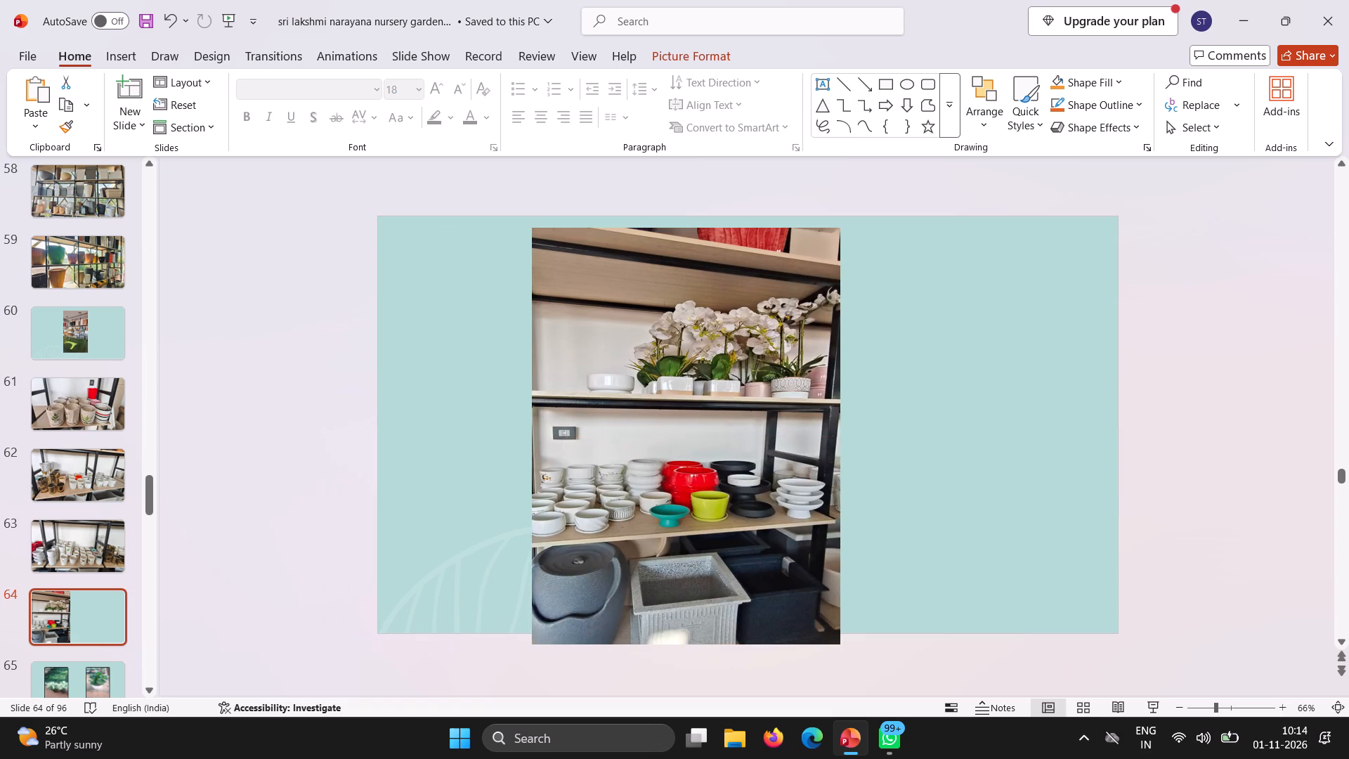
{"action": "left_click_drag", "start_coordinate": [841, 442], "coordinate": [843, 442]}
{"action": "left_click_drag", "start_coordinate": [782, 446], "coordinate": [848, 436]}
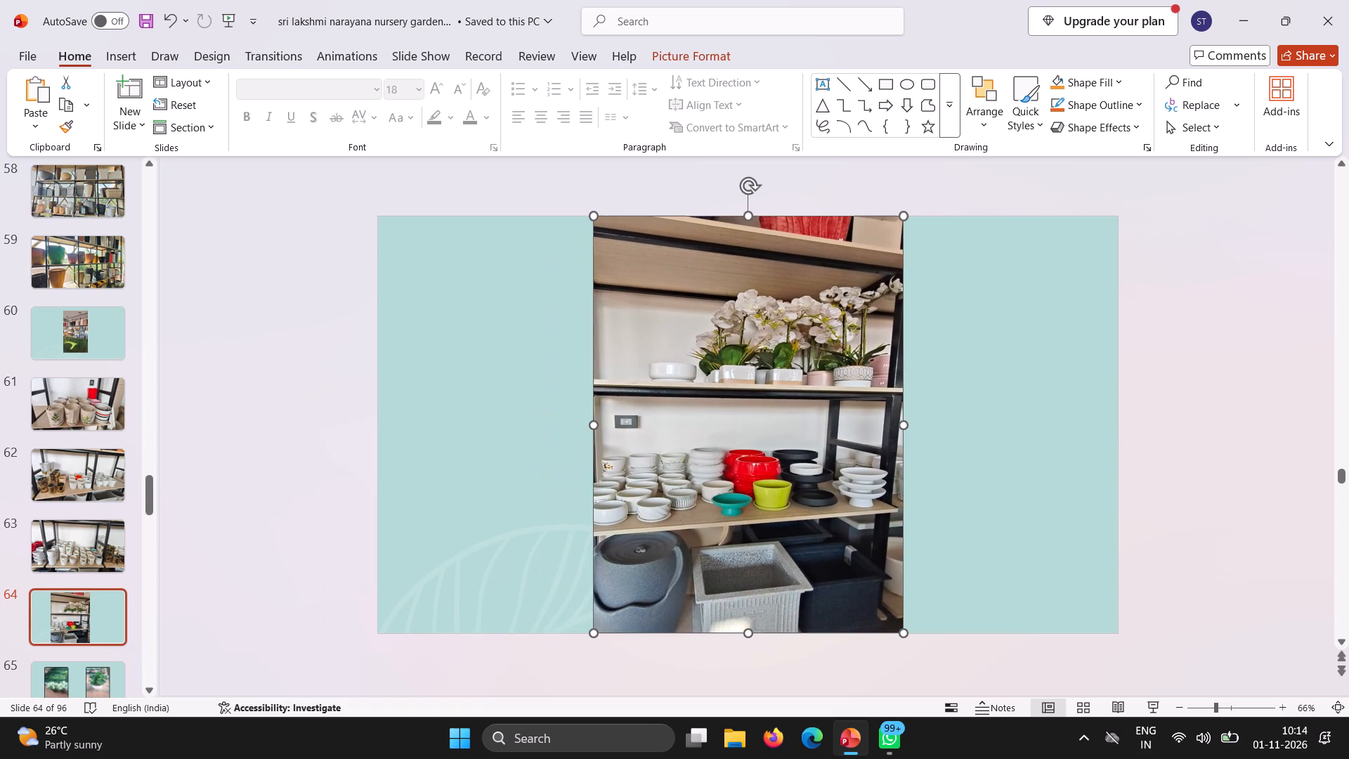
Add a new slide directly after slide 64.
{"action": "left_click", "coordinate": [141, 618]}
{"action": "key", "text": "Return"}
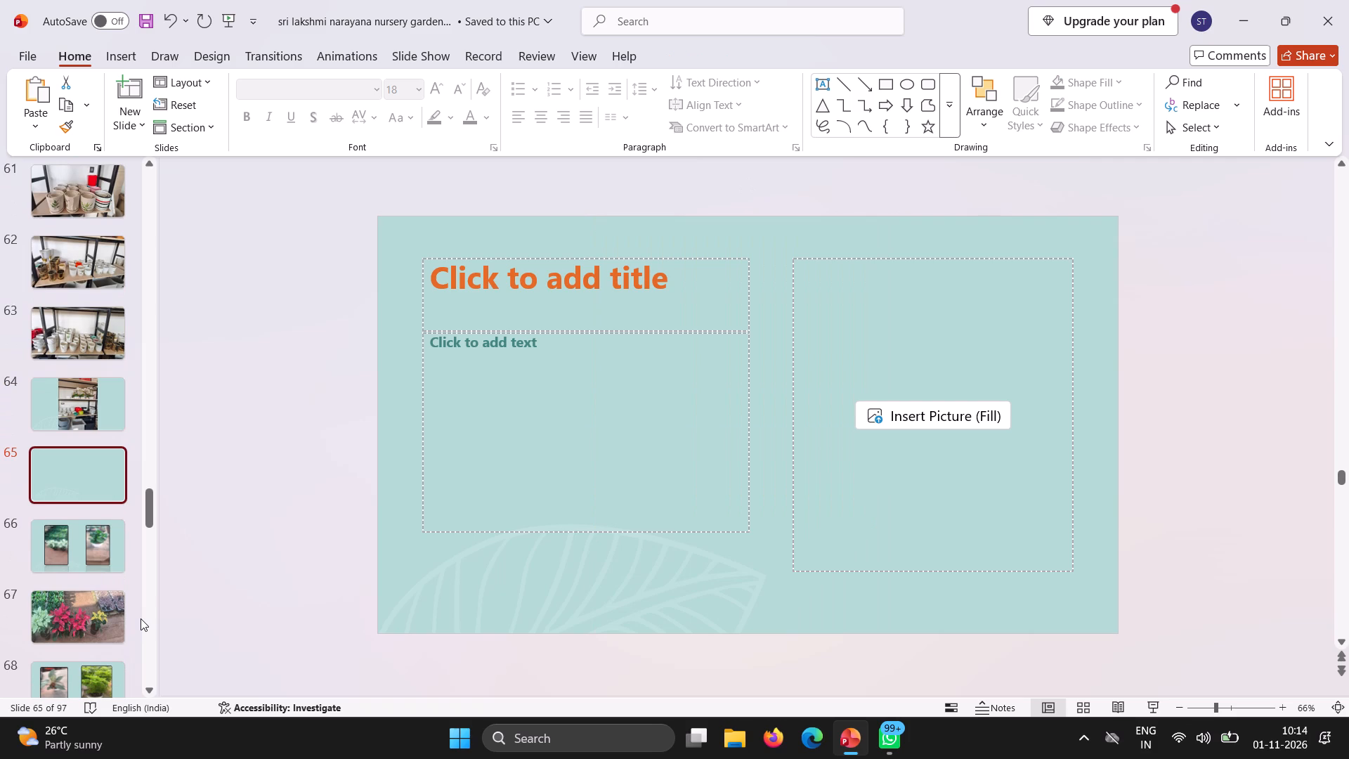
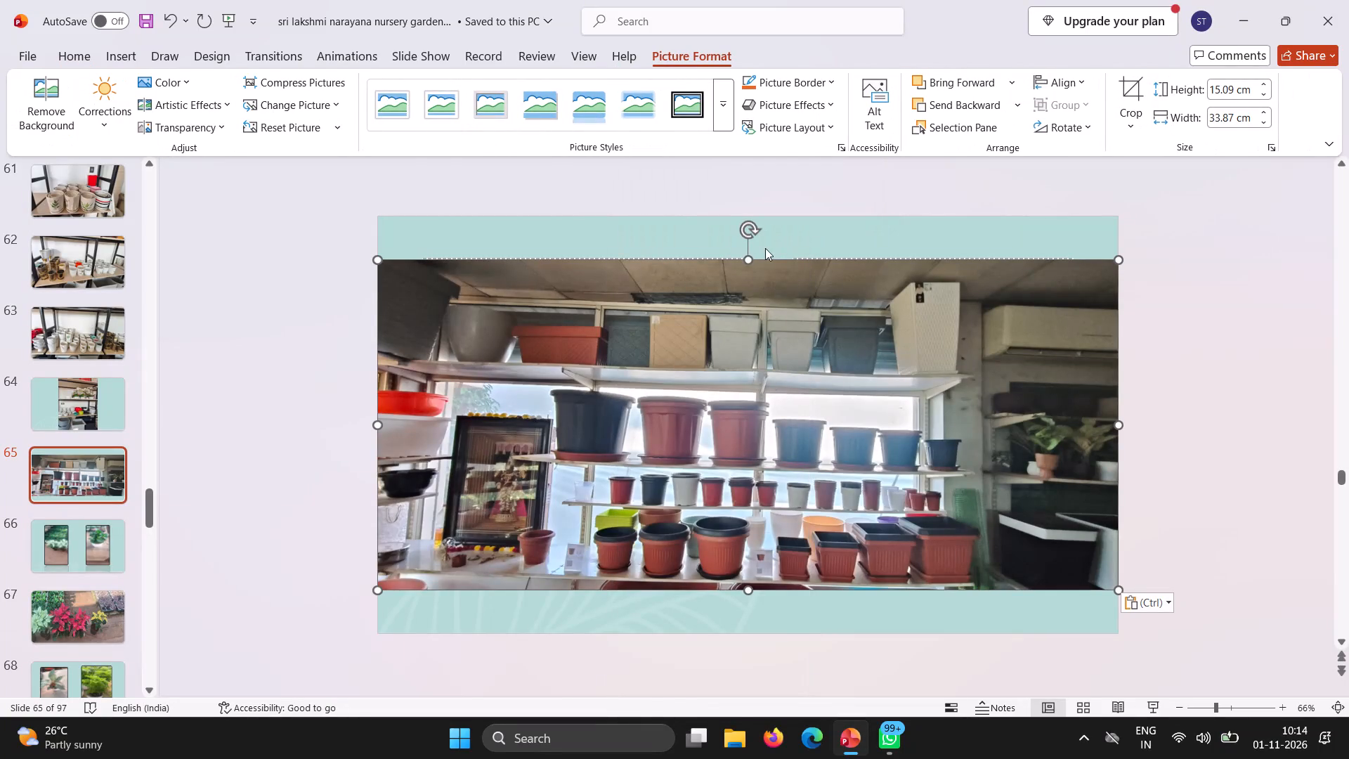
Stretch the shelf photo of plastic pots on slide 65 to 19.05 cm high so it covers the whole slide.
{"action": "left_click_drag", "start_coordinate": [749, 259], "coordinate": [749, 221]}
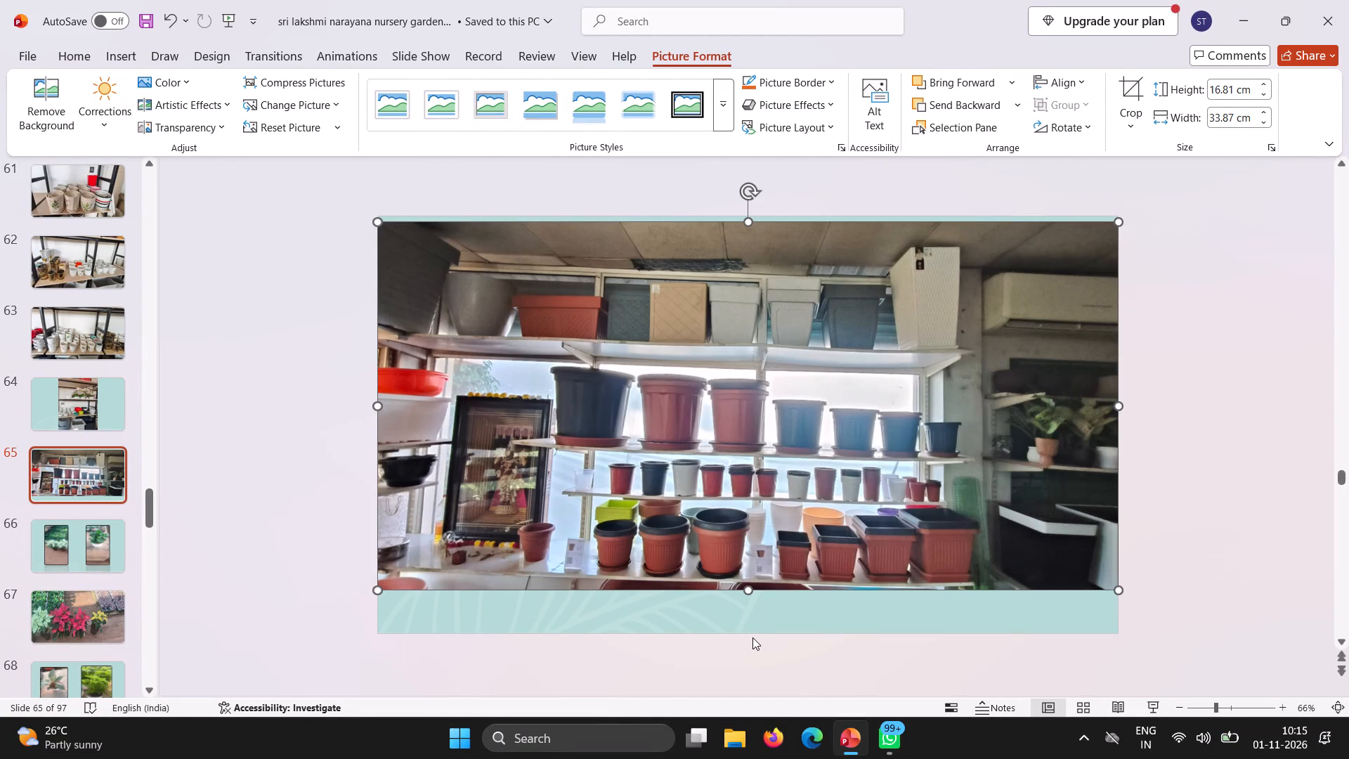
{"action": "left_click_drag", "start_coordinate": [748, 583], "coordinate": [757, 622]}
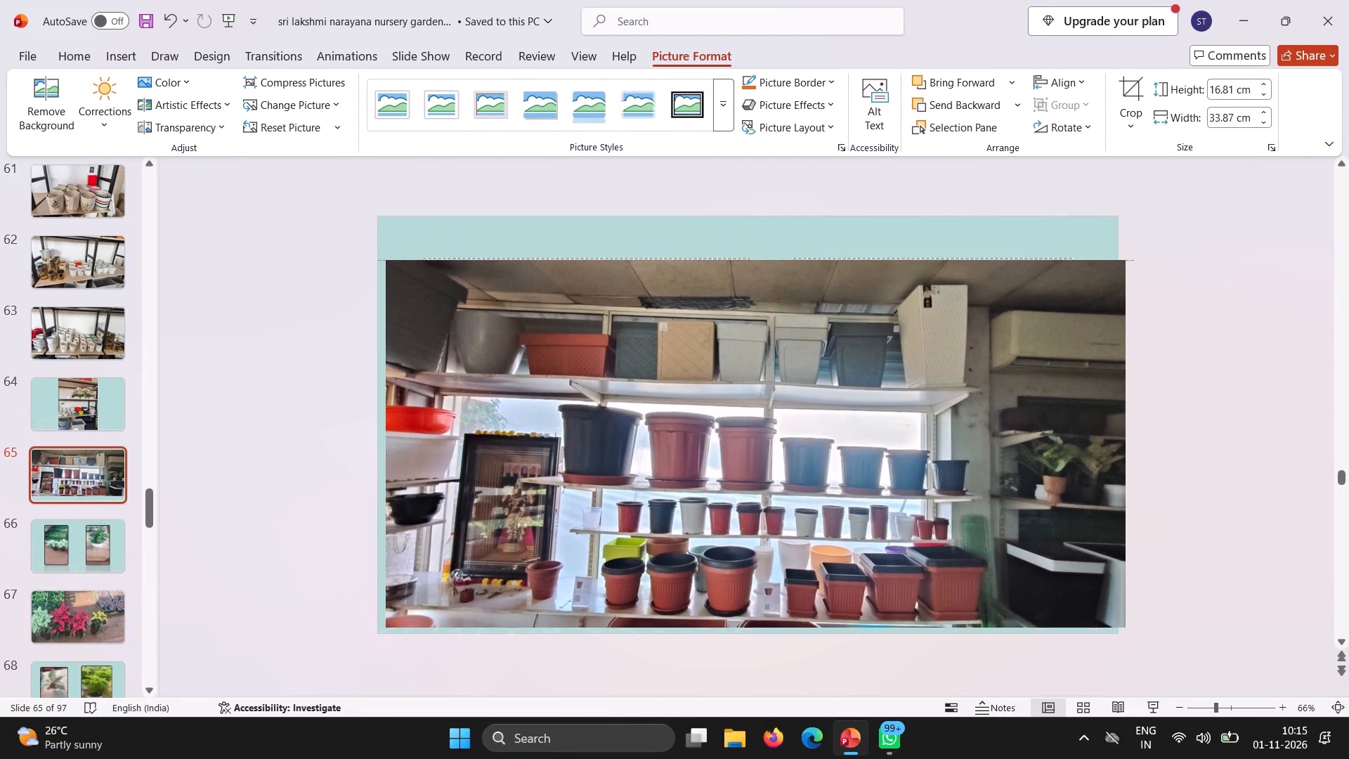
{"action": "left_click_drag", "start_coordinate": [757, 622], "coordinate": [748, 630]}
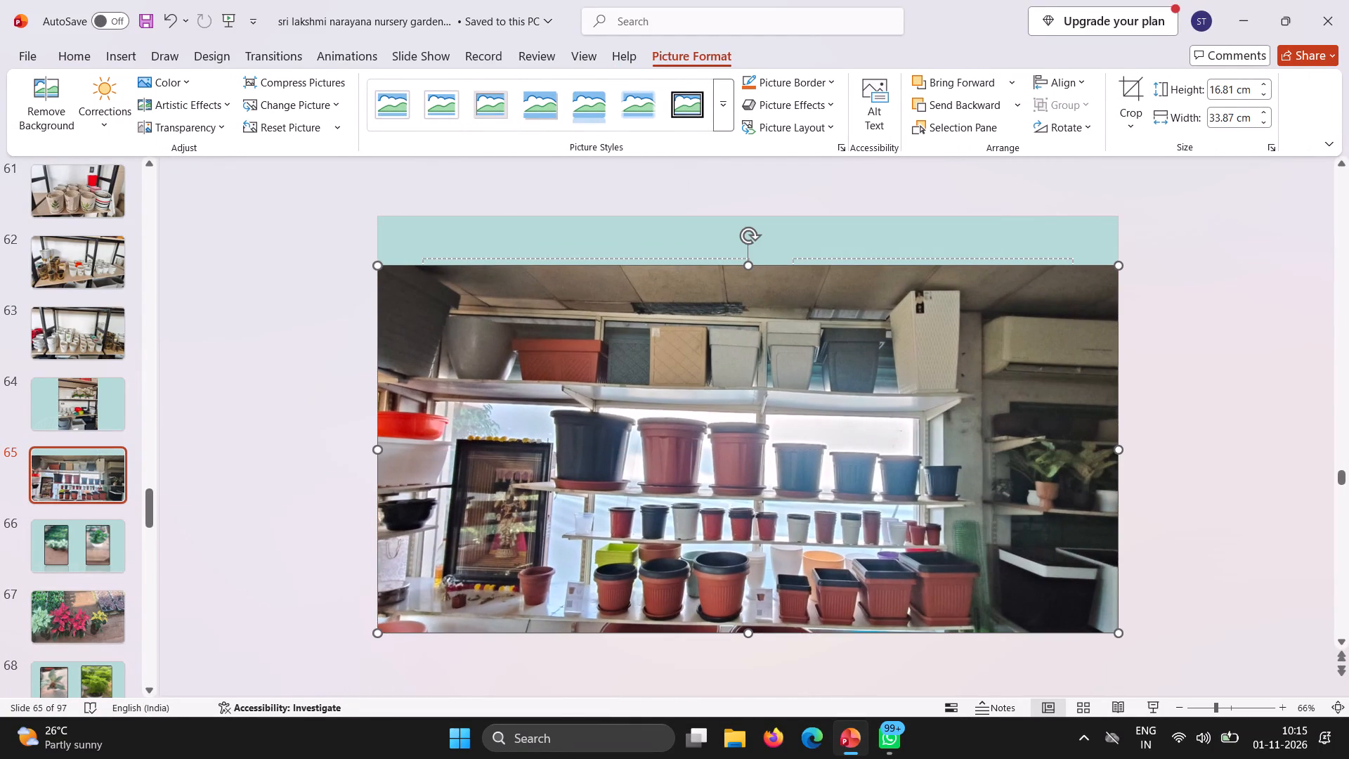
{"action": "left_click_drag", "start_coordinate": [750, 261], "coordinate": [746, 223]}
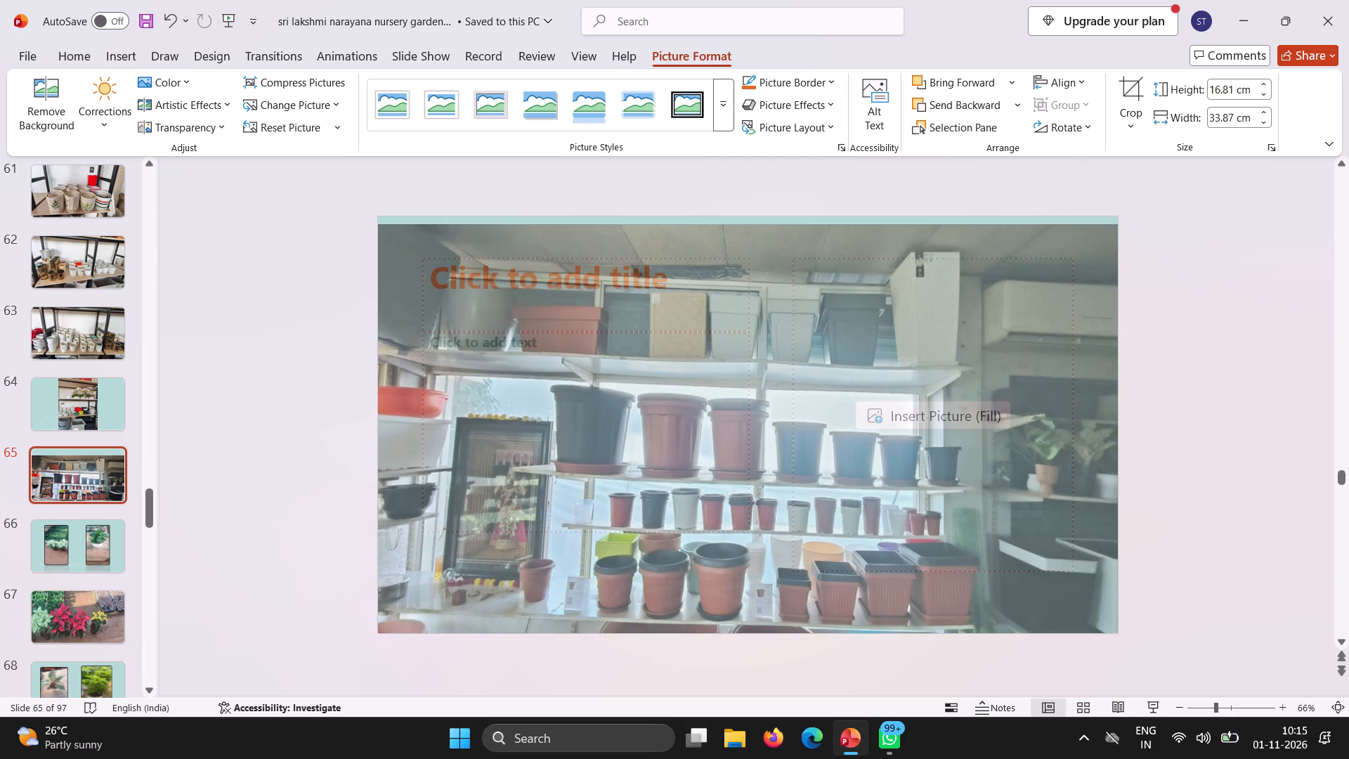
{"action": "left_click_drag", "start_coordinate": [746, 223], "coordinate": [745, 217]}
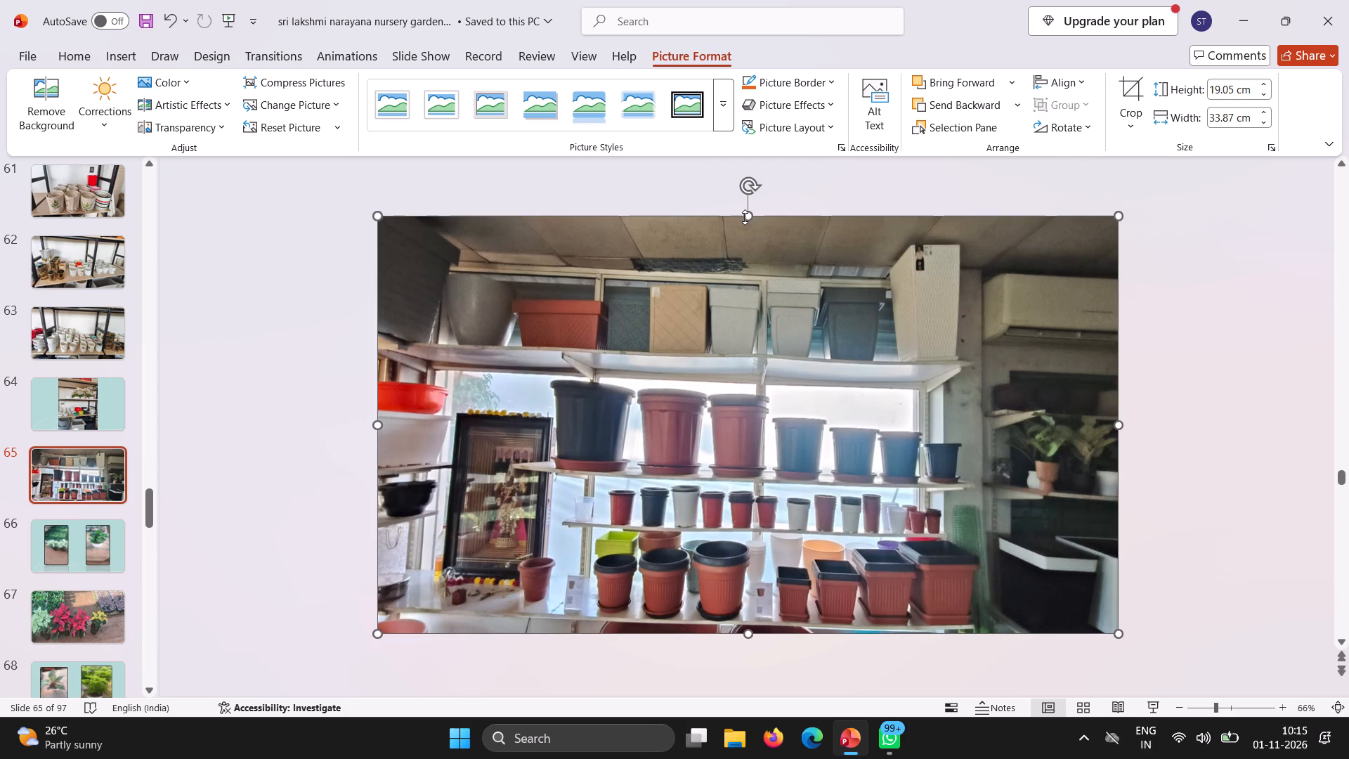
Add a new slide directly after slide 65.
{"action": "left_click", "coordinate": [131, 486]}
{"action": "key", "text": "Return"}
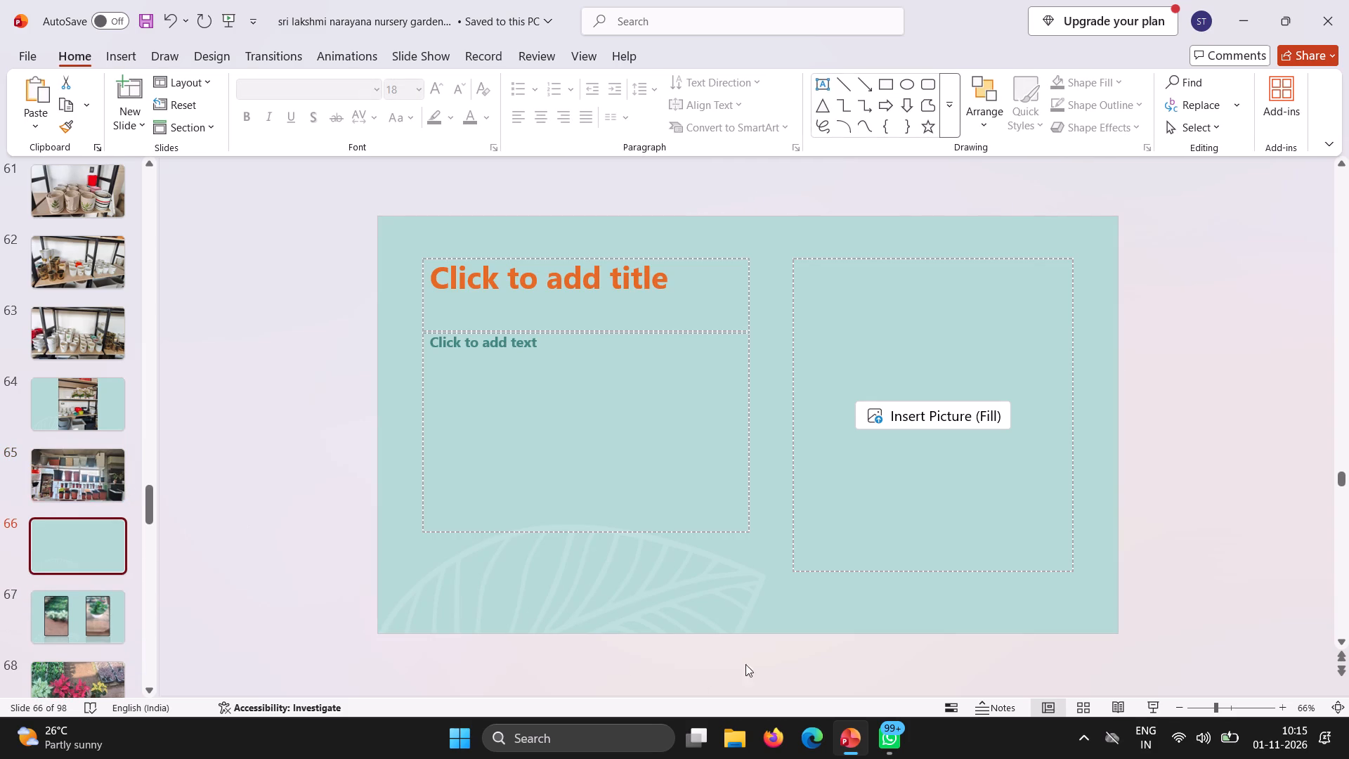
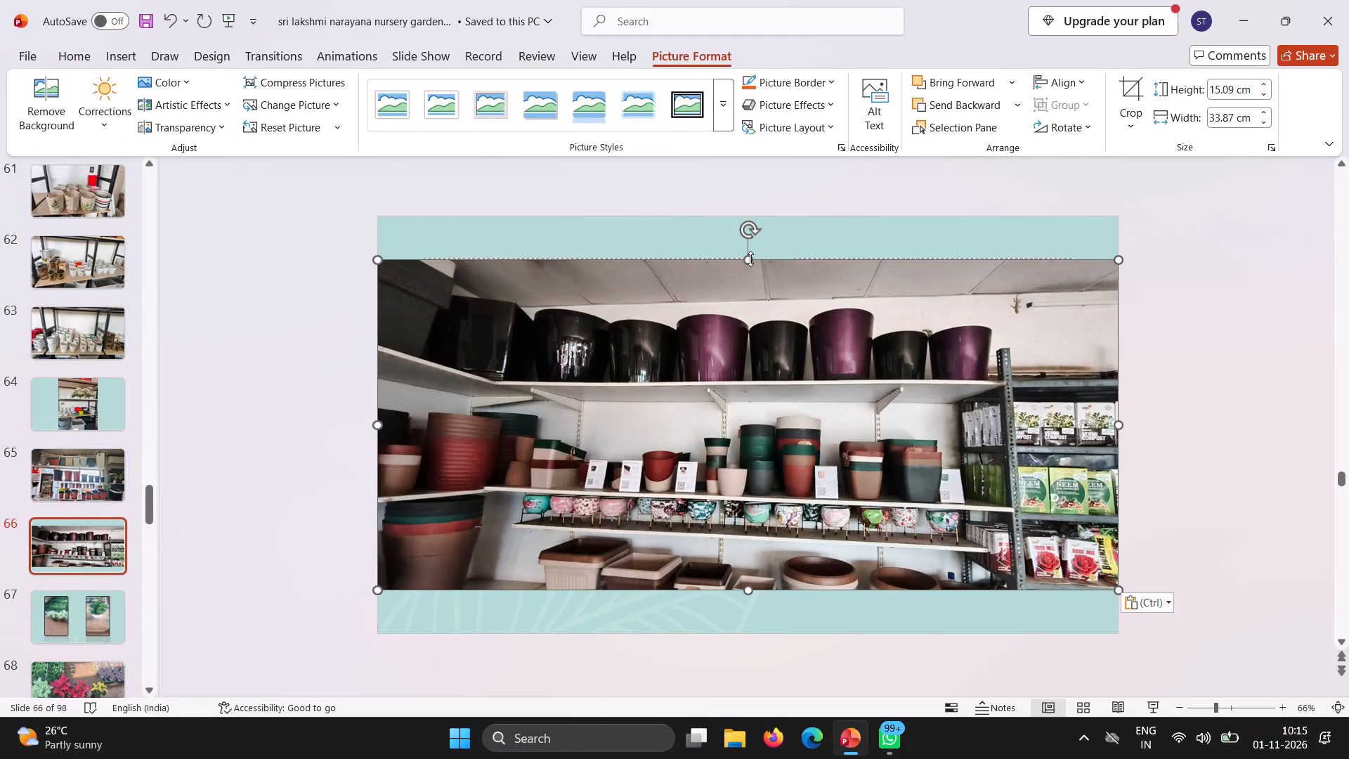
Stretch the pots shelf photo on slide 66 upward and downward to about 19.48 cm high, covering the slide's full height.
{"action": "left_click_drag", "start_coordinate": [750, 259], "coordinate": [748, 220]}
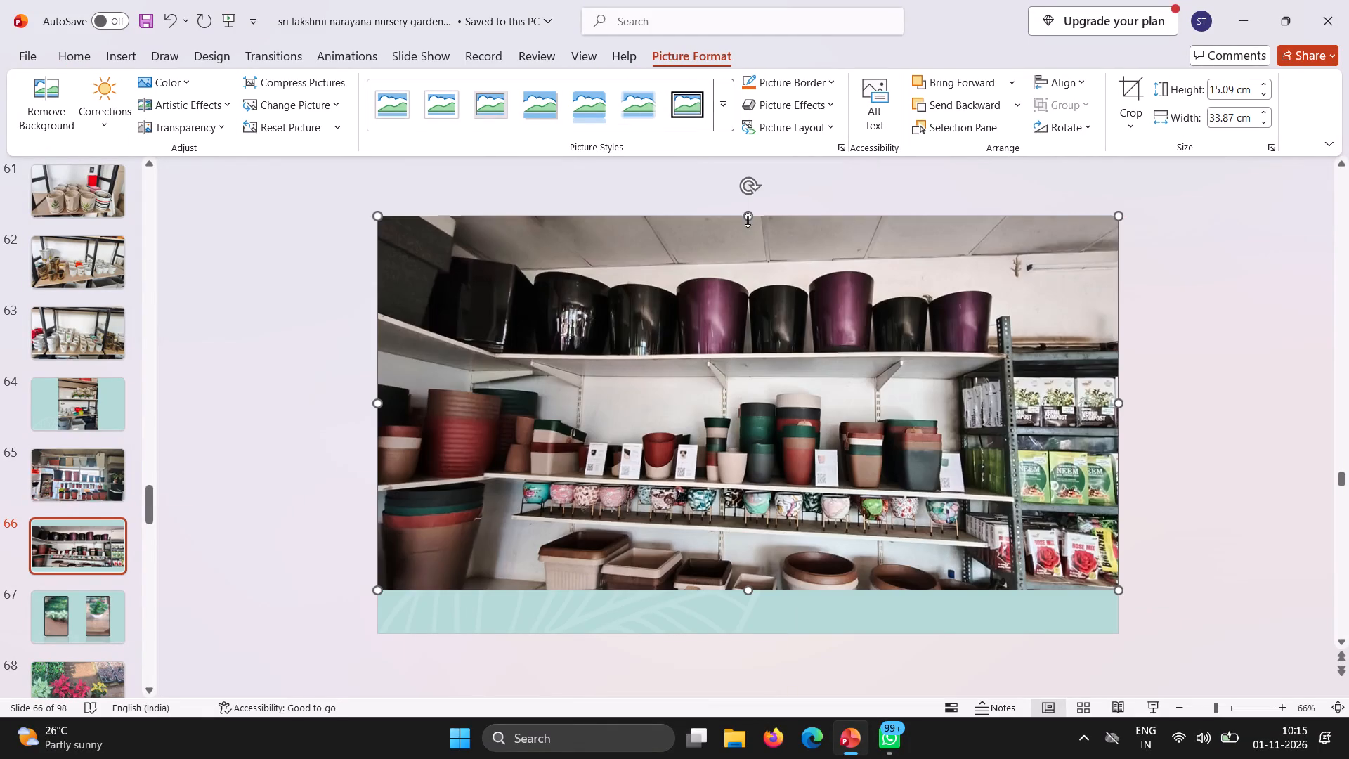
{"action": "left_click_drag", "start_coordinate": [748, 587], "coordinate": [768, 642]}
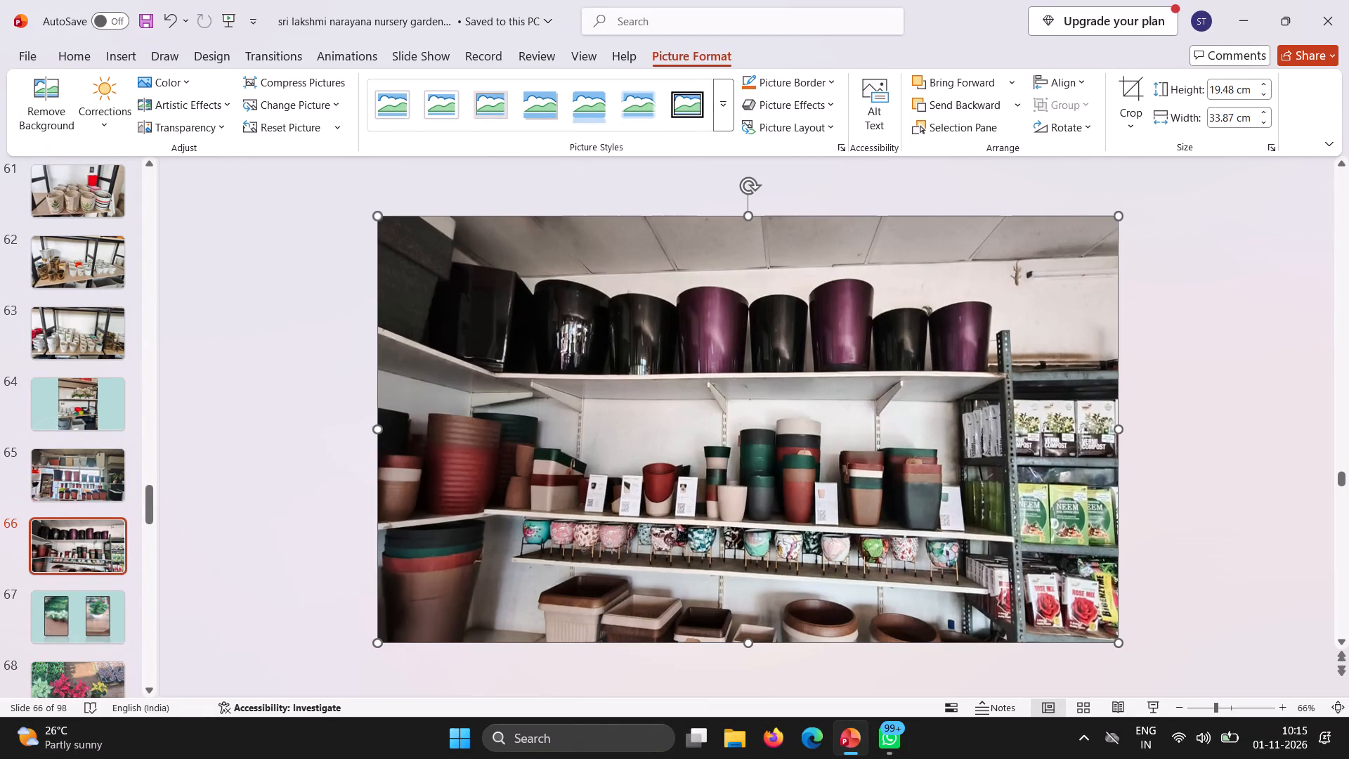
Add a new blank-content slide directly after slide 66.
{"action": "left_click", "coordinate": [132, 569]}
{"action": "key", "text": "Return"}
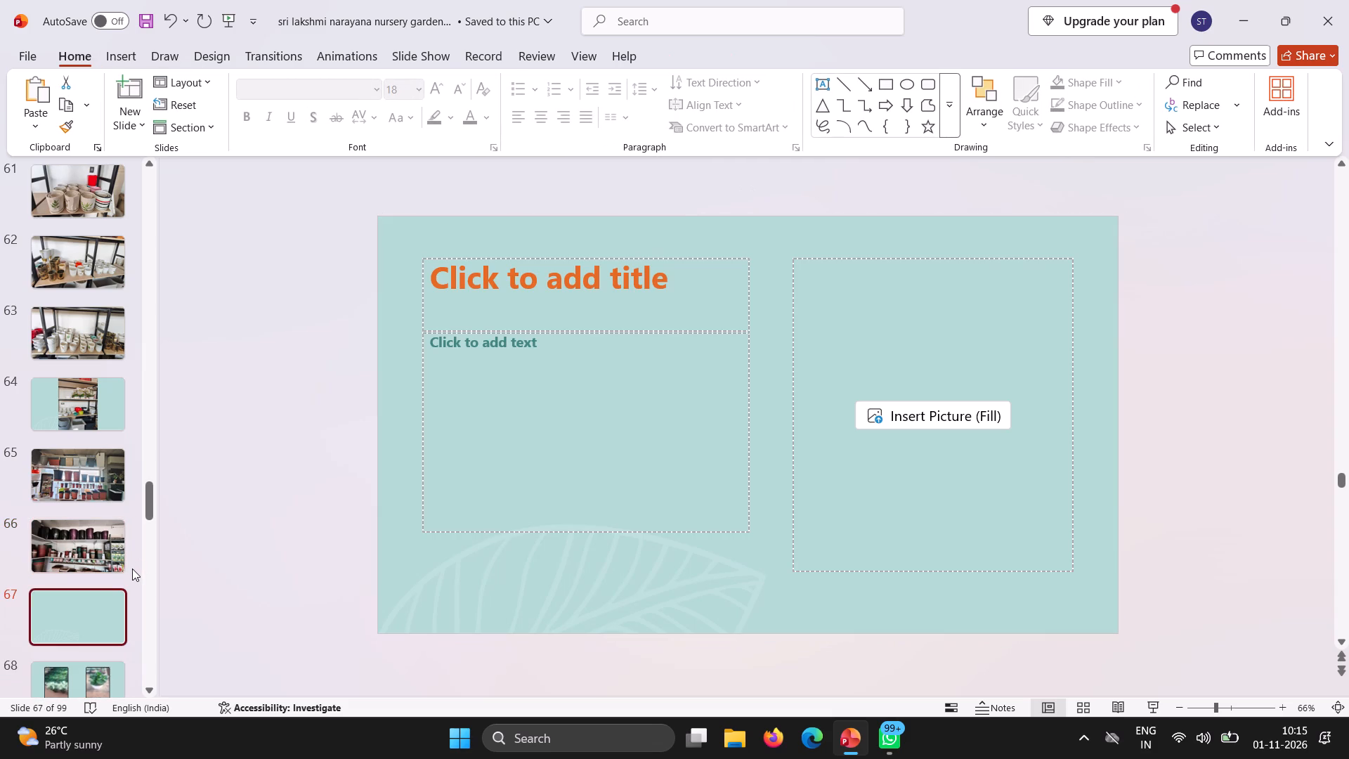
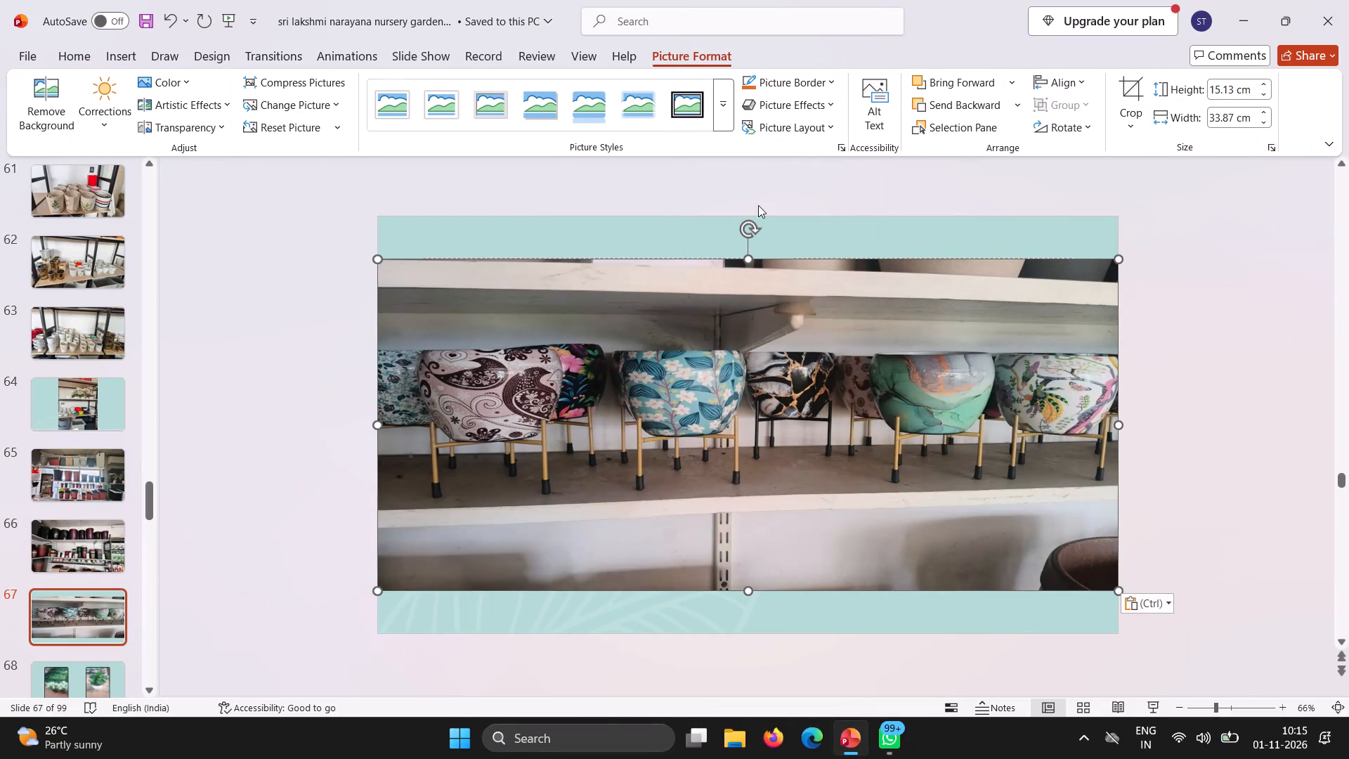
Stretch the patterned pots shelf photo on slide 67 upward to the slide's top edge, making it about 17.09 cm high.
{"action": "left_click_drag", "start_coordinate": [746, 259], "coordinate": [745, 221]}
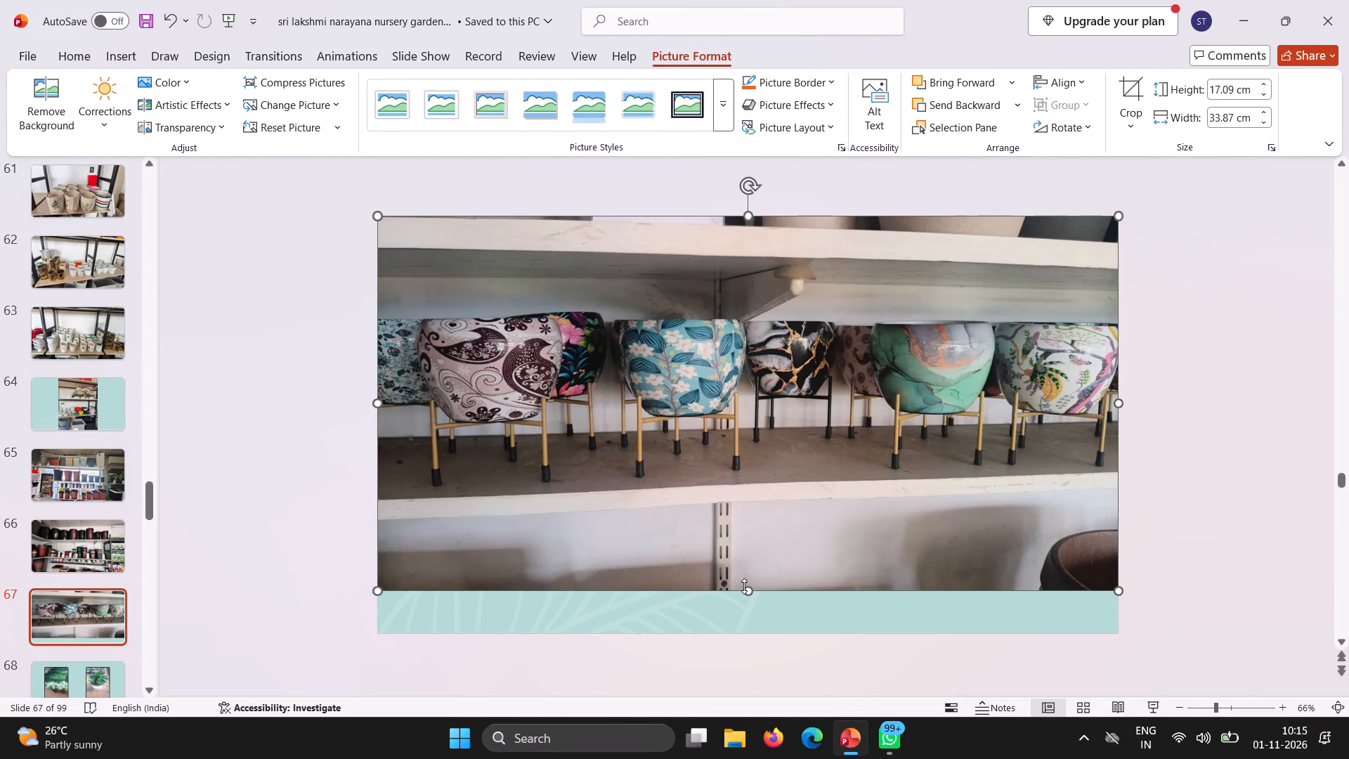
{"action": "left_click_drag", "start_coordinate": [755, 581], "coordinate": [752, 590]}
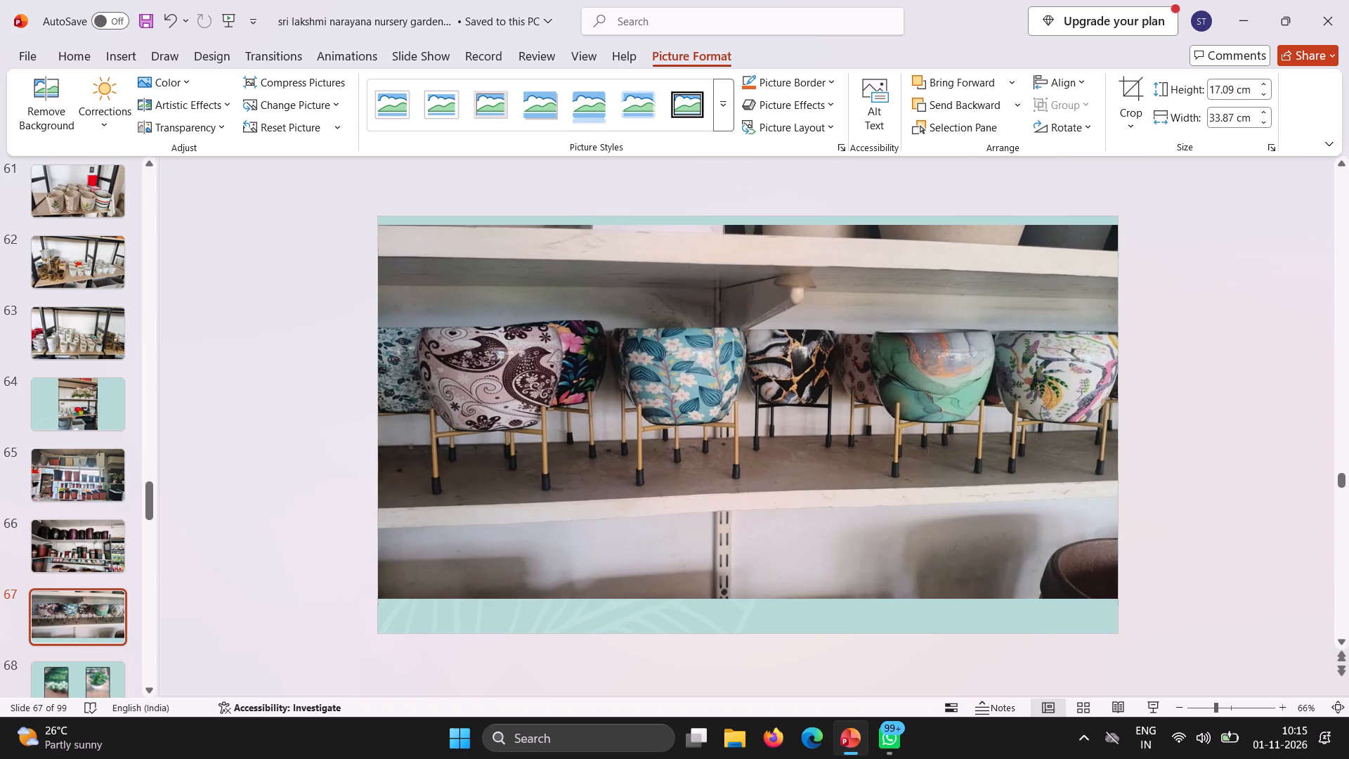
Align the patterned pots photo with the bottom edge of slide 67 and stretch it upward to 19.05 cm high, covering the full slide.
{"action": "left_click_drag", "start_coordinate": [752, 590], "coordinate": [757, 623]}
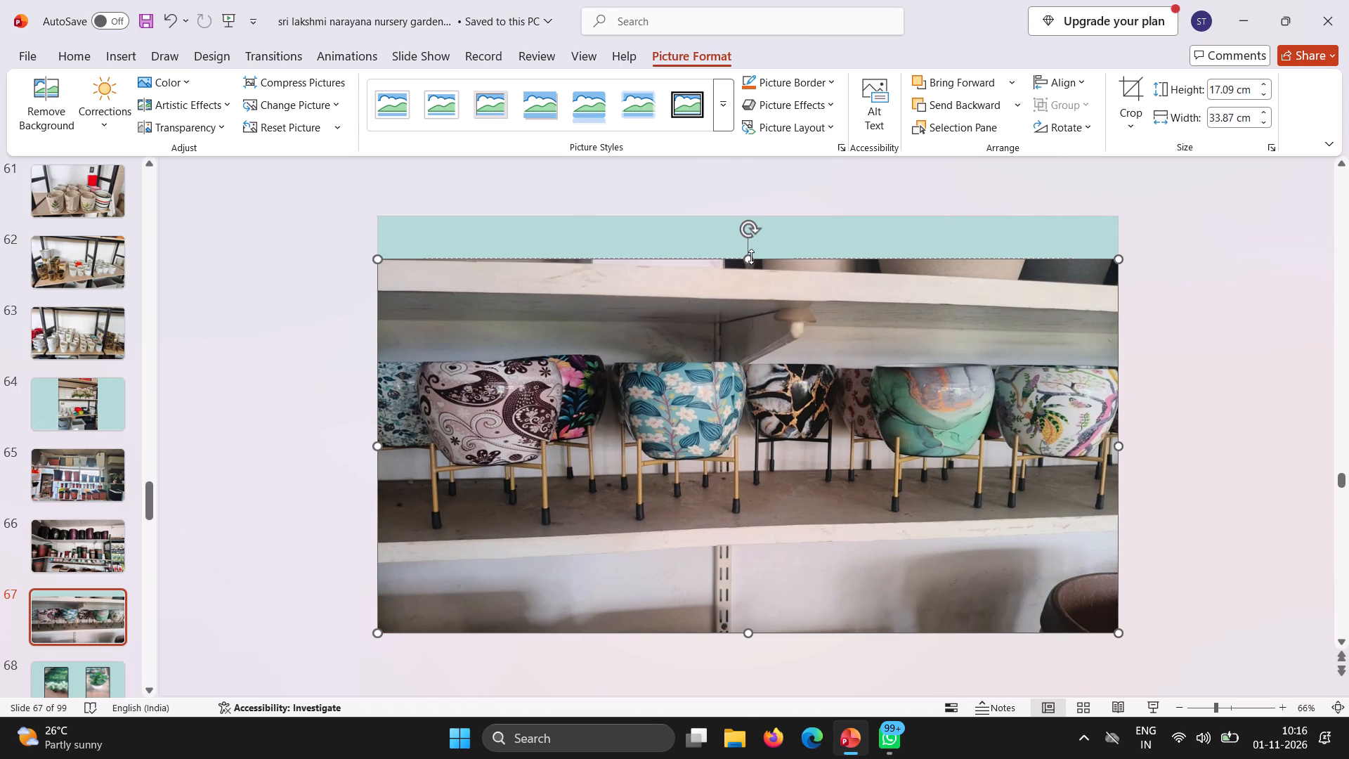
{"action": "left_click_drag", "start_coordinate": [751, 257], "coordinate": [750, 219]}
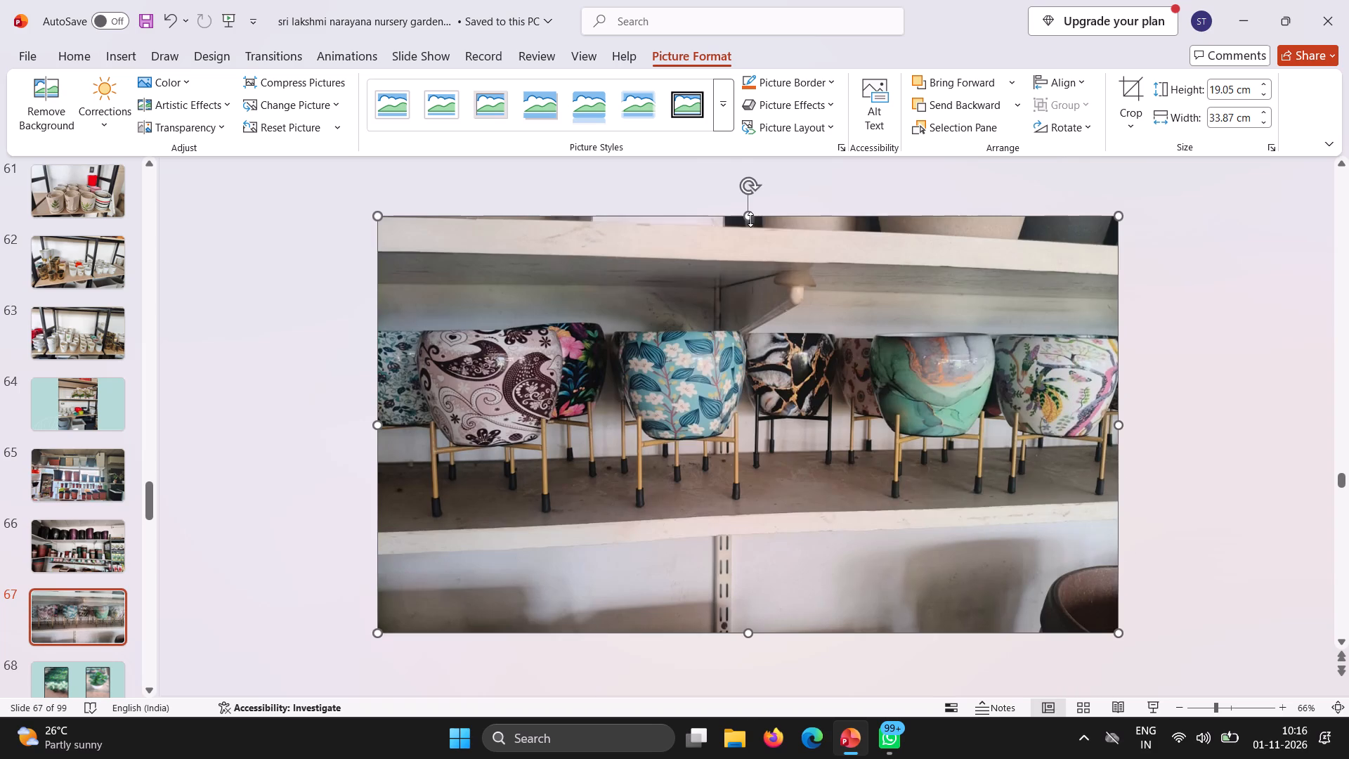
Add a new slide directly after slide 67.
{"action": "left_click", "coordinate": [136, 625]}
{"action": "key", "text": "Return"}
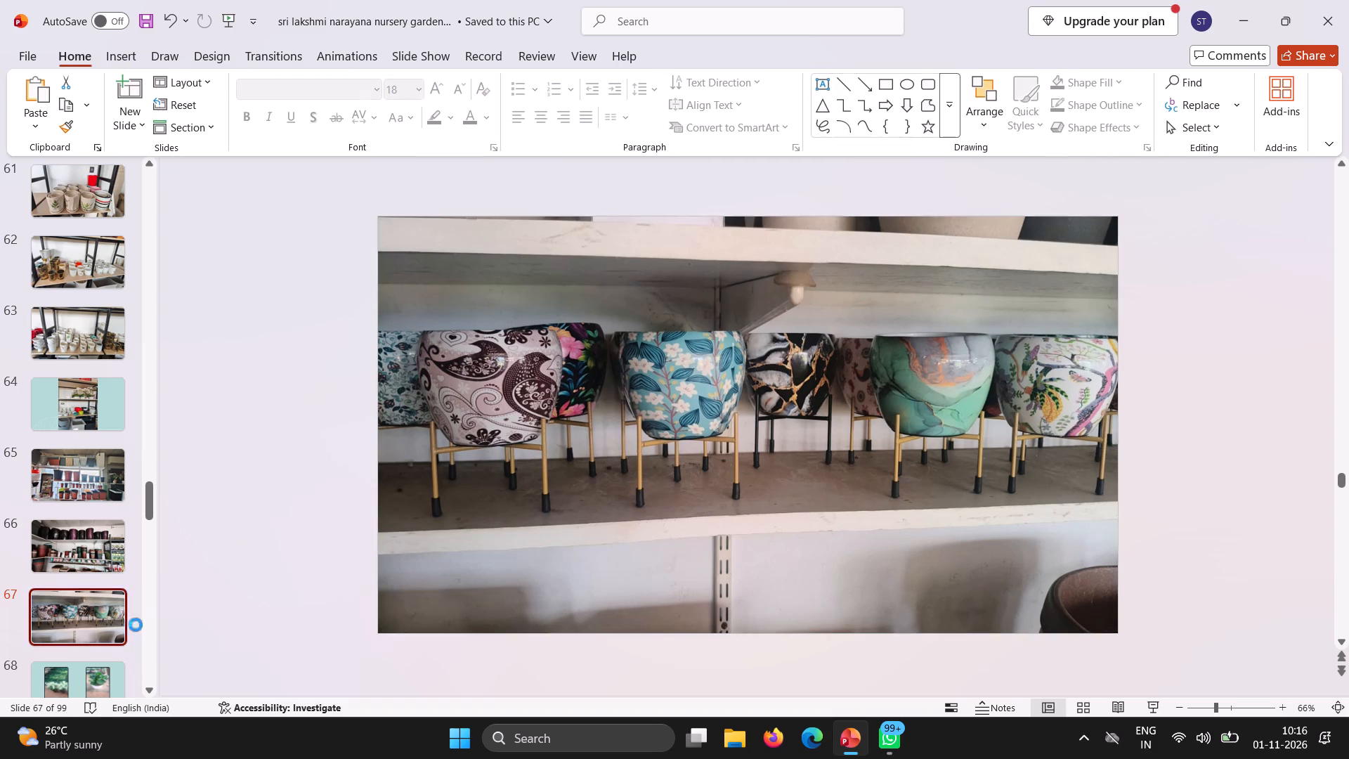
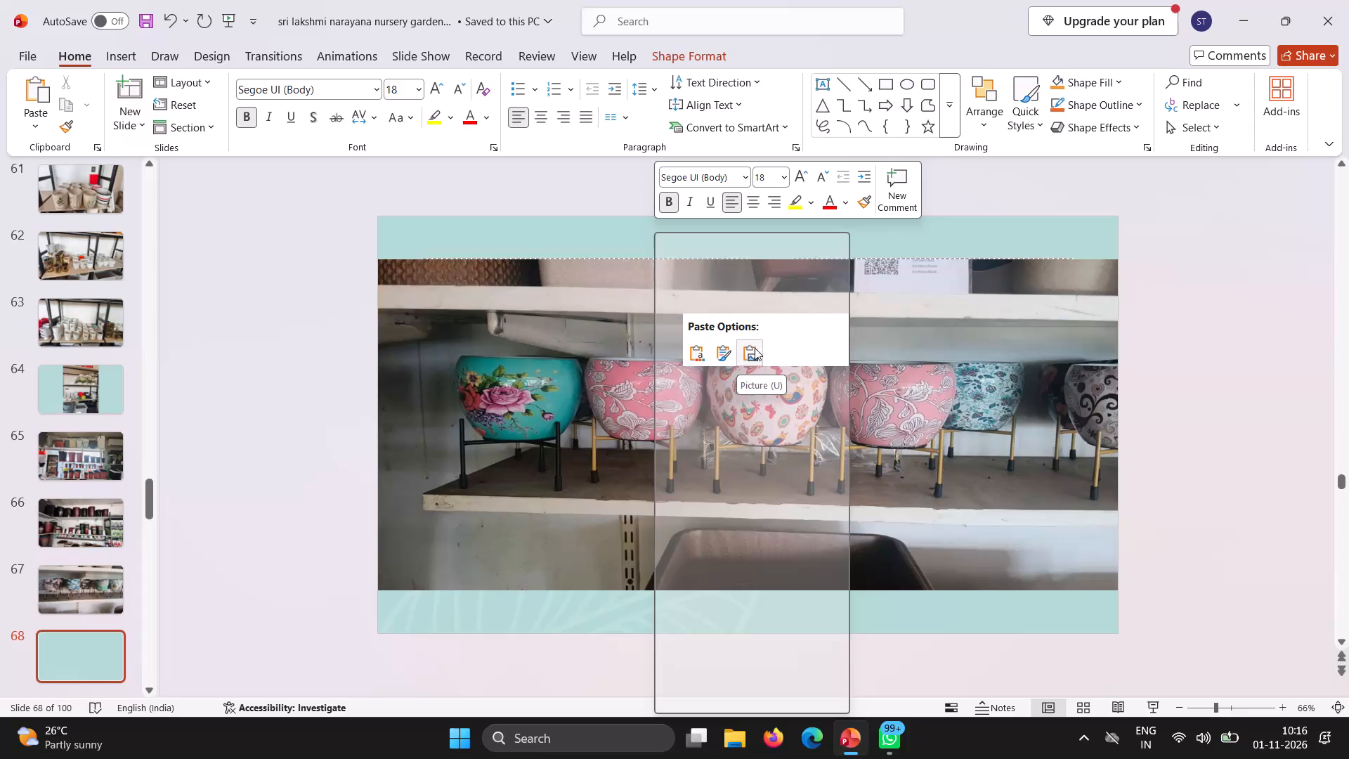
Paste the copied painted pots shelf photo onto slide 68 as a picture.
{"action": "left_click", "coordinate": [752, 348]}
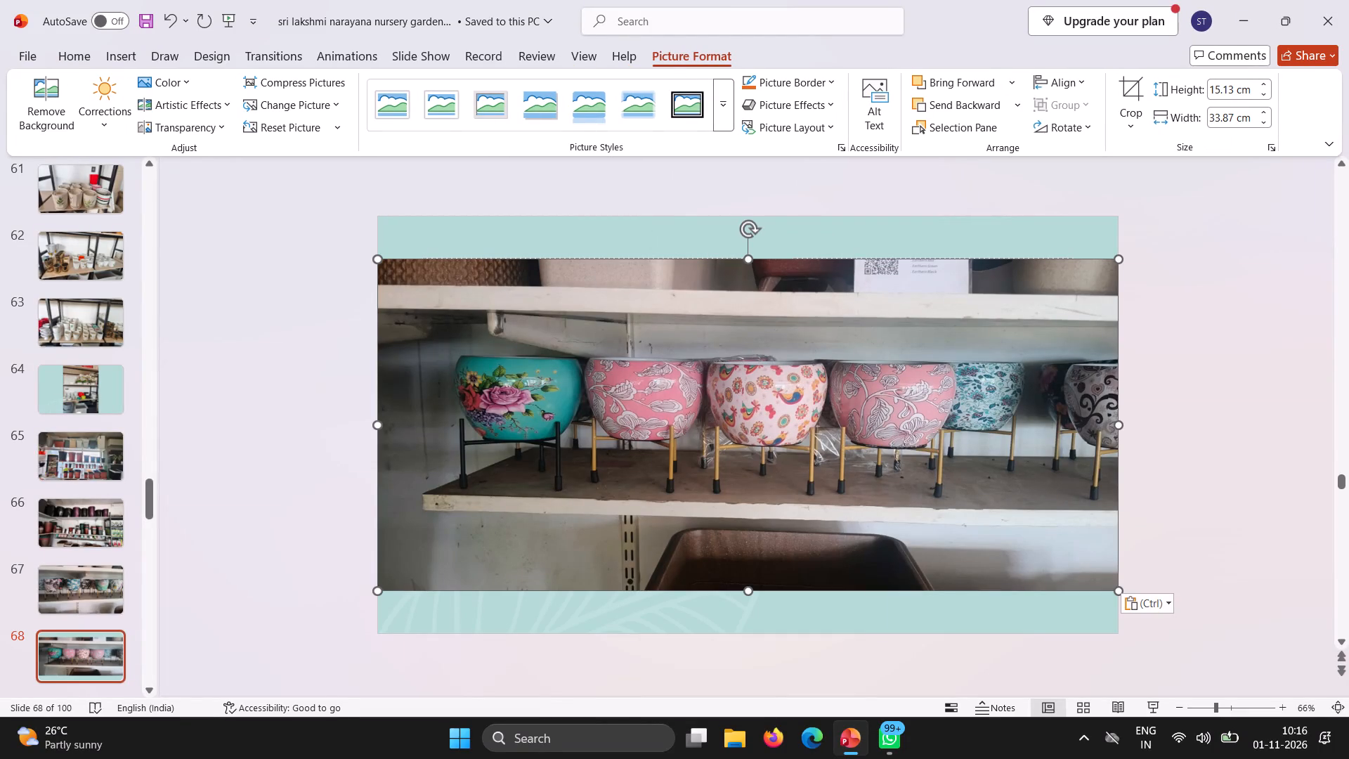
Stretch the painted pots shelf photo on slide 68 upward to the slide's top edge, making it about 17.09 cm high.
{"action": "left_click", "coordinate": [764, 354]}
{"action": "left_click_drag", "start_coordinate": [748, 259], "coordinate": [748, 241]}
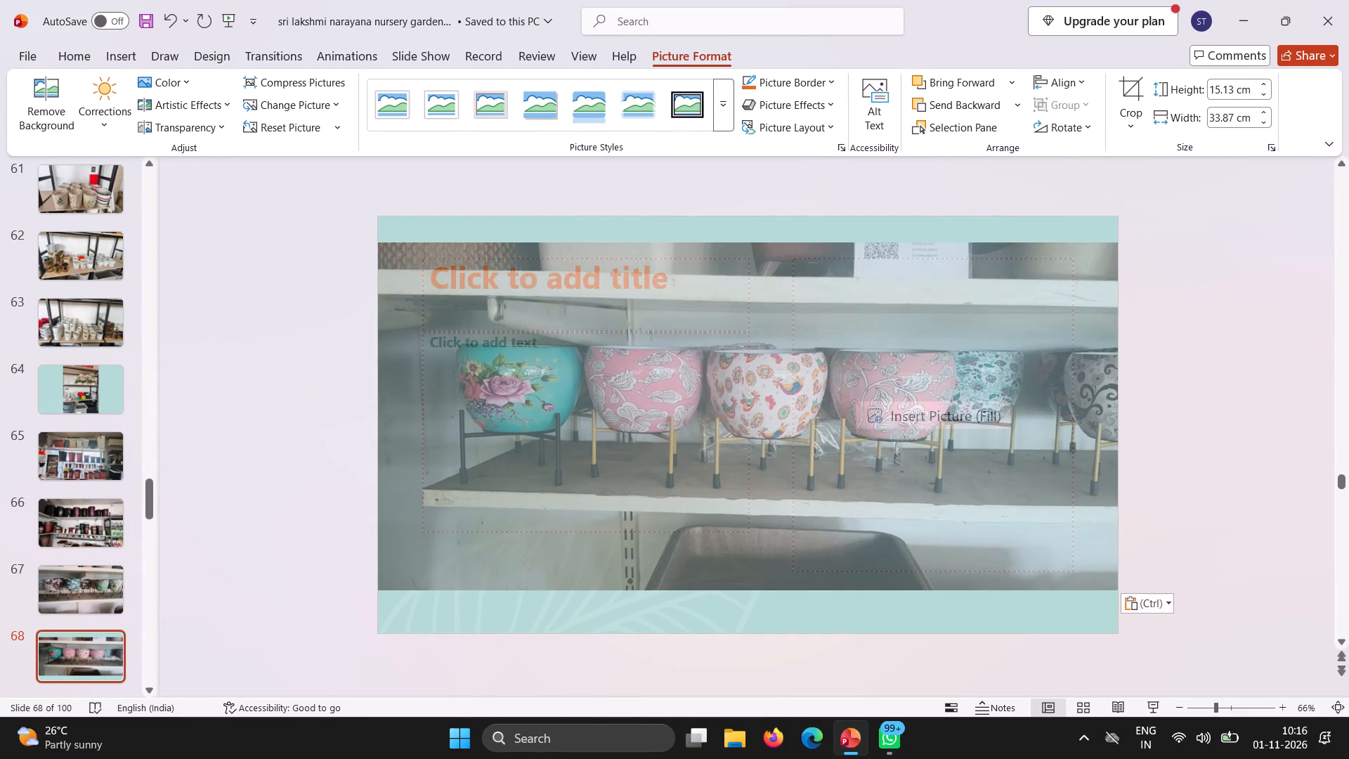
{"action": "left_click_drag", "start_coordinate": [748, 241], "coordinate": [748, 219]}
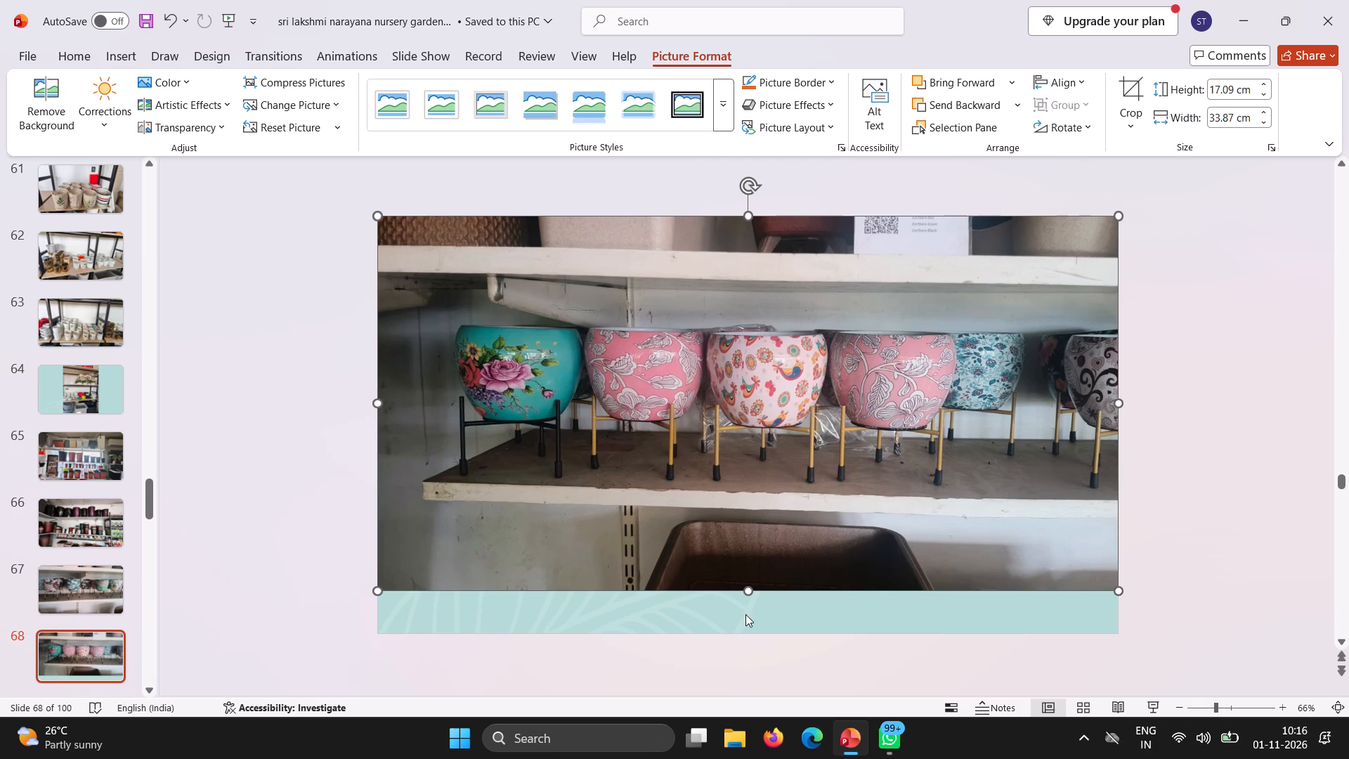
Try to extend the painted pots shelf photo on slide 68 downward to the slide's bottom edge.
{"action": "left_click_drag", "start_coordinate": [746, 583], "coordinate": [757, 618]}
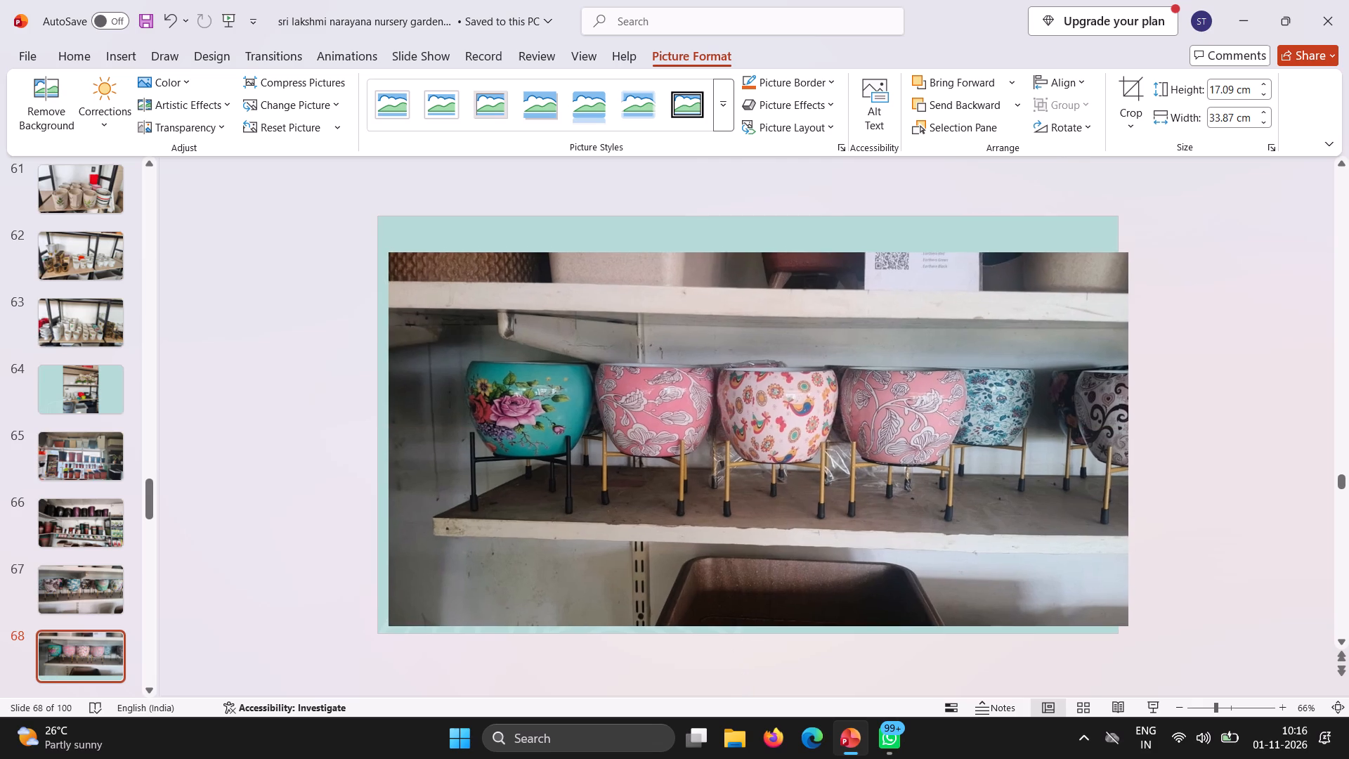
Align the pink and teal pots photo with slide 68's lower edge and stretch it upward to fill the slide, 19.05 cm high.
{"action": "left_click_drag", "start_coordinate": [757, 618], "coordinate": [748, 625]}
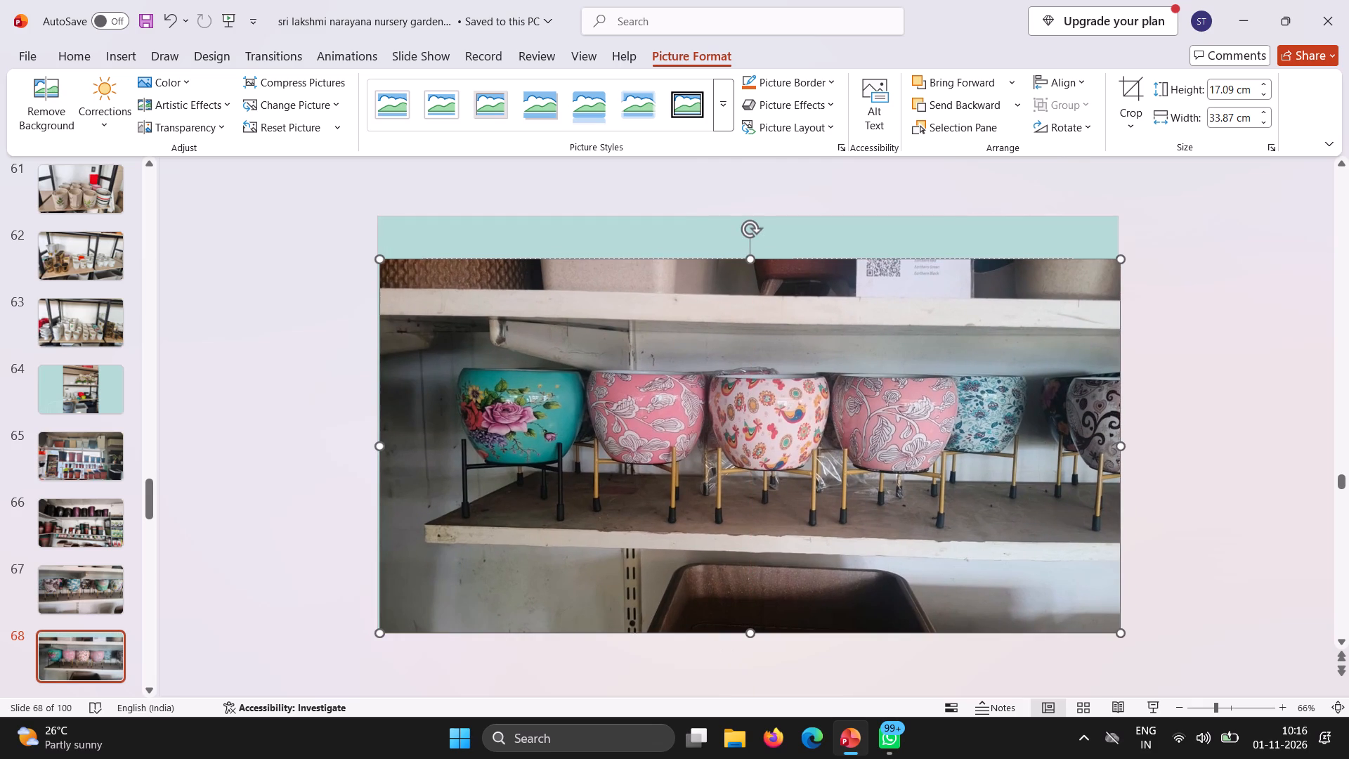
{"action": "left_click_drag", "start_coordinate": [751, 257], "coordinate": [751, 241]}
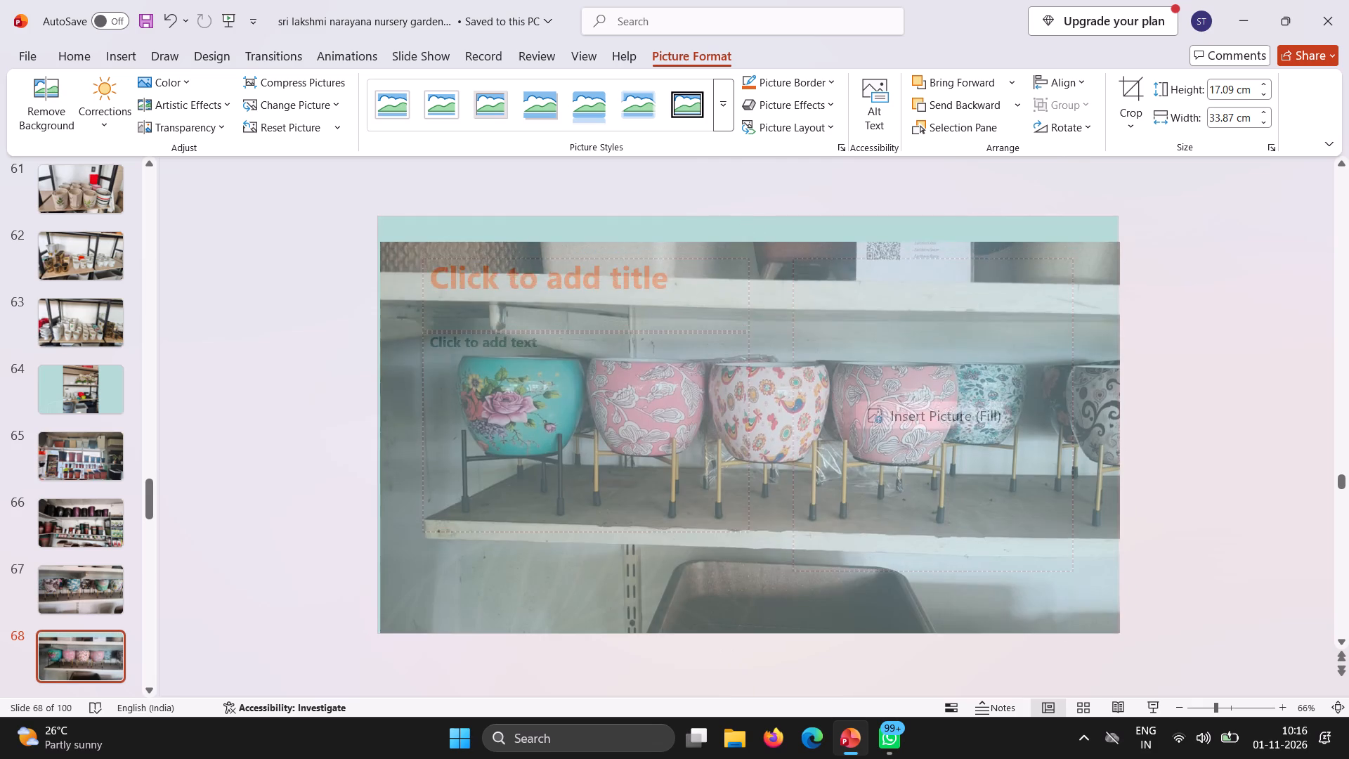
{"action": "left_click_drag", "start_coordinate": [751, 241], "coordinate": [741, 216]}
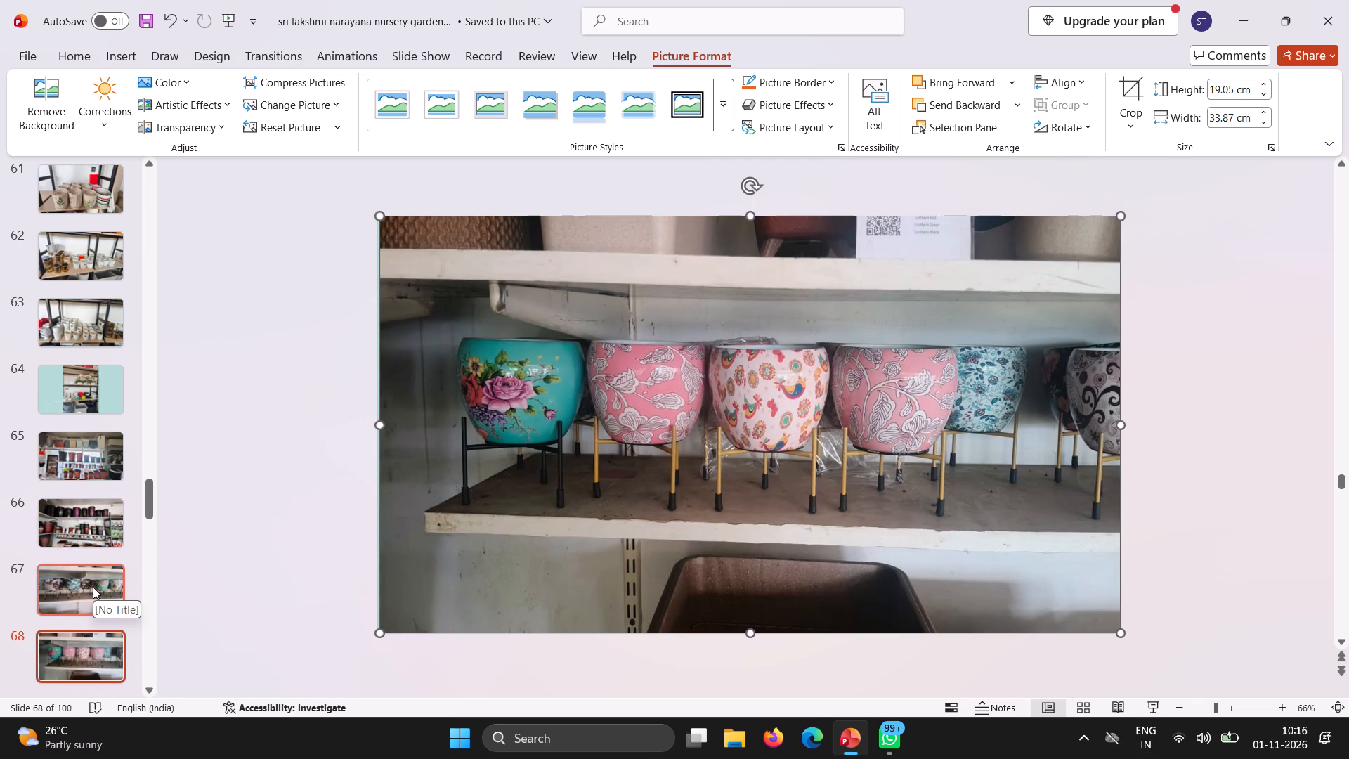
Look through the slide thumbnails across the whole presentation to review the plant, pot and garden photo slides.
{"action": "scroll", "coordinate": [93, 587], "scroll_direction": "down", "scroll_amount": 1}
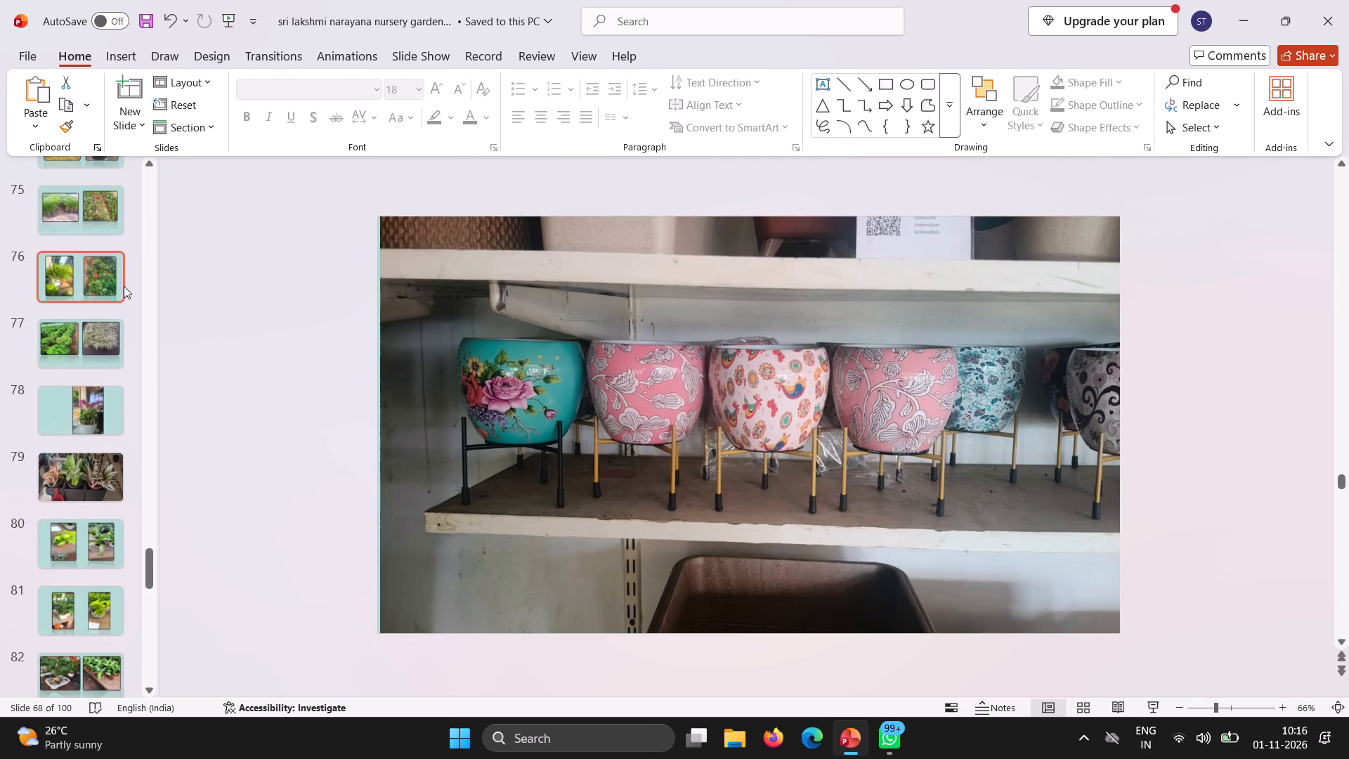
{"action": "scroll", "coordinate": [124, 286], "scroll_direction": "up", "scroll_amount": 2}
{"action": "scroll", "coordinate": [87, 675], "scroll_direction": "down", "scroll_amount": 2}
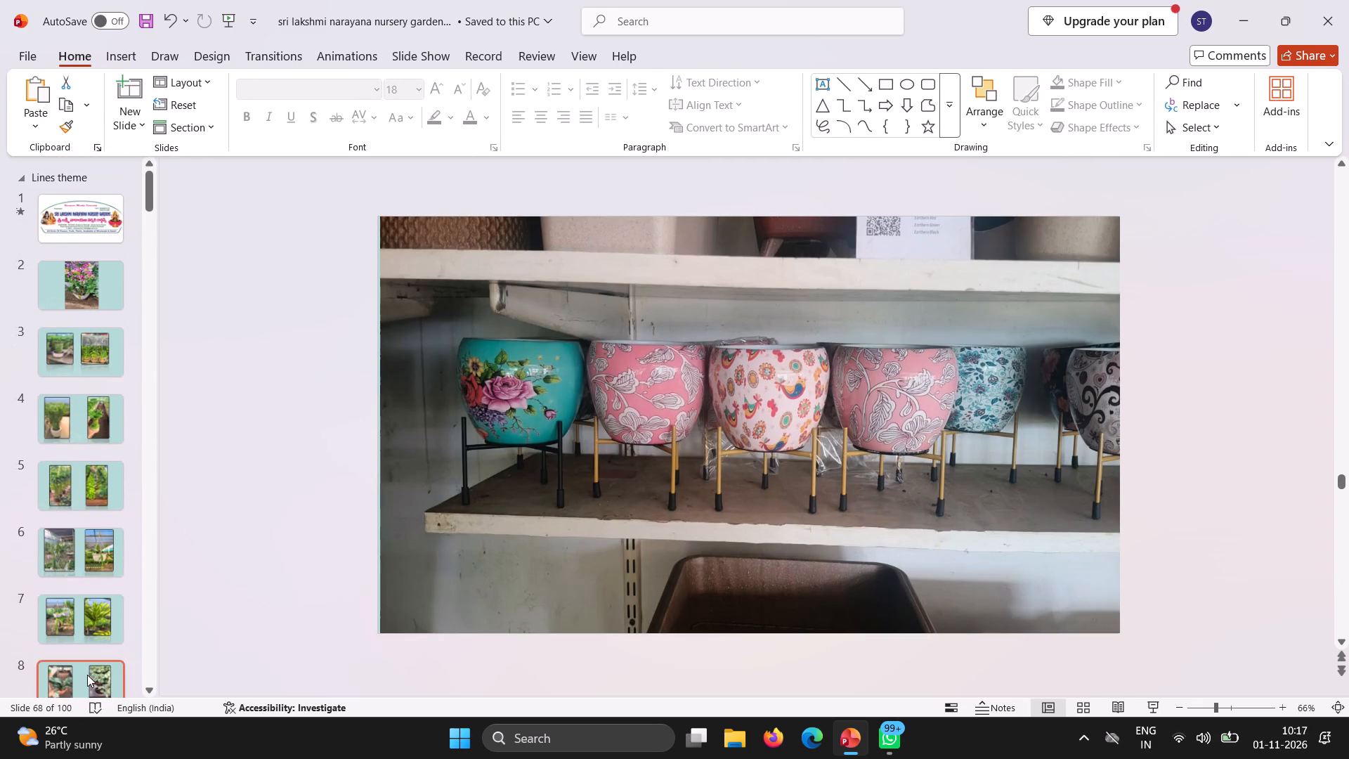
{"action": "scroll", "coordinate": [87, 675], "scroll_direction": "down", "scroll_amount": 5}
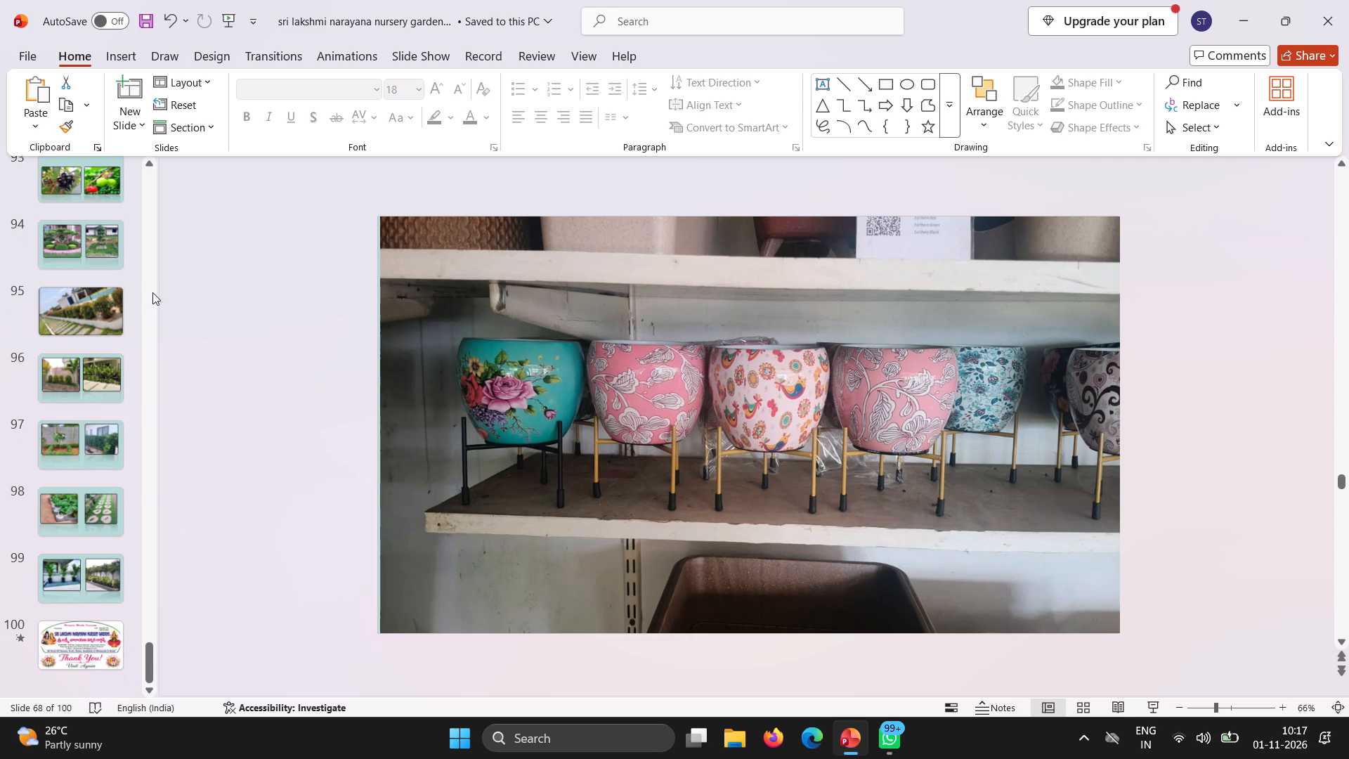
{"action": "scroll", "coordinate": [86, 213], "scroll_direction": "up", "scroll_amount": 1}
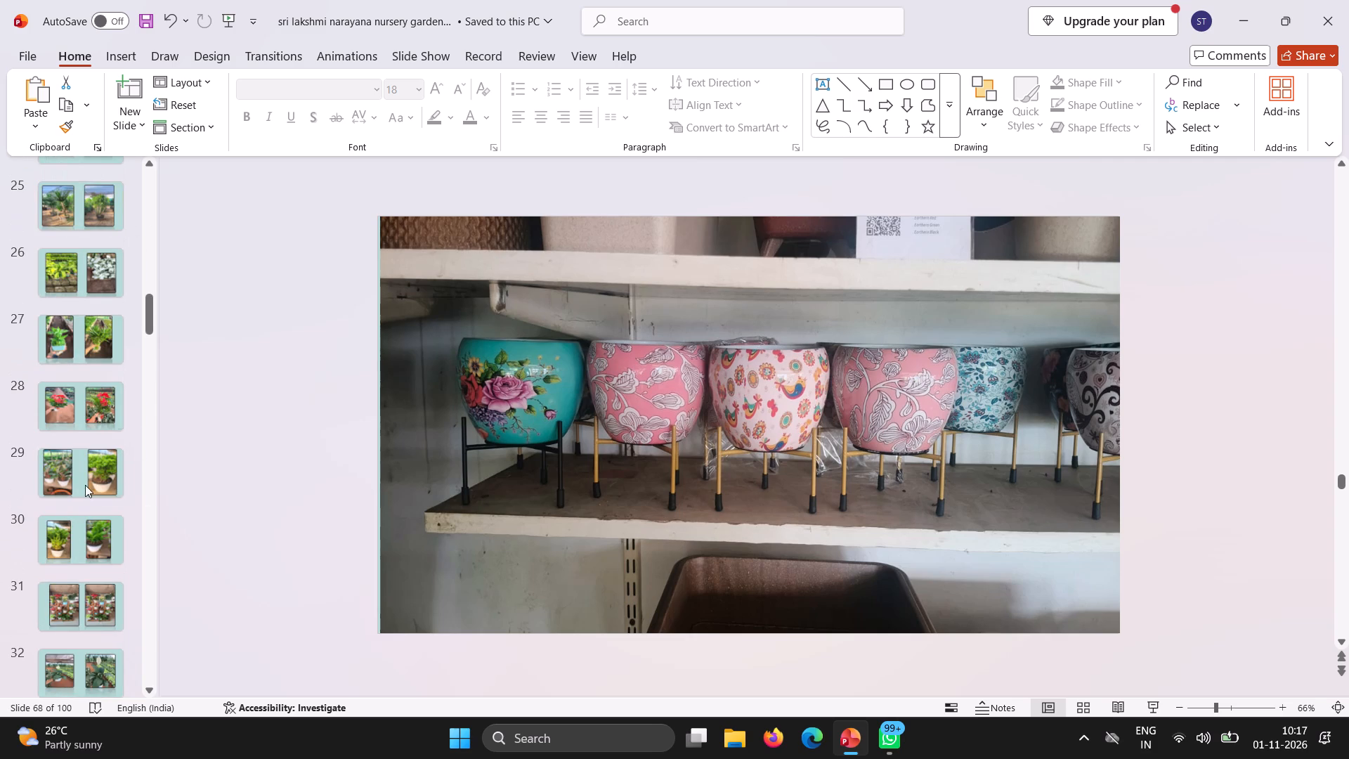
{"action": "scroll", "coordinate": [122, 543], "scroll_direction": "down", "scroll_amount": 2}
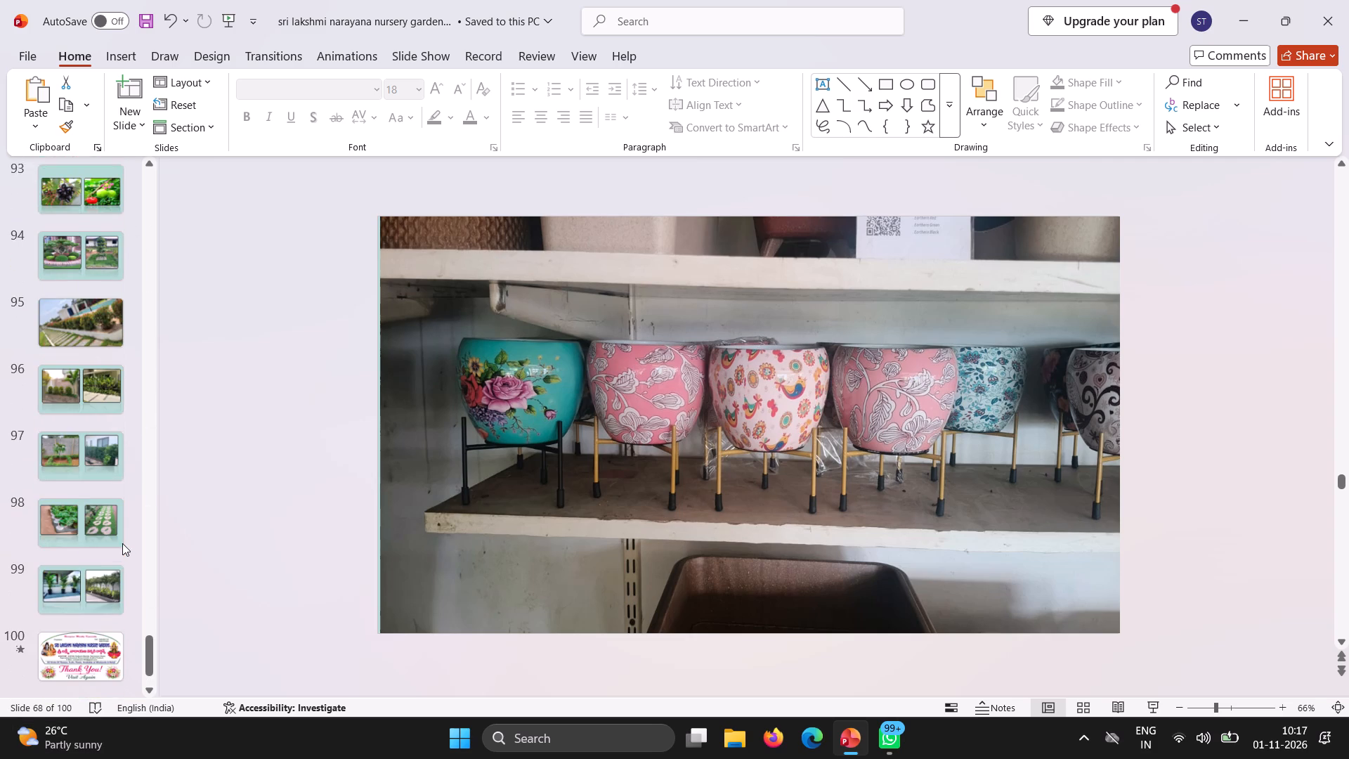
{"action": "left_click", "coordinate": [154, 374]}
{"action": "left_click", "coordinate": [154, 374]}
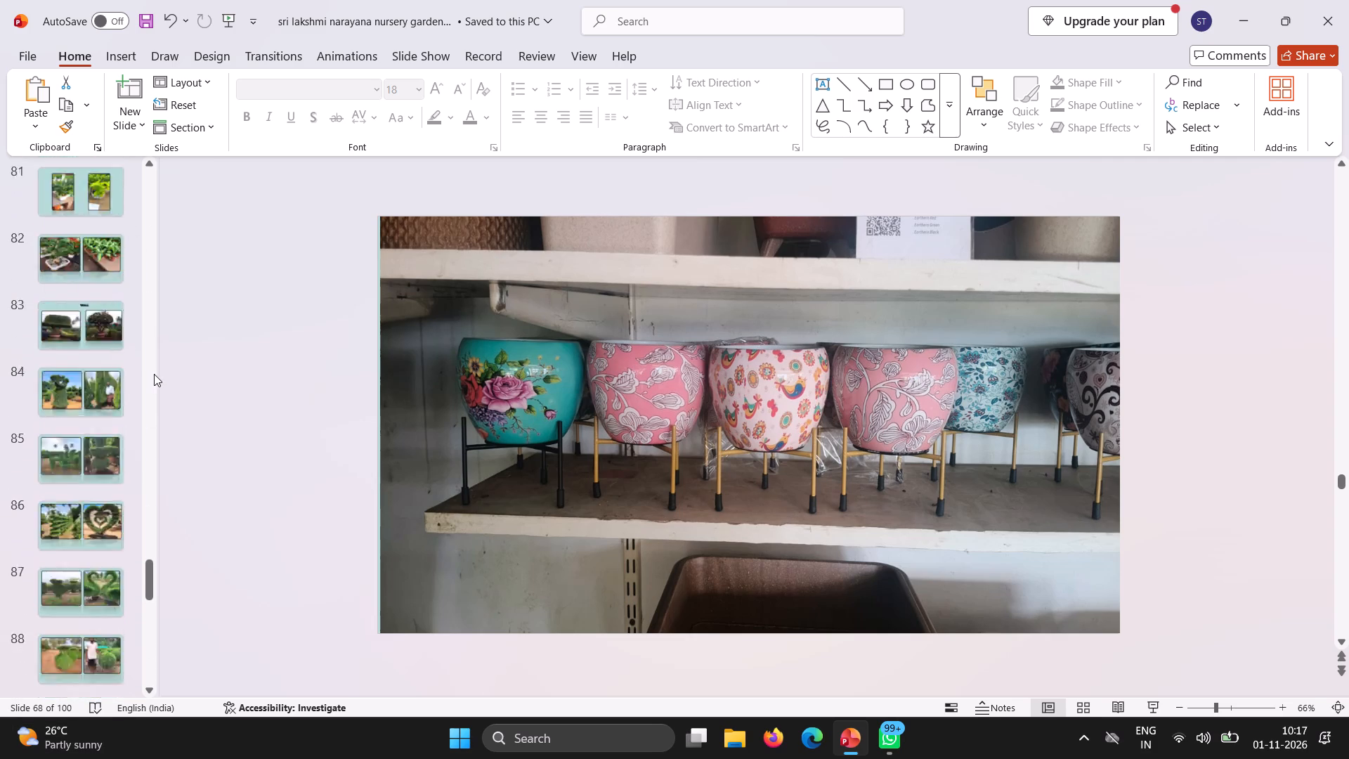
{"action": "left_click", "coordinate": [154, 374]}
{"action": "left_click", "coordinate": [154, 374]}
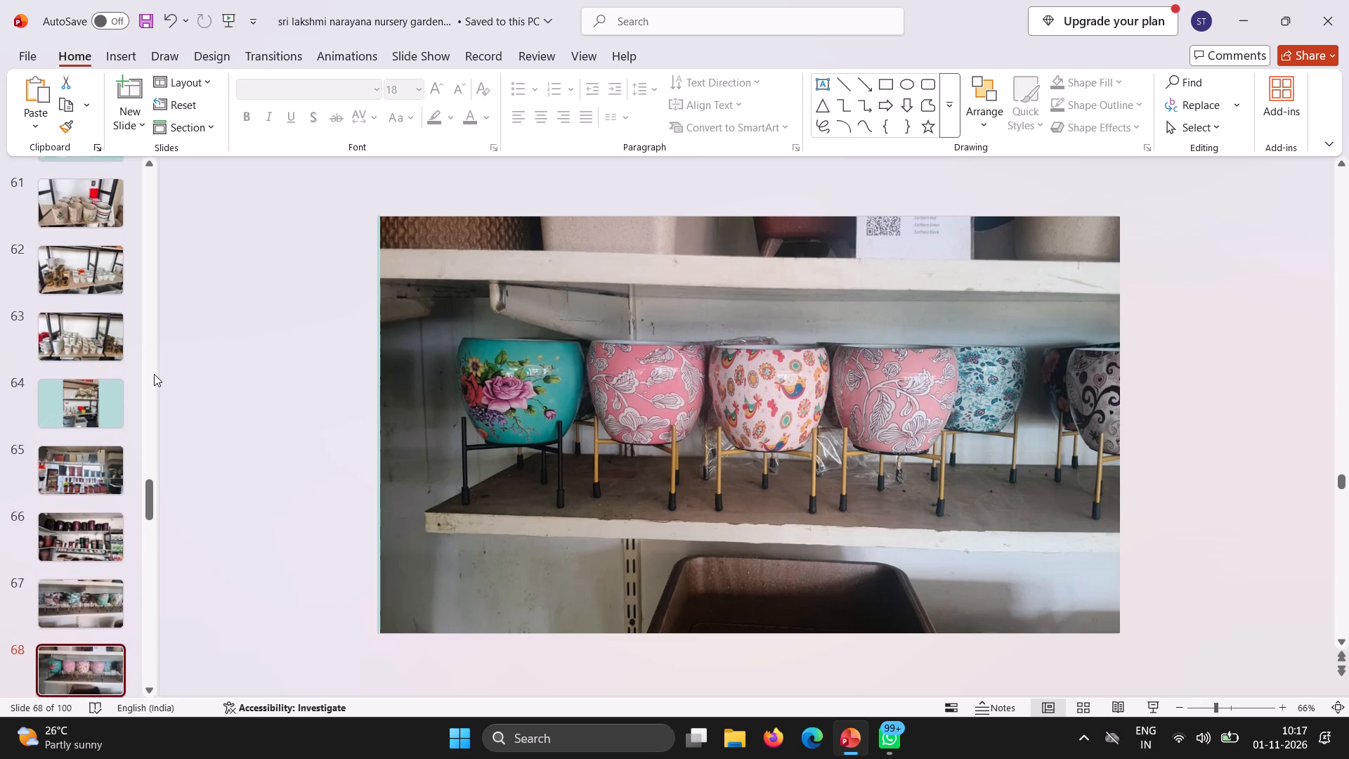
{"action": "left_click", "coordinate": [154, 374]}
{"action": "left_click", "coordinate": [154, 374]}
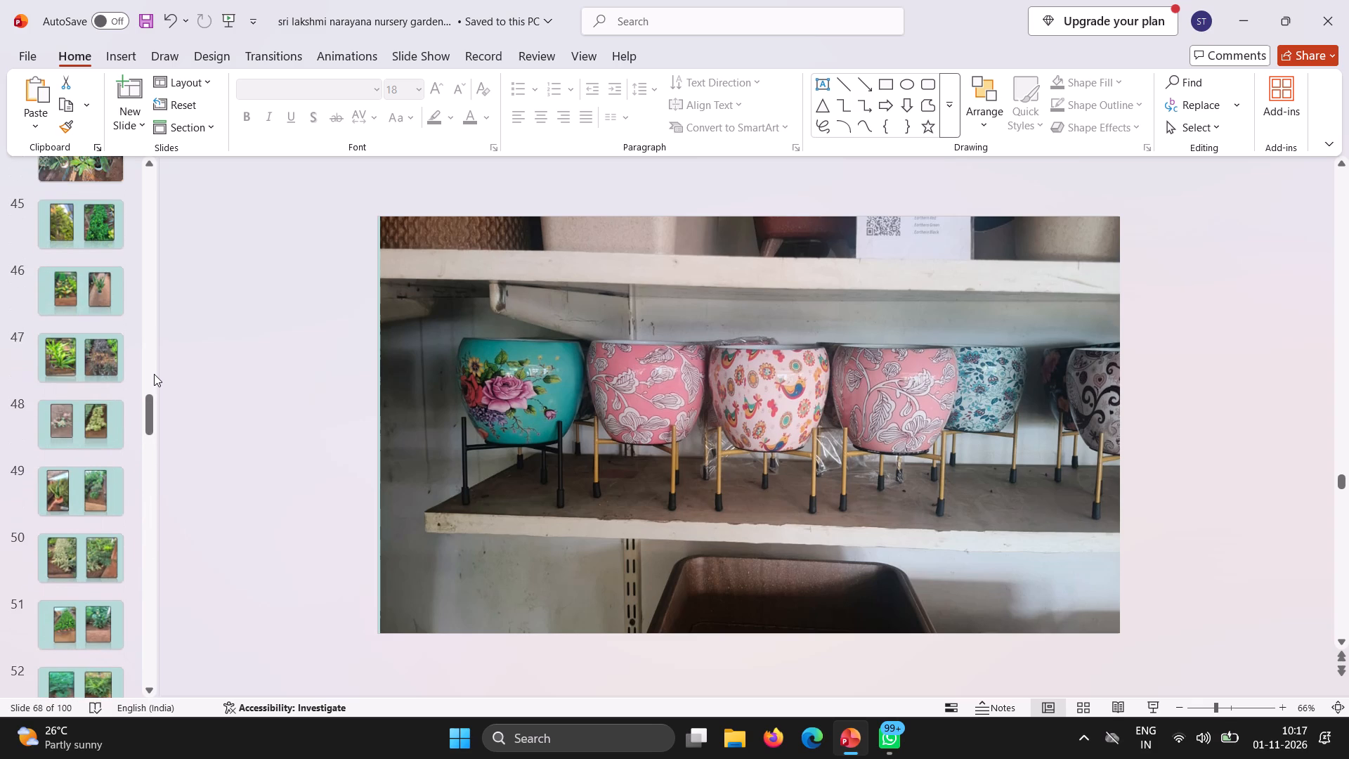
{"action": "left_click", "coordinate": [154, 374]}
{"action": "left_click", "coordinate": [154, 374]}
{"action": "left_click", "coordinate": [154, 374]}
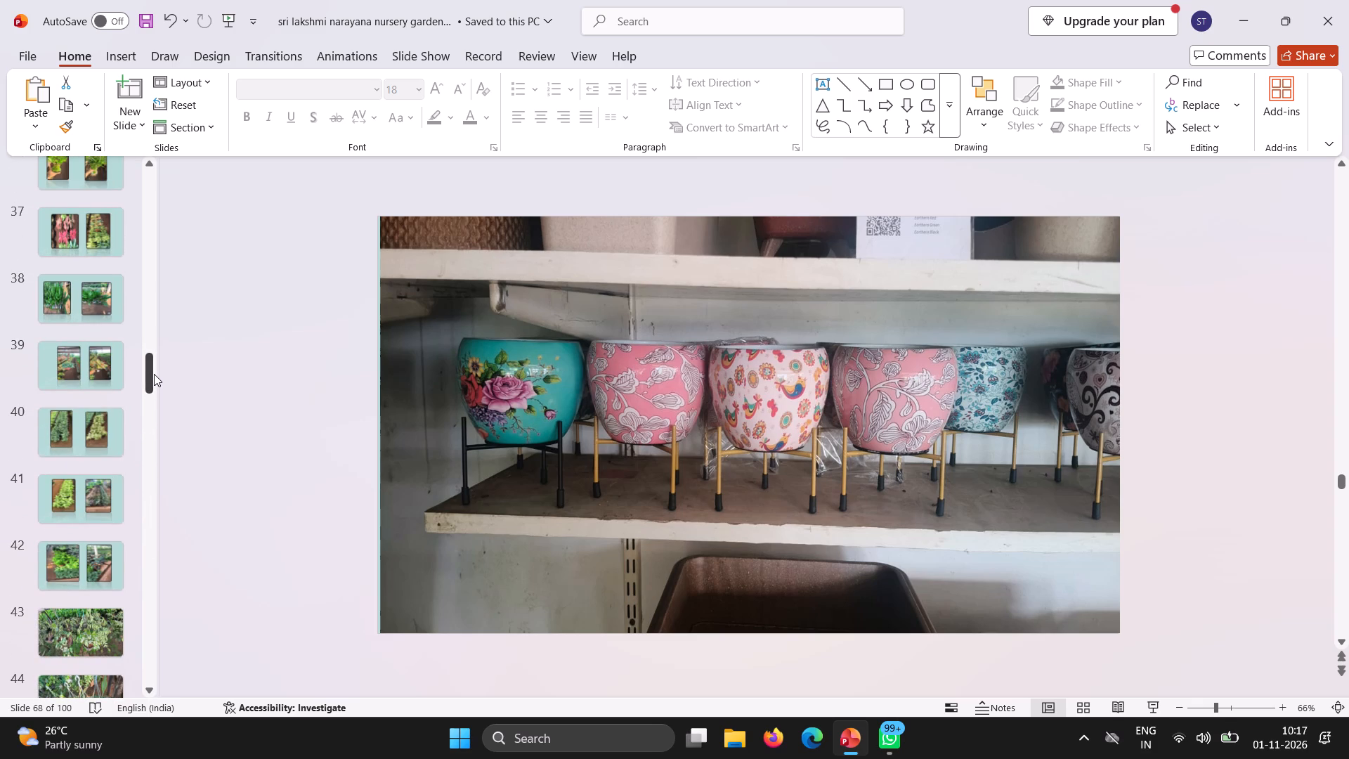
{"action": "left_click", "coordinate": [154, 374]}
Insert a new blank-content slide directly after the pink and teal pots slide 68.
{"action": "left_click", "coordinate": [142, 446]}
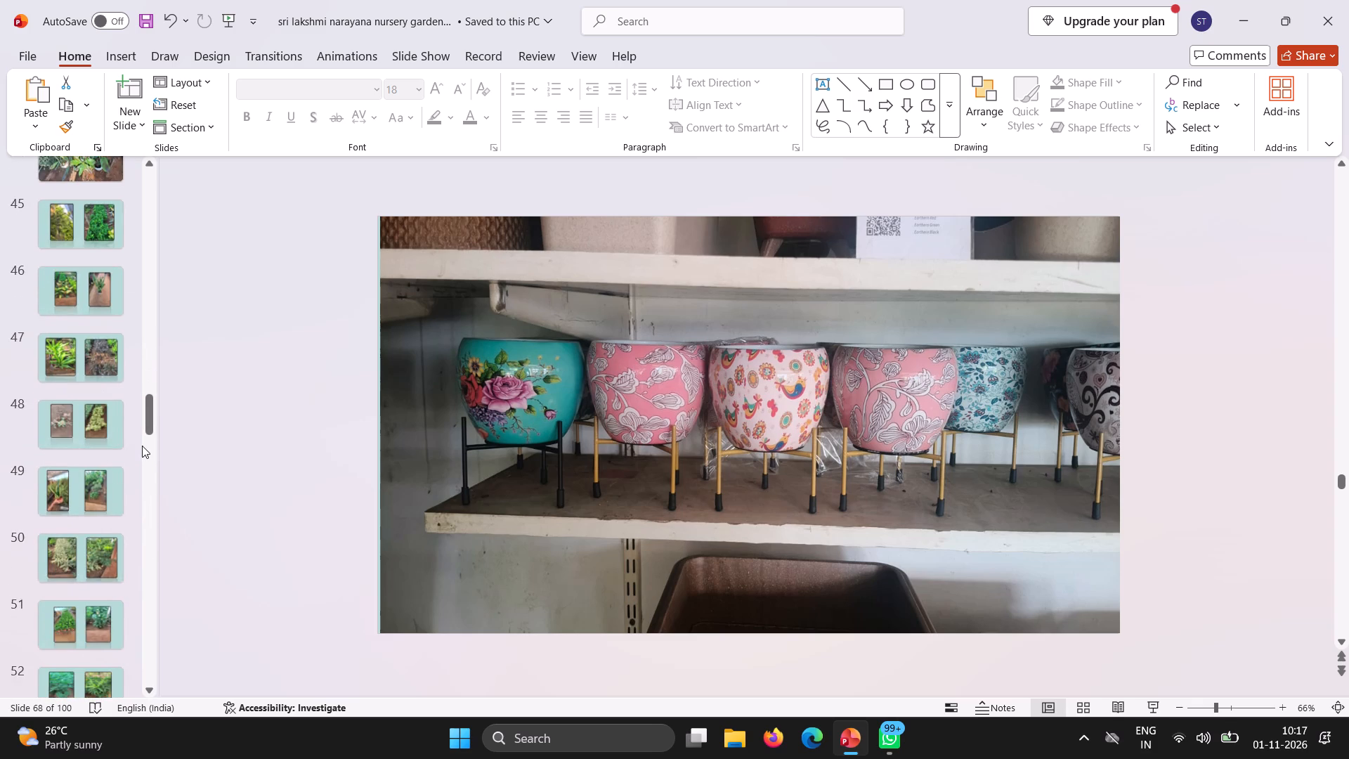
{"action": "left_click", "coordinate": [142, 446]}
{"action": "left_click", "coordinate": [142, 446]}
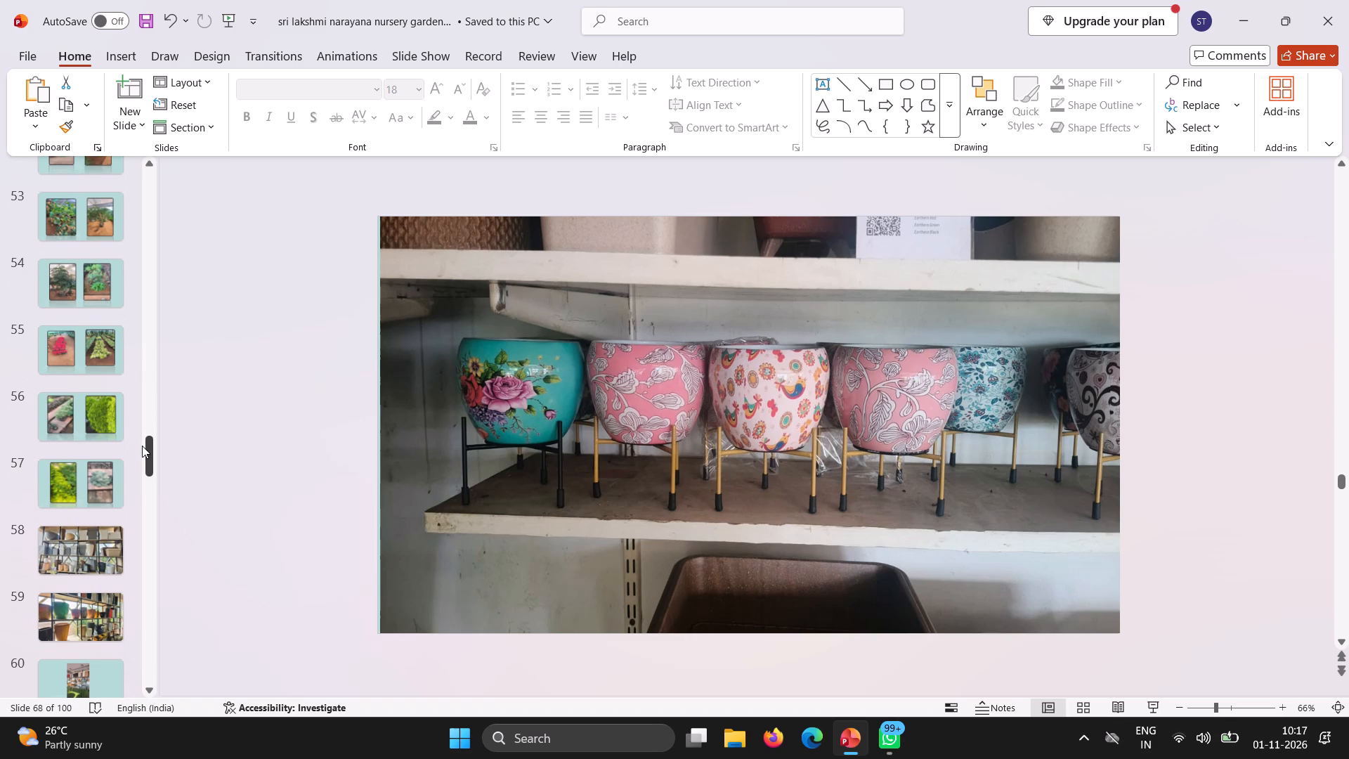
{"action": "left_click", "coordinate": [149, 559]}
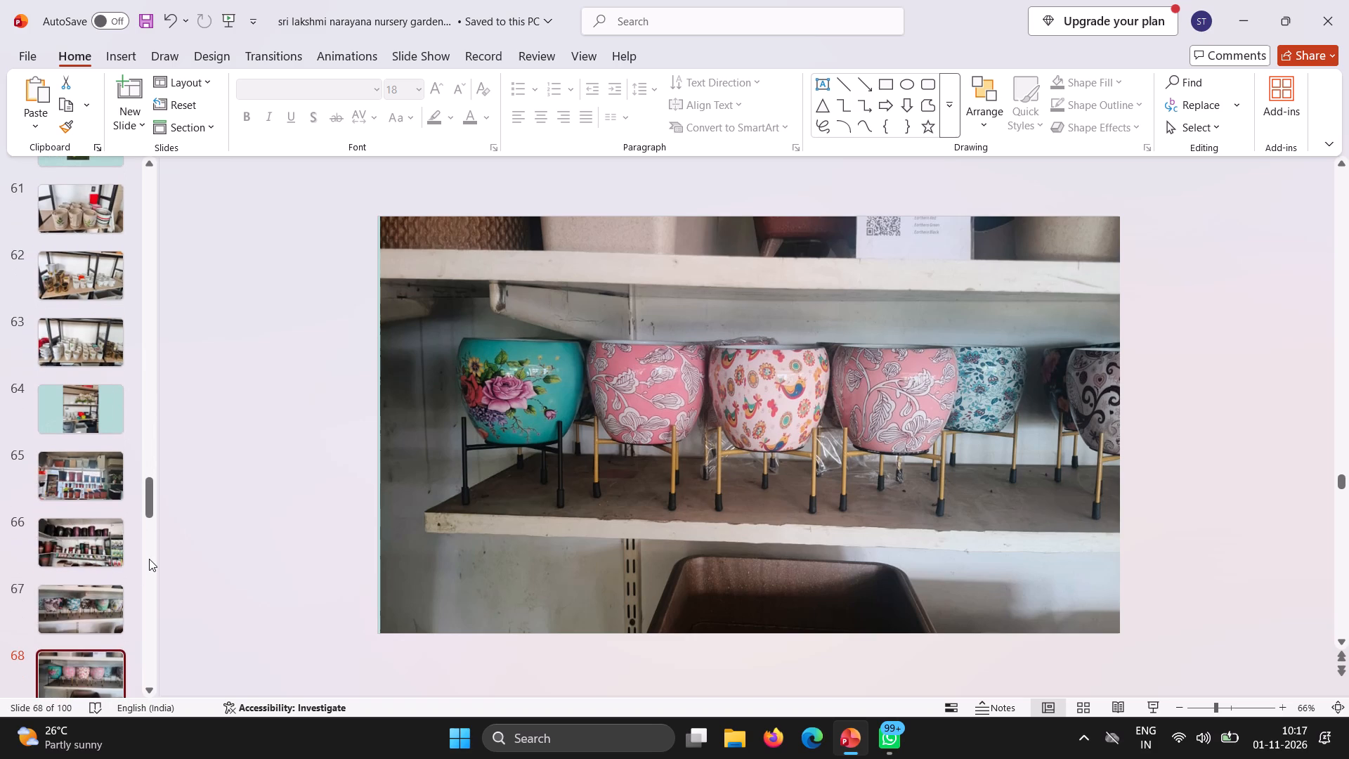
{"action": "key", "text": "Return"}
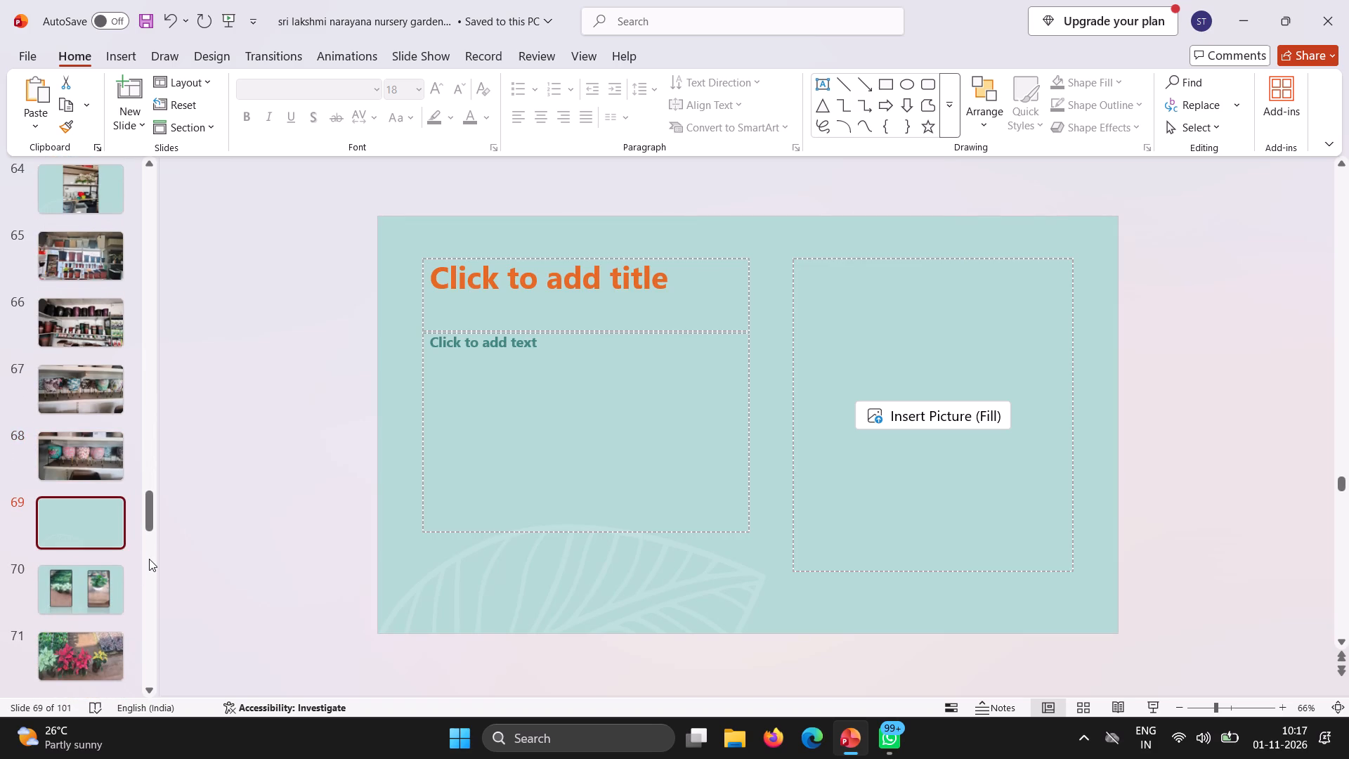
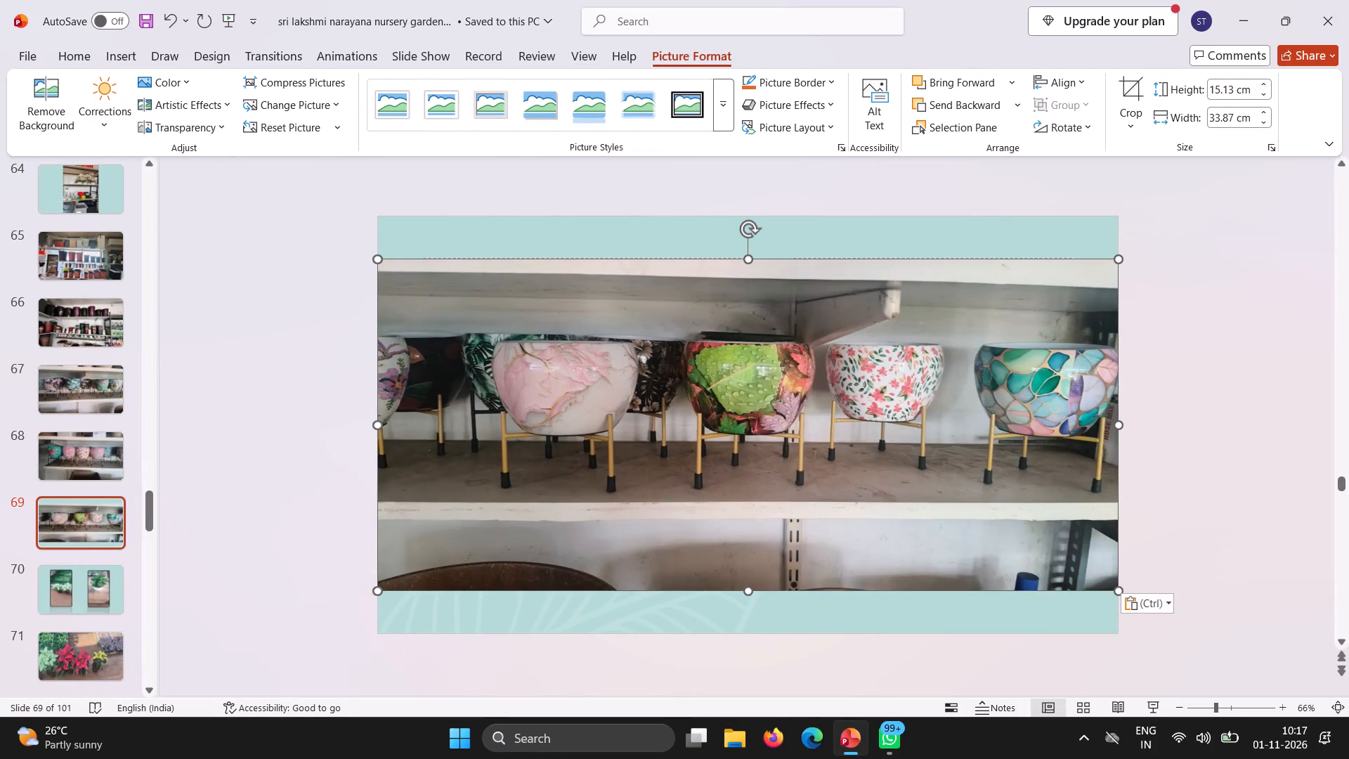
Stretch the patterned pots photo on slide 69 upward and downward to cover the full slide, about 19.6 cm high.
{"action": "left_click_drag", "start_coordinate": [749, 259], "coordinate": [749, 218]}
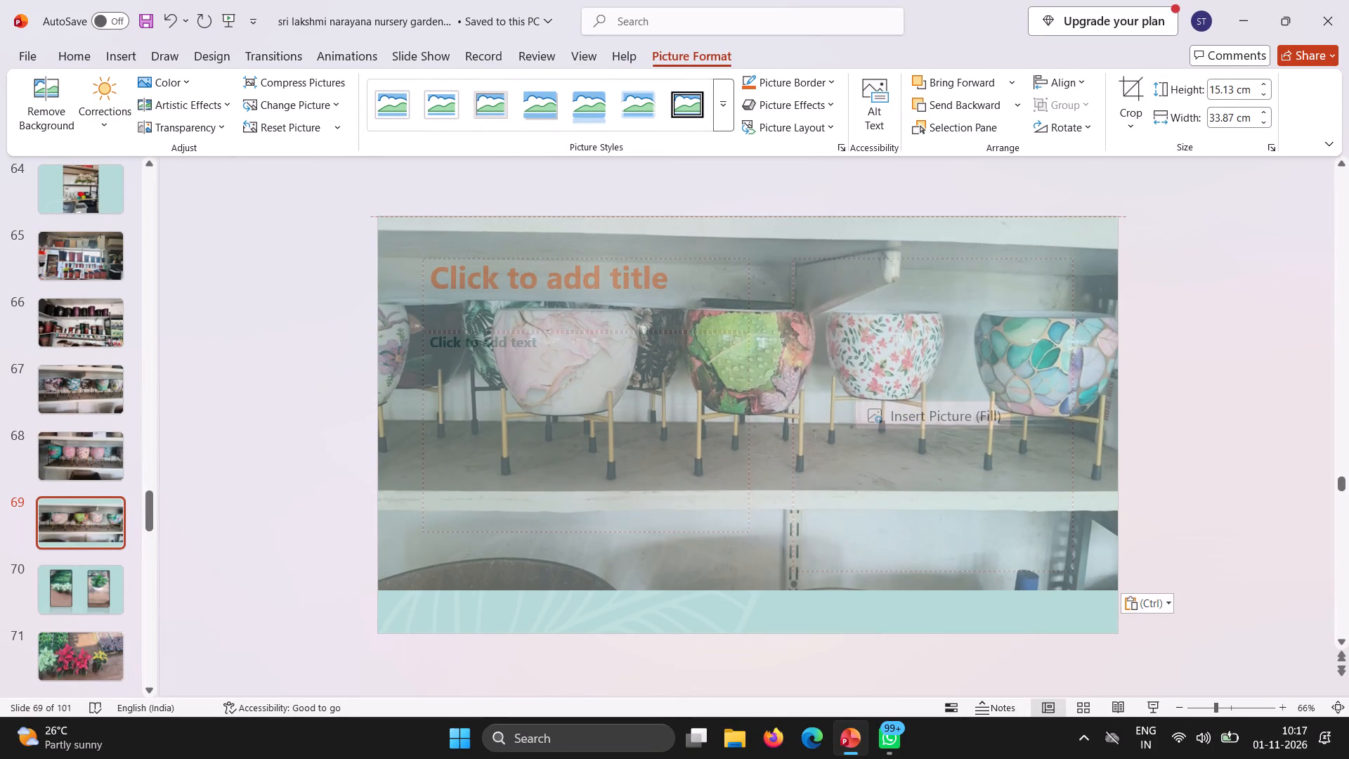
{"action": "left_click_drag", "start_coordinate": [749, 218], "coordinate": [749, 208]}
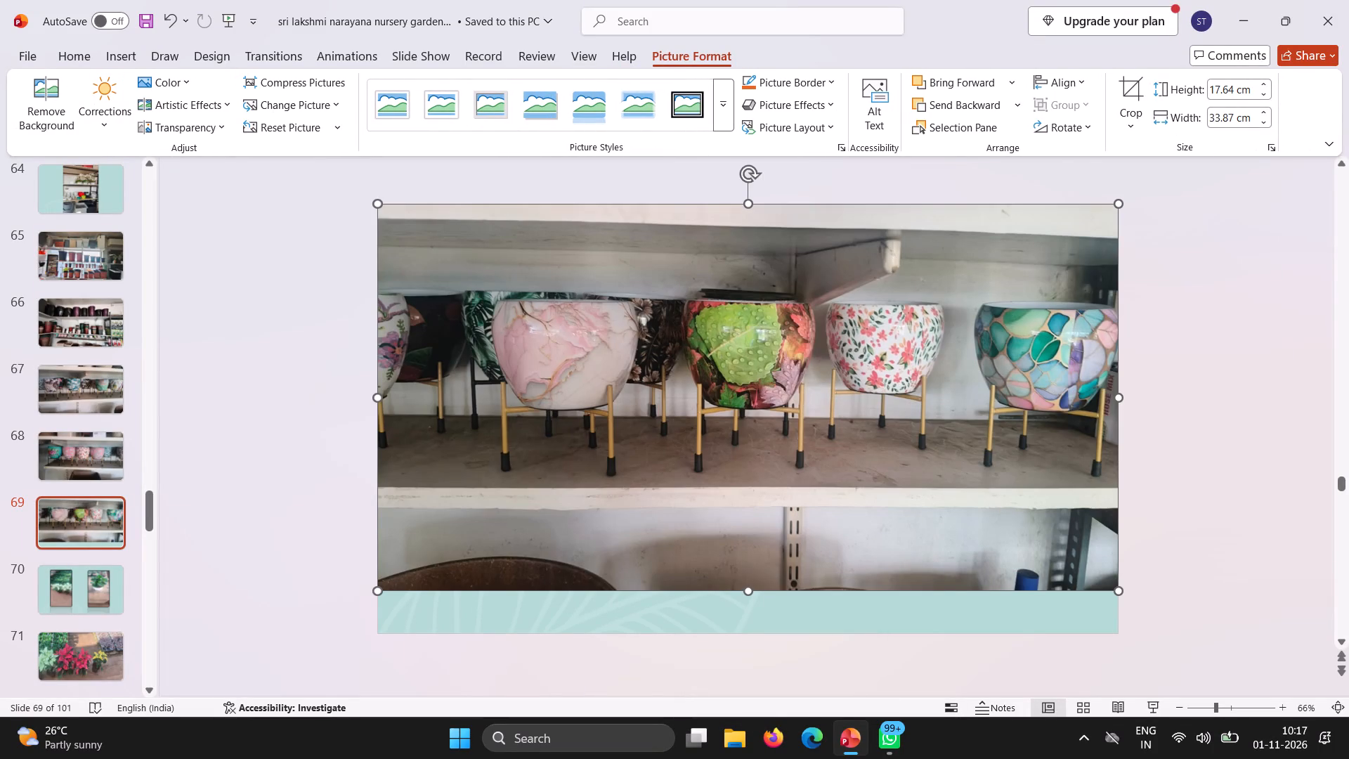
{"action": "left_click_drag", "start_coordinate": [748, 595], "coordinate": [753, 616]}
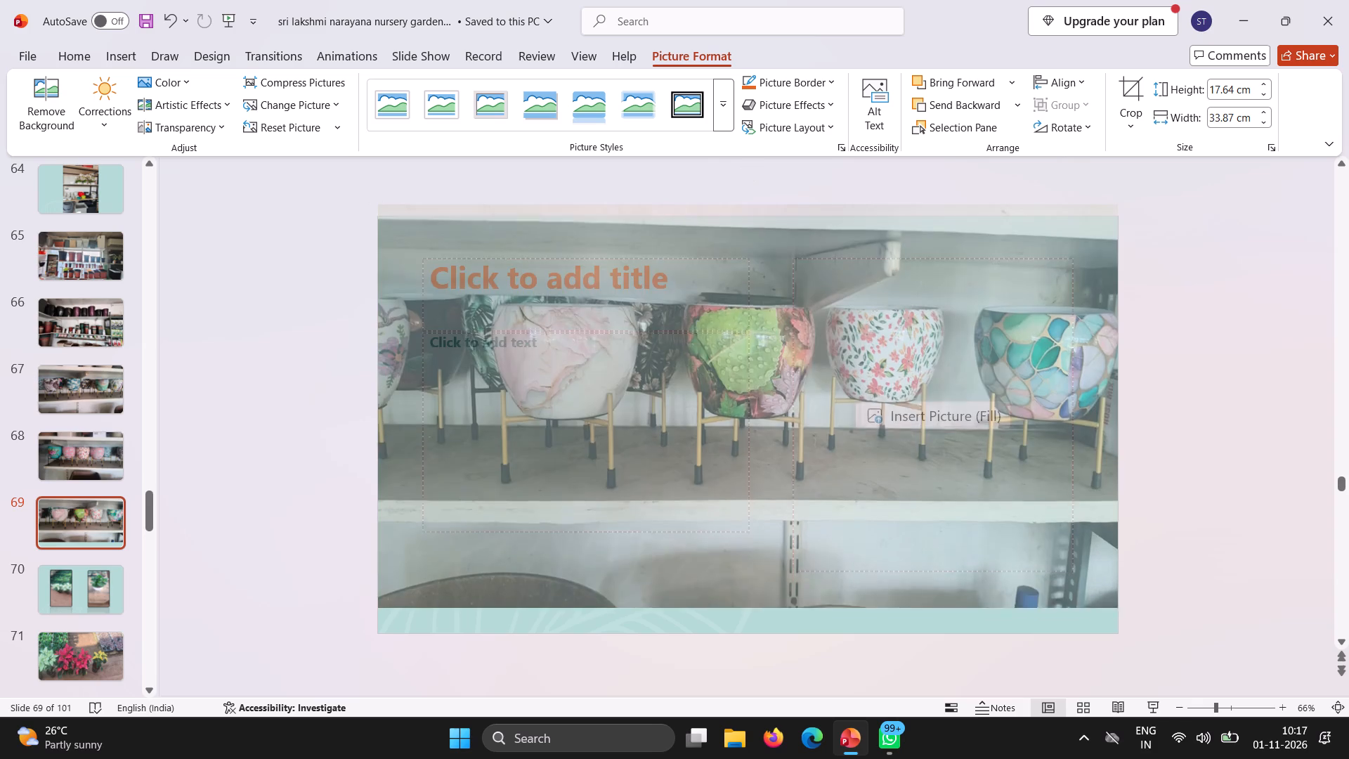
{"action": "left_click_drag", "start_coordinate": [753, 616], "coordinate": [757, 637]}
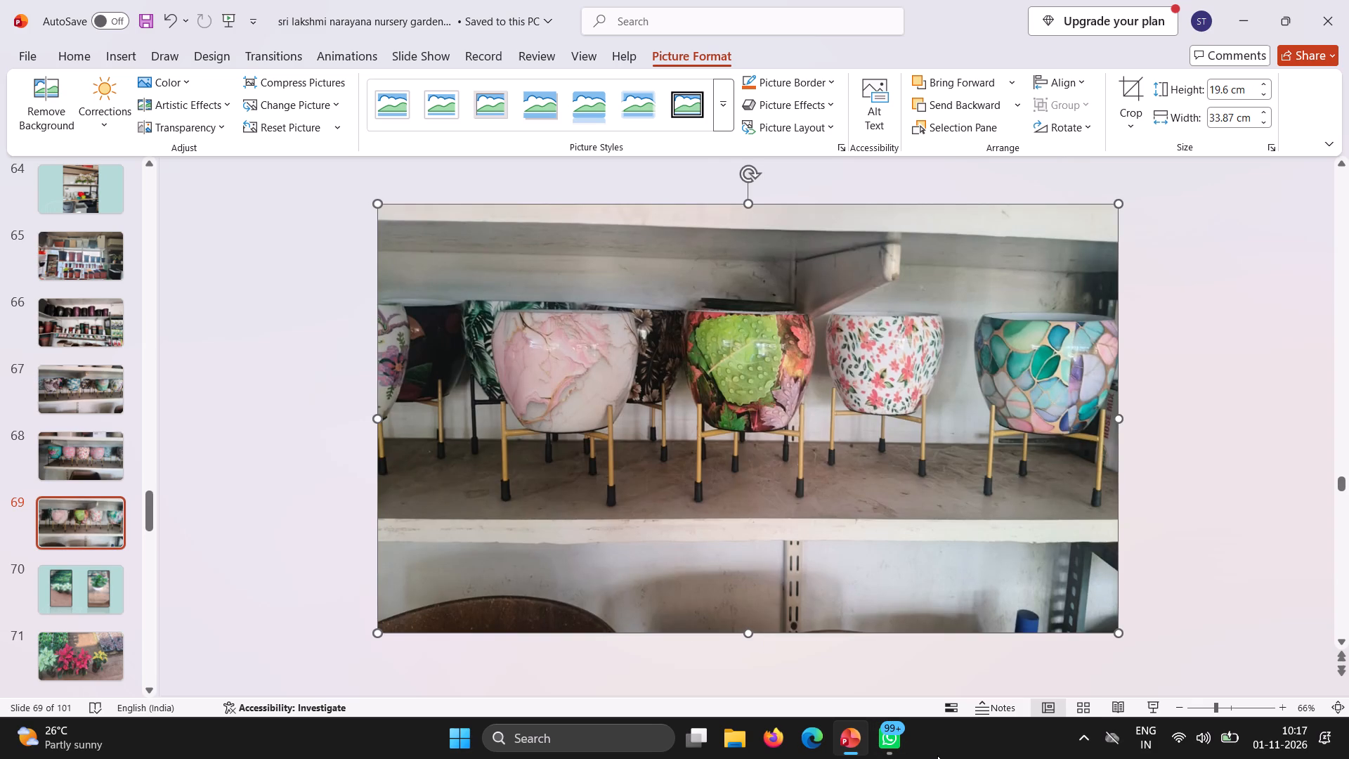
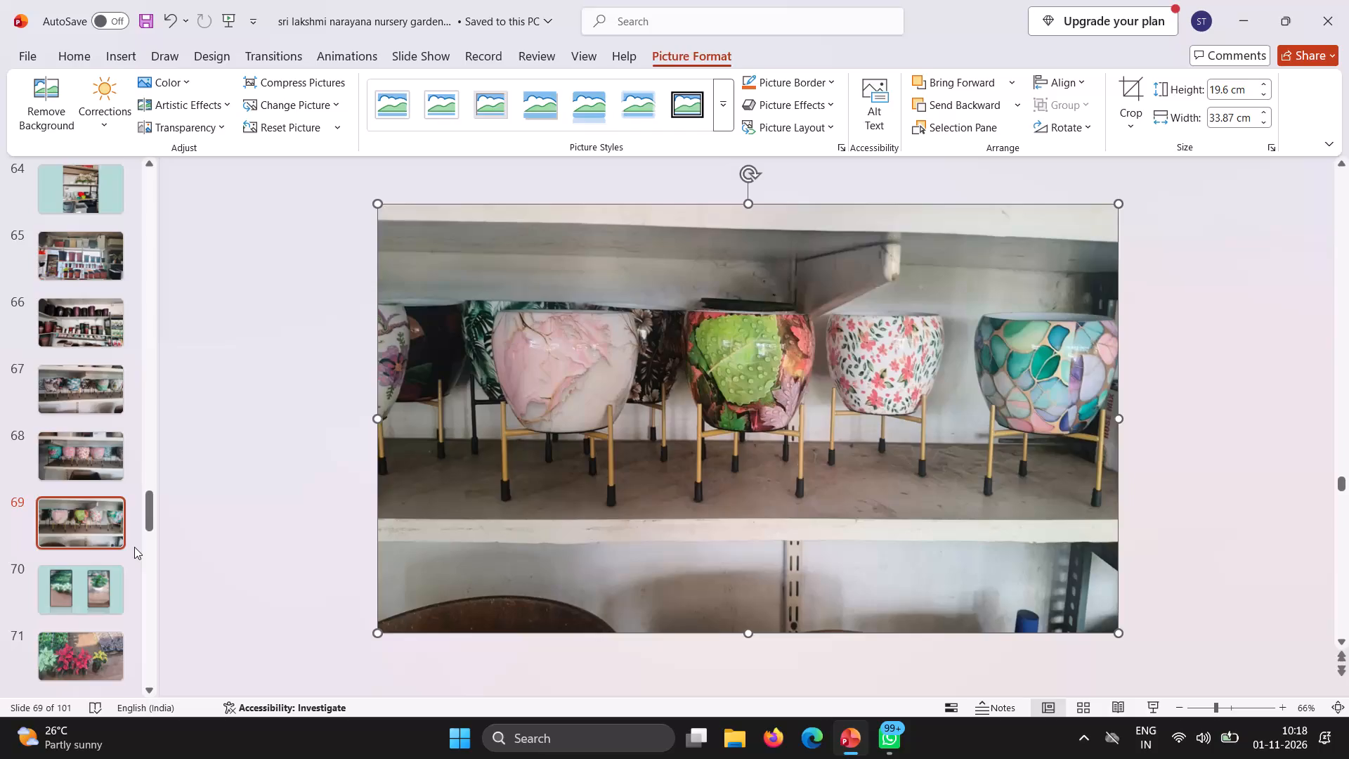
Add a new slide directly after slide 69.
{"action": "key", "text": "Return"}
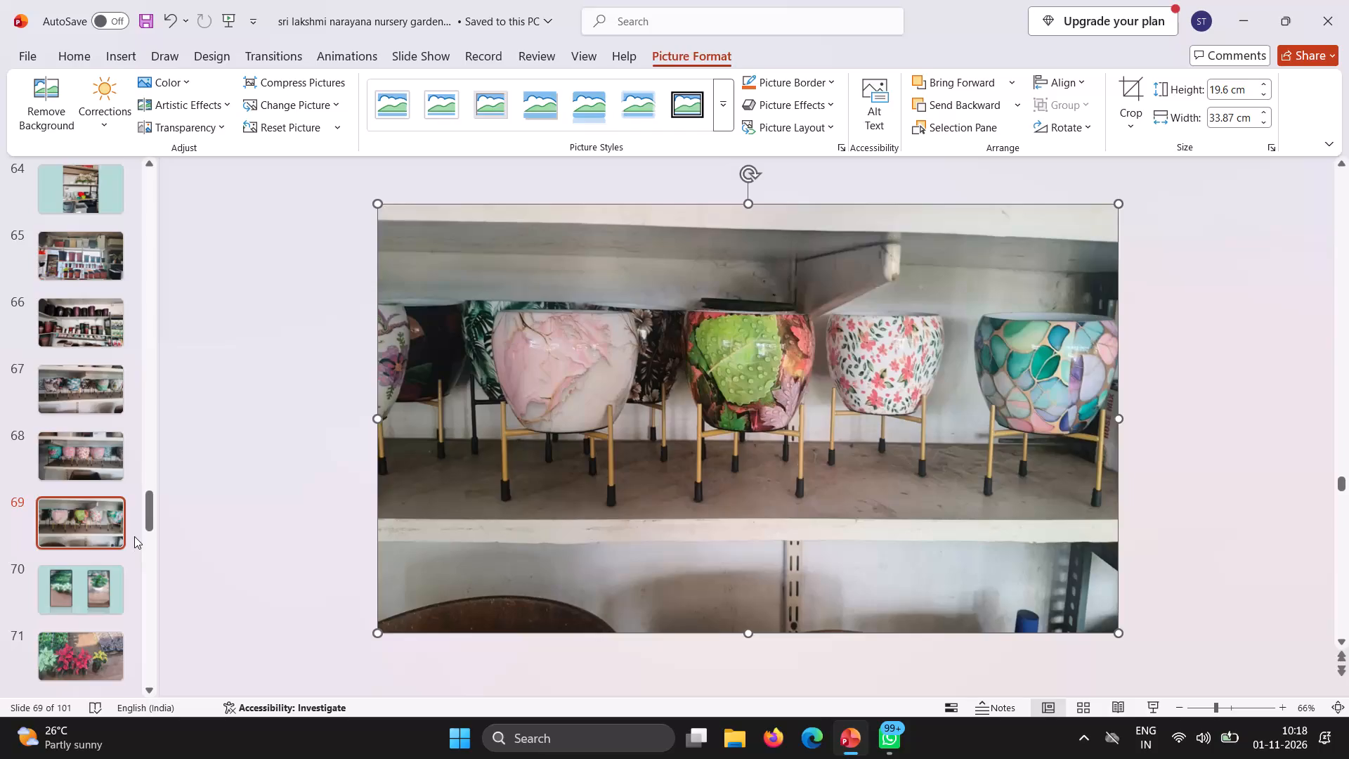
{"action": "left_click", "coordinate": [134, 536]}
{"action": "key", "text": "Return"}
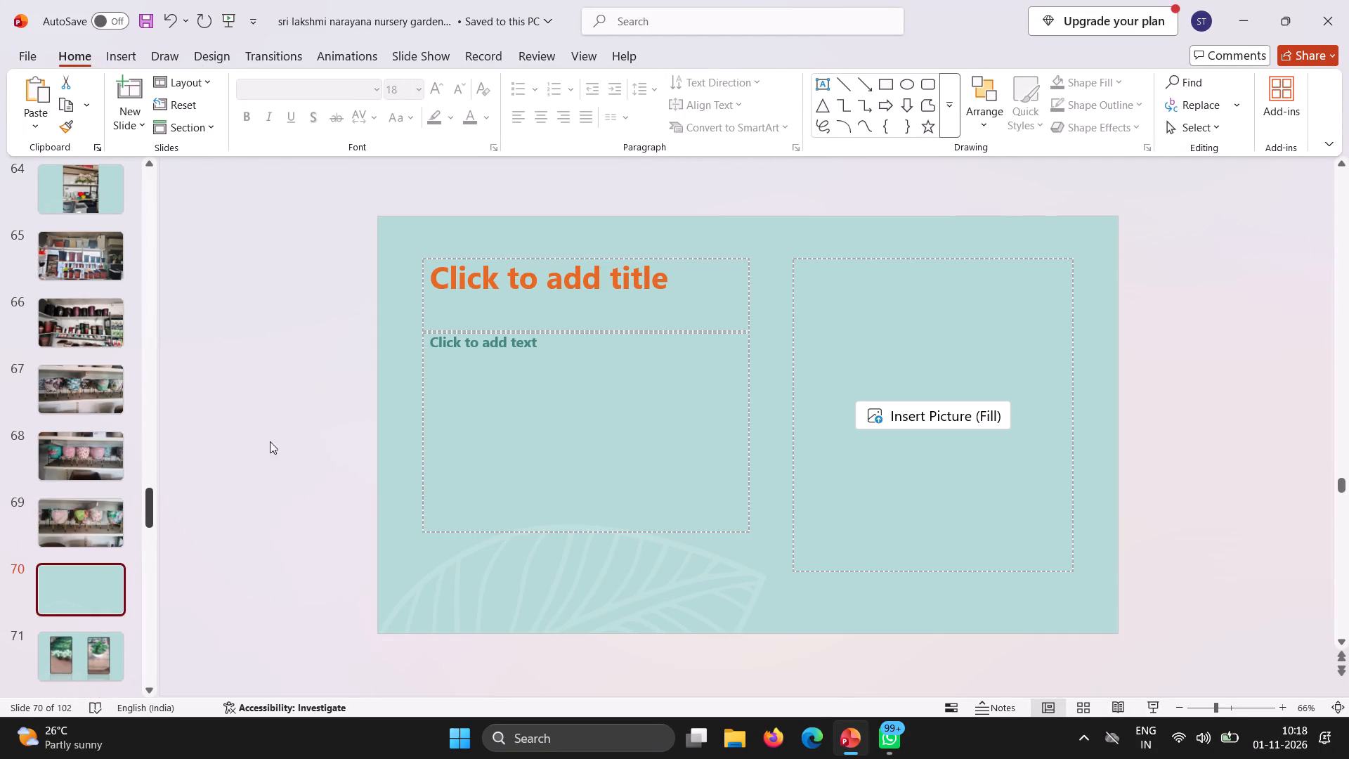
Cut the title, picture and text placeholders from the new slide 70 to leave it empty.
{"action": "right_click", "coordinate": [499, 258]}
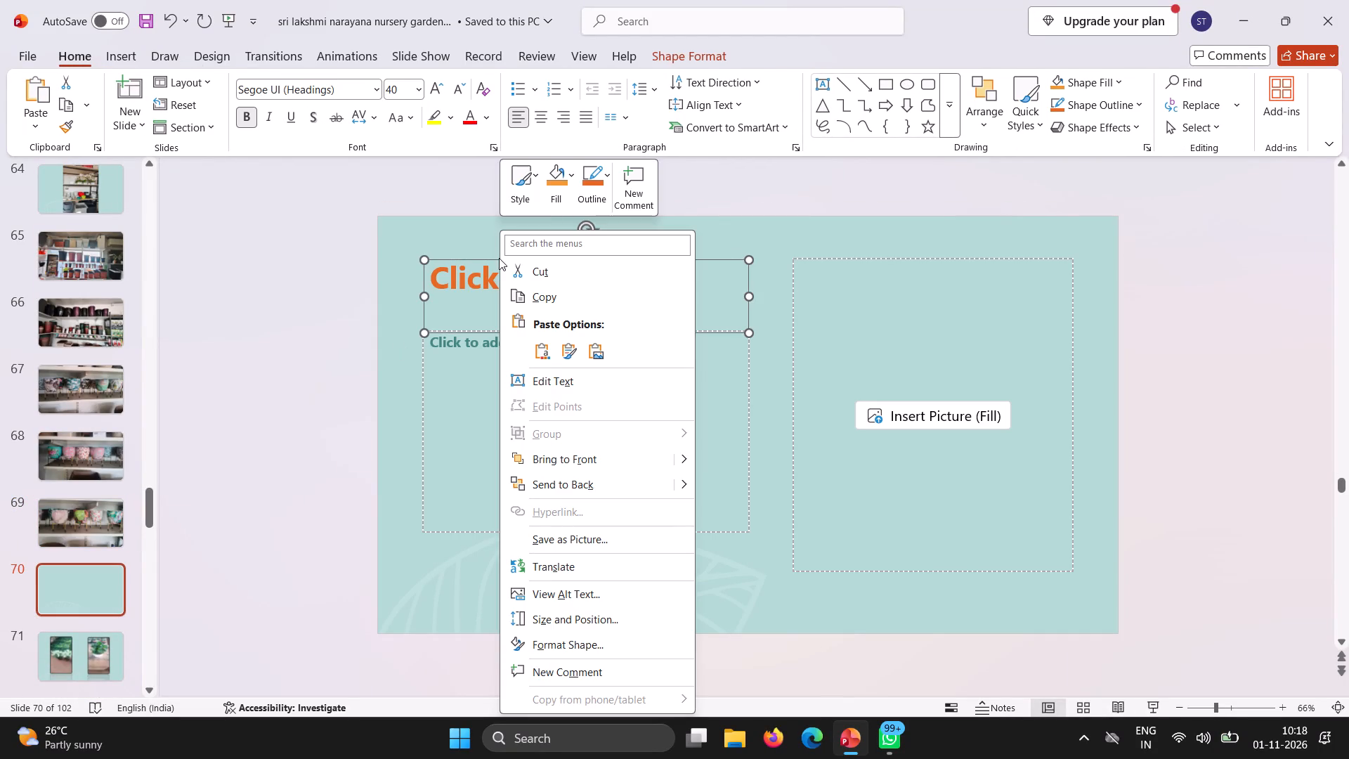
{"action": "left_click", "coordinate": [520, 267]}
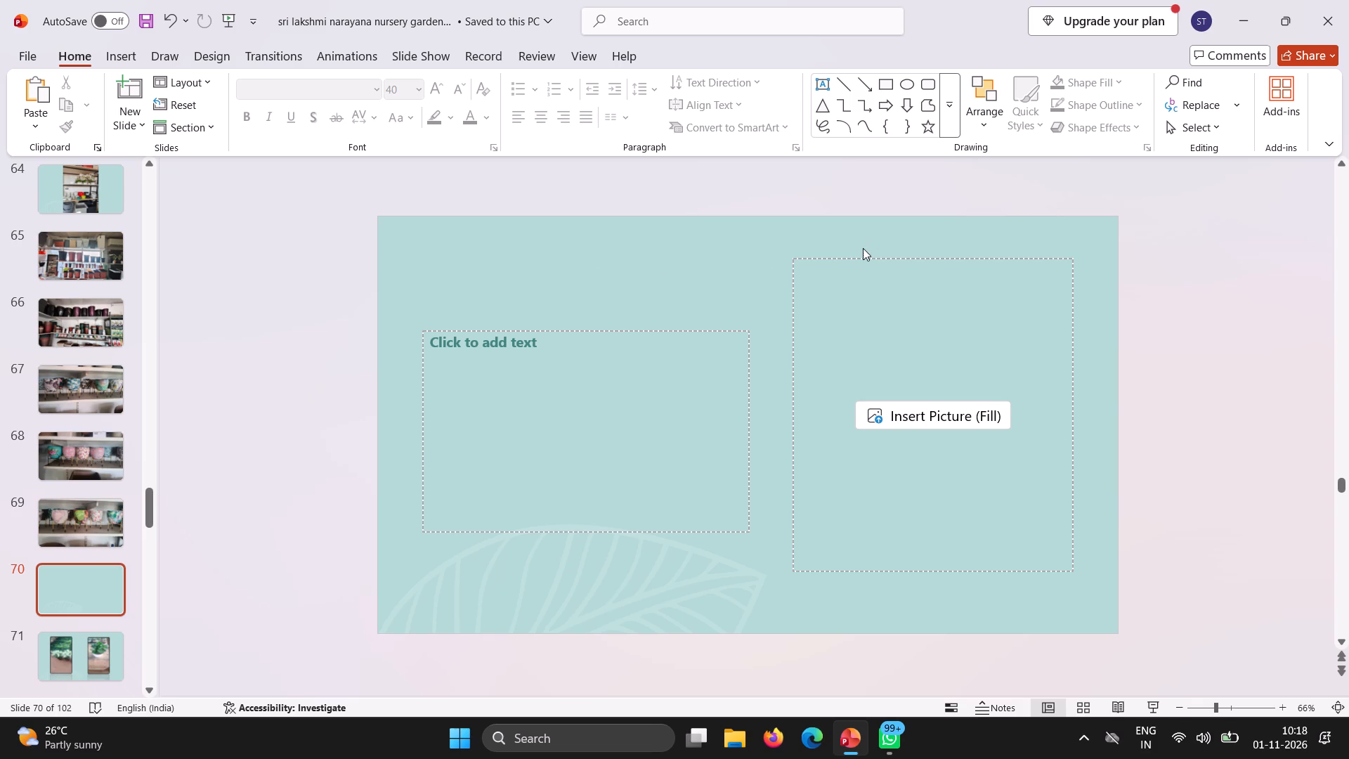
{"action": "right_click", "coordinate": [863, 248]}
{"action": "left_click_drag", "start_coordinate": [806, 273], "coordinate": [823, 257]}
{"action": "right_click", "coordinate": [823, 257]}
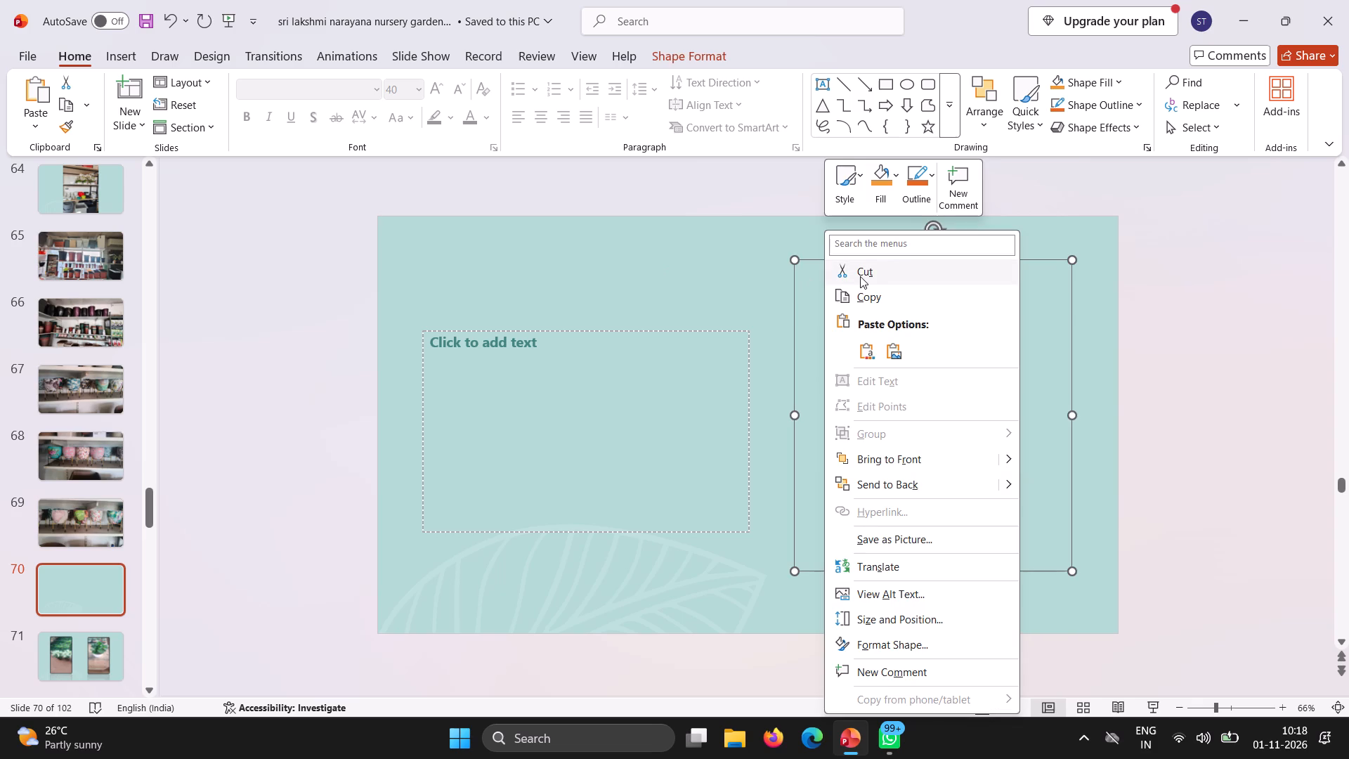
{"action": "left_click", "coordinate": [859, 276]}
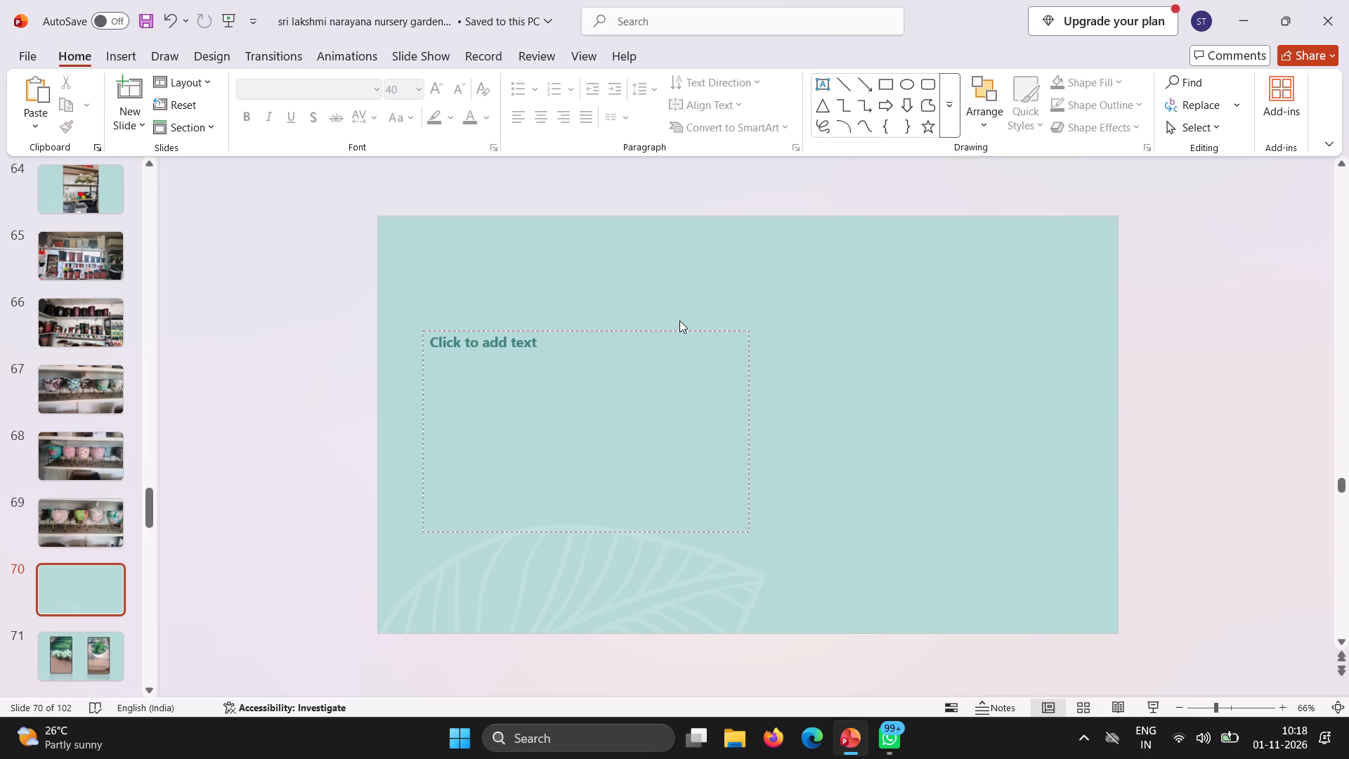
{"action": "right_click", "coordinate": [679, 320]}
{"action": "right_click", "coordinate": [628, 330]}
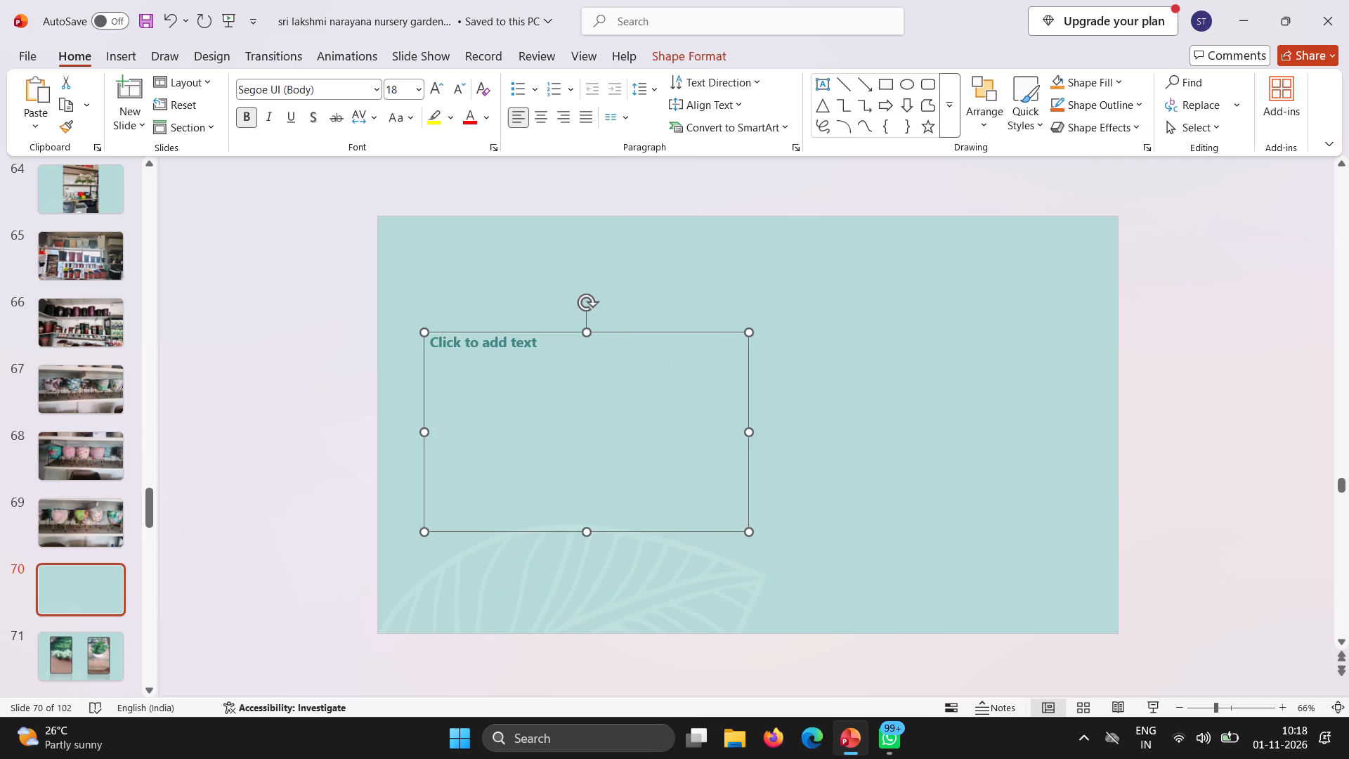
{"action": "left_click", "coordinate": [675, 277]}
Paste the clipboard content onto the emptied slide 70.
{"action": "right_click", "coordinate": [711, 309]}
{"action": "left_click", "coordinate": [784, 349]}
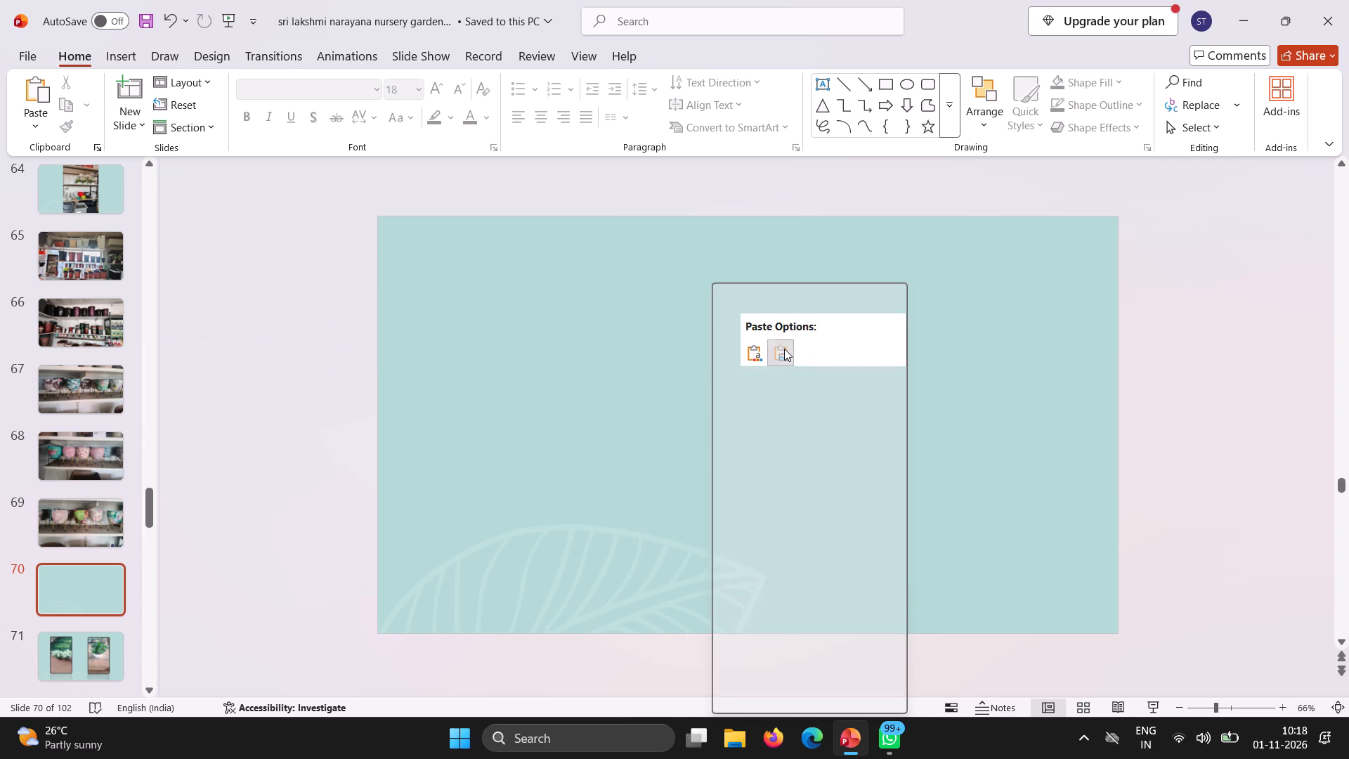
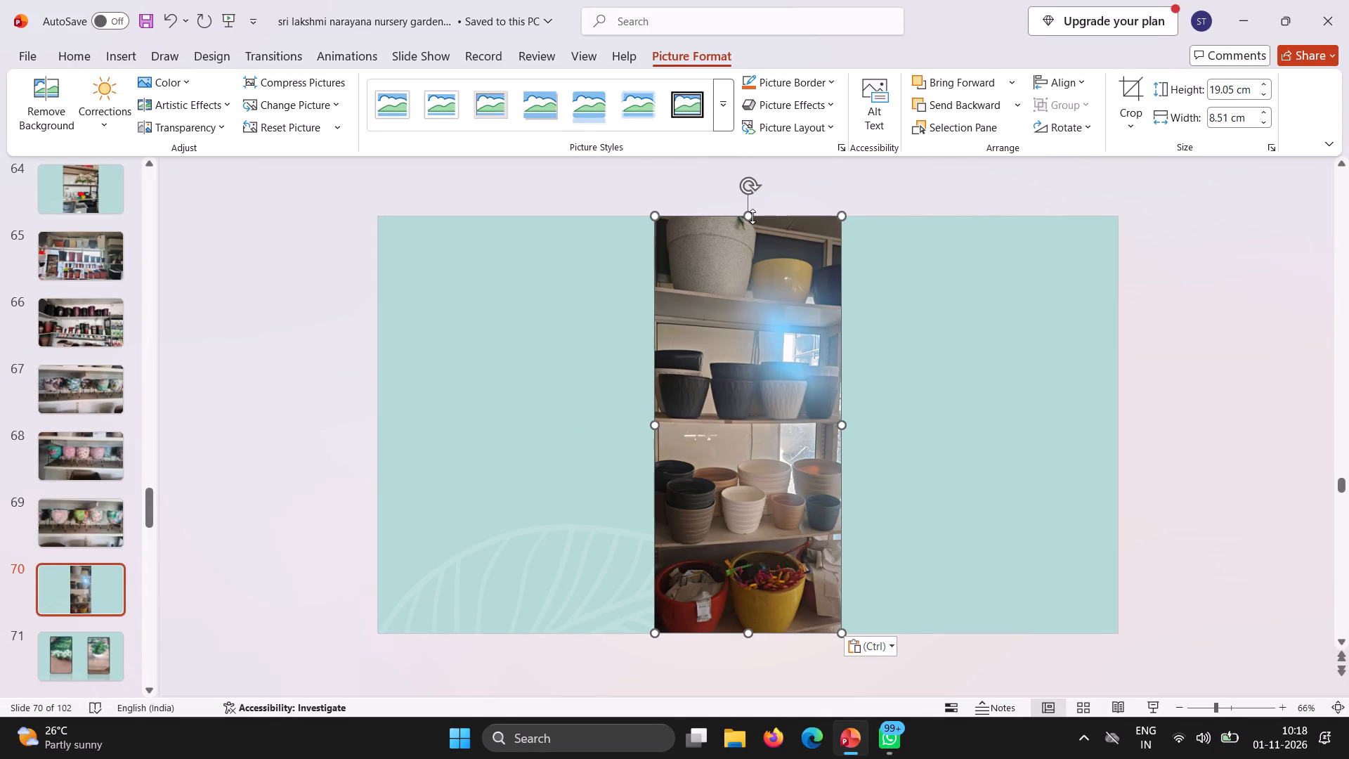
Resize the pot shelf photo on slide 70 to about 15.9 cm high by 12.9 cm wide and place it on the slide's left half.
{"action": "left_click_drag", "start_coordinate": [752, 216], "coordinate": [747, 286]}
{"action": "left_click_drag", "start_coordinate": [700, 344], "coordinate": [462, 304]}
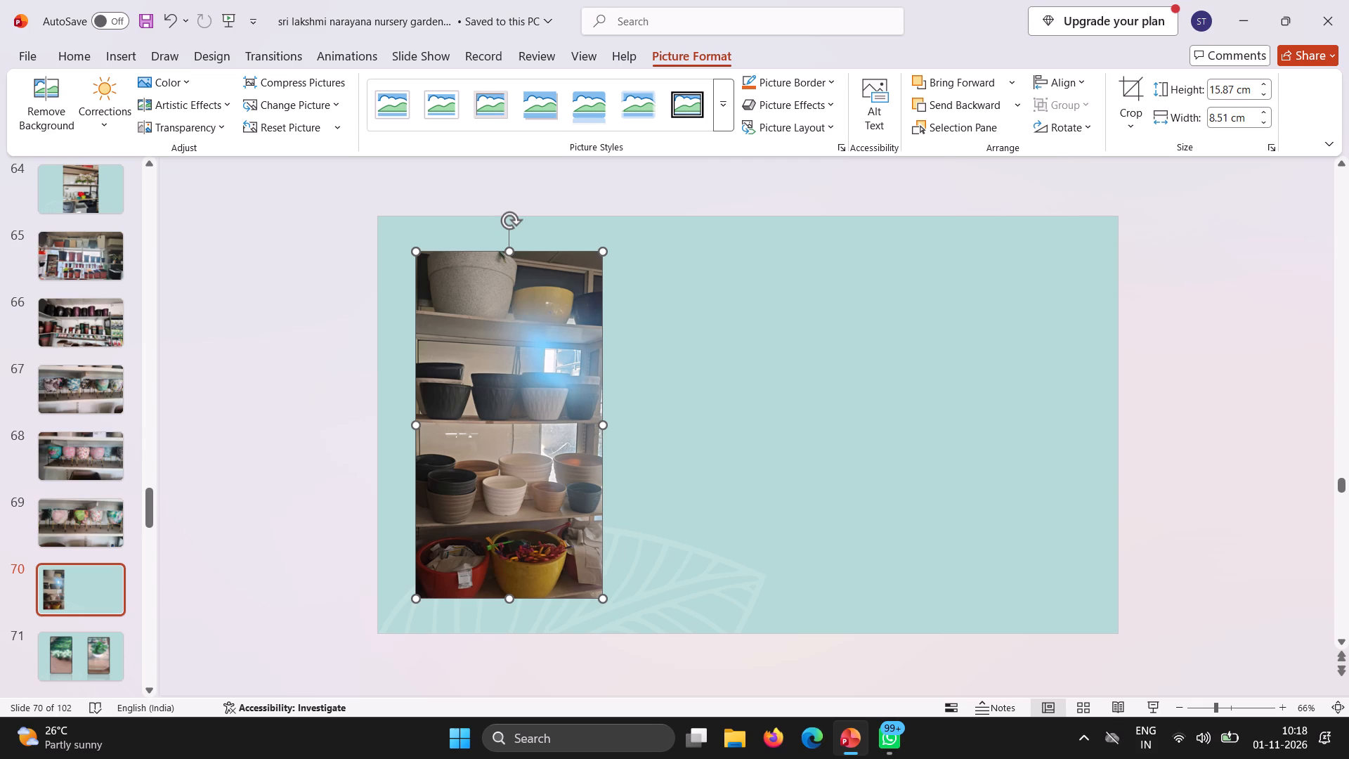
{"action": "left_click_drag", "start_coordinate": [606, 425], "coordinate": [719, 419]}
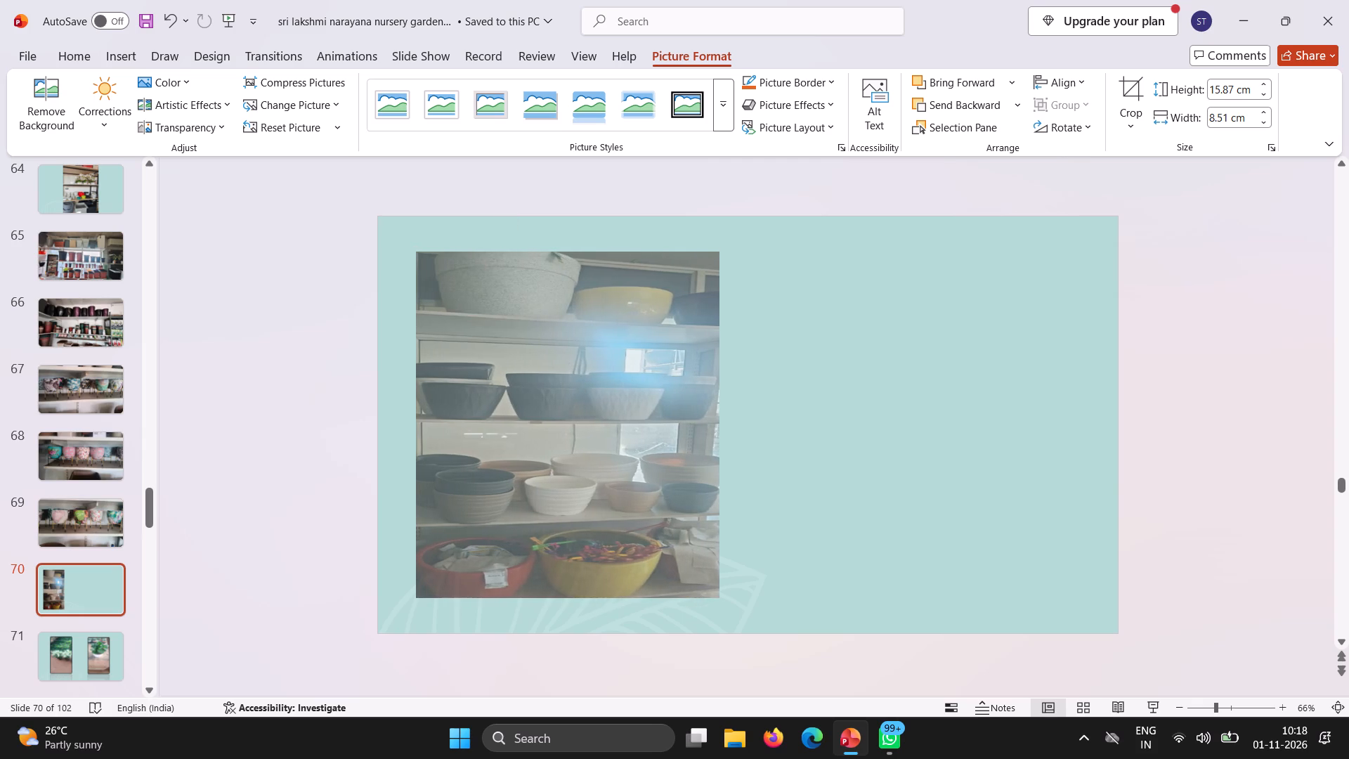
{"action": "left_click_drag", "start_coordinate": [719, 419], "coordinate": [697, 408]}
{"action": "left_click_drag", "start_coordinate": [620, 396], "coordinate": [653, 379]}
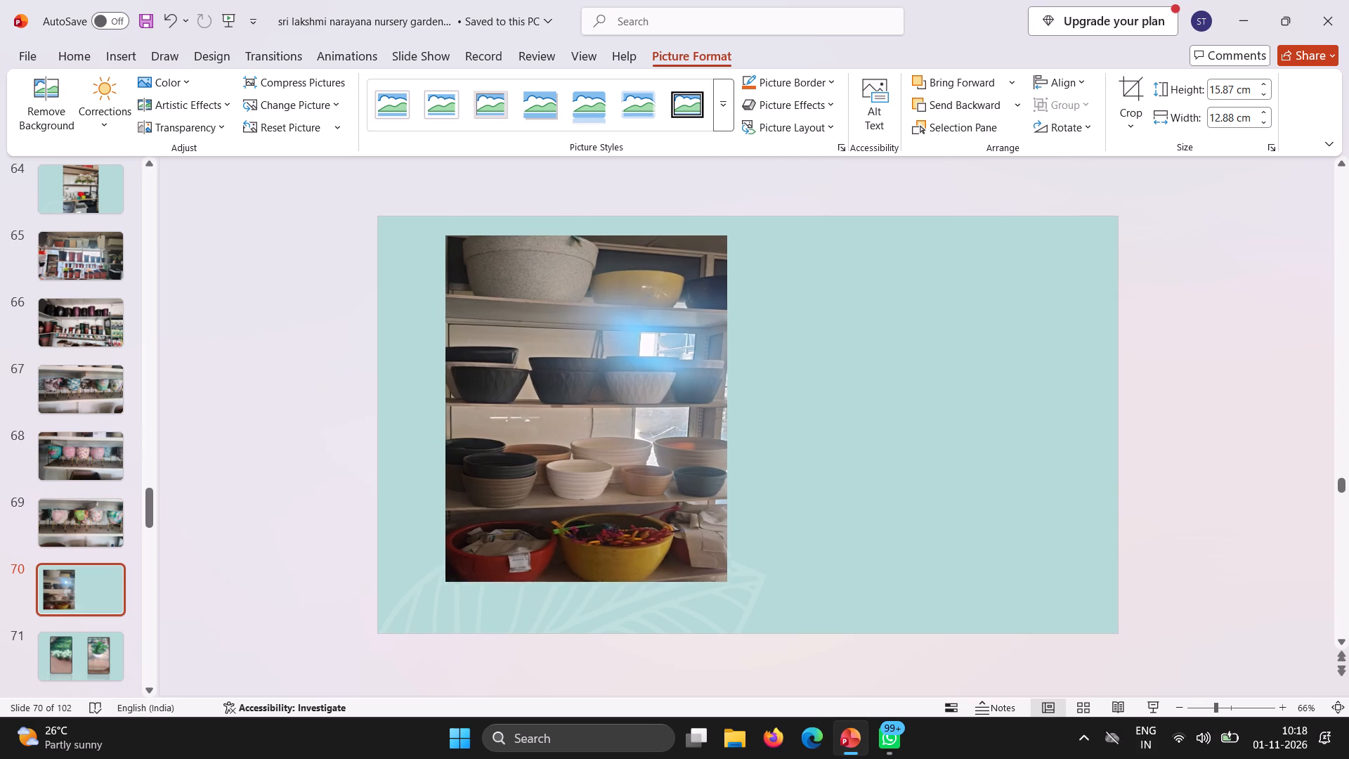
{"action": "left_click_drag", "start_coordinate": [653, 379], "coordinate": [654, 401]}
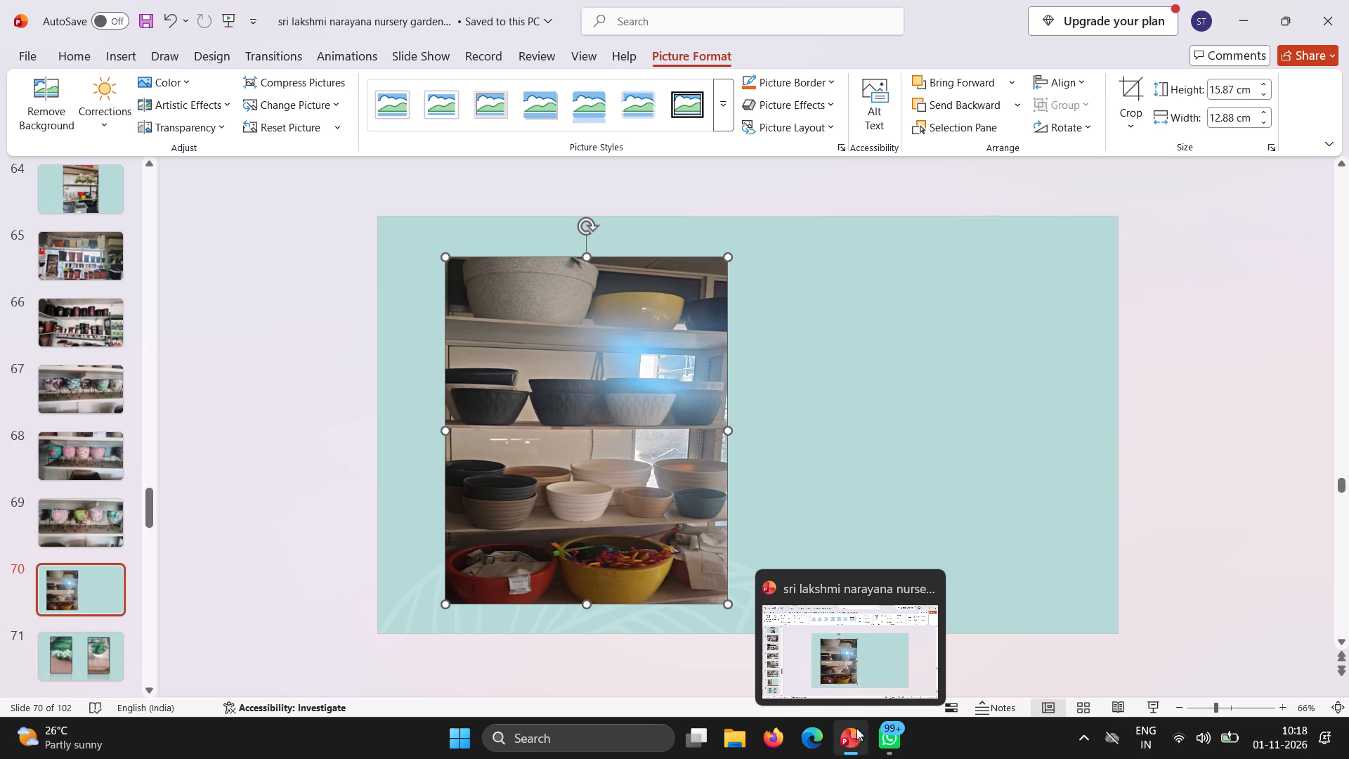
{"action": "left_click", "coordinate": [854, 669]}
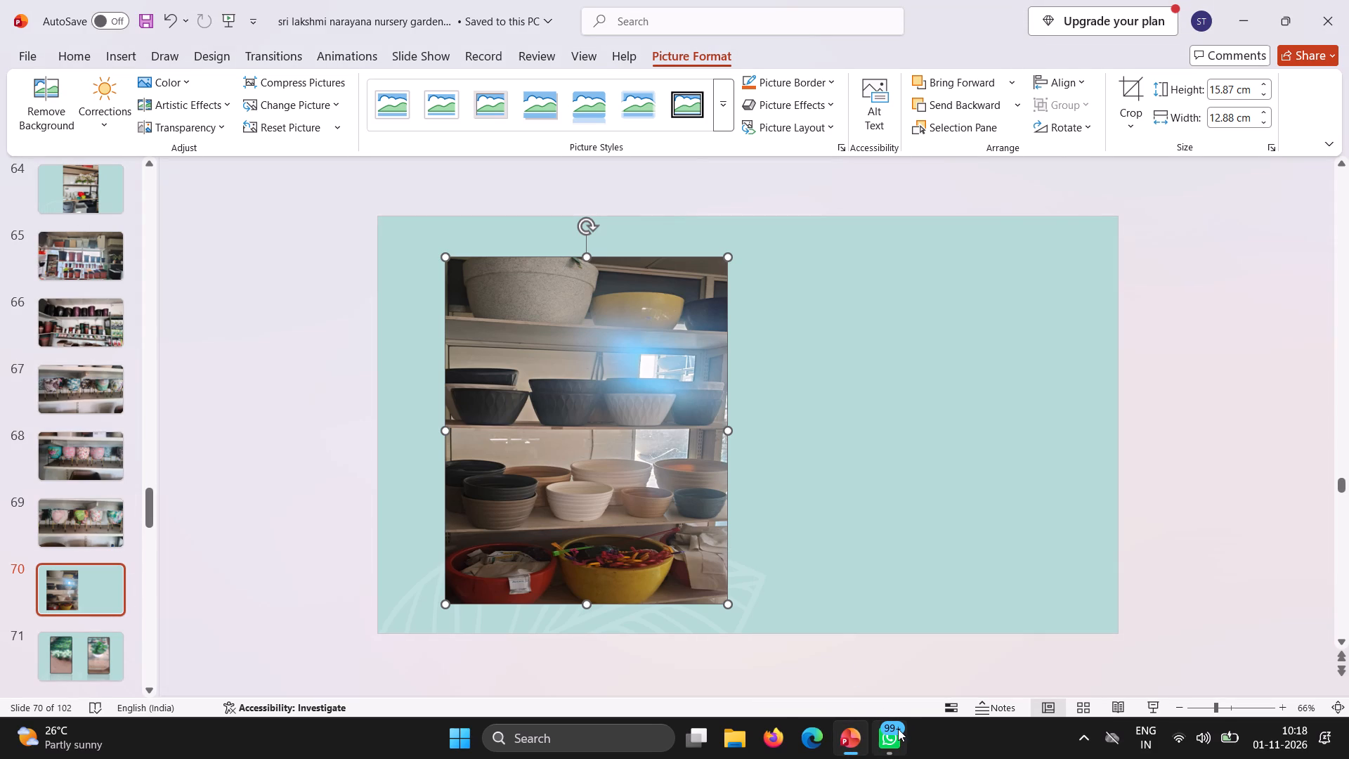
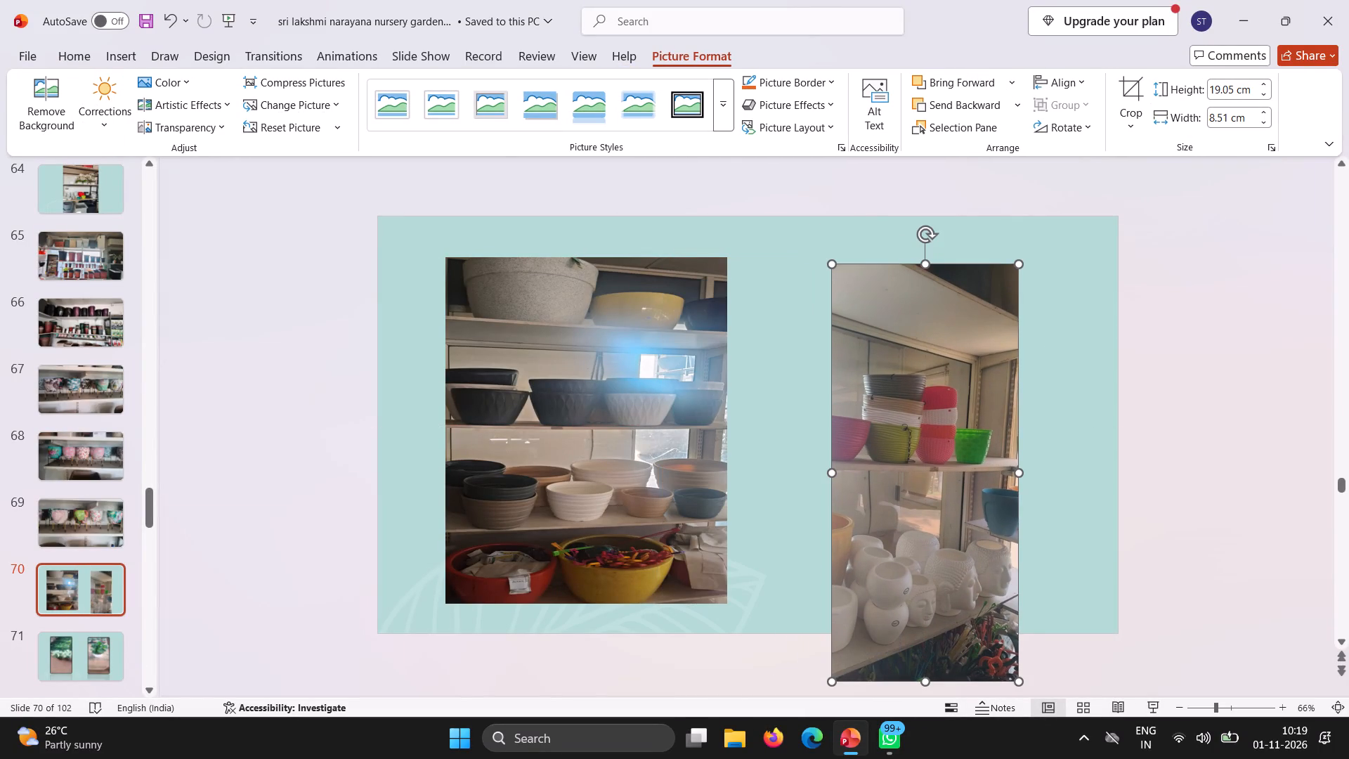
Resize the white head-pots shelf photo on slide 70 to about 15.6 cm high by 11.4 cm wide, top-aligned beside the bowls photo.
{"action": "left_click_drag", "start_coordinate": [922, 676], "coordinate": [926, 592]}
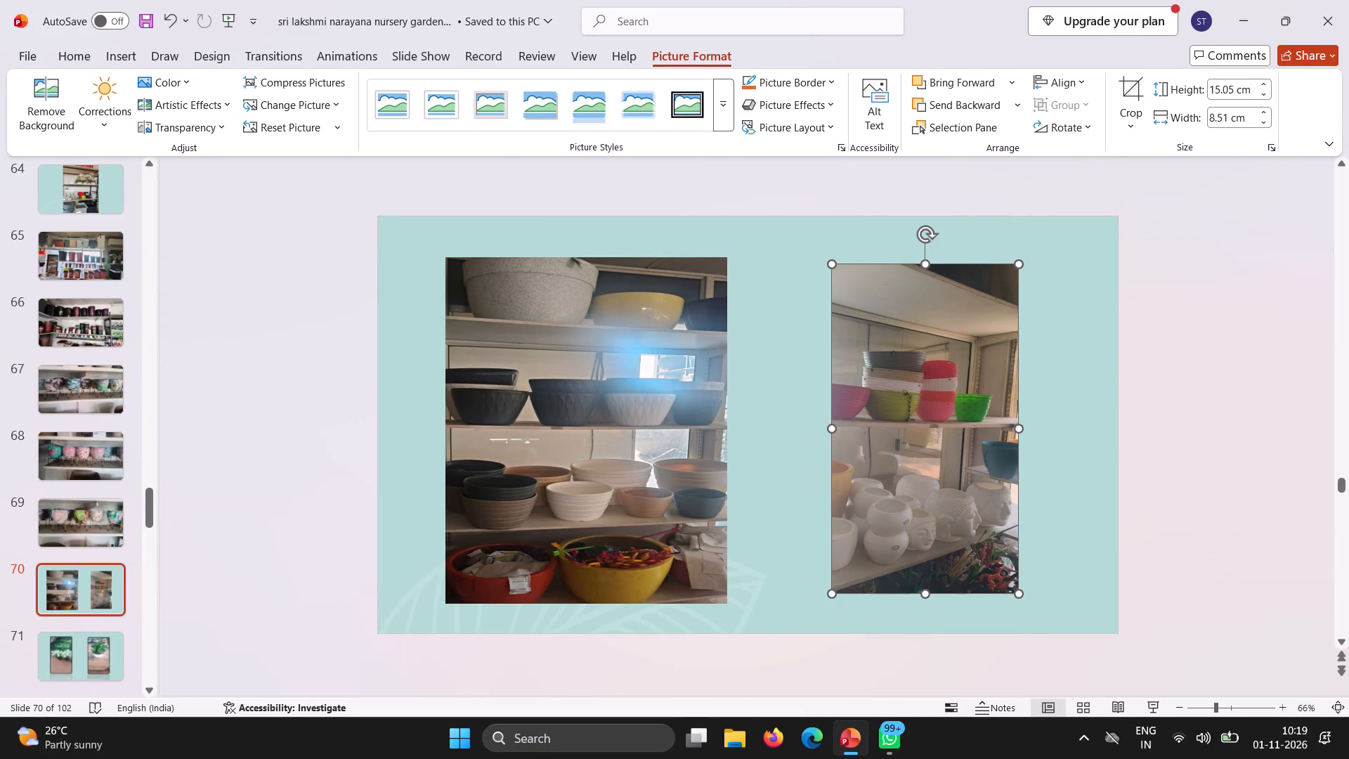
{"action": "left_click_drag", "start_coordinate": [831, 428], "coordinate": [766, 427]}
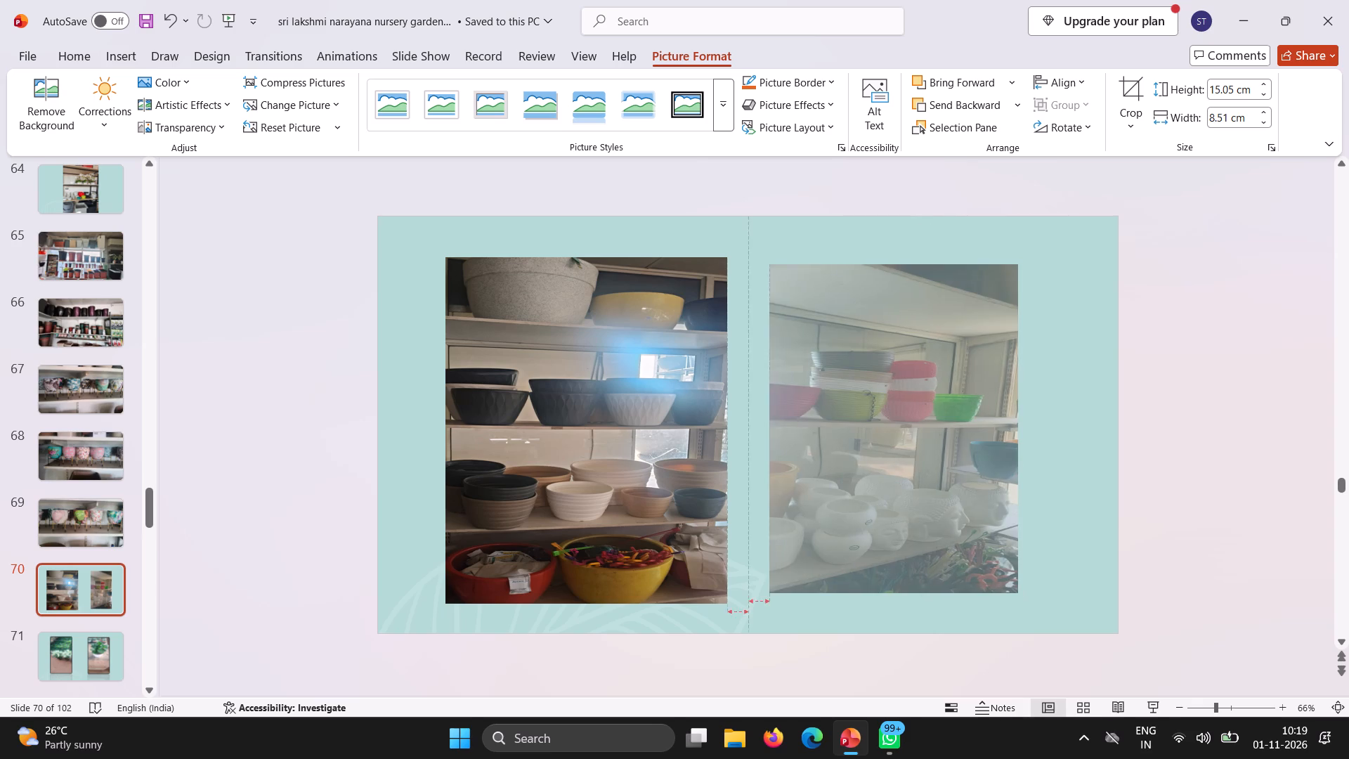
{"action": "left_click_drag", "start_coordinate": [766, 427], "coordinate": [771, 417]}
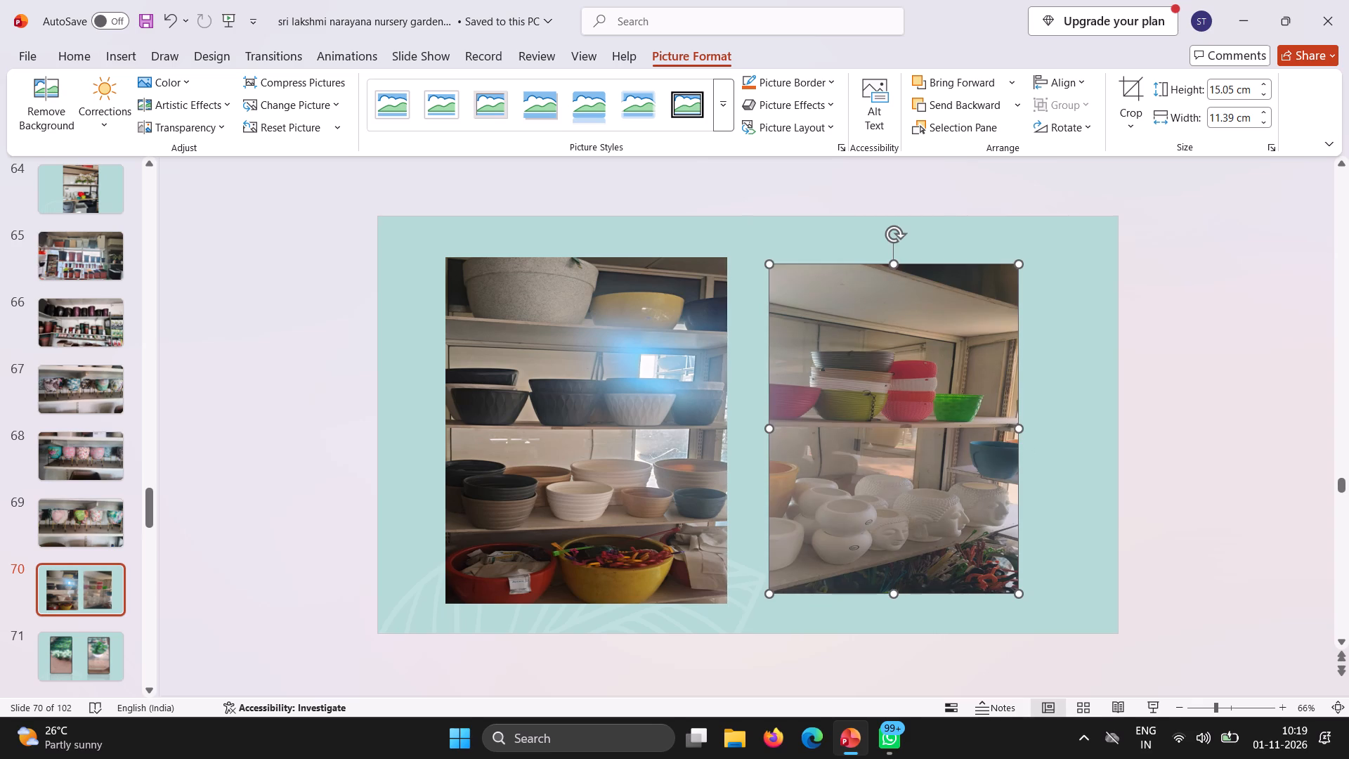
{"action": "left_click_drag", "start_coordinate": [1020, 434], "coordinate": [1032, 427]}
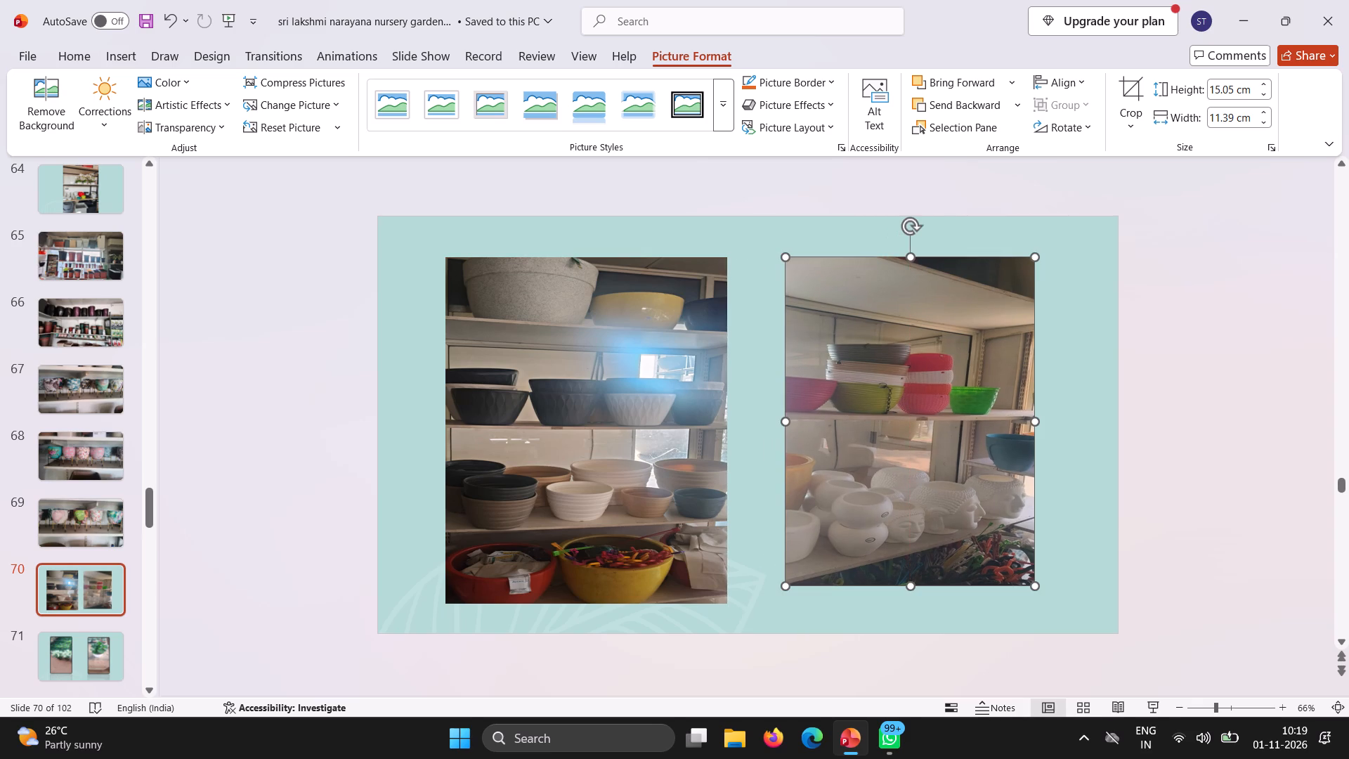
{"action": "left_click_drag", "start_coordinate": [911, 588], "coordinate": [911, 594]}
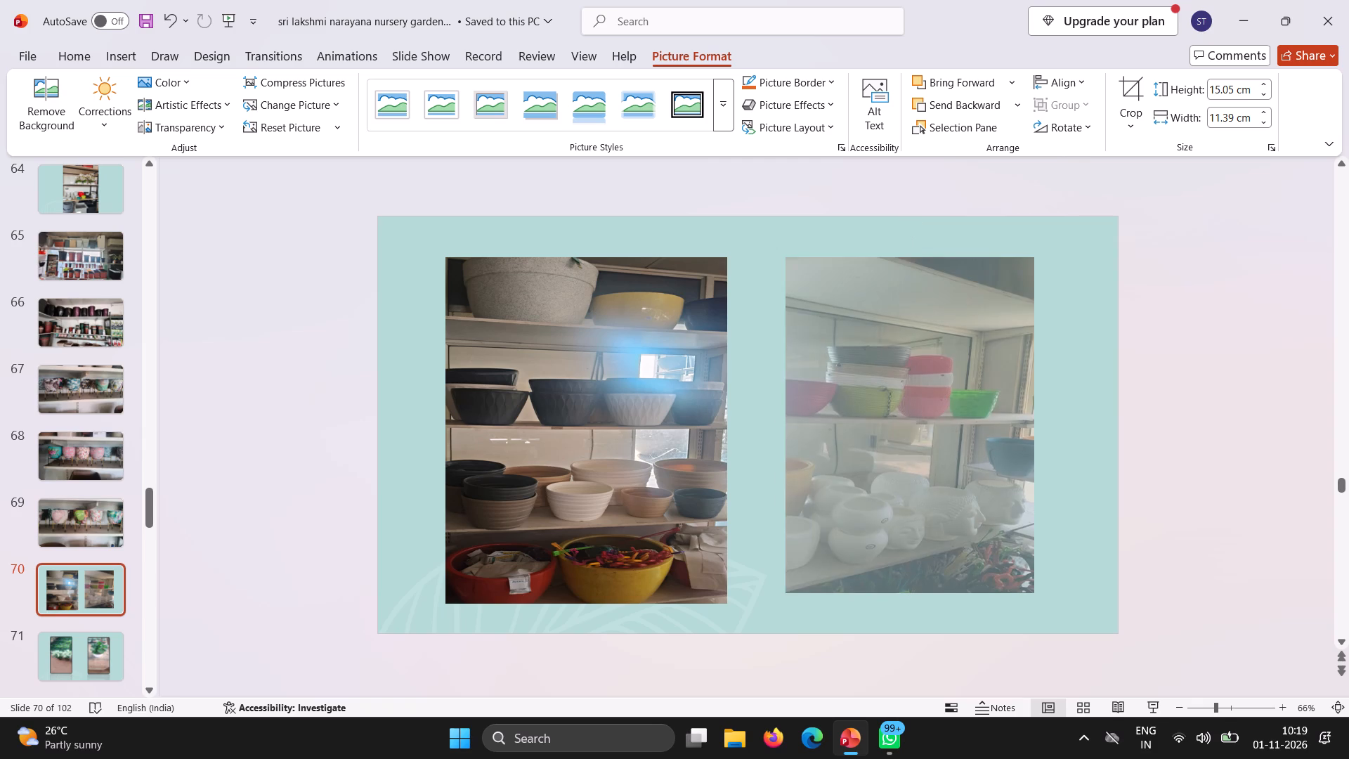
{"action": "left_click_drag", "start_coordinate": [911, 594], "coordinate": [913, 598]}
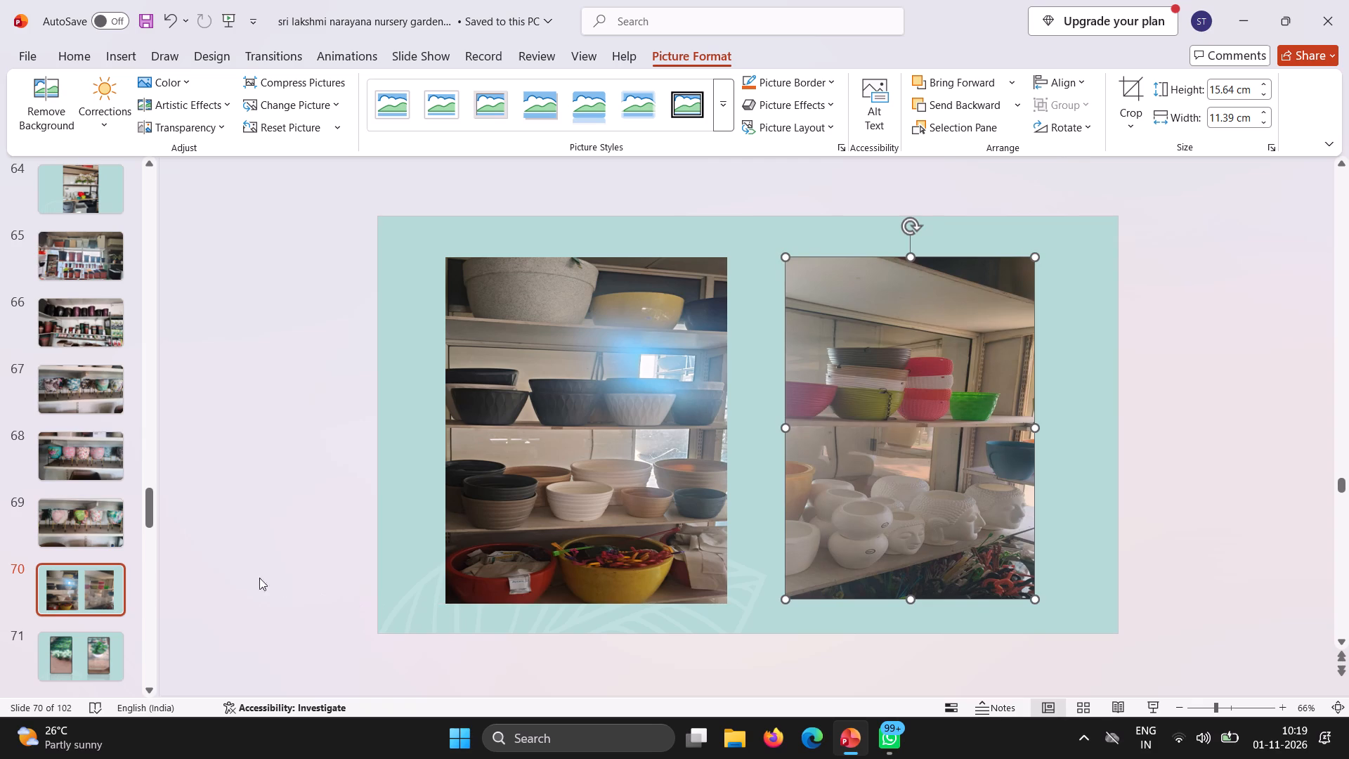
Add a new slide directly after slide 70.
{"action": "left_click", "coordinate": [138, 585]}
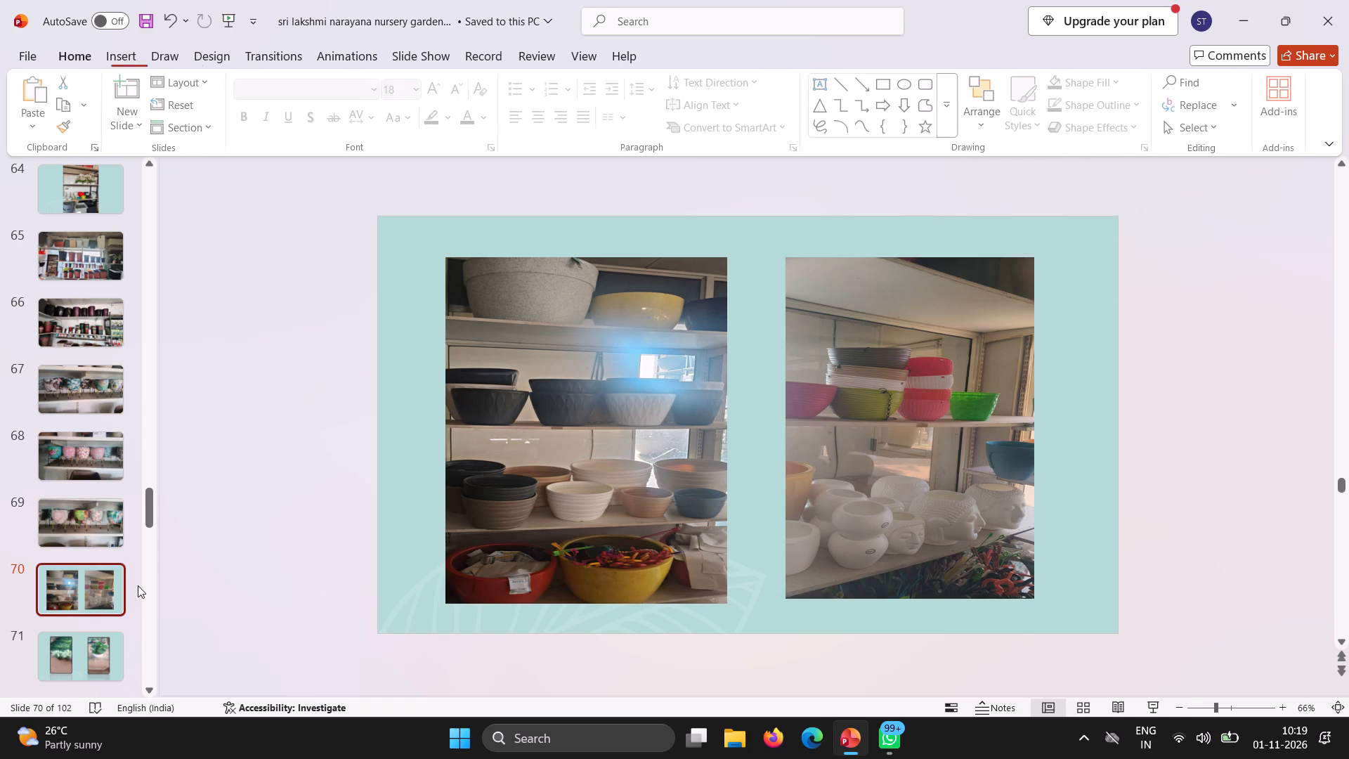
{"action": "key", "text": "Return"}
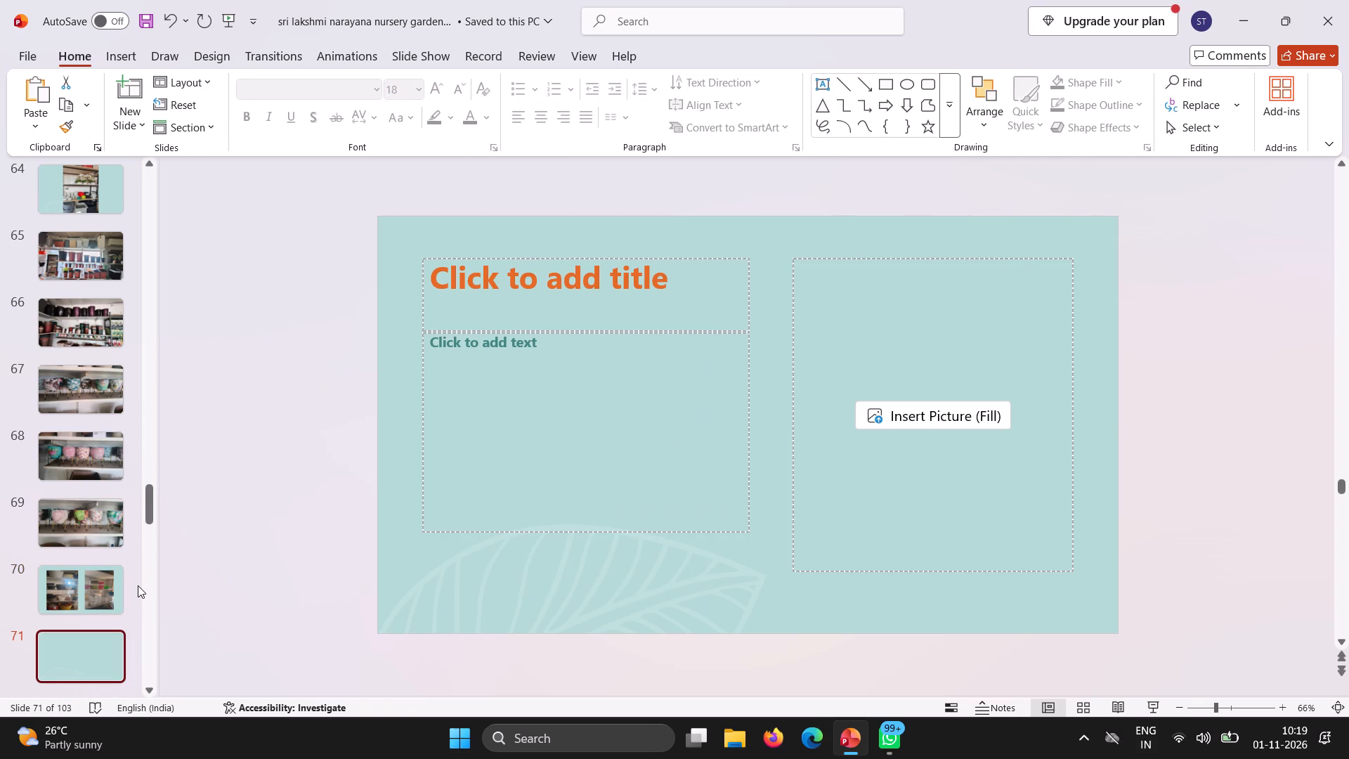
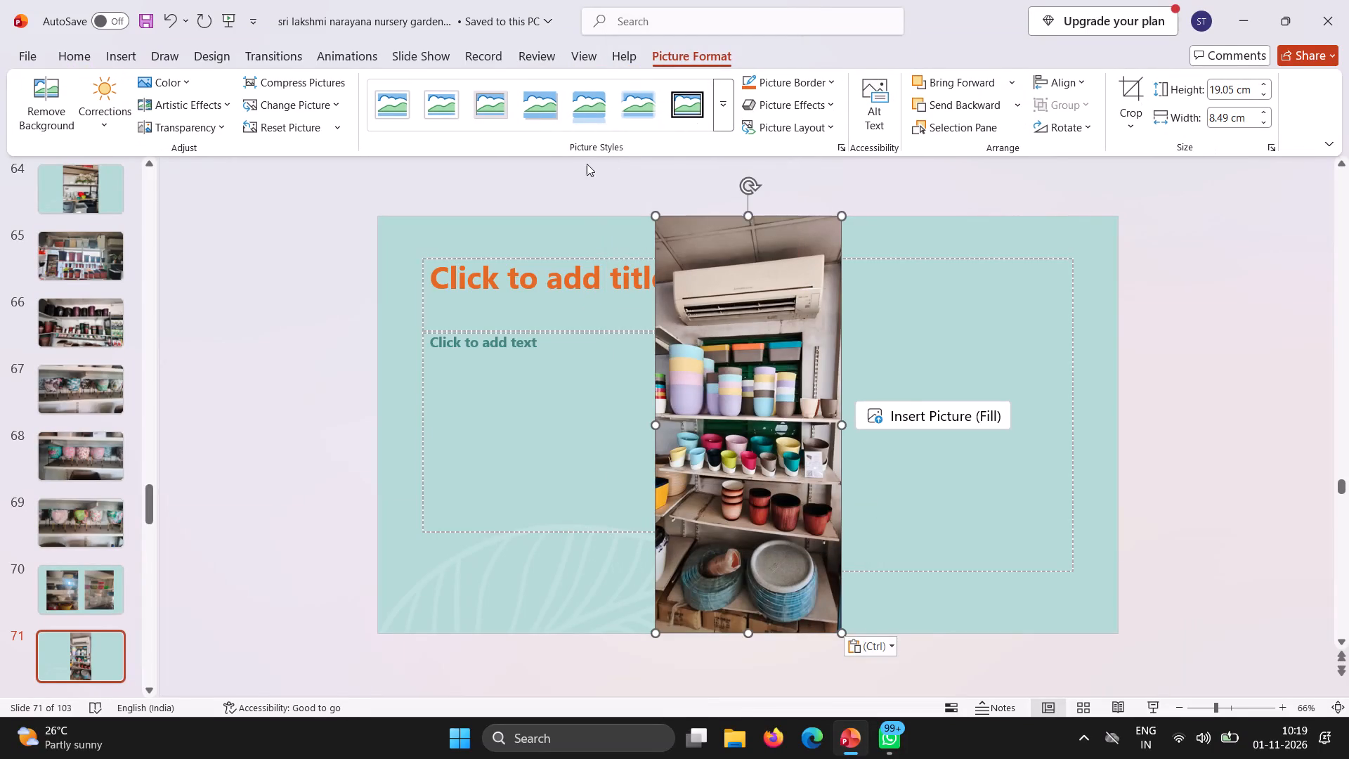
Cut the empty title placeholder from slide 71, keeping the pot shelf photo in place.
{"action": "right_click", "coordinate": [564, 252]}
{"action": "left_click", "coordinate": [596, 268]}
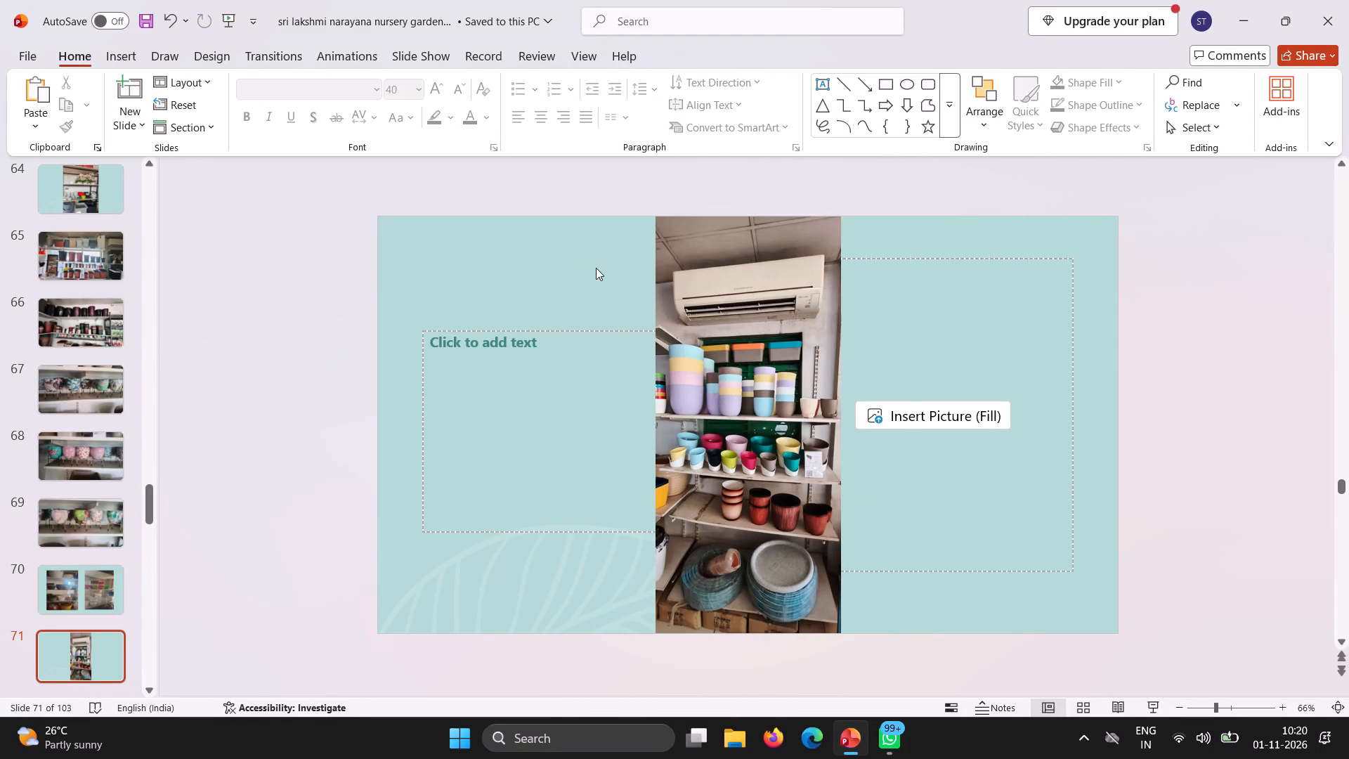
Cut the empty text placeholder and the picture placeholder from slide 71, keeping only the pot-shelf photo.
{"action": "right_click", "coordinate": [550, 325]}
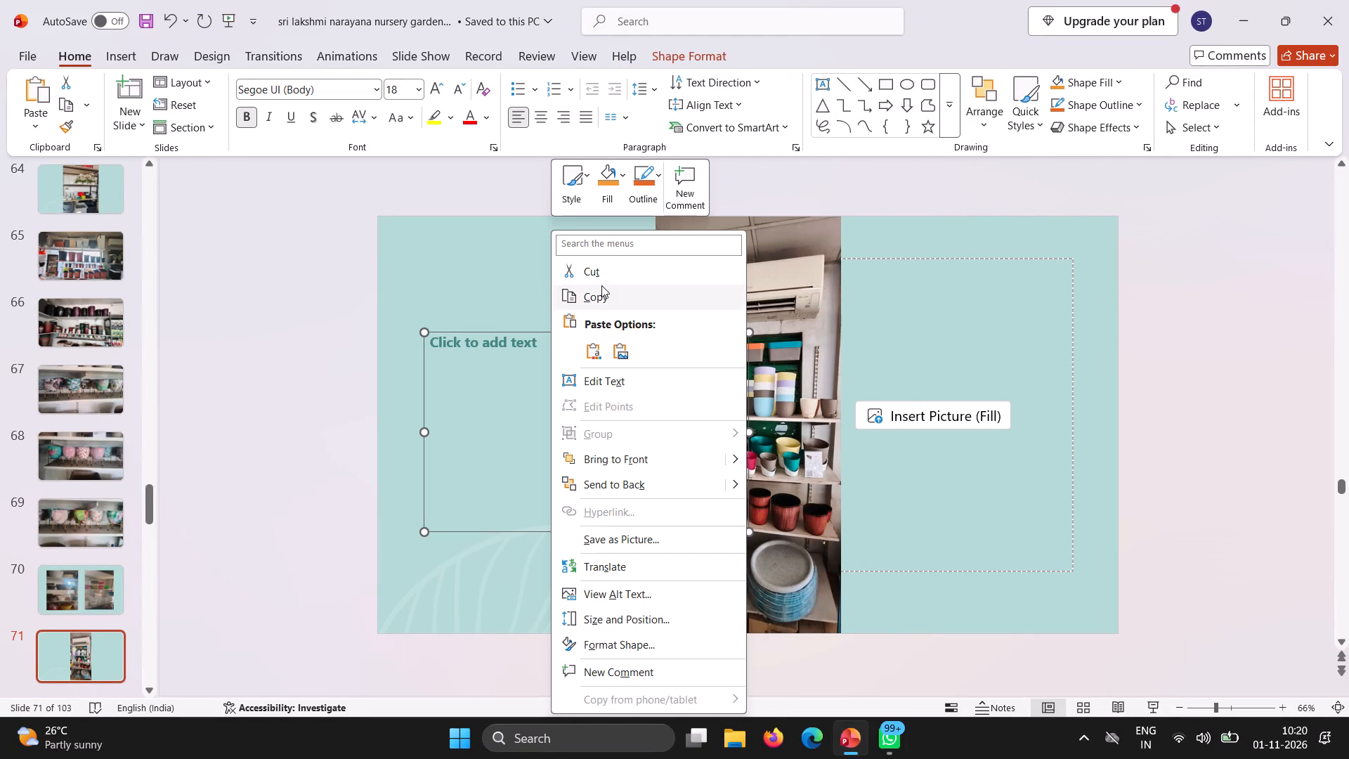
{"action": "left_click", "coordinate": [587, 275]}
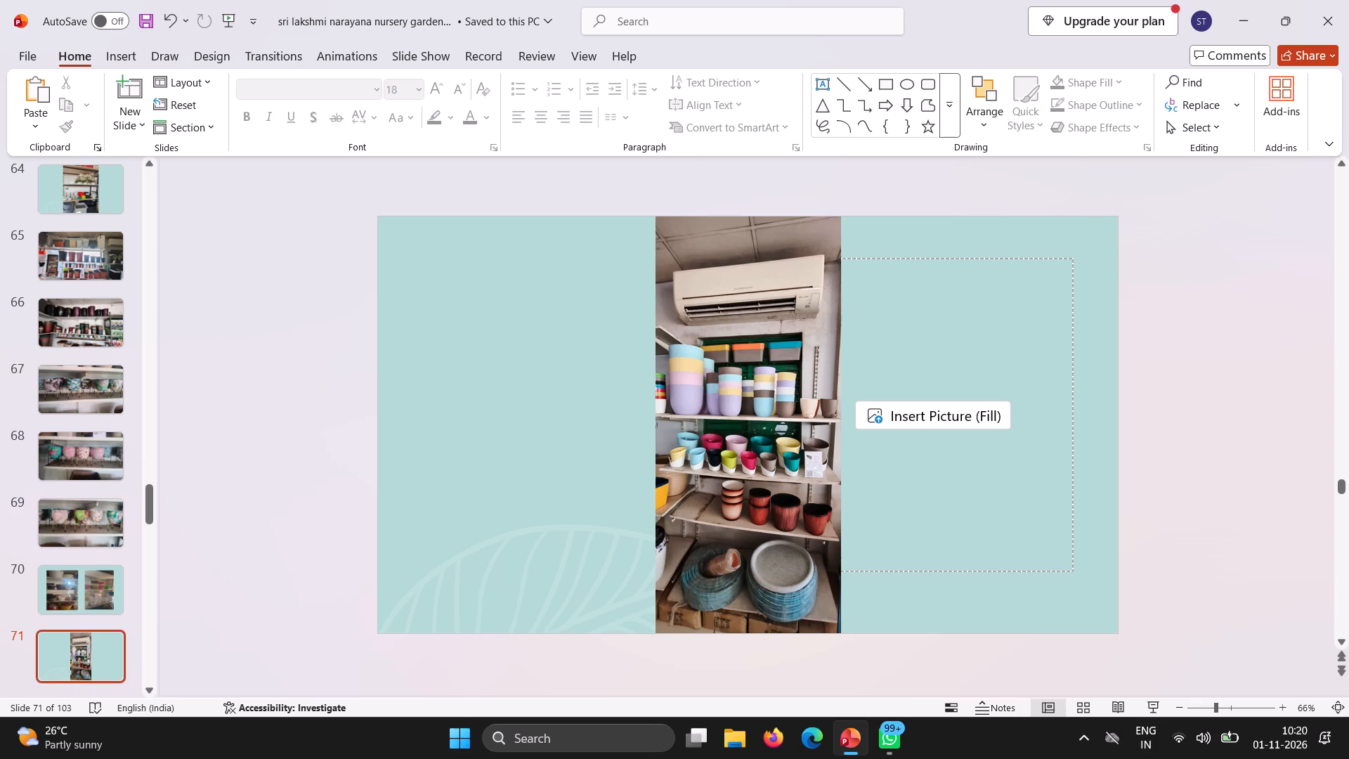
{"action": "right_click", "coordinate": [911, 262]}
{"action": "left_click", "coordinate": [936, 266]}
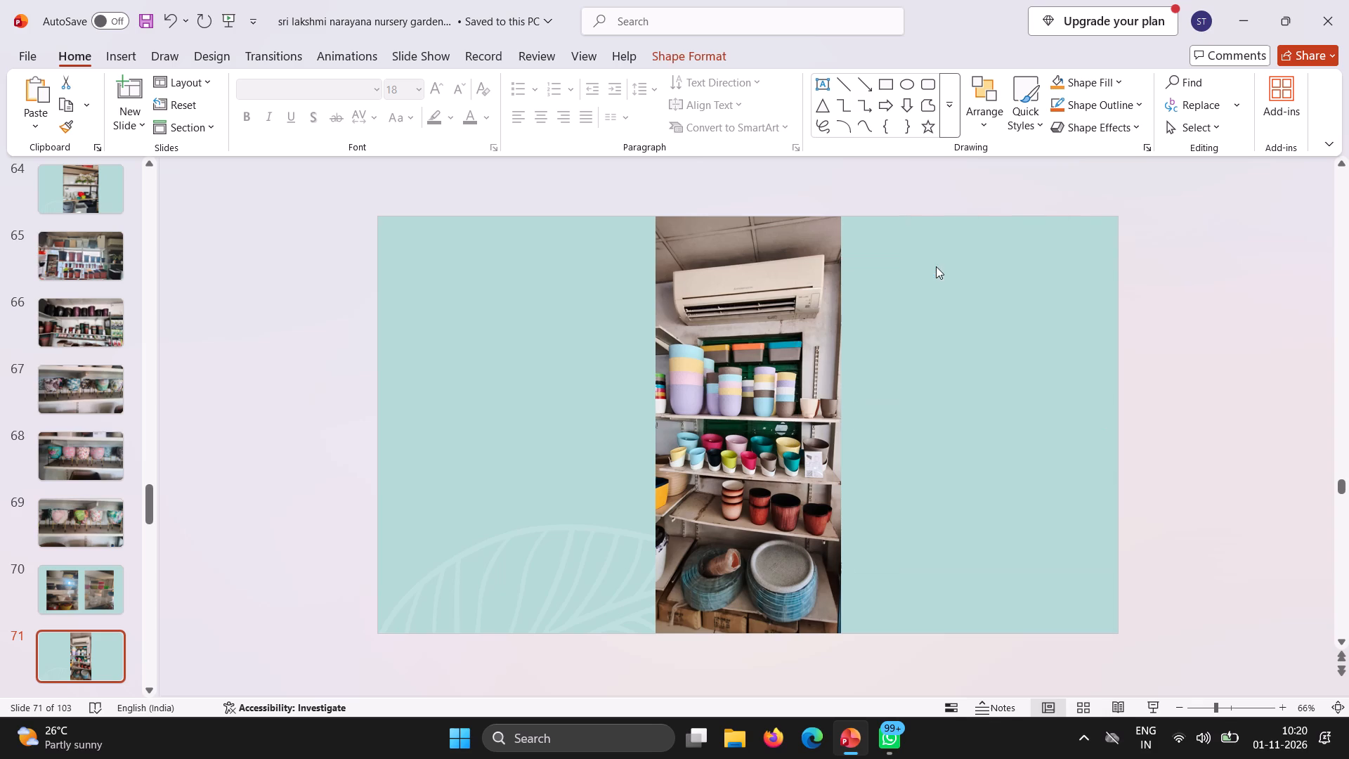
Reduce the height of slide 71's pot-shelf photo from its top edge and move it to the left side of the slide.
{"action": "left_click", "coordinate": [751, 261]}
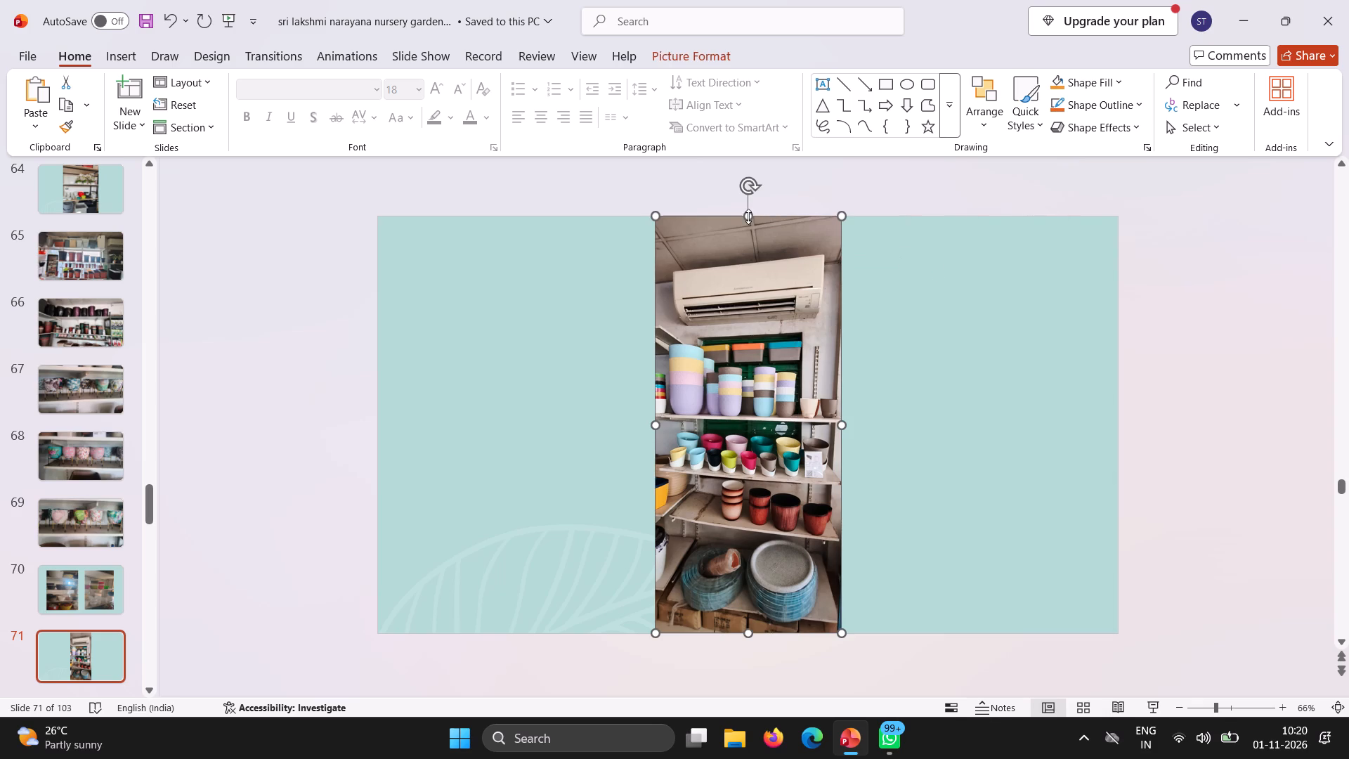
{"action": "left_click_drag", "start_coordinate": [748, 216], "coordinate": [752, 307]}
{"action": "left_click_drag", "start_coordinate": [724, 469], "coordinate": [491, 432]}
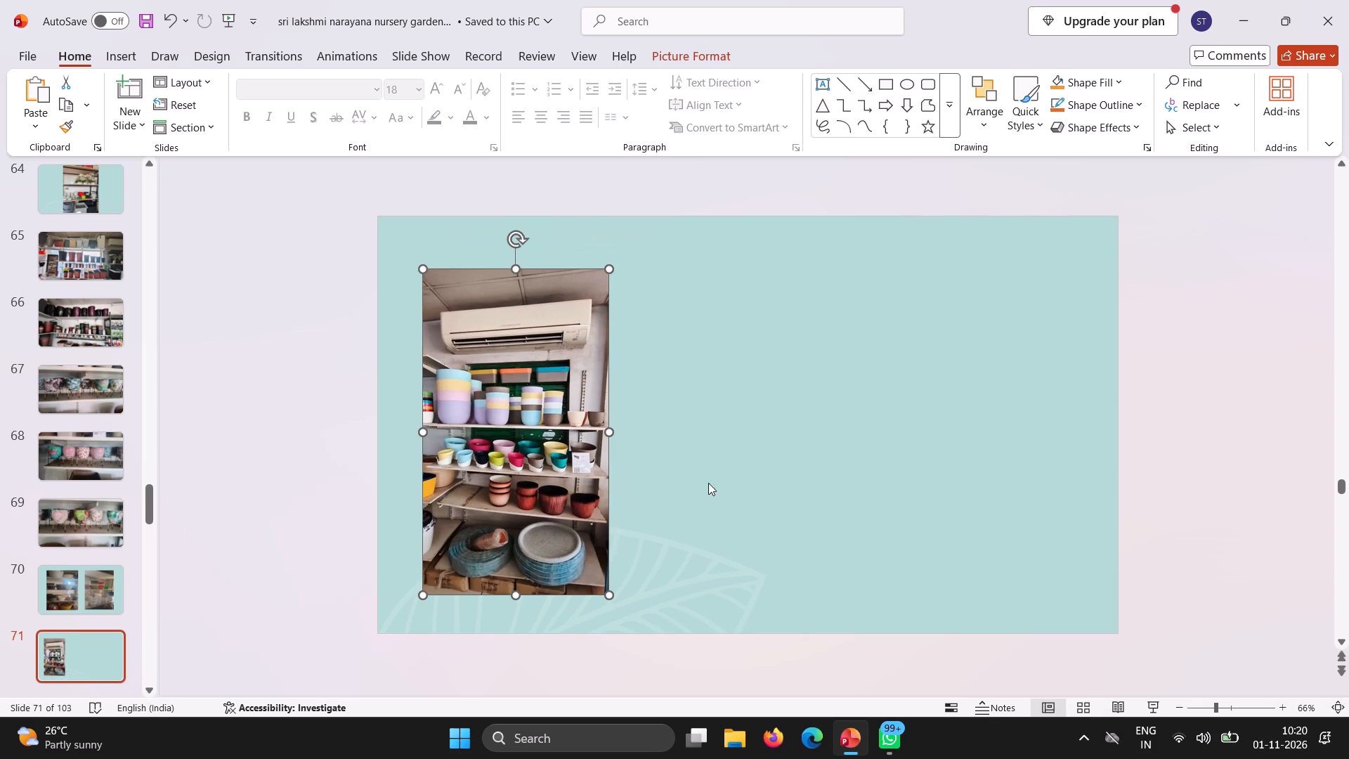
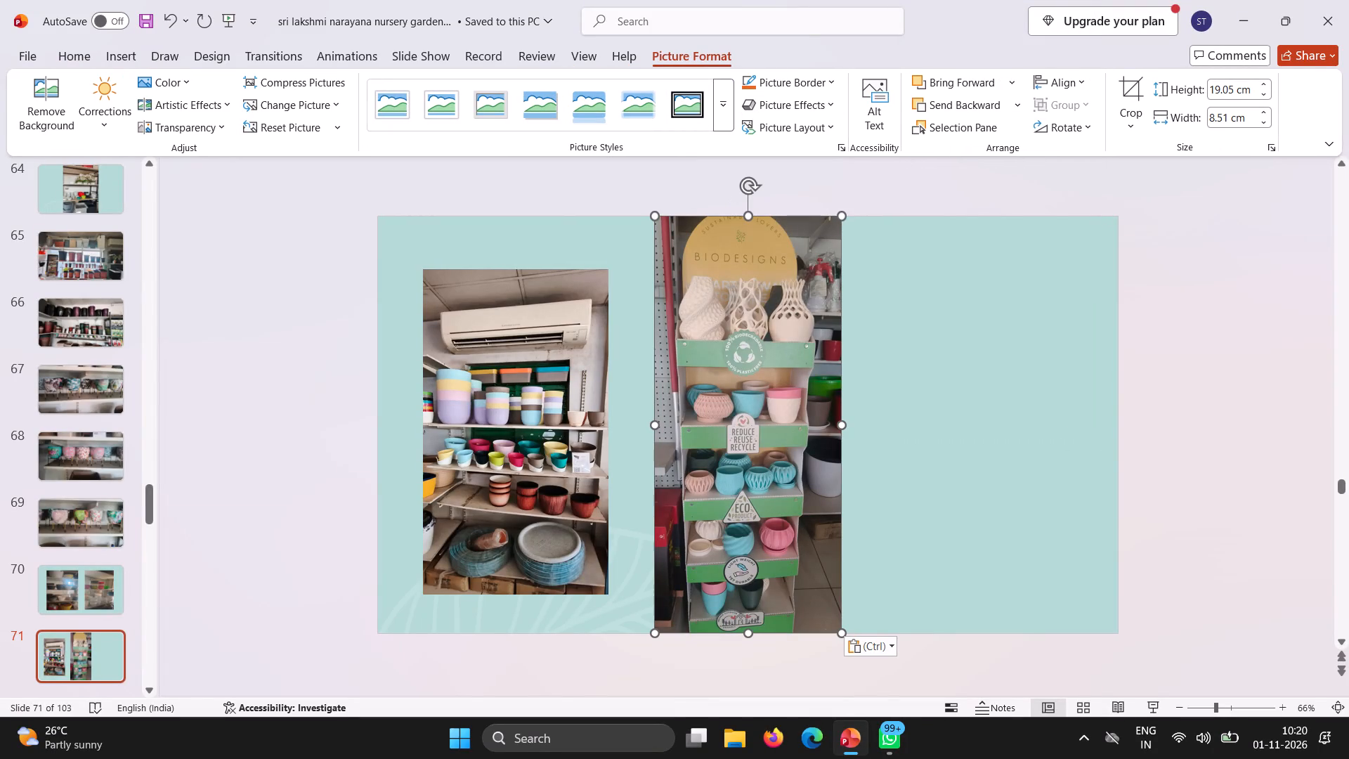
Resize the Biodesigns shelf photo on slide 71 to about 15.19 cm high by 10.45 cm wide and place it level in the slide's right half.
{"action": "left_click_drag", "start_coordinate": [748, 212], "coordinate": [775, 282]}
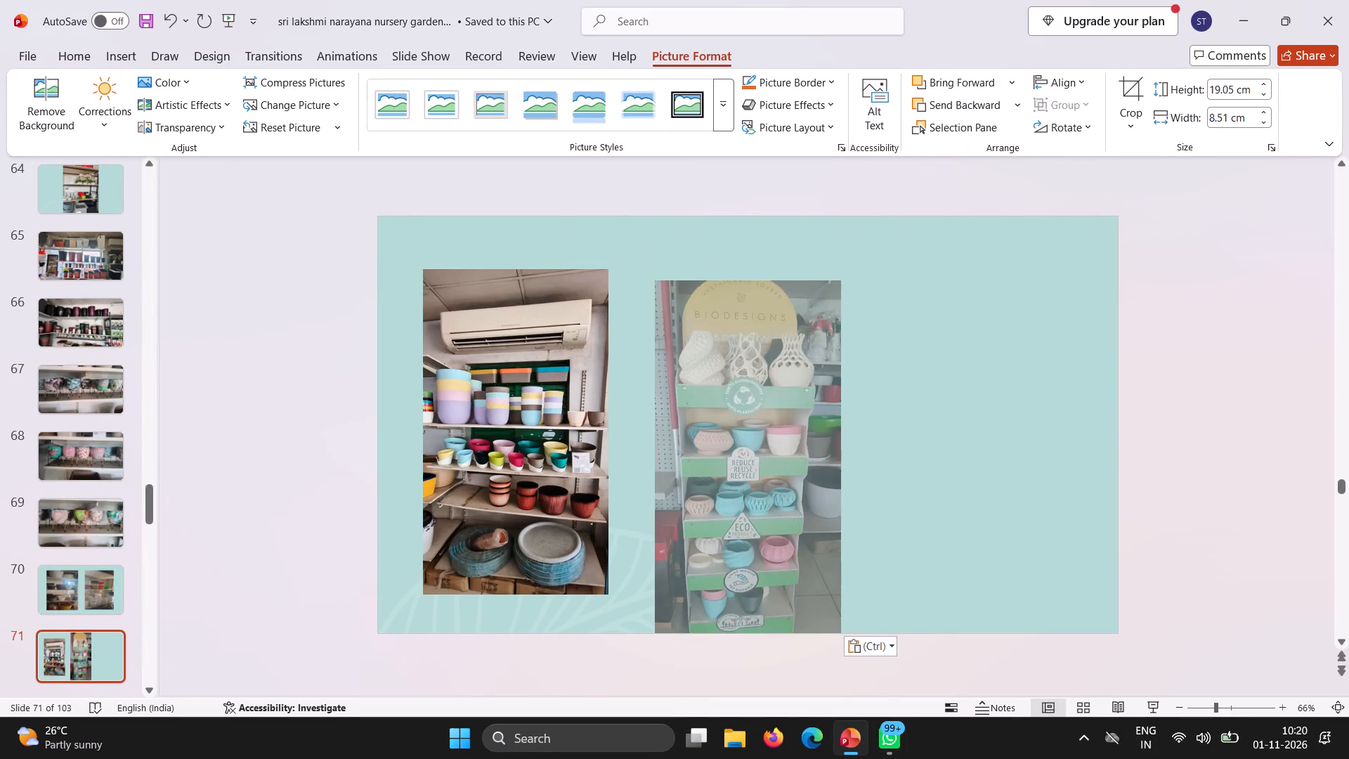
{"action": "left_click_drag", "start_coordinate": [775, 282], "coordinate": [778, 294]}
{"action": "left_click_drag", "start_coordinate": [764, 432], "coordinate": [894, 401]}
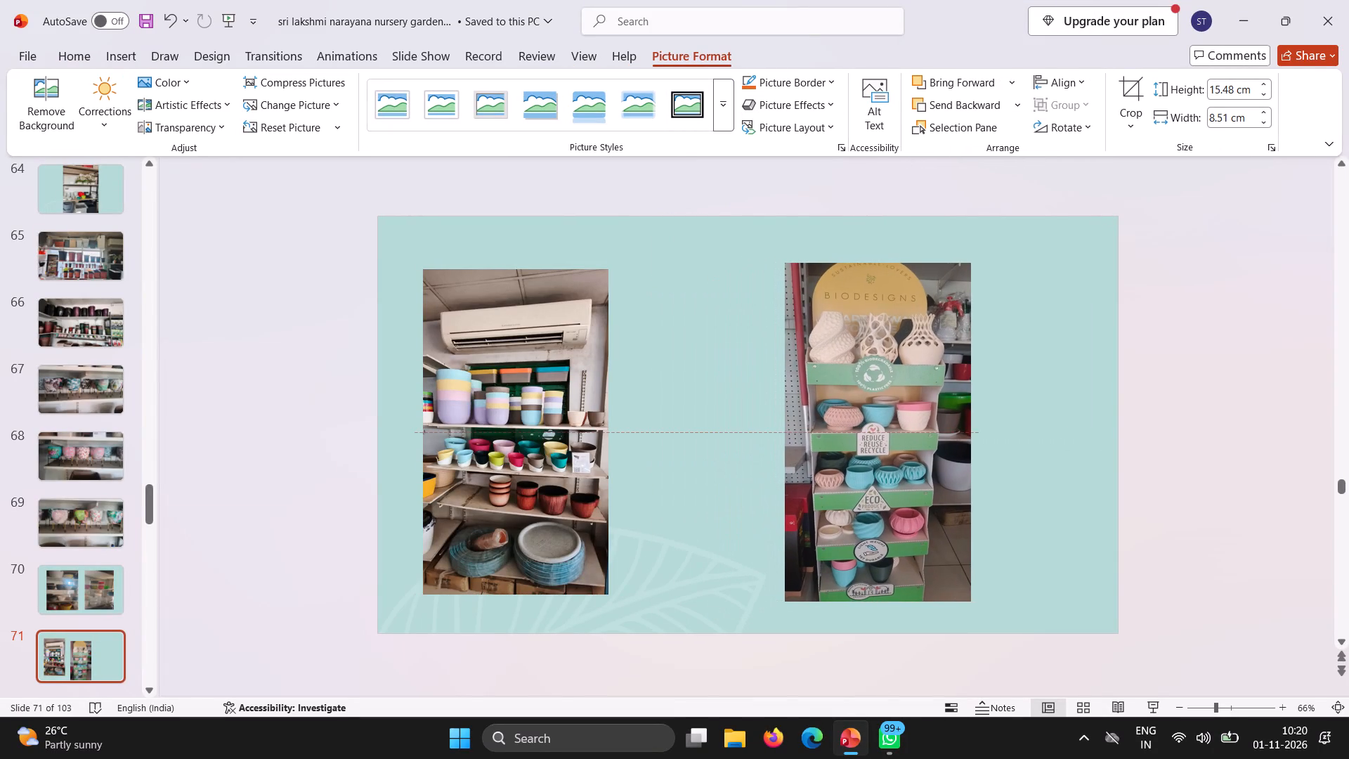
{"action": "left_click_drag", "start_coordinate": [894, 401], "coordinate": [895, 401]}
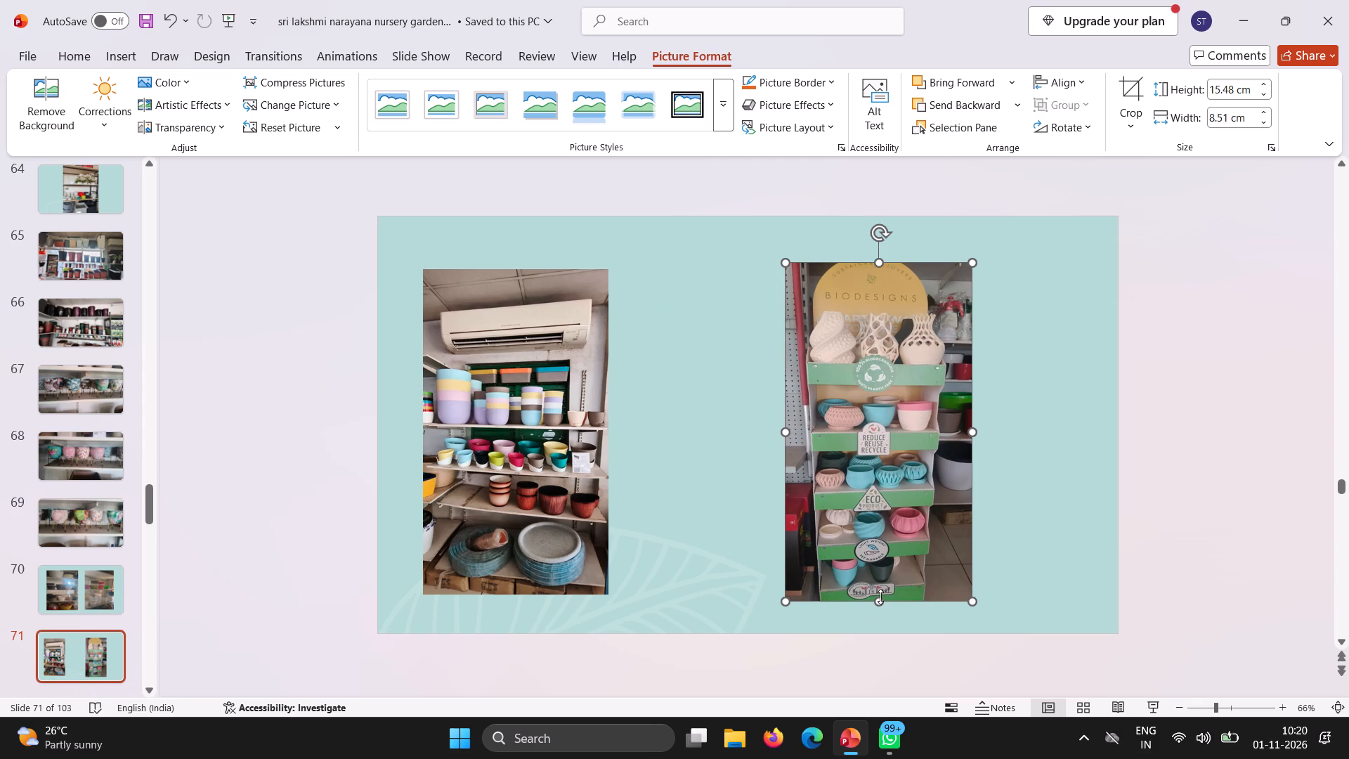
{"action": "left_click", "coordinate": [879, 600]}
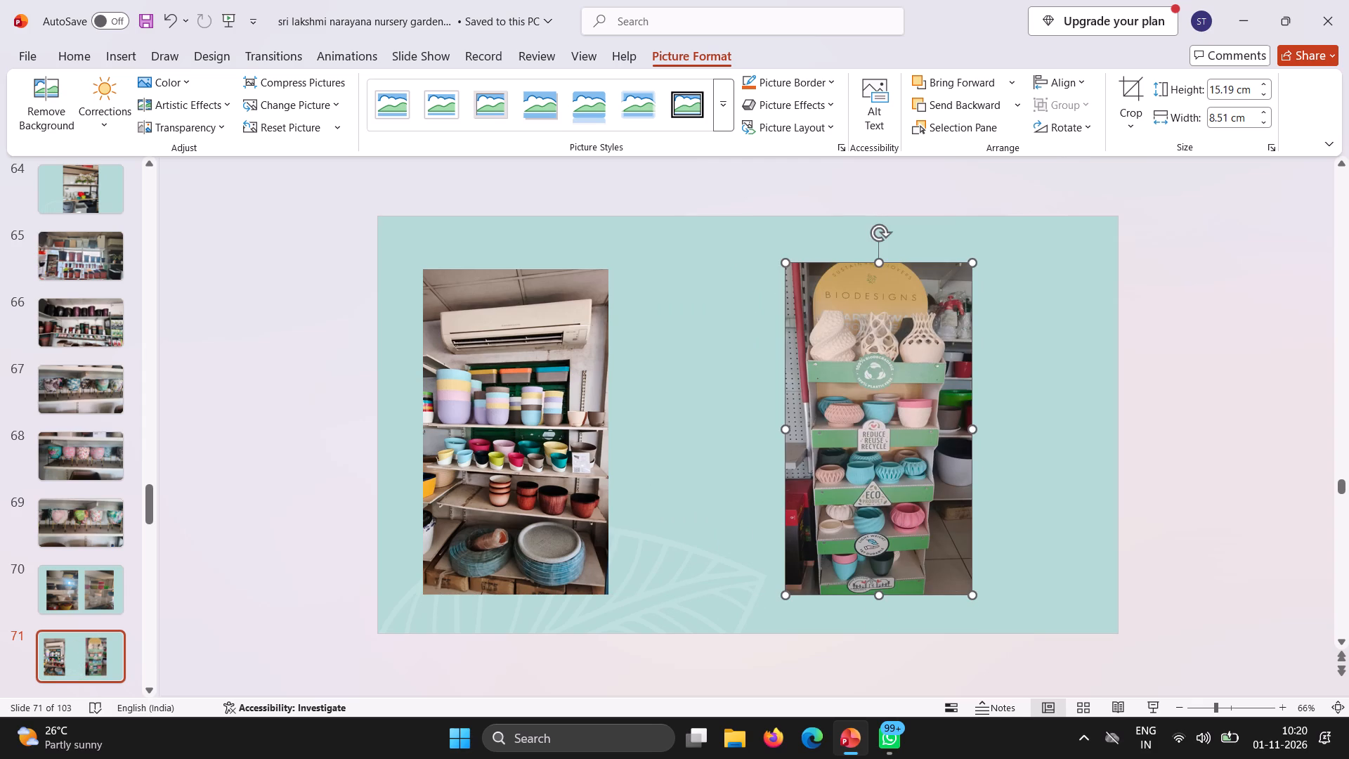
{"action": "left_click_drag", "start_coordinate": [780, 432], "coordinate": [762, 438]}
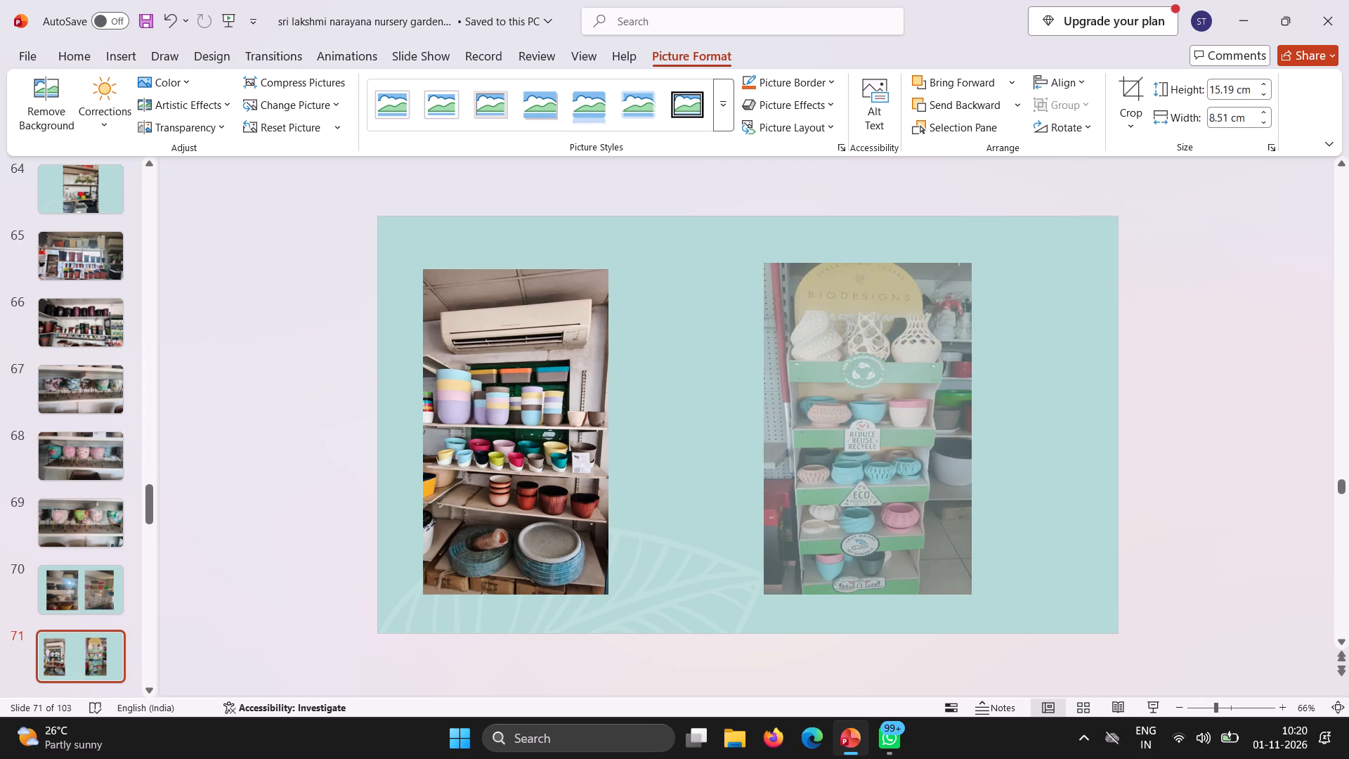
{"action": "left_click_drag", "start_coordinate": [762, 438], "coordinate": [760, 439]}
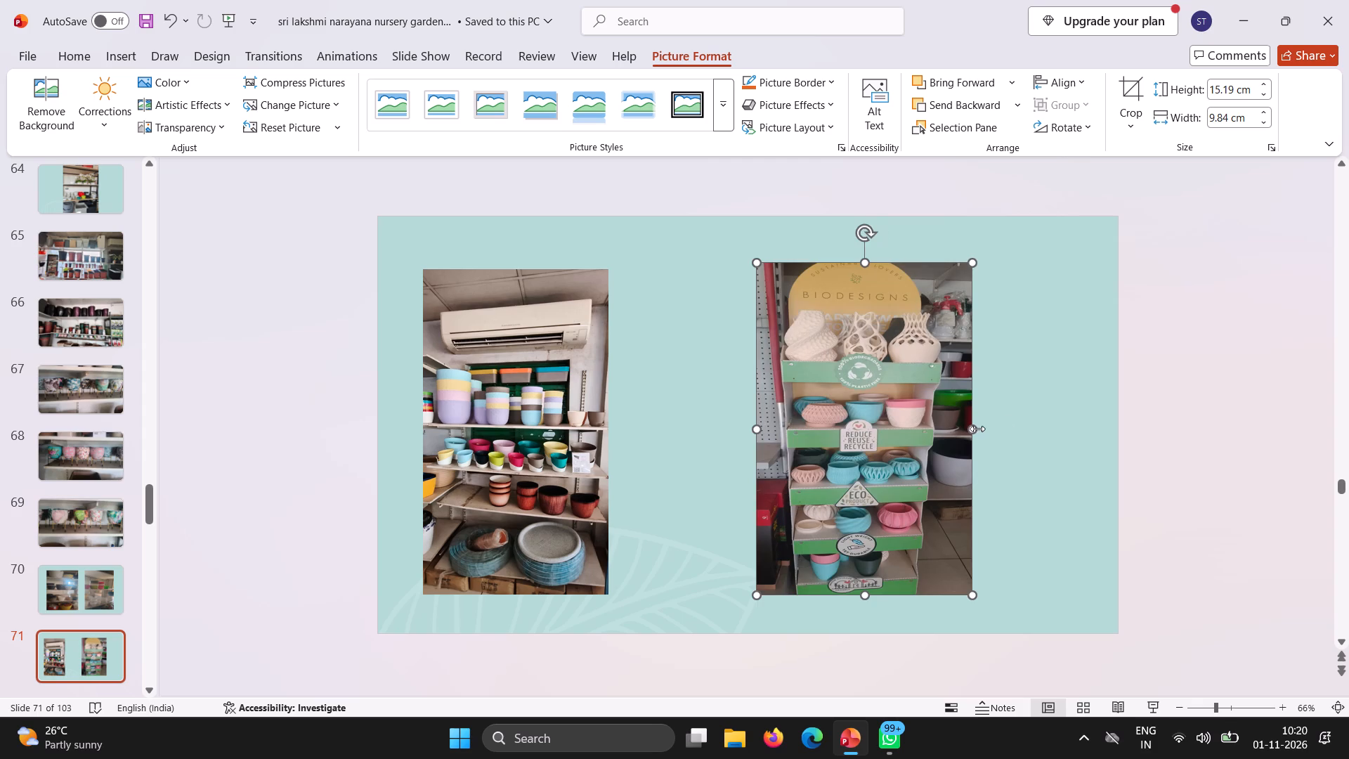
{"action": "left_click_drag", "start_coordinate": [977, 429], "coordinate": [986, 440]}
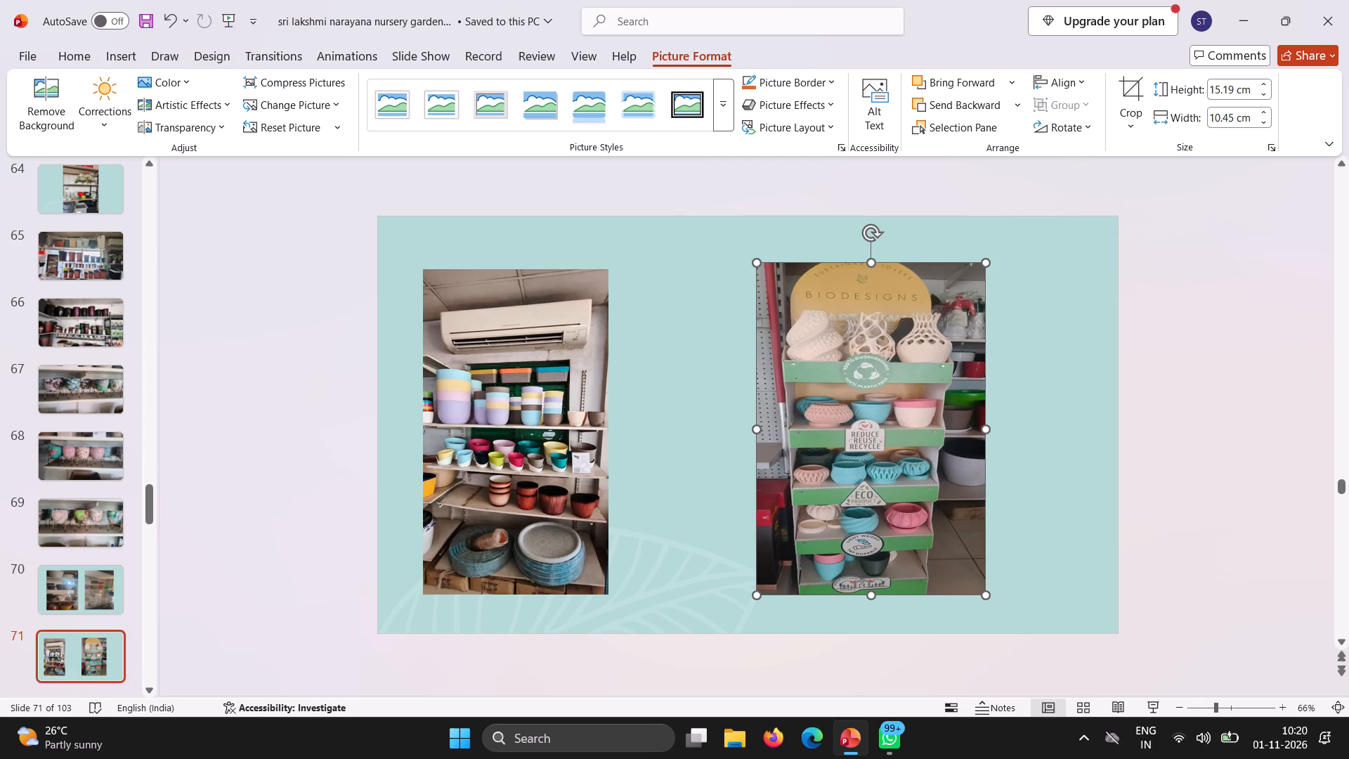
{"action": "left_click_drag", "start_coordinate": [866, 420], "coordinate": [866, 429]}
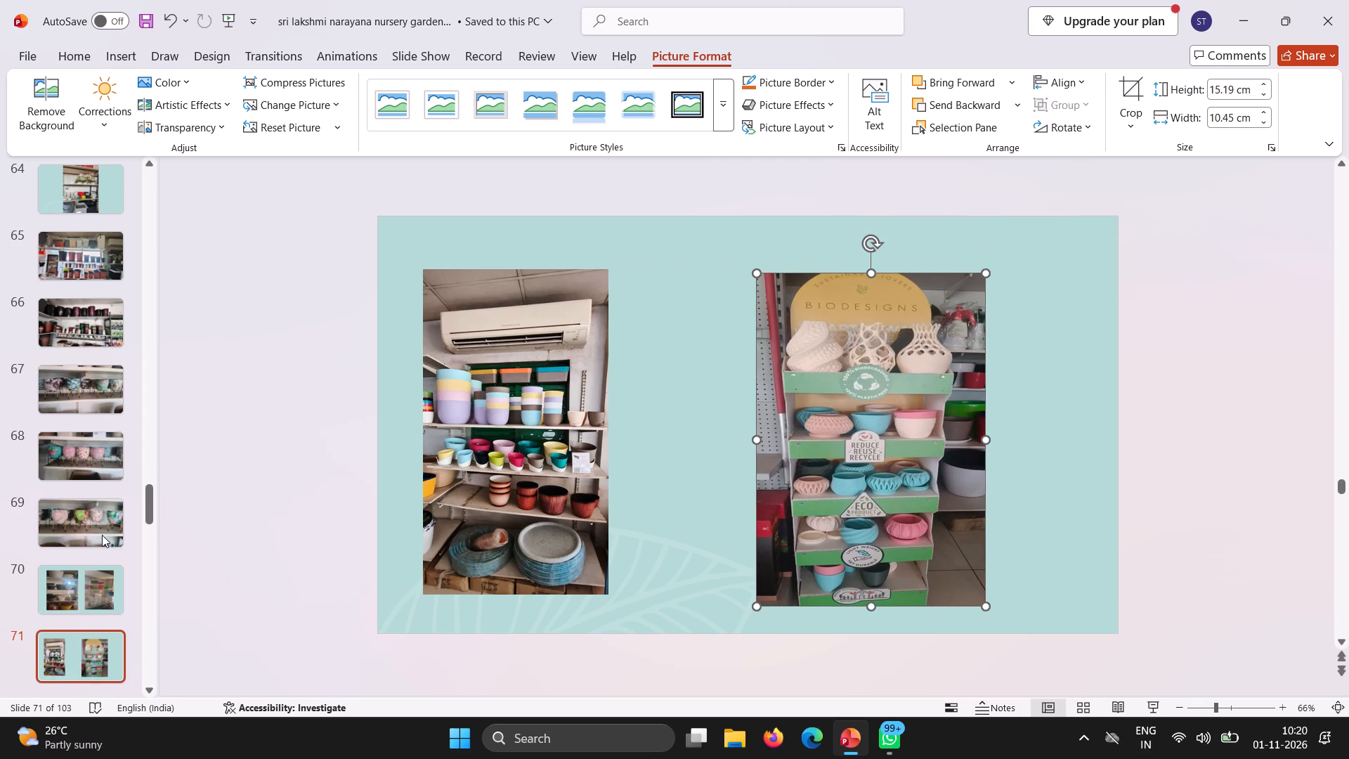
Insert a new blank-content slide directly after slide 70.
{"action": "left_click", "coordinate": [124, 609]}
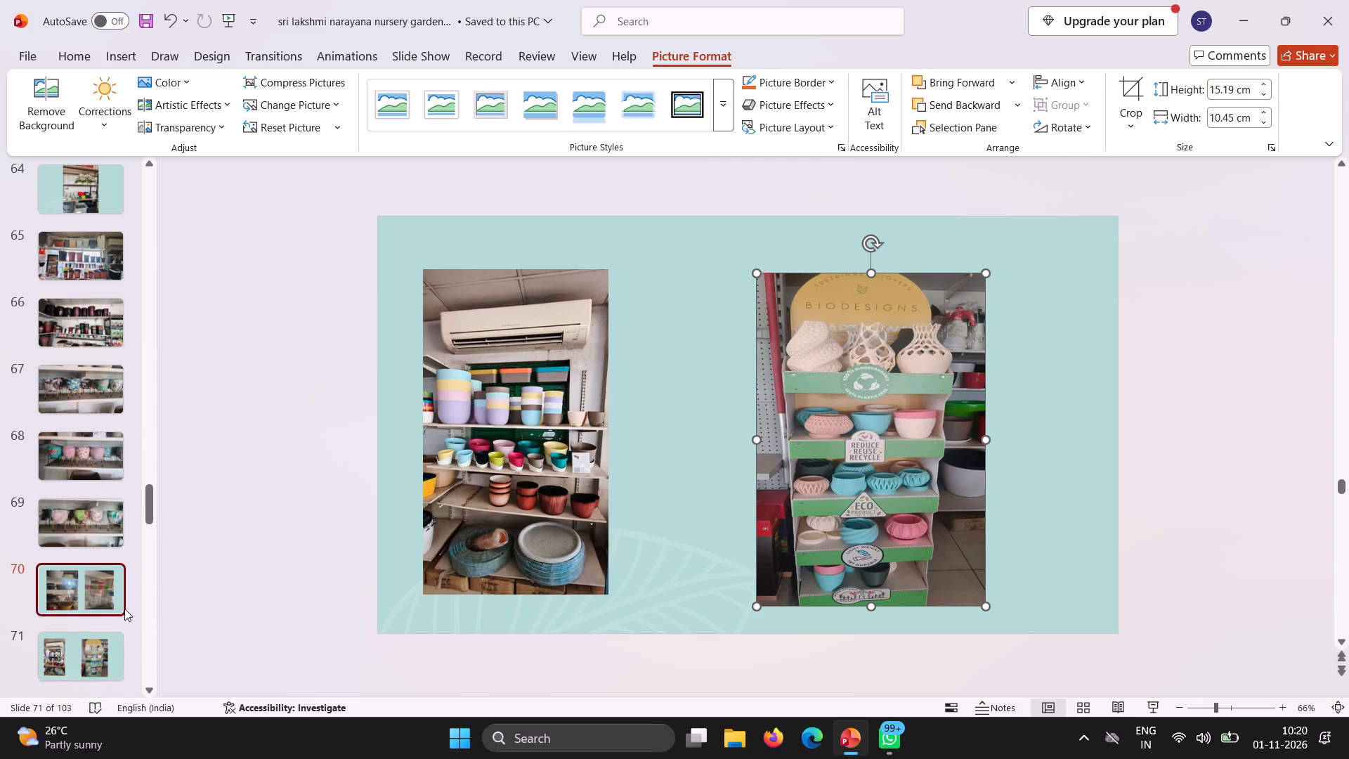
{"action": "key", "text": "Return"}
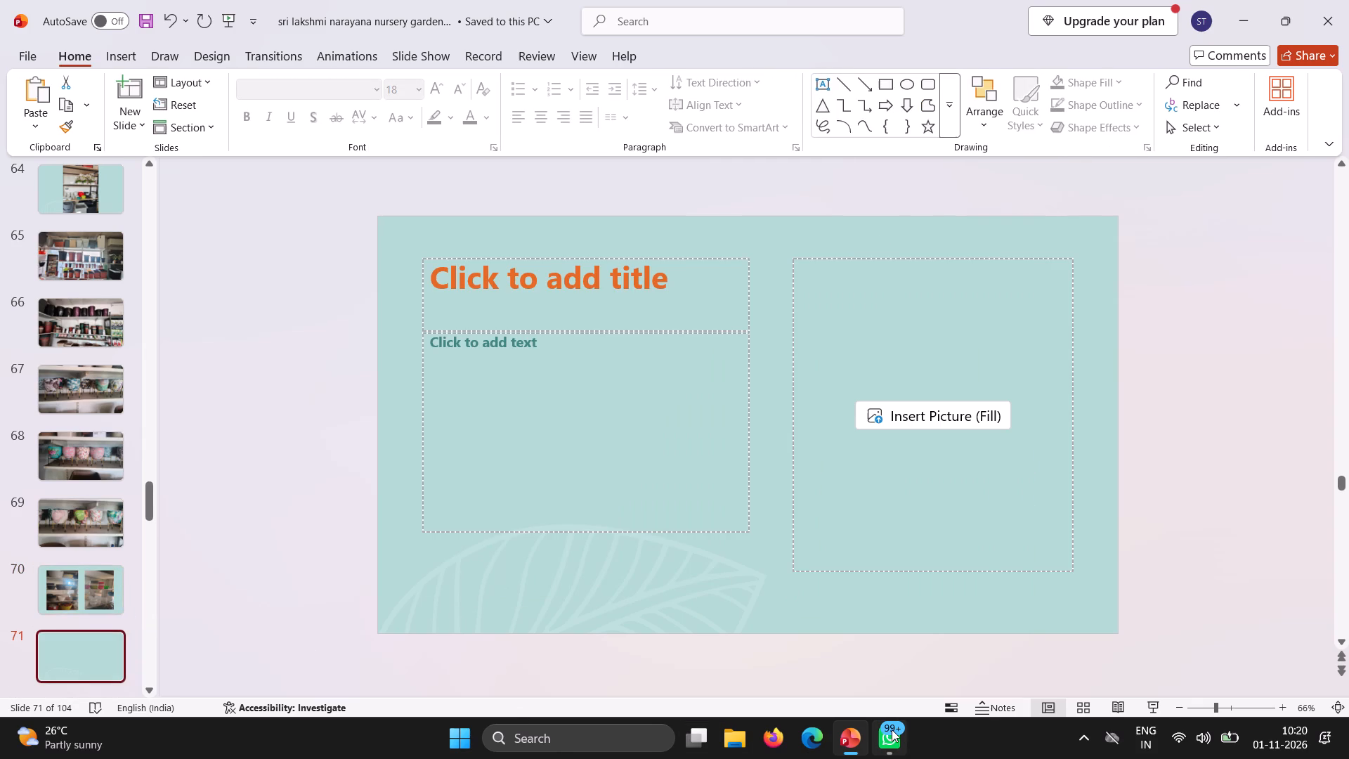
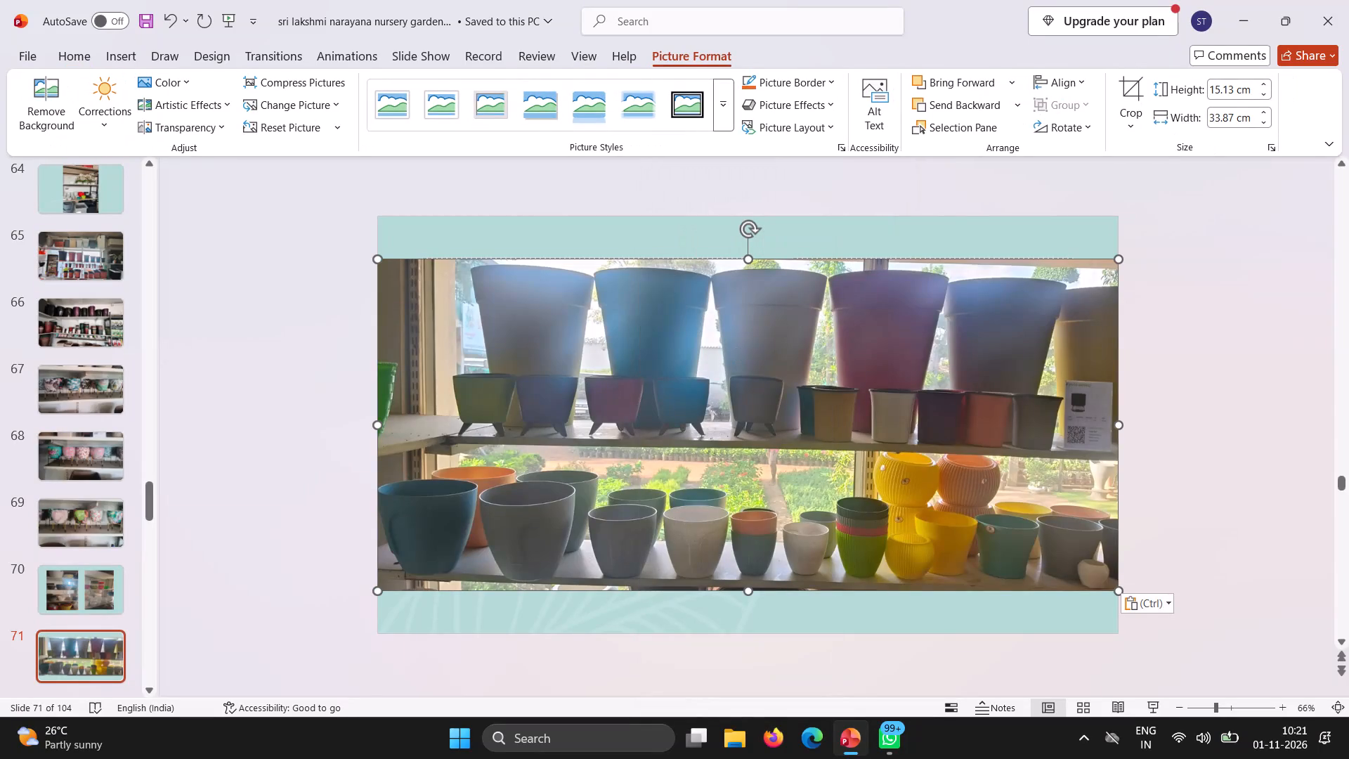
Move the window-shelf pots photo on slide 71 up to the slide's top edge and stretch it vertically to about 19.39 cm high.
{"action": "left_click", "coordinate": [747, 265]}
{"action": "left_click_drag", "start_coordinate": [747, 265], "coordinate": [752, 226]}
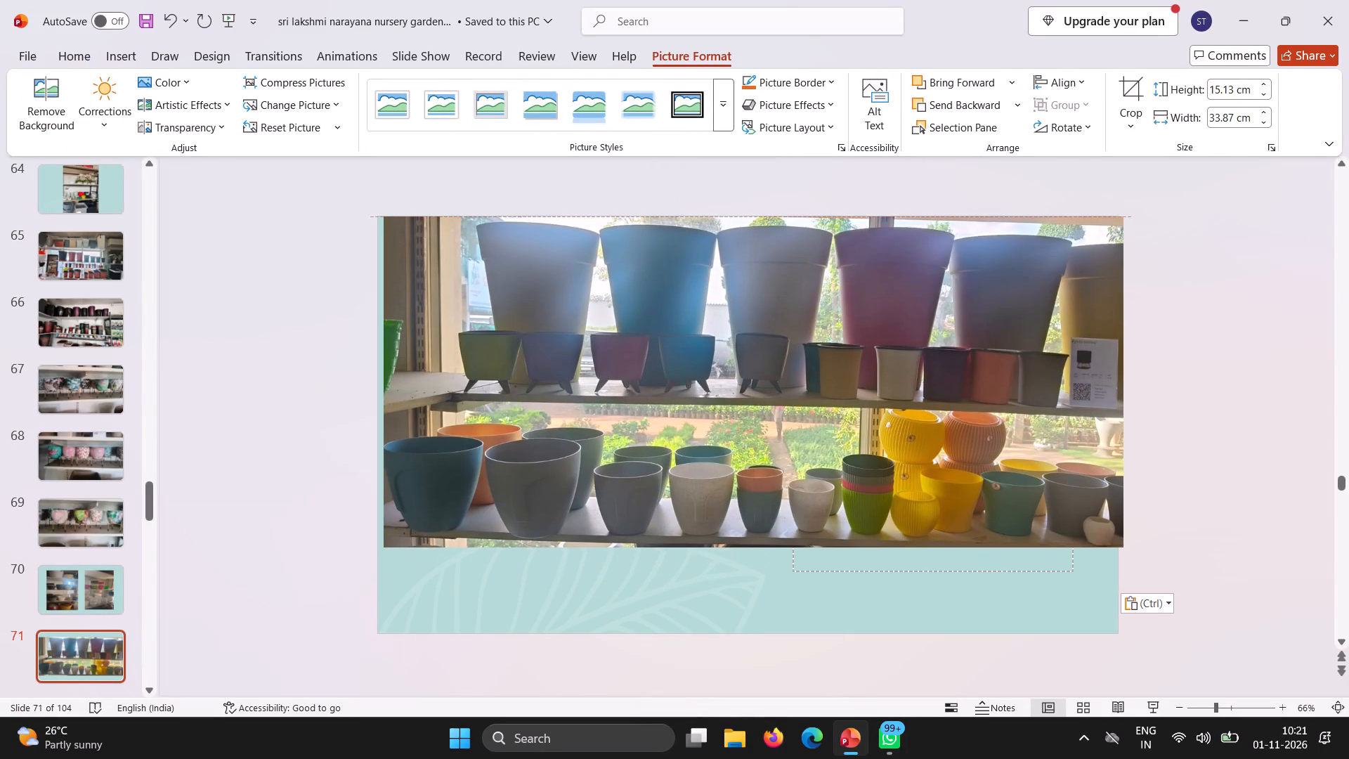
{"action": "left_click_drag", "start_coordinate": [752, 226], "coordinate": [752, 228]}
{"action": "left_click_drag", "start_coordinate": [754, 547], "coordinate": [760, 578]}
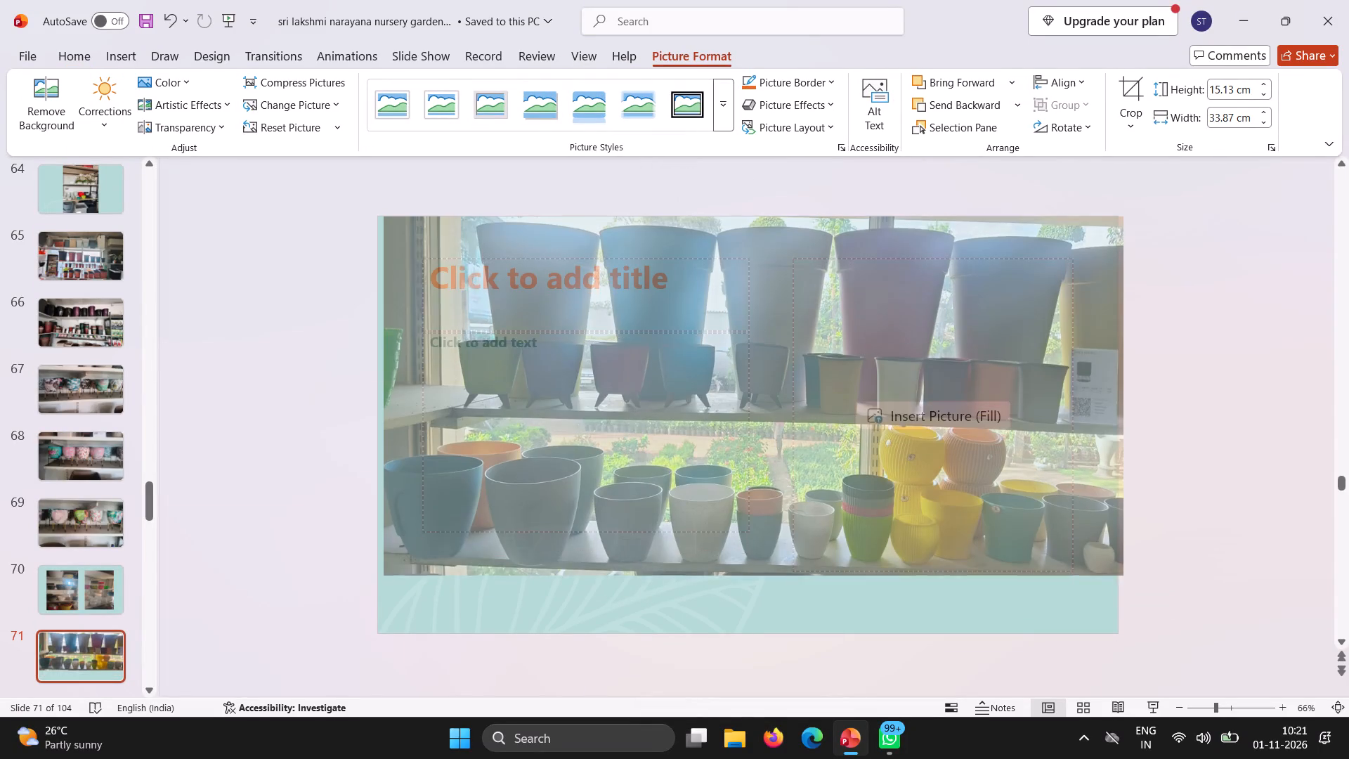
{"action": "left_click_drag", "start_coordinate": [760, 578], "coordinate": [764, 638]}
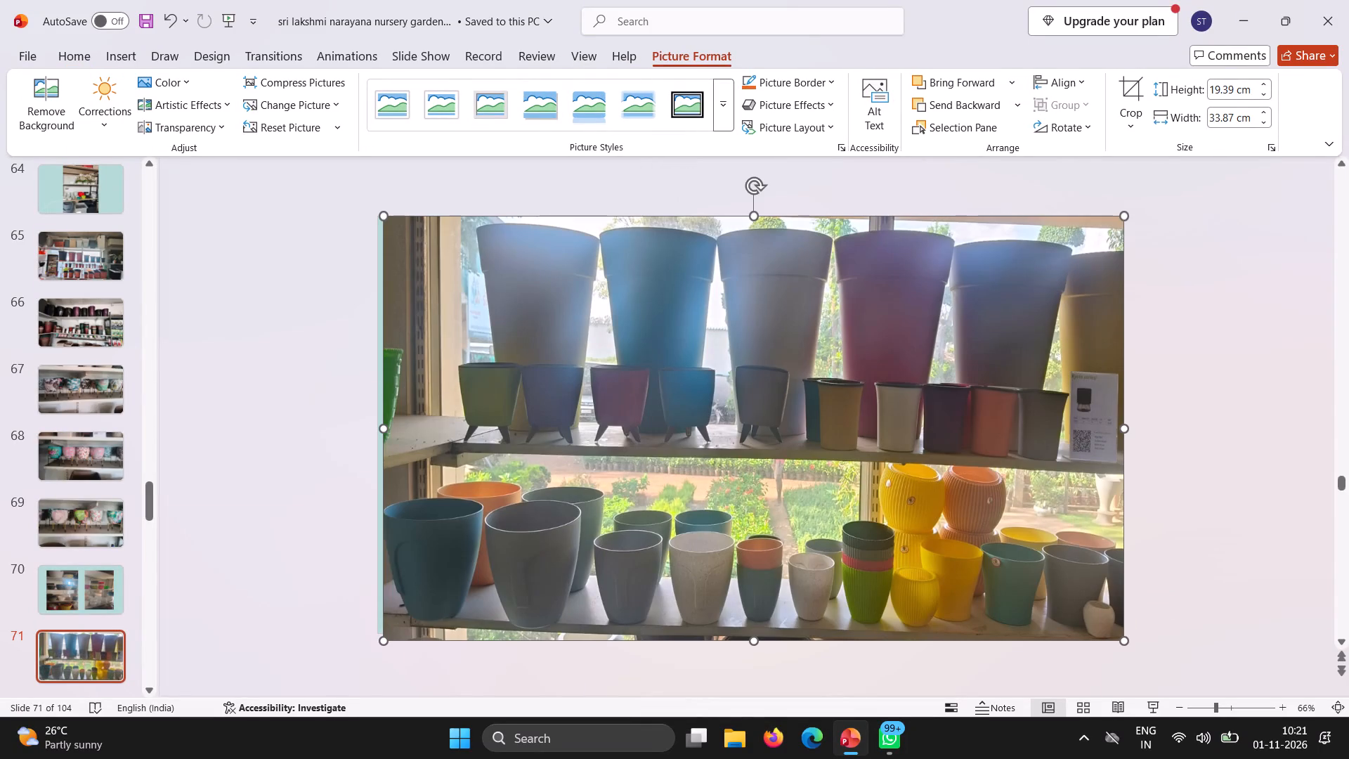
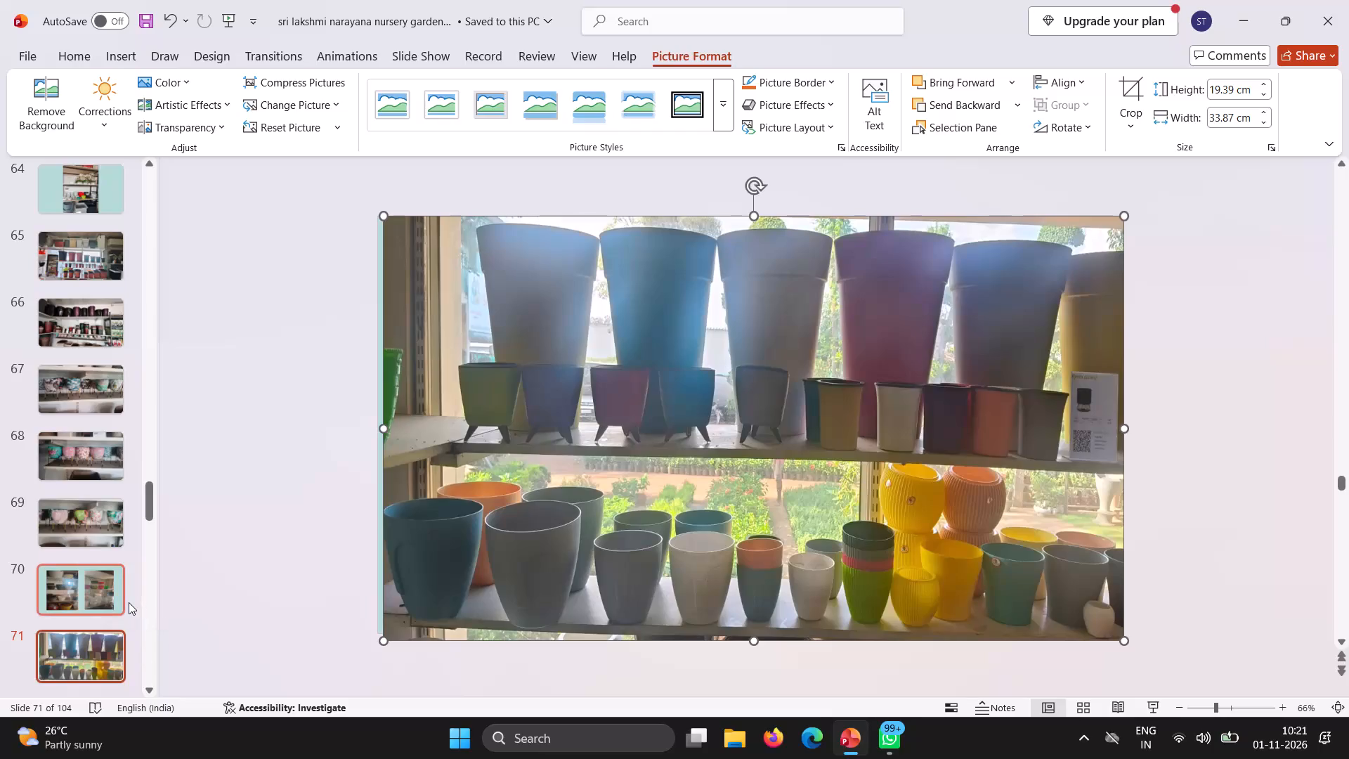
Add a new slide after slide 70 and paste the copied photo of terracotta and black pots on window shelves as a picture.
{"action": "left_click", "coordinate": [131, 592]}
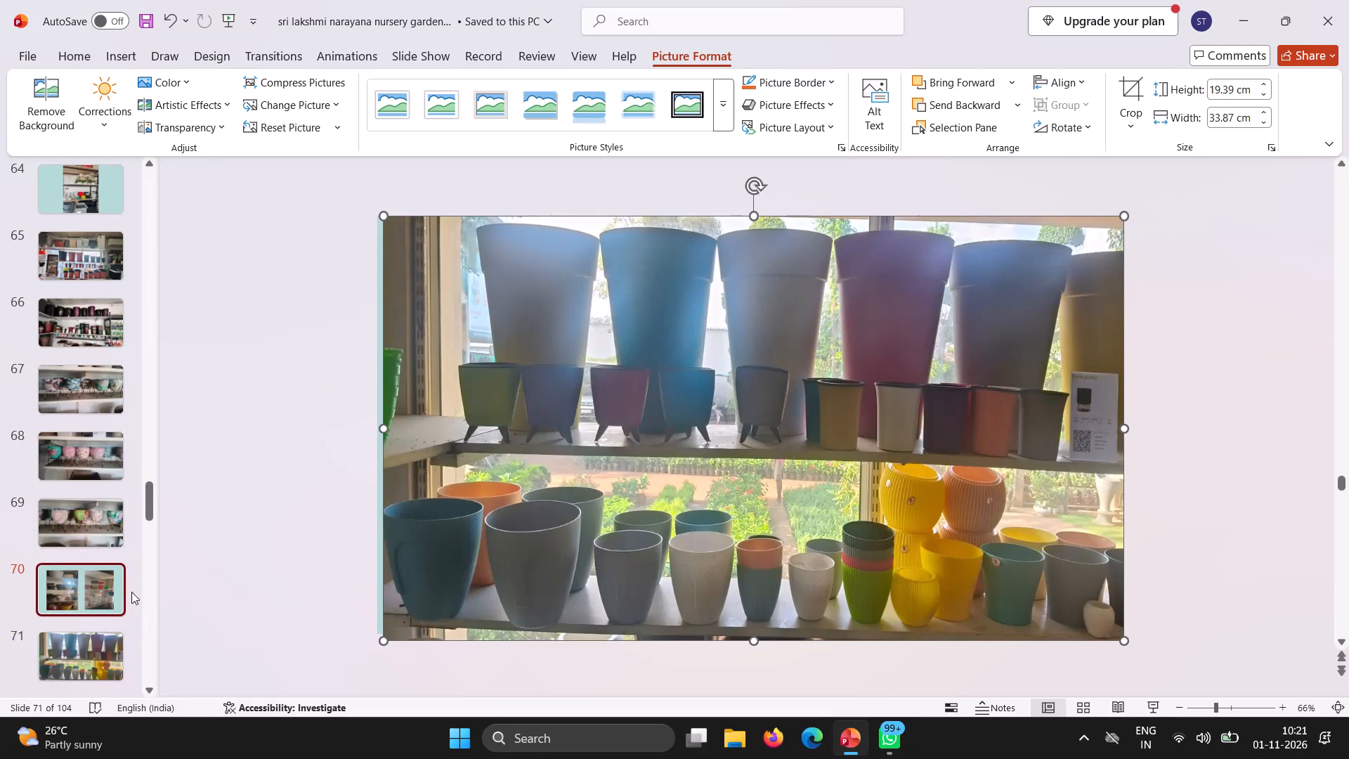
{"action": "key", "text": "Return"}
{"action": "right_click", "coordinate": [705, 439]}
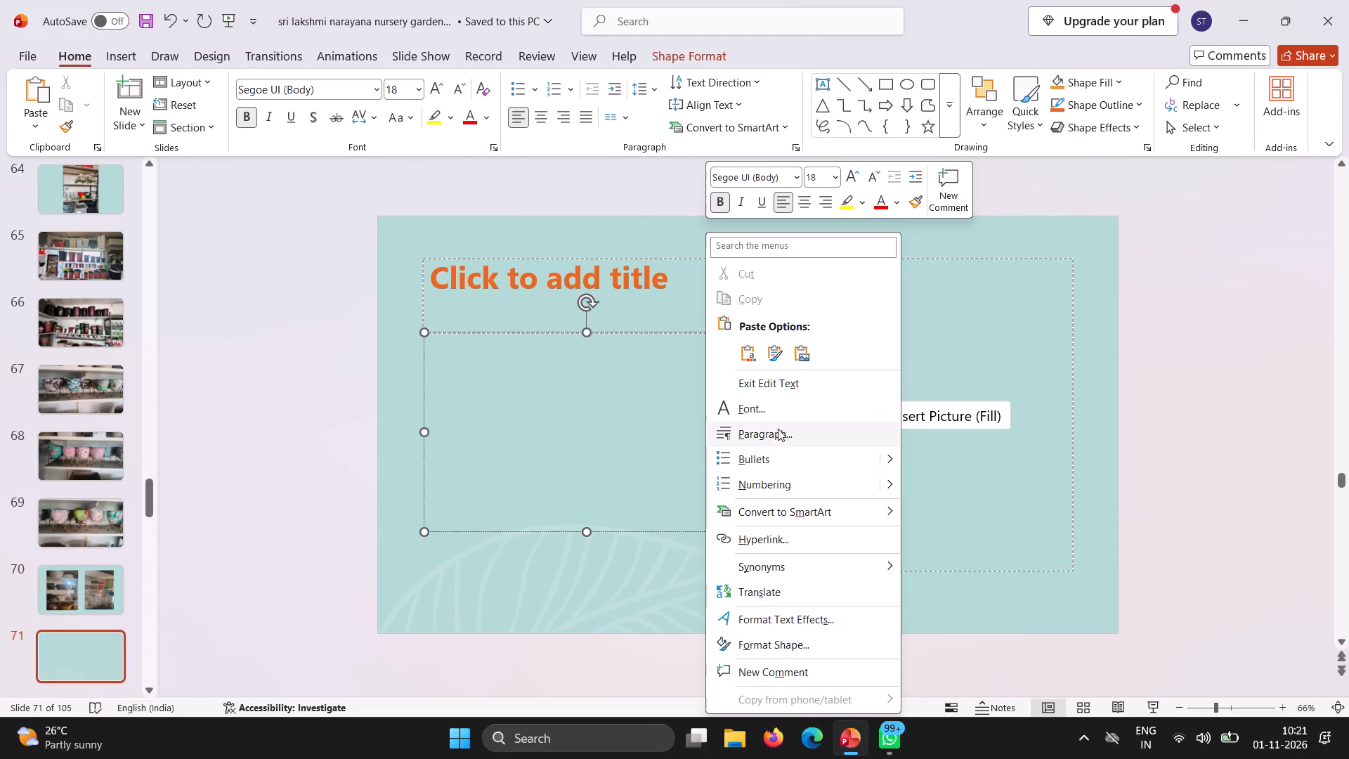
{"action": "left_click", "coordinate": [800, 346]}
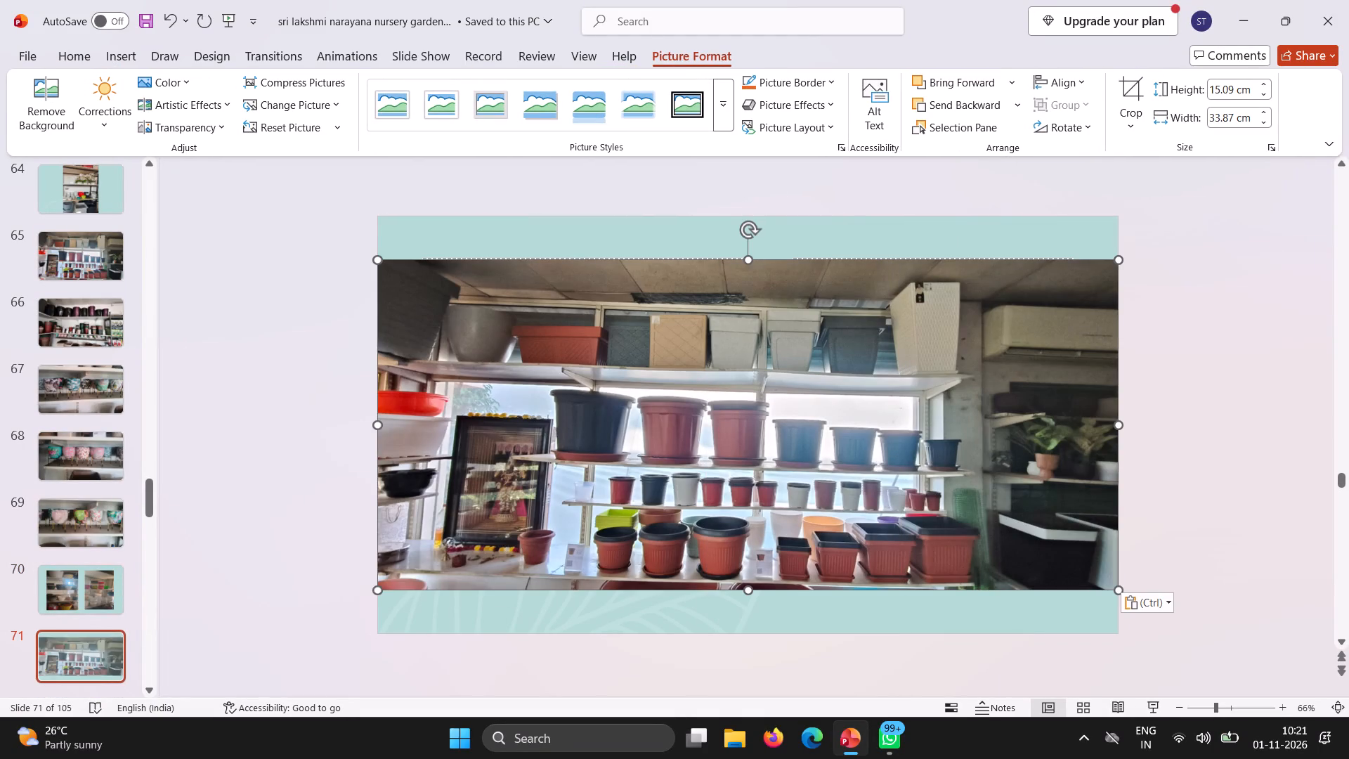
Stretch the pasted pot-shelf photo vertically from the slide's top edge to its bottom edge, about 19.29 cm high.
{"action": "left_click_drag", "start_coordinate": [751, 262], "coordinate": [751, 219]}
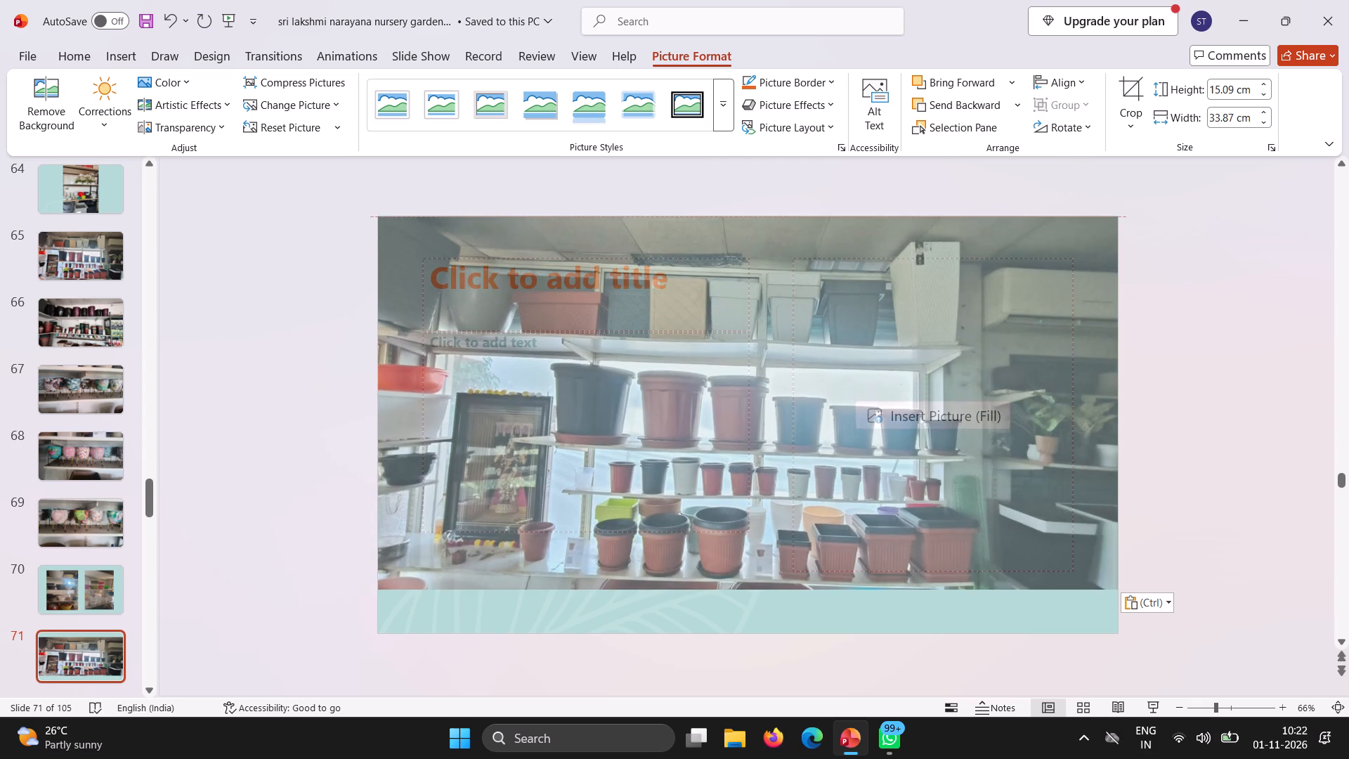
{"action": "left_click_drag", "start_coordinate": [751, 219], "coordinate": [751, 213]}
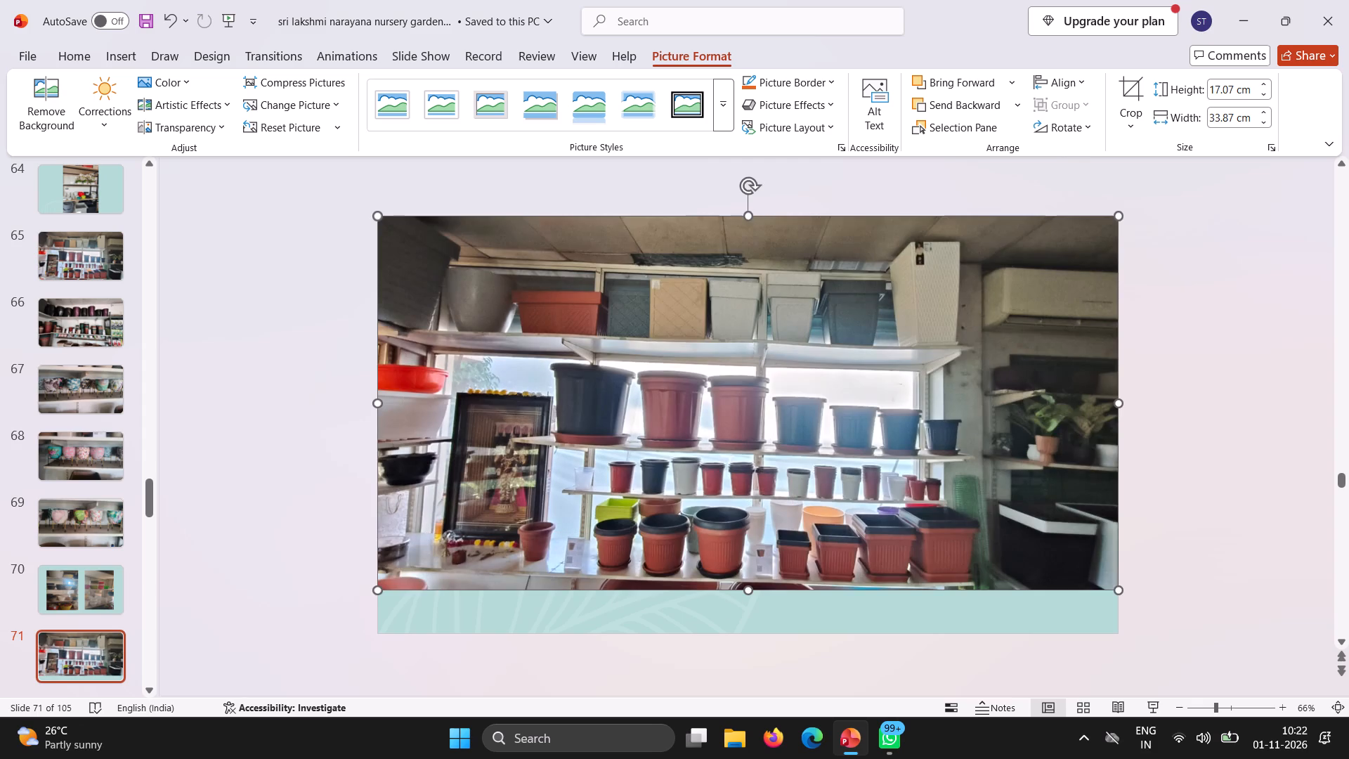
{"action": "left_click_drag", "start_coordinate": [745, 585], "coordinate": [753, 637]}
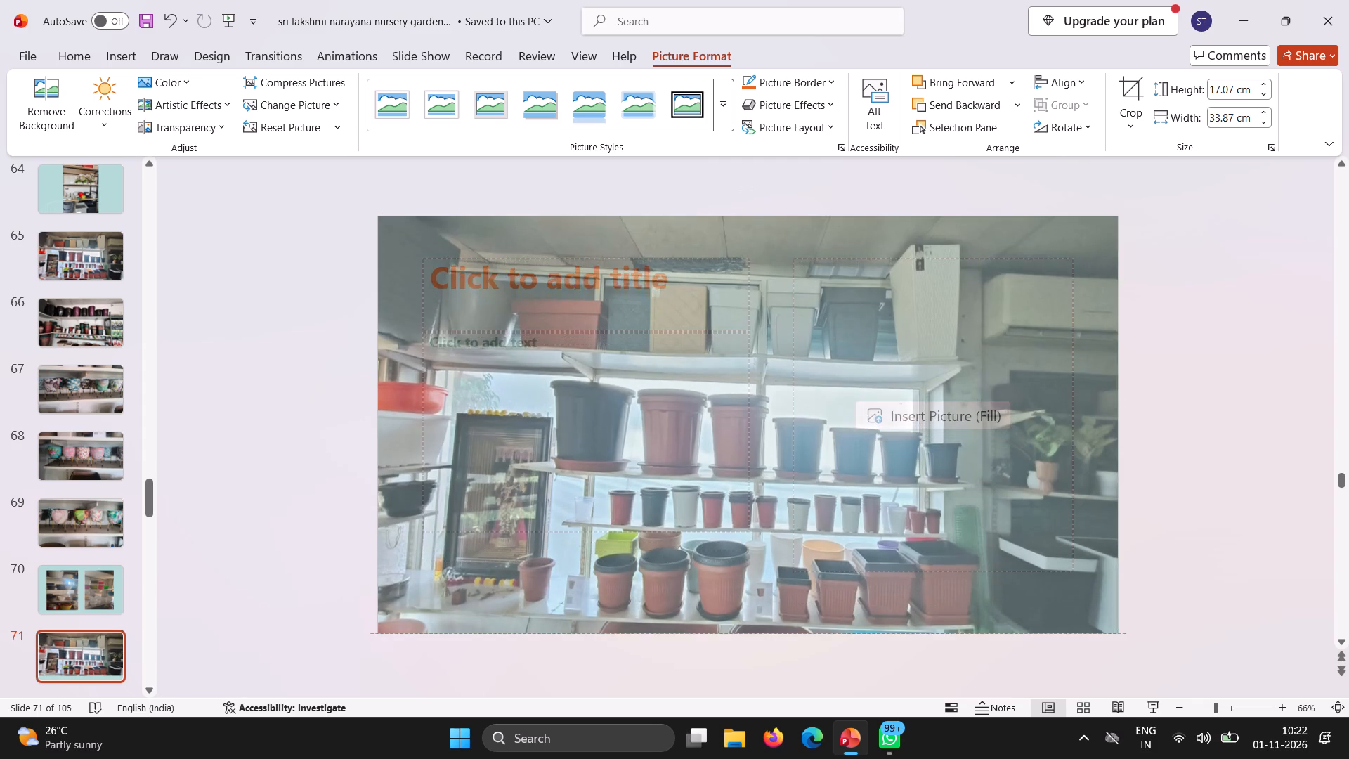
{"action": "left_click_drag", "start_coordinate": [753, 637], "coordinate": [753, 638]}
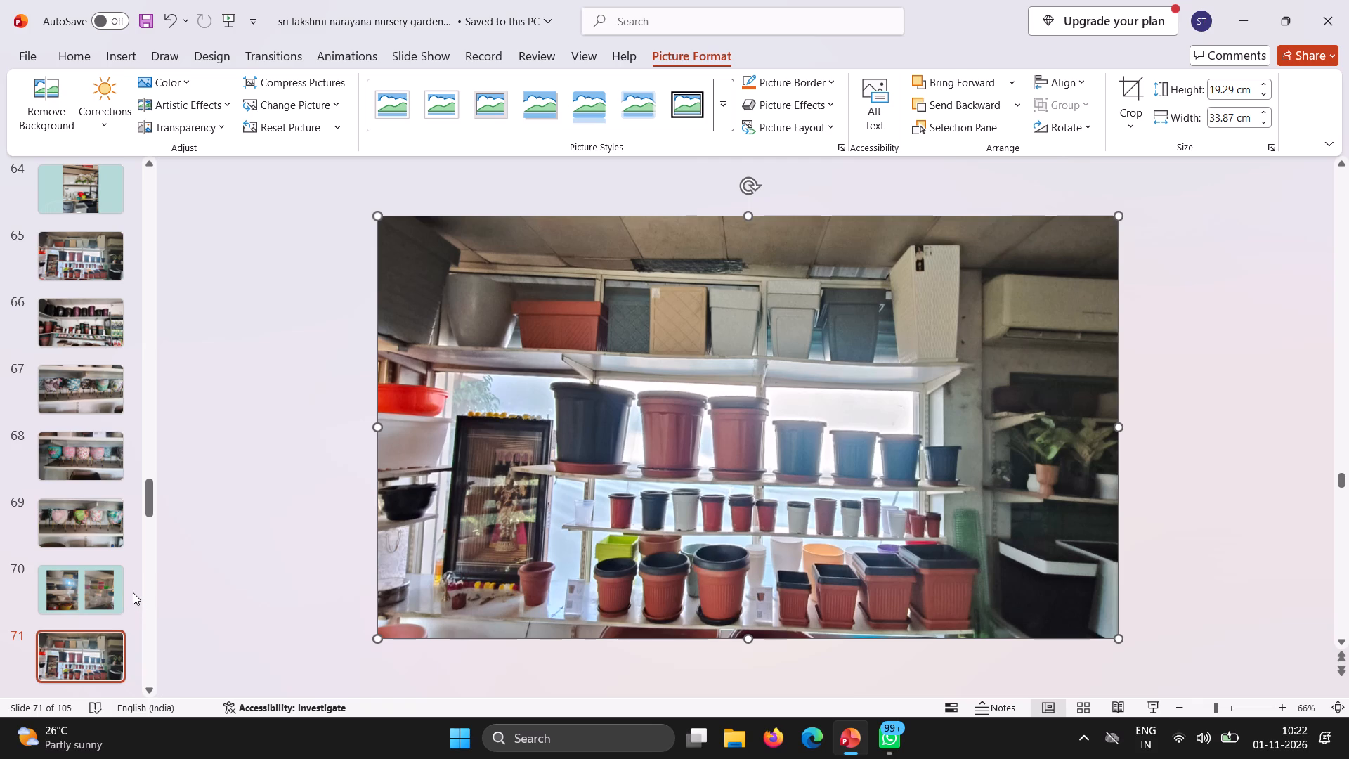
Add another new slide directly after slide 70.
{"action": "left_click", "coordinate": [133, 592]}
{"action": "key", "text": "Return"}
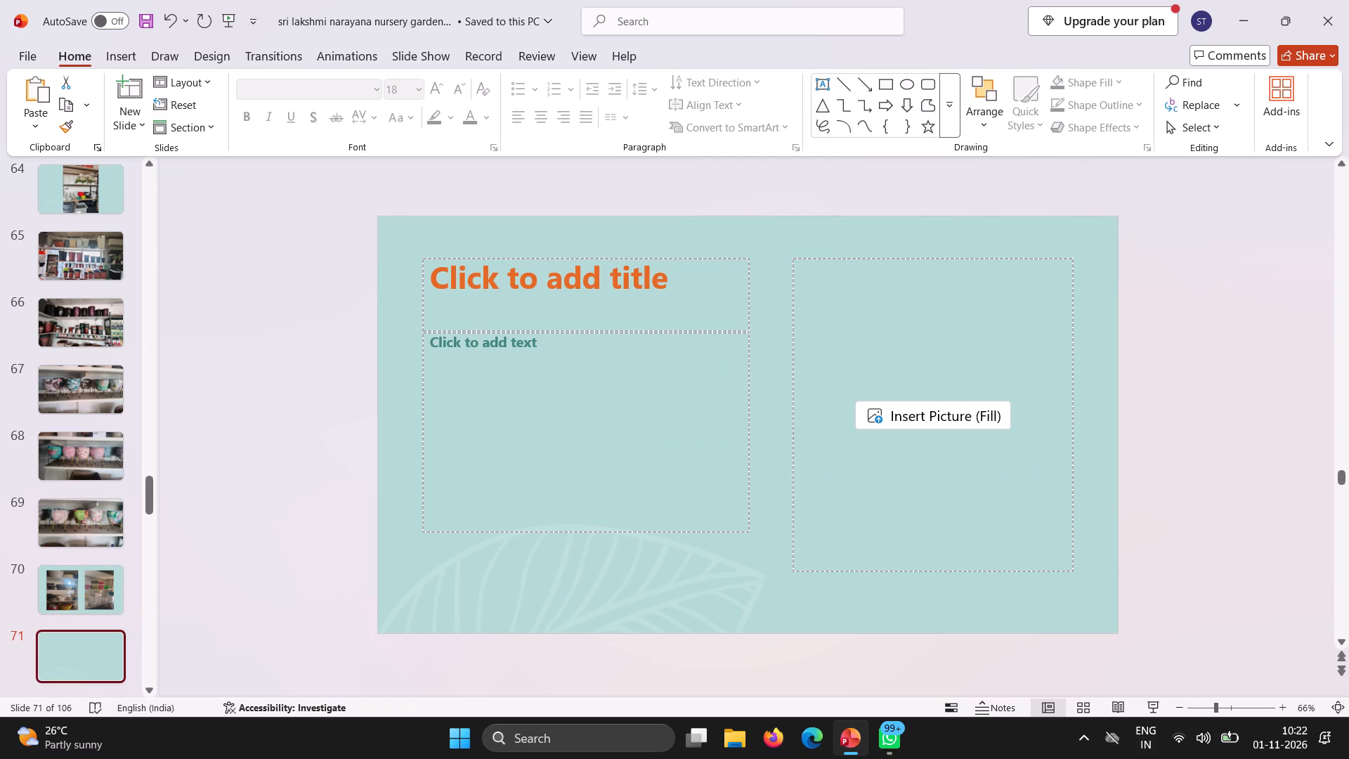
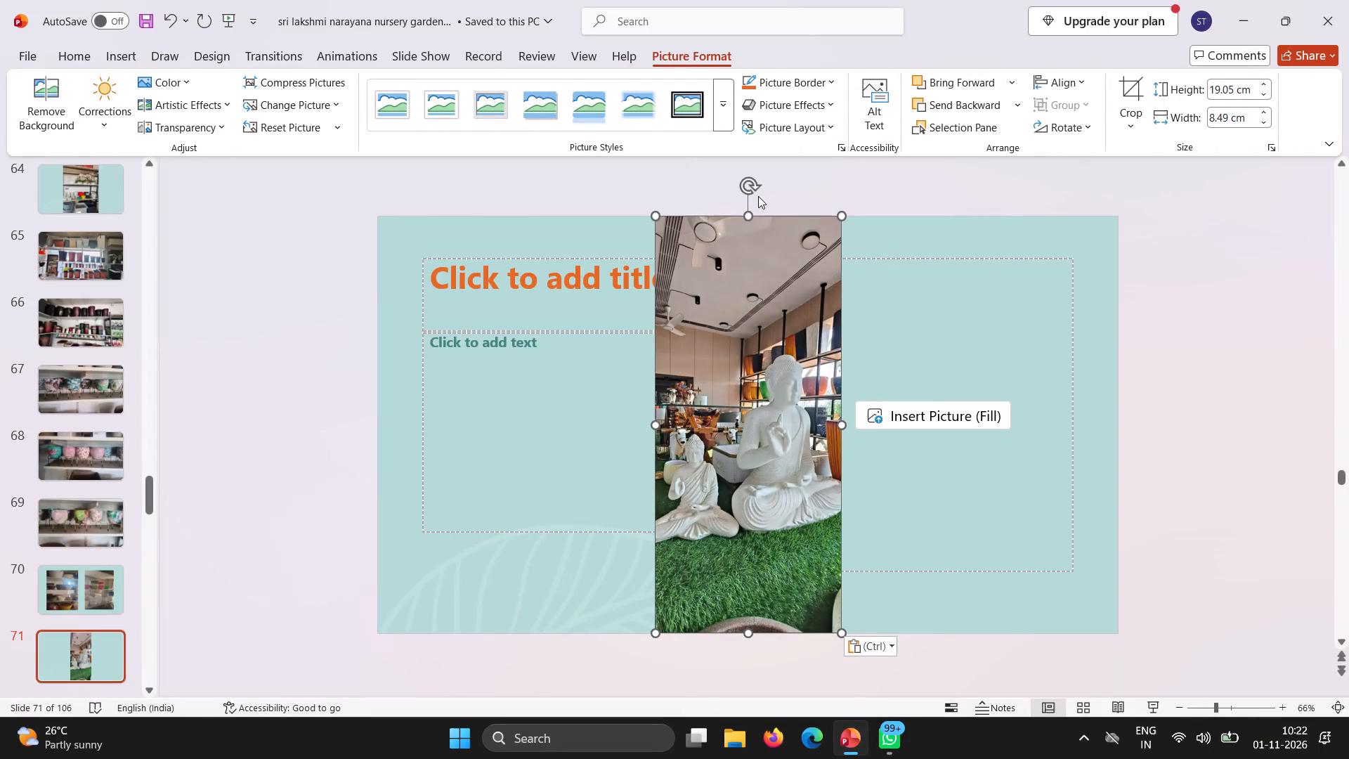
Fit the Buddha statues photo on slide 71 over the title and text placeholders, about 14.77 cm high and 15.05 cm wide.
{"action": "left_click_drag", "start_coordinate": [747, 209], "coordinate": [755, 309]}
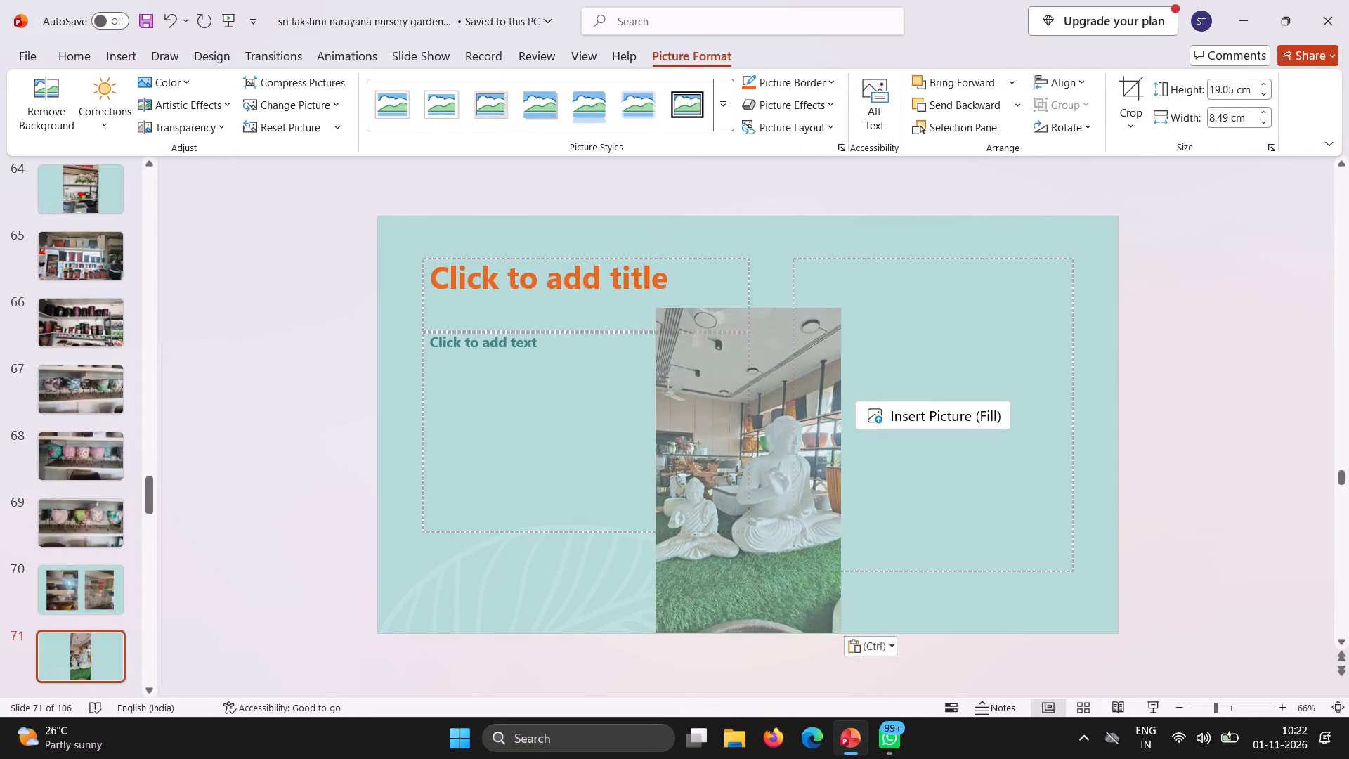
{"action": "left_click_drag", "start_coordinate": [755, 309], "coordinate": [755, 310]}
{"action": "left_click_drag", "start_coordinate": [739, 424], "coordinate": [599, 359]}
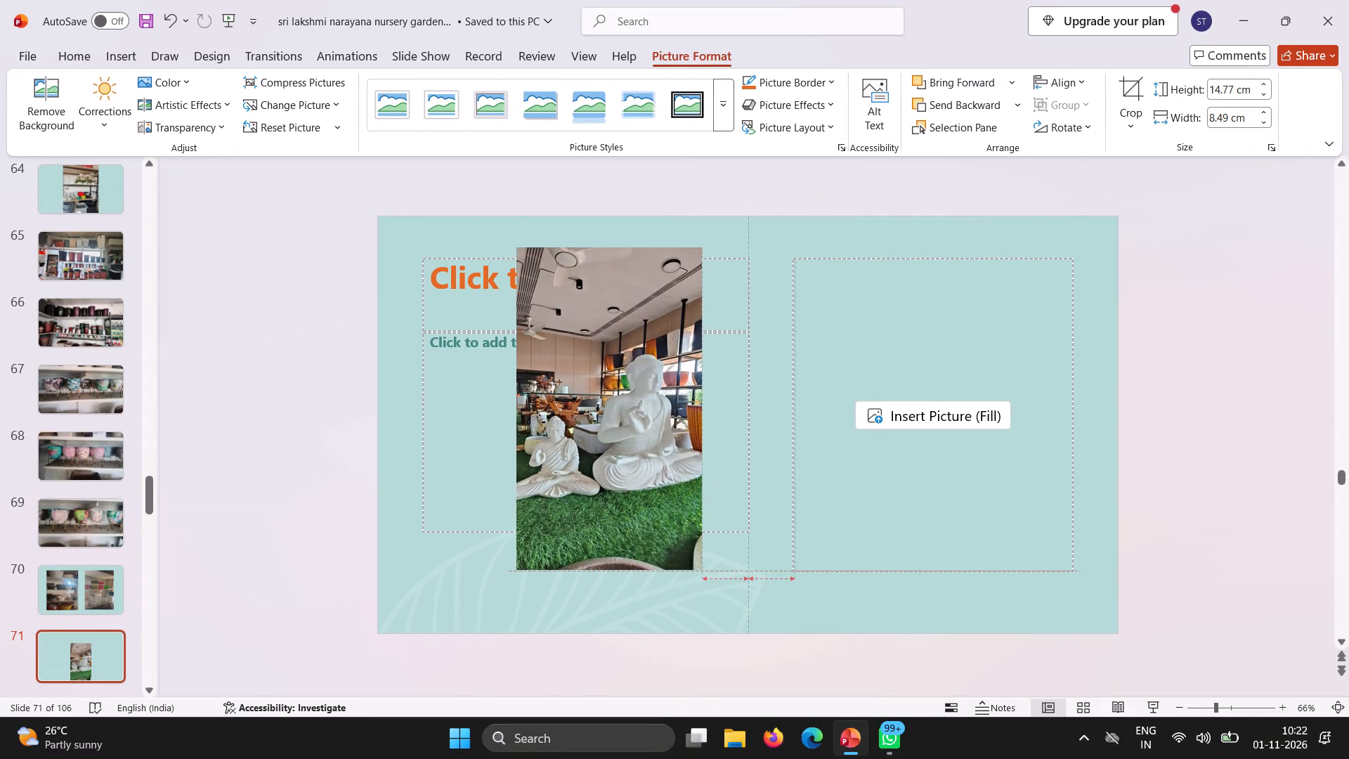
{"action": "left_click_drag", "start_coordinate": [599, 359], "coordinate": [509, 365]}
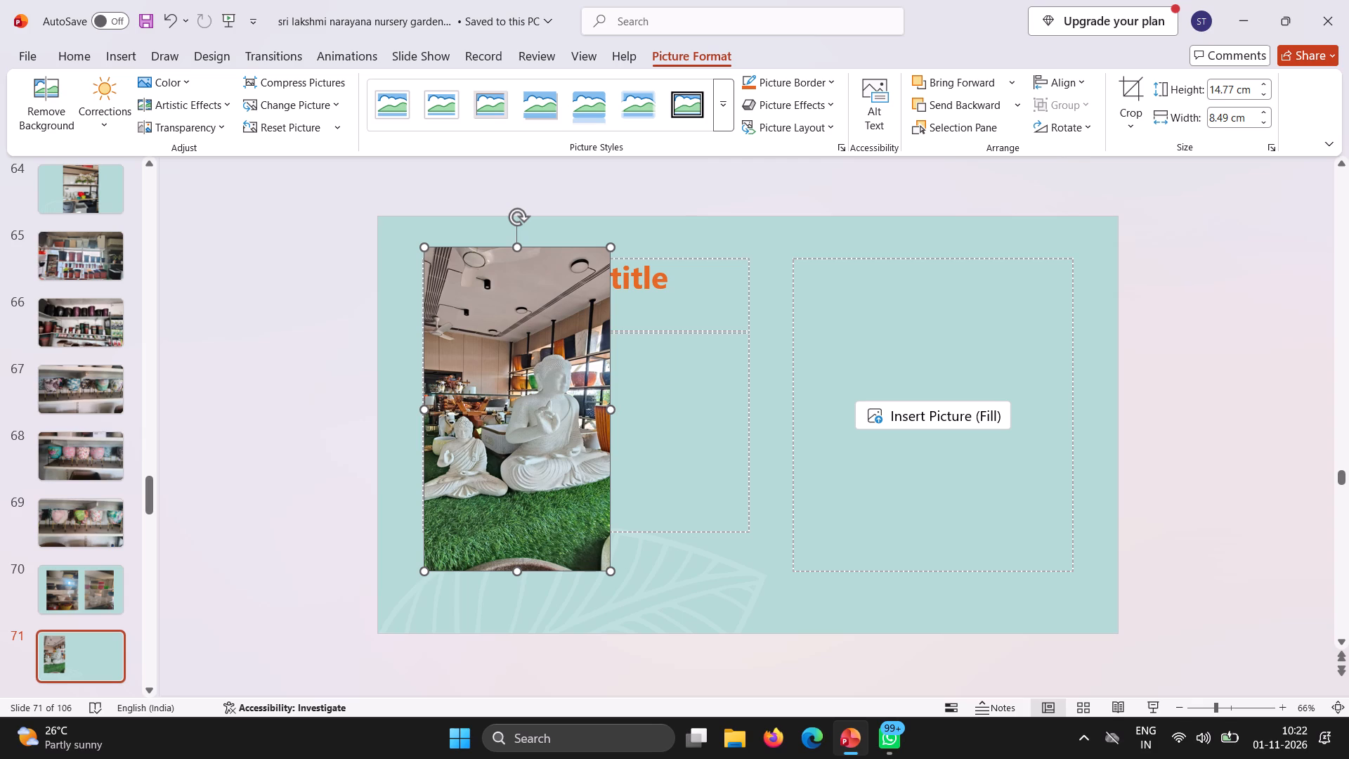
{"action": "left_click_drag", "start_coordinate": [609, 410], "coordinate": [748, 409]}
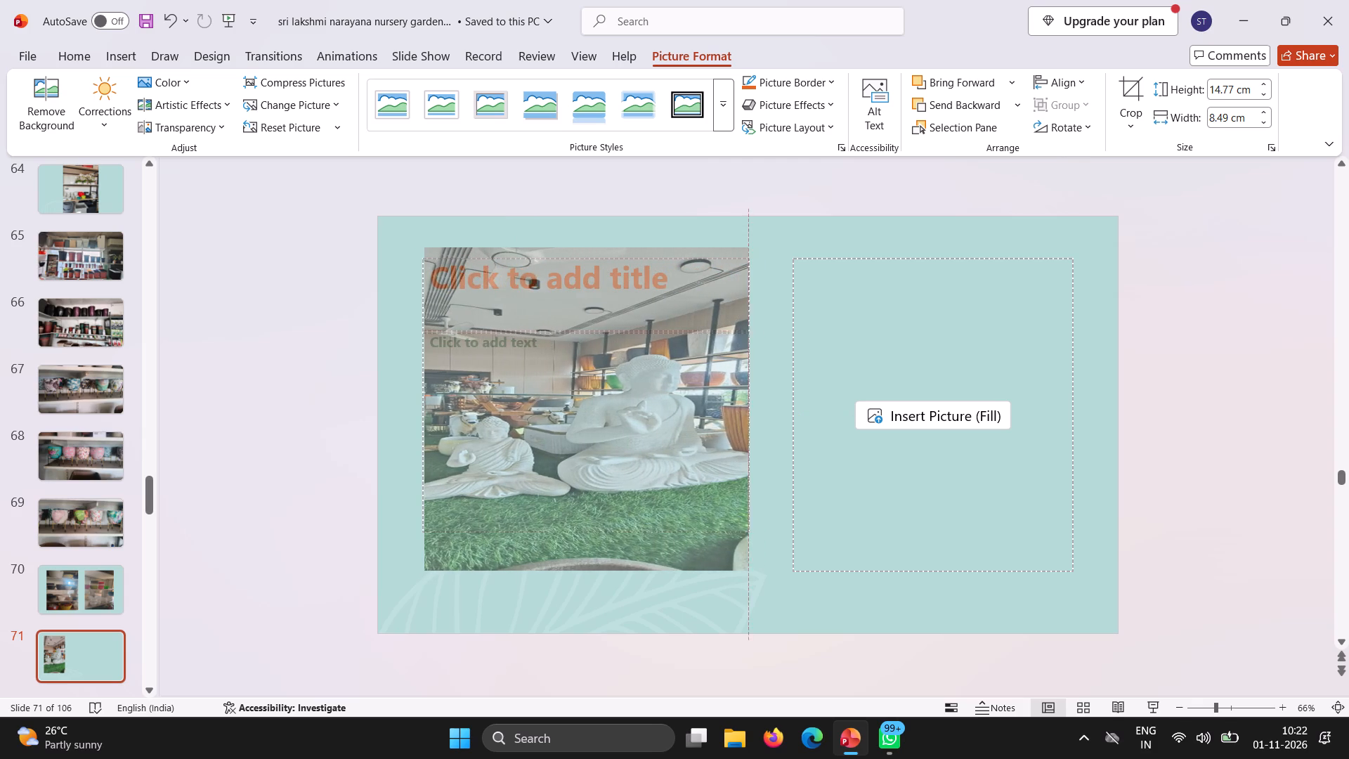
{"action": "left_click_drag", "start_coordinate": [748, 409], "coordinate": [753, 416]}
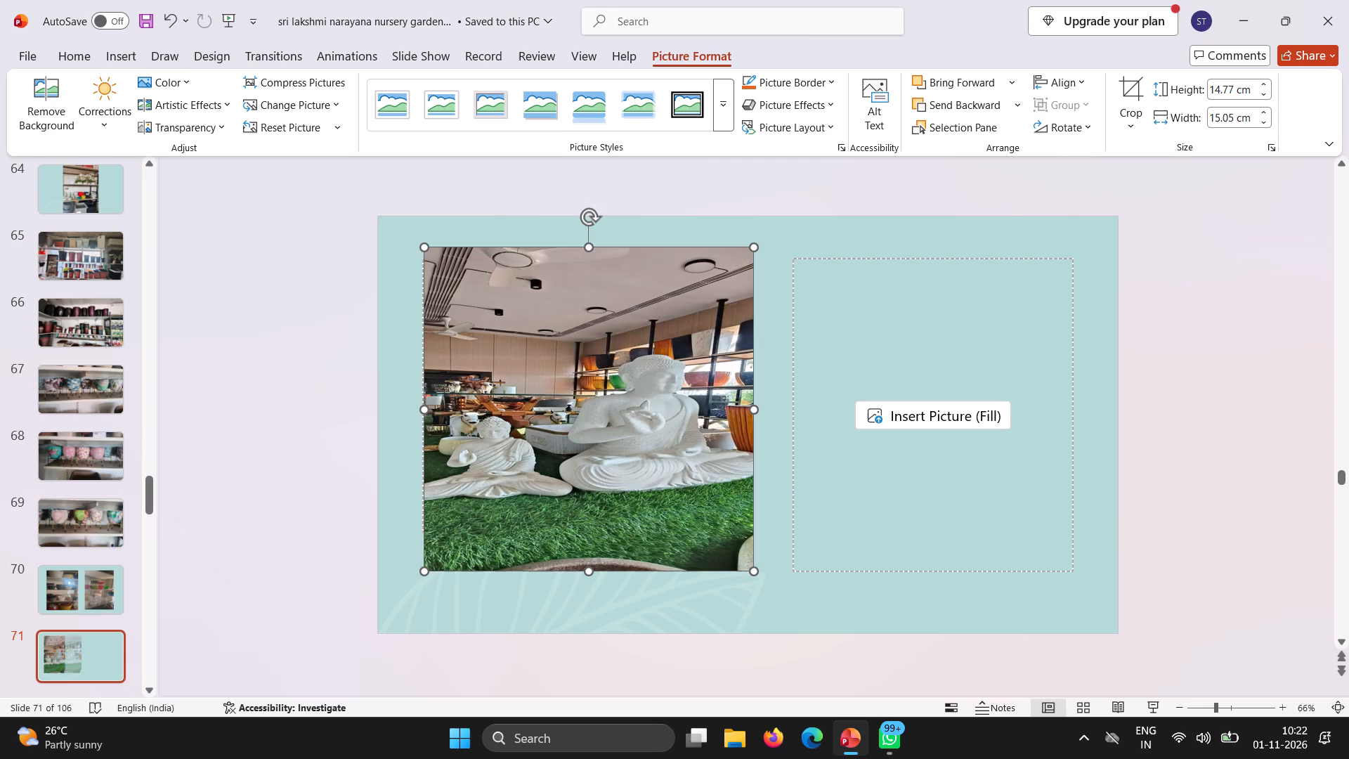
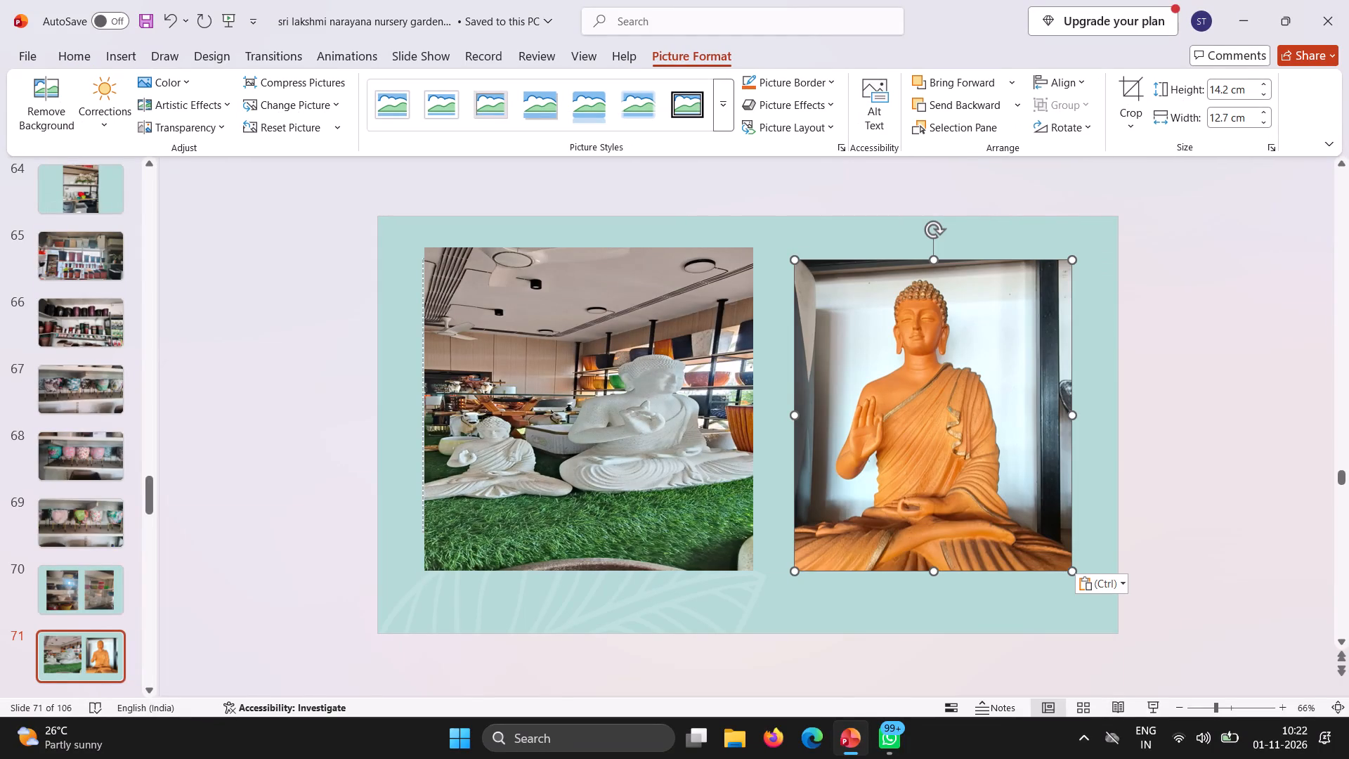
Stretch the orange Buddha photo on slide 71 upward until its top edge aligns with the white Buddha statues photo.
{"action": "left_click", "coordinate": [934, 254]}
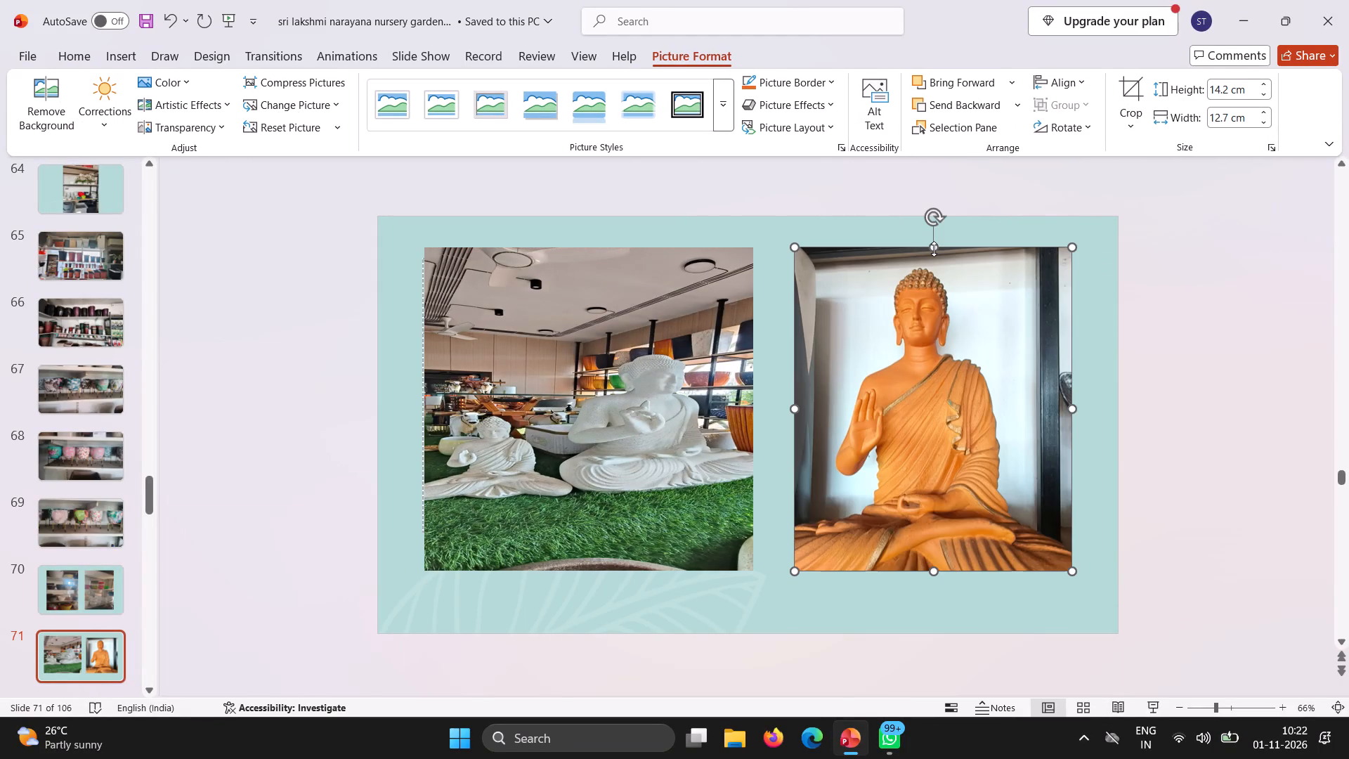